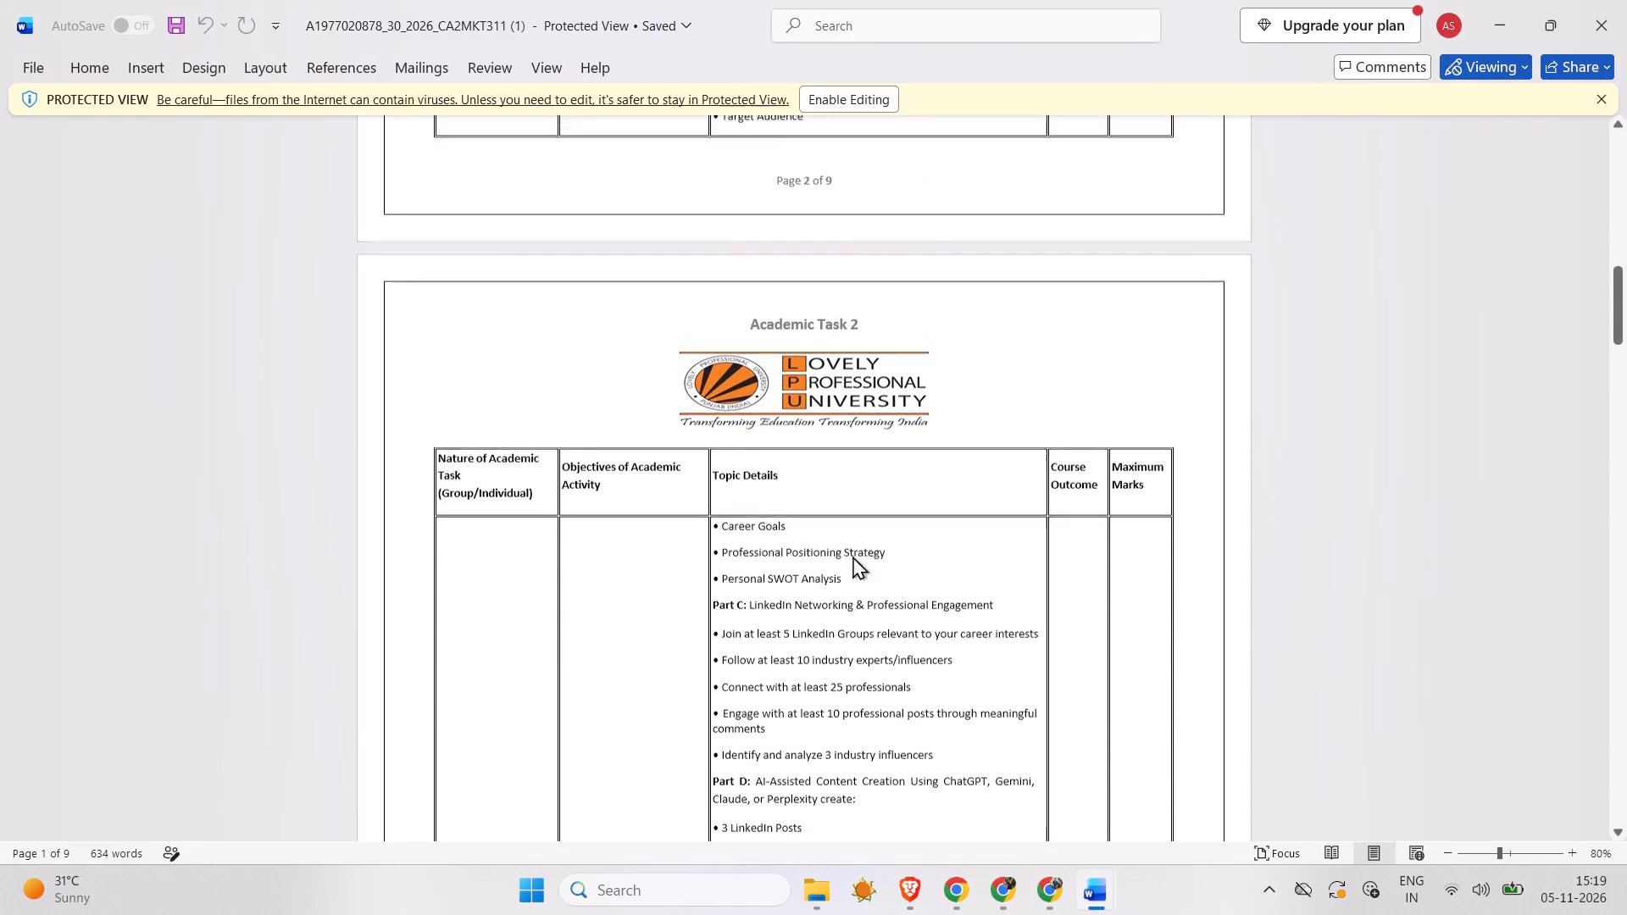
scroll(852, 556, "down", 1)
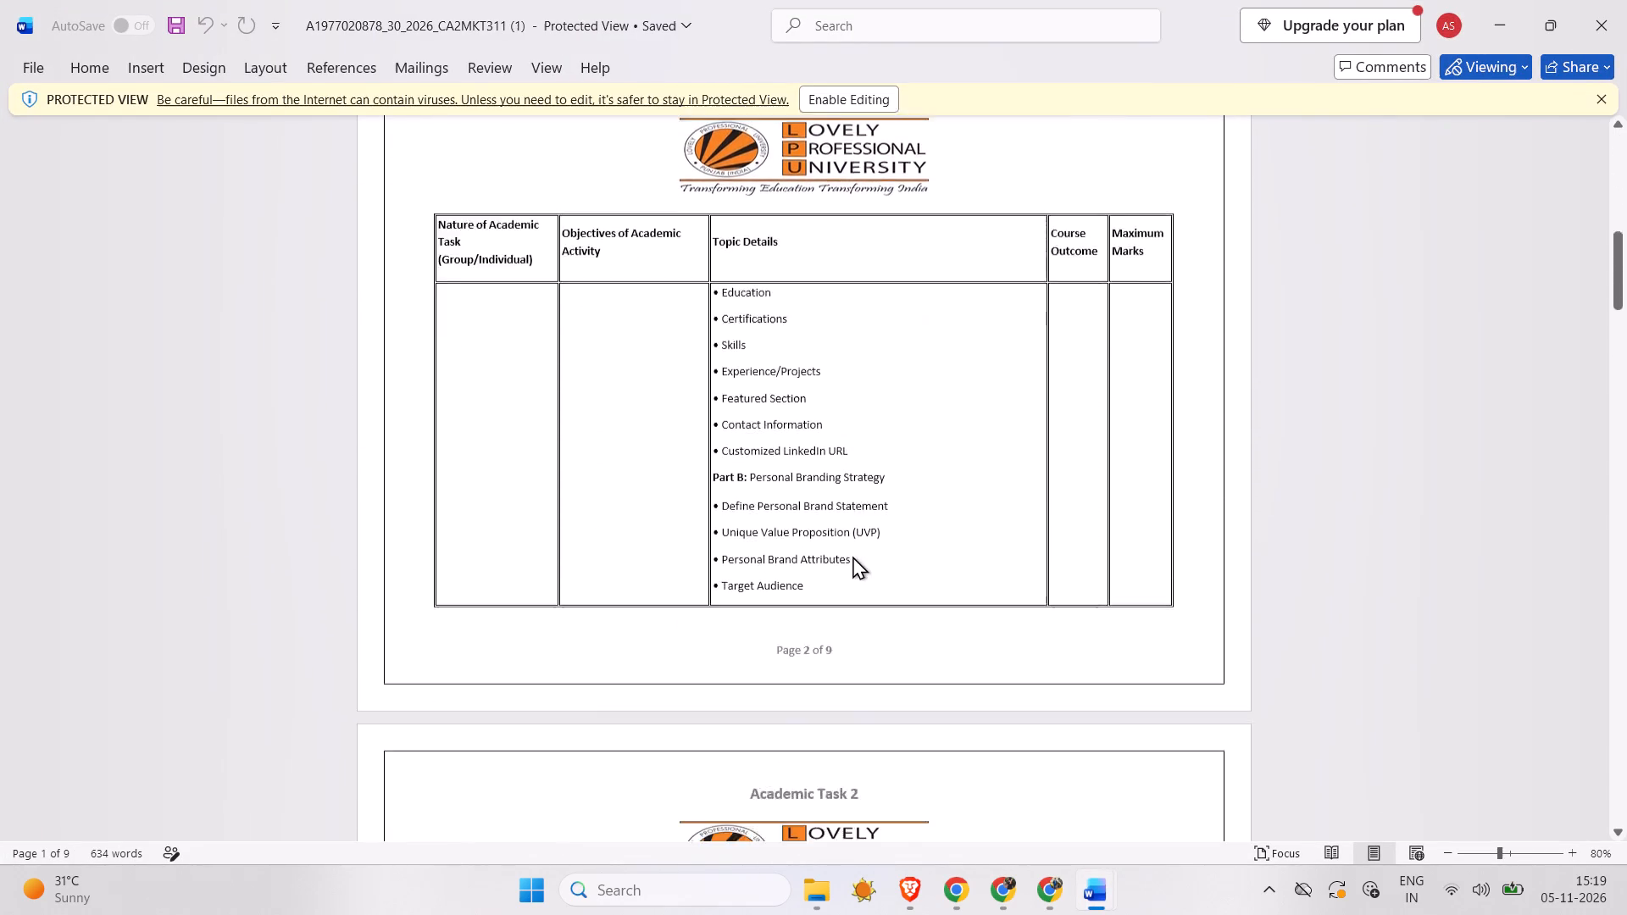
scroll(852, 556, "down", 1)
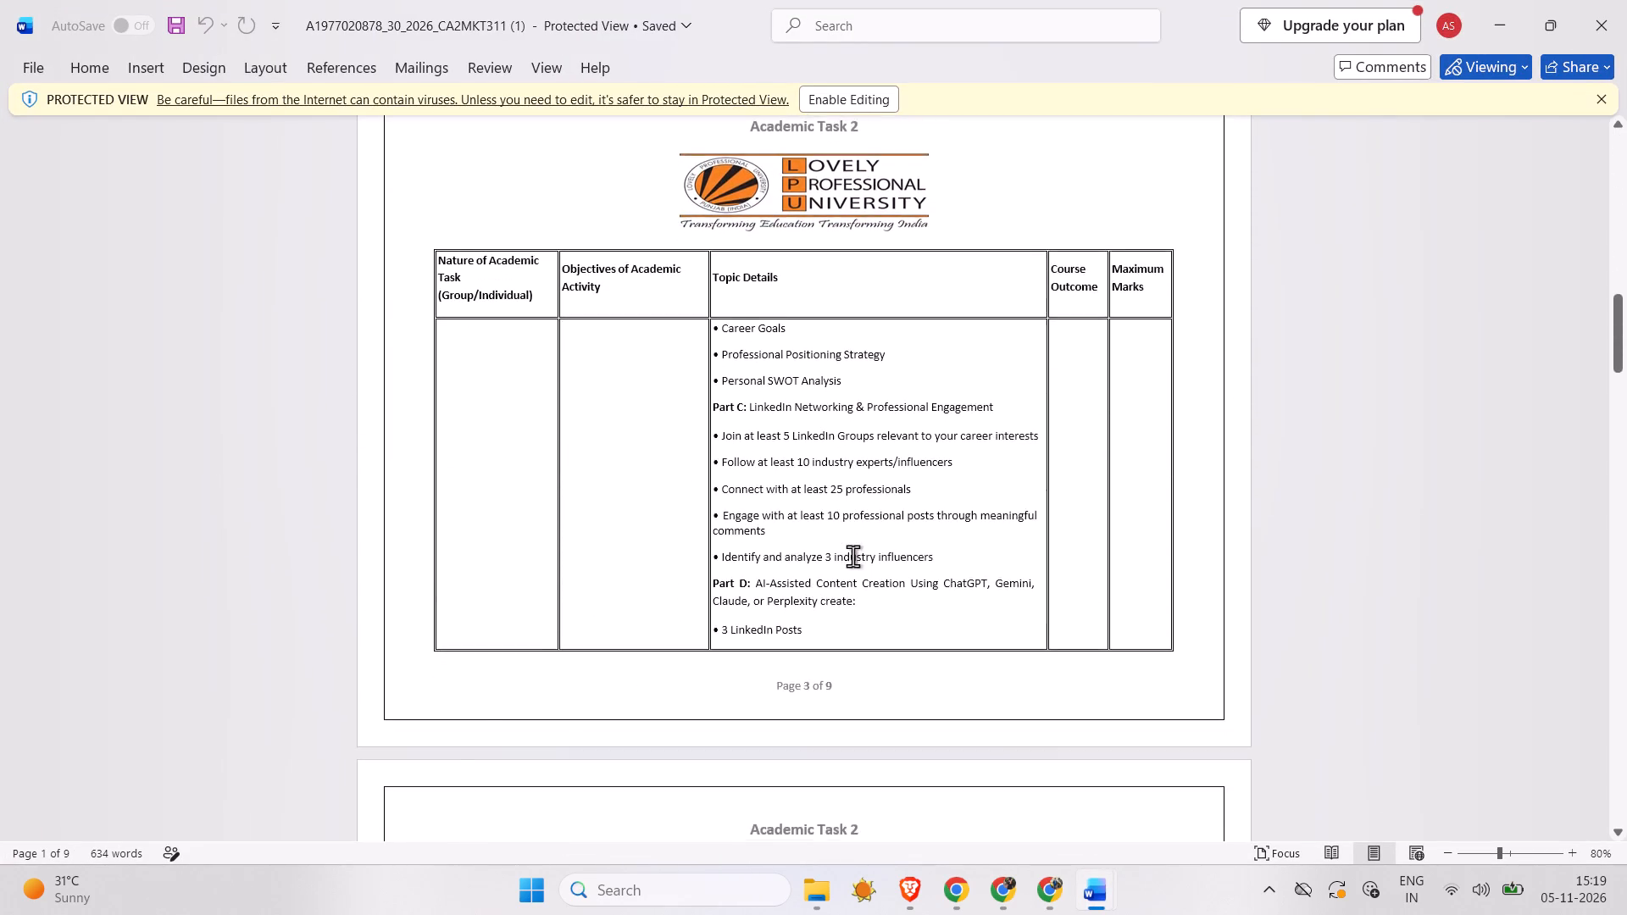
scroll(852, 556, "down", 1)
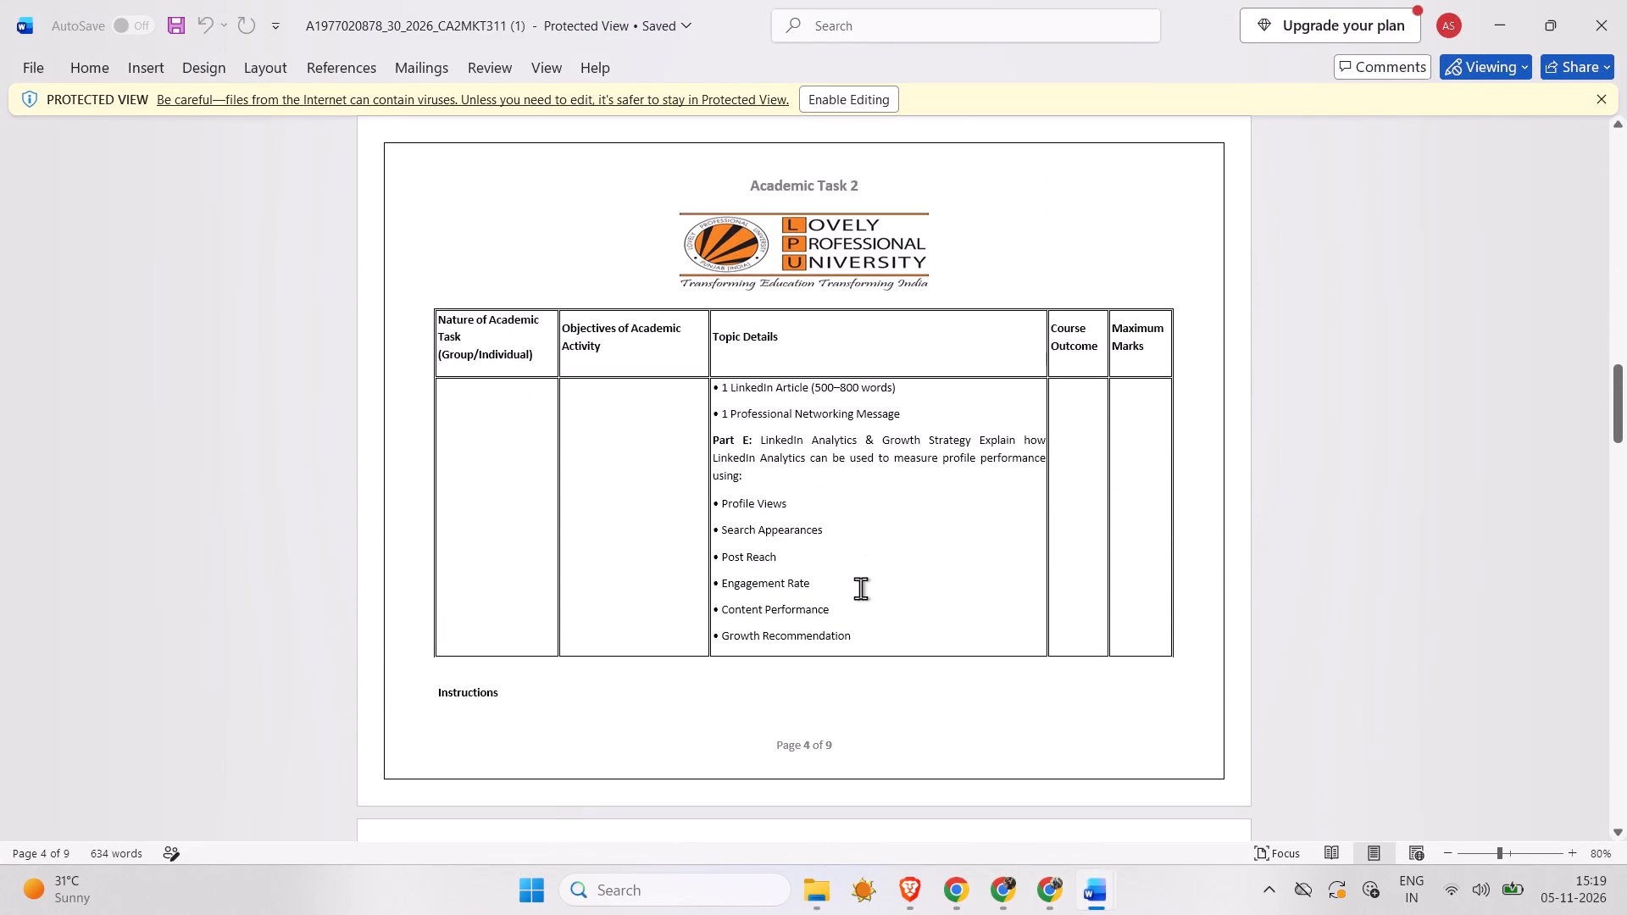
scroll(860, 588, "down", 1)
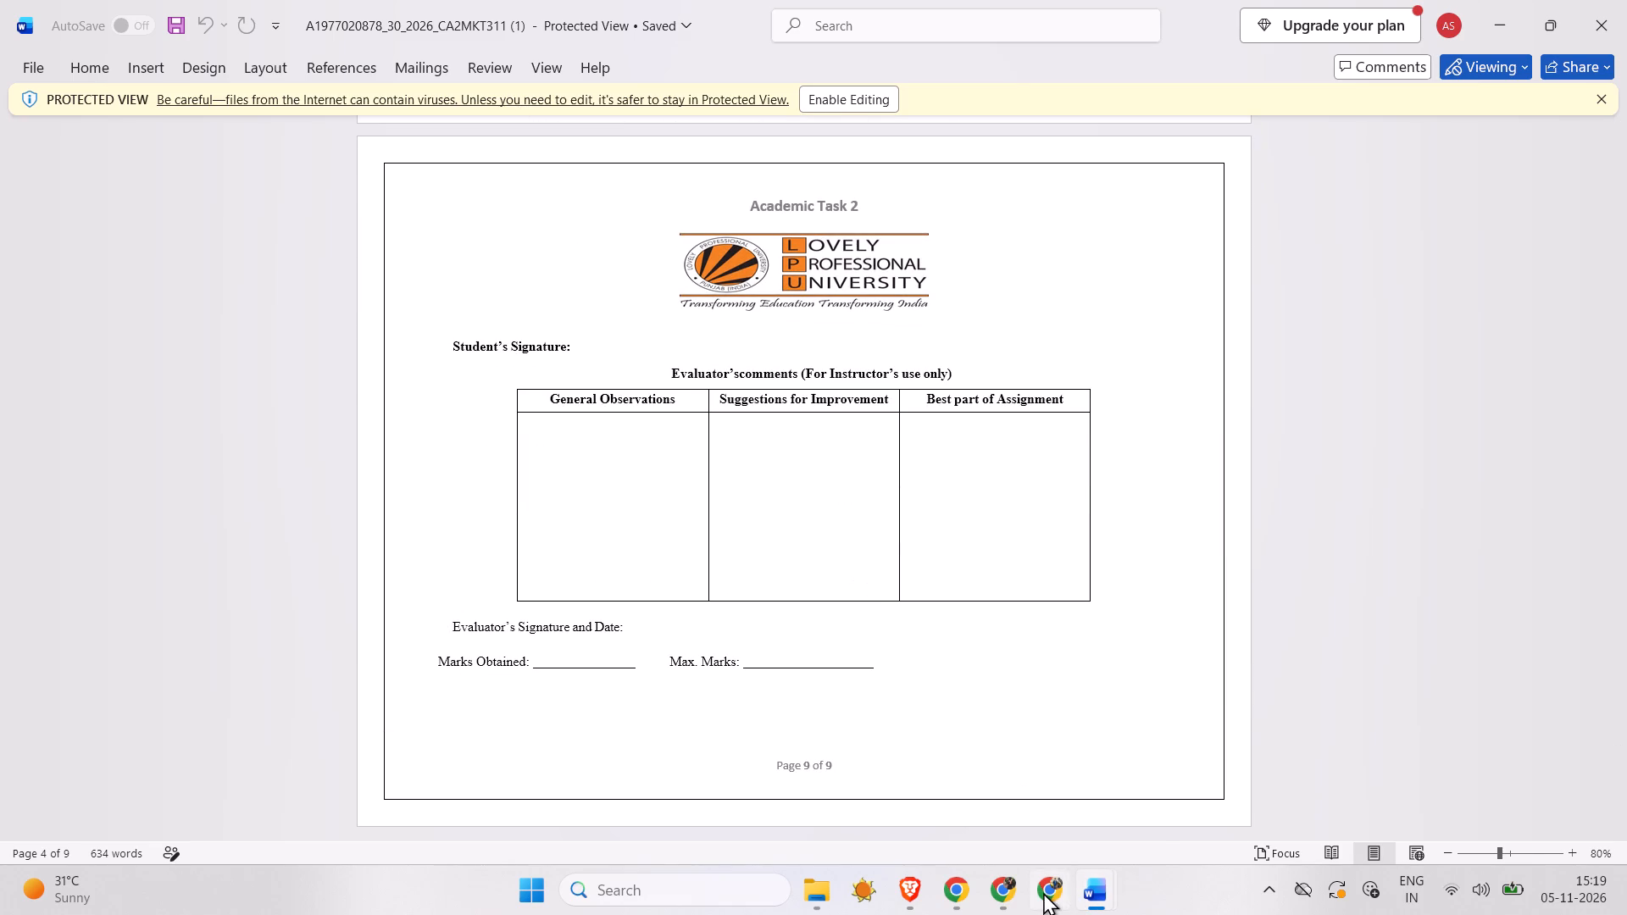
left_click(1292, 710)
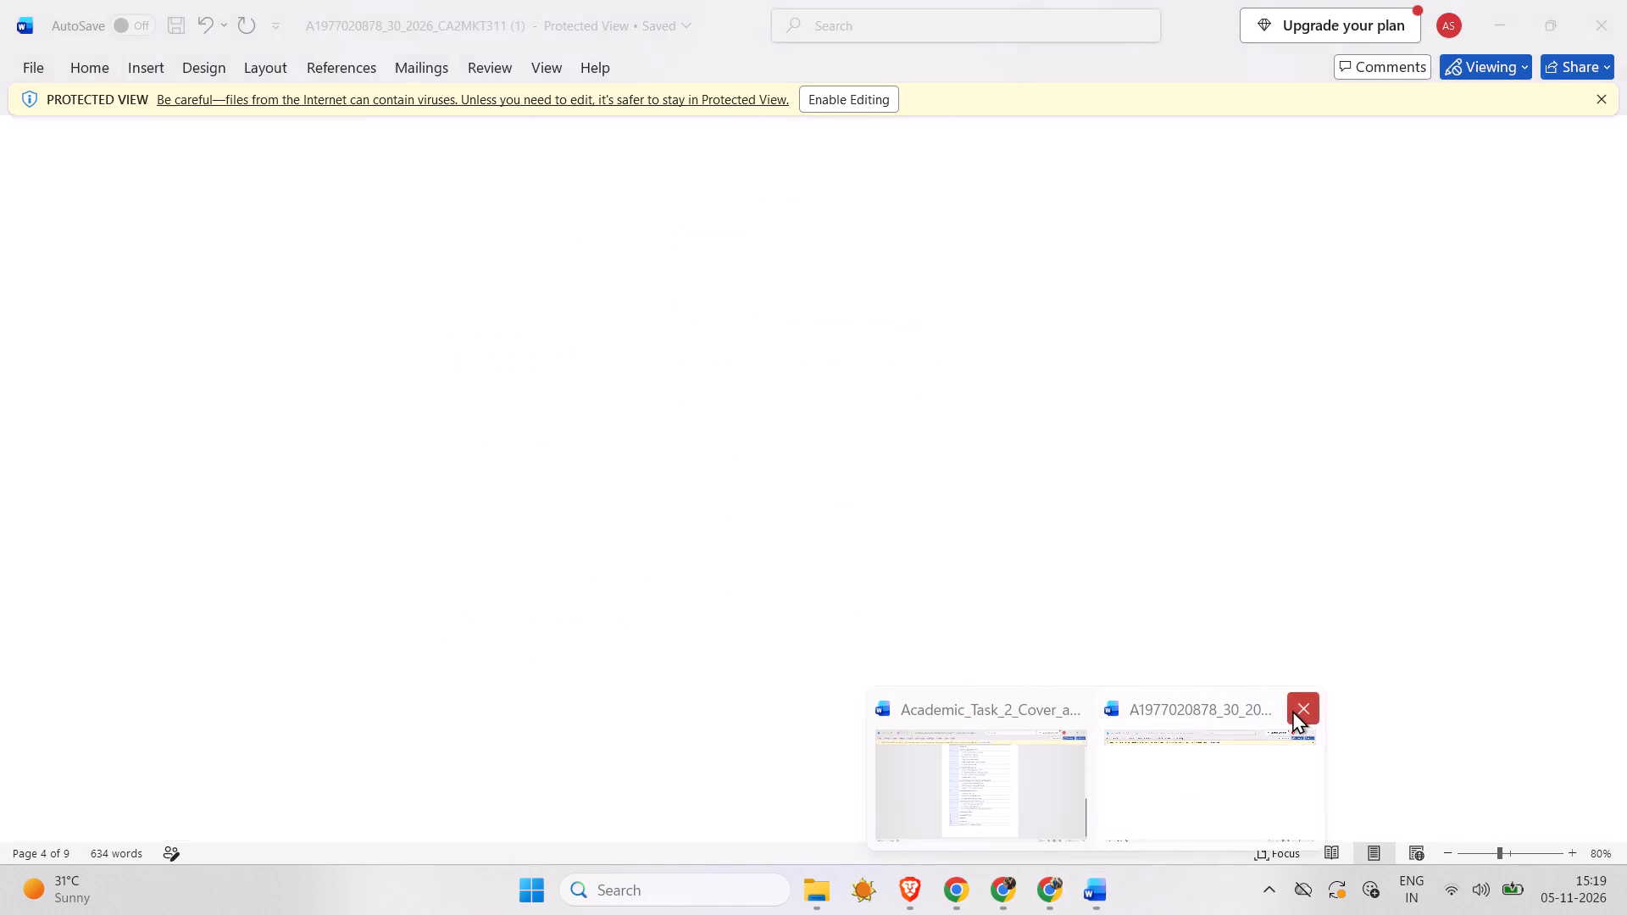
Open the Academic Task 2 Cover and Contents document at the end of its contents table and enable editing.
left_click(1097, 778)
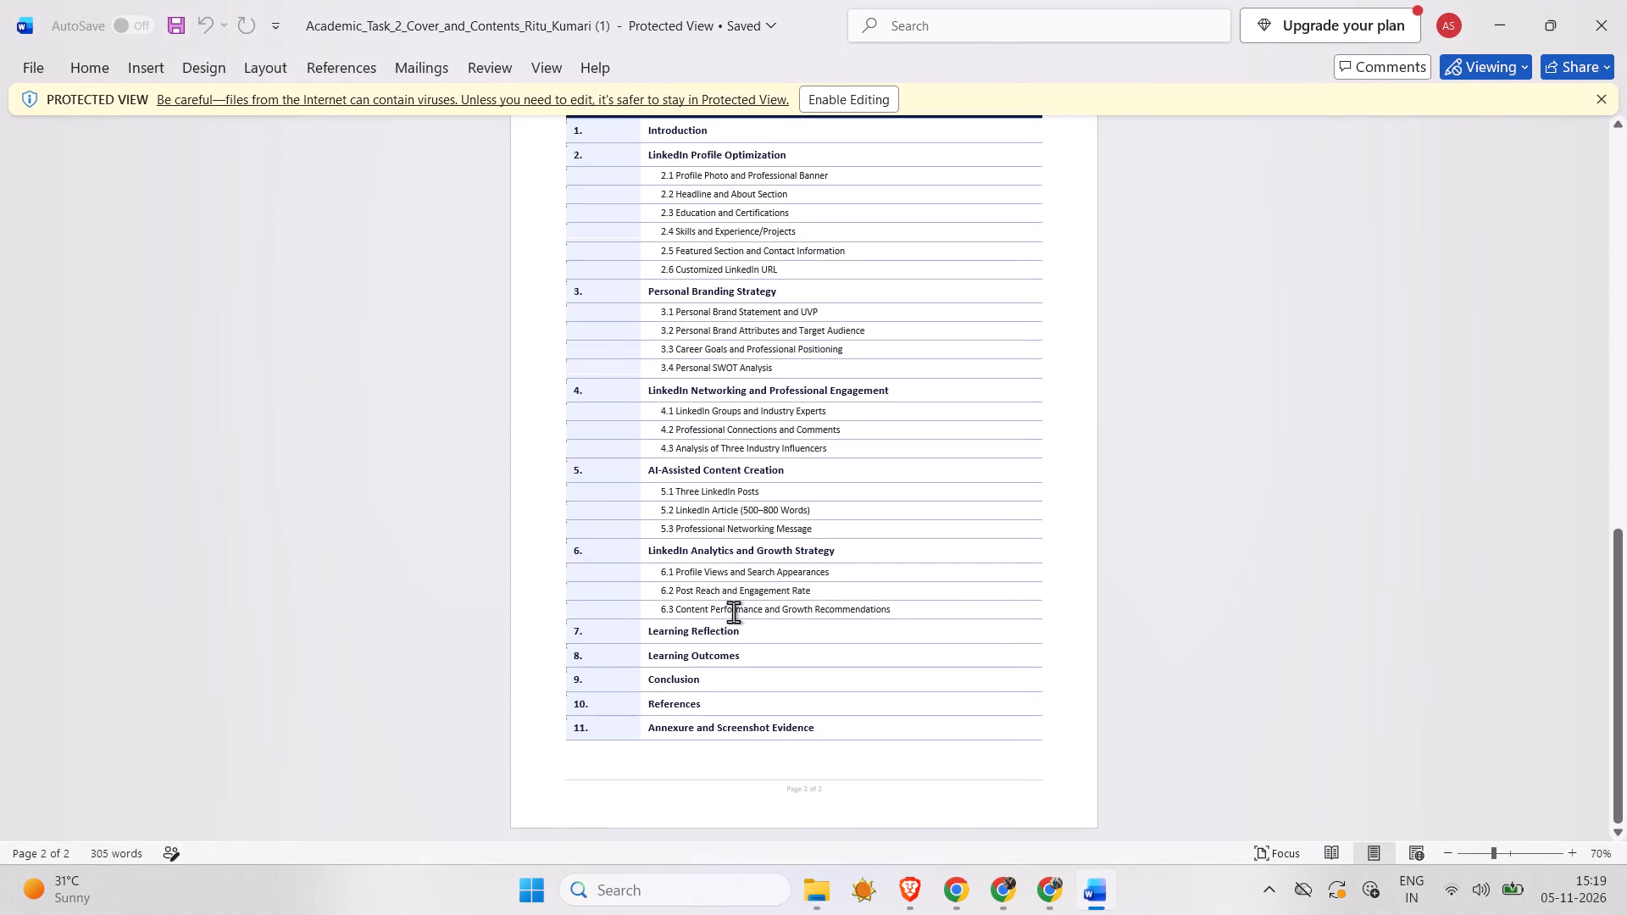
scroll(731, 648, "down", 1)
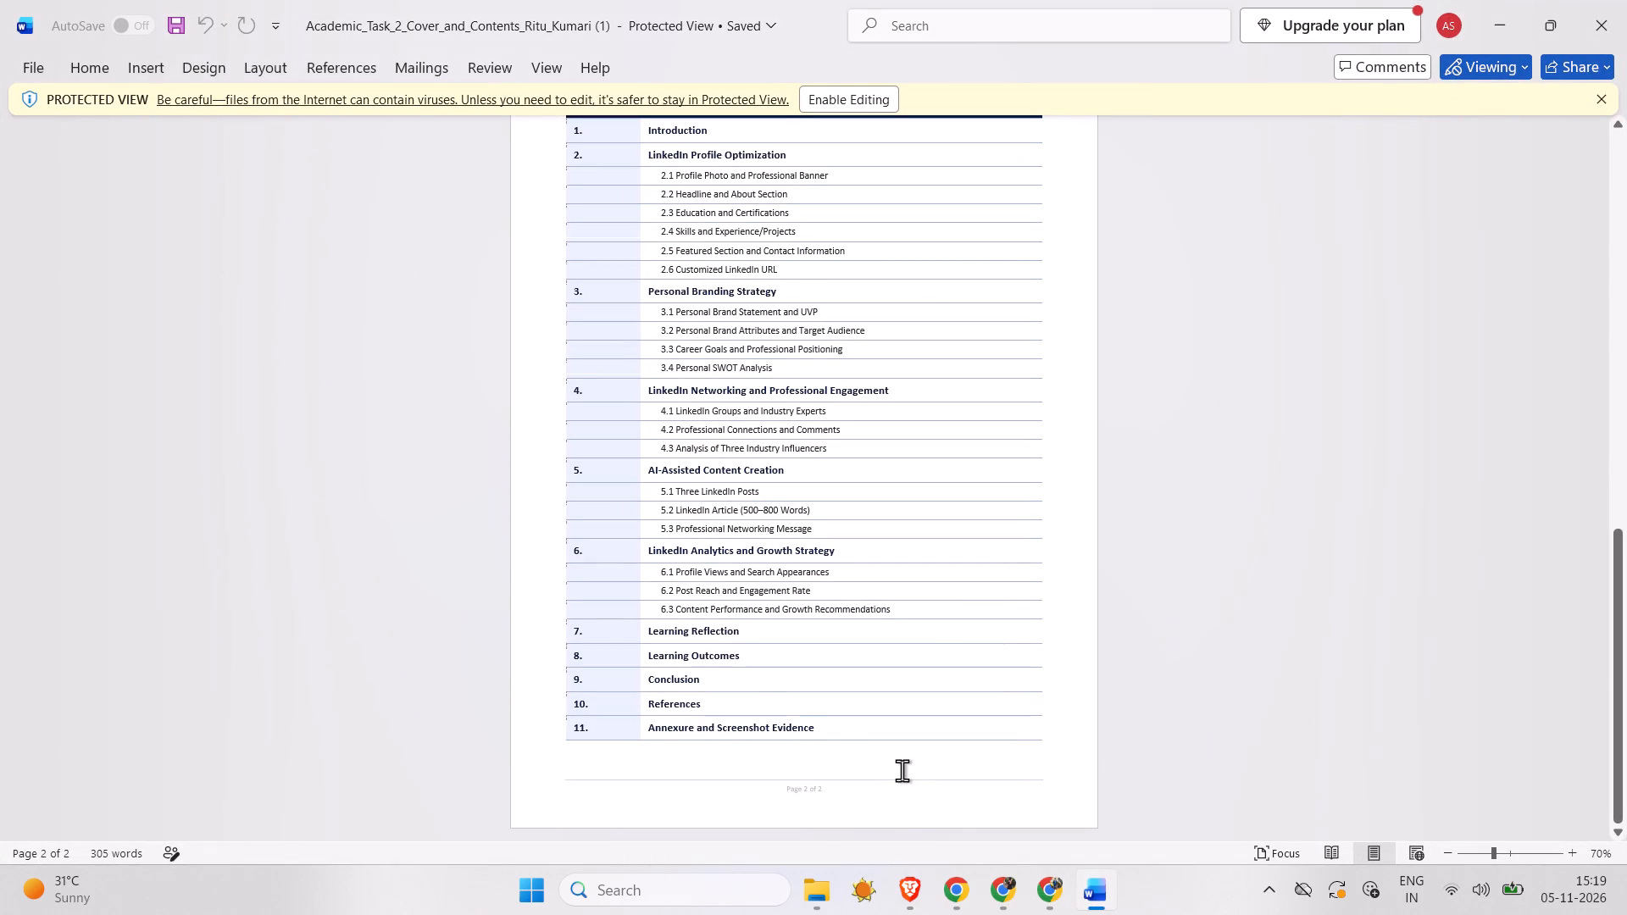
left_click(900, 767)
key("Return")
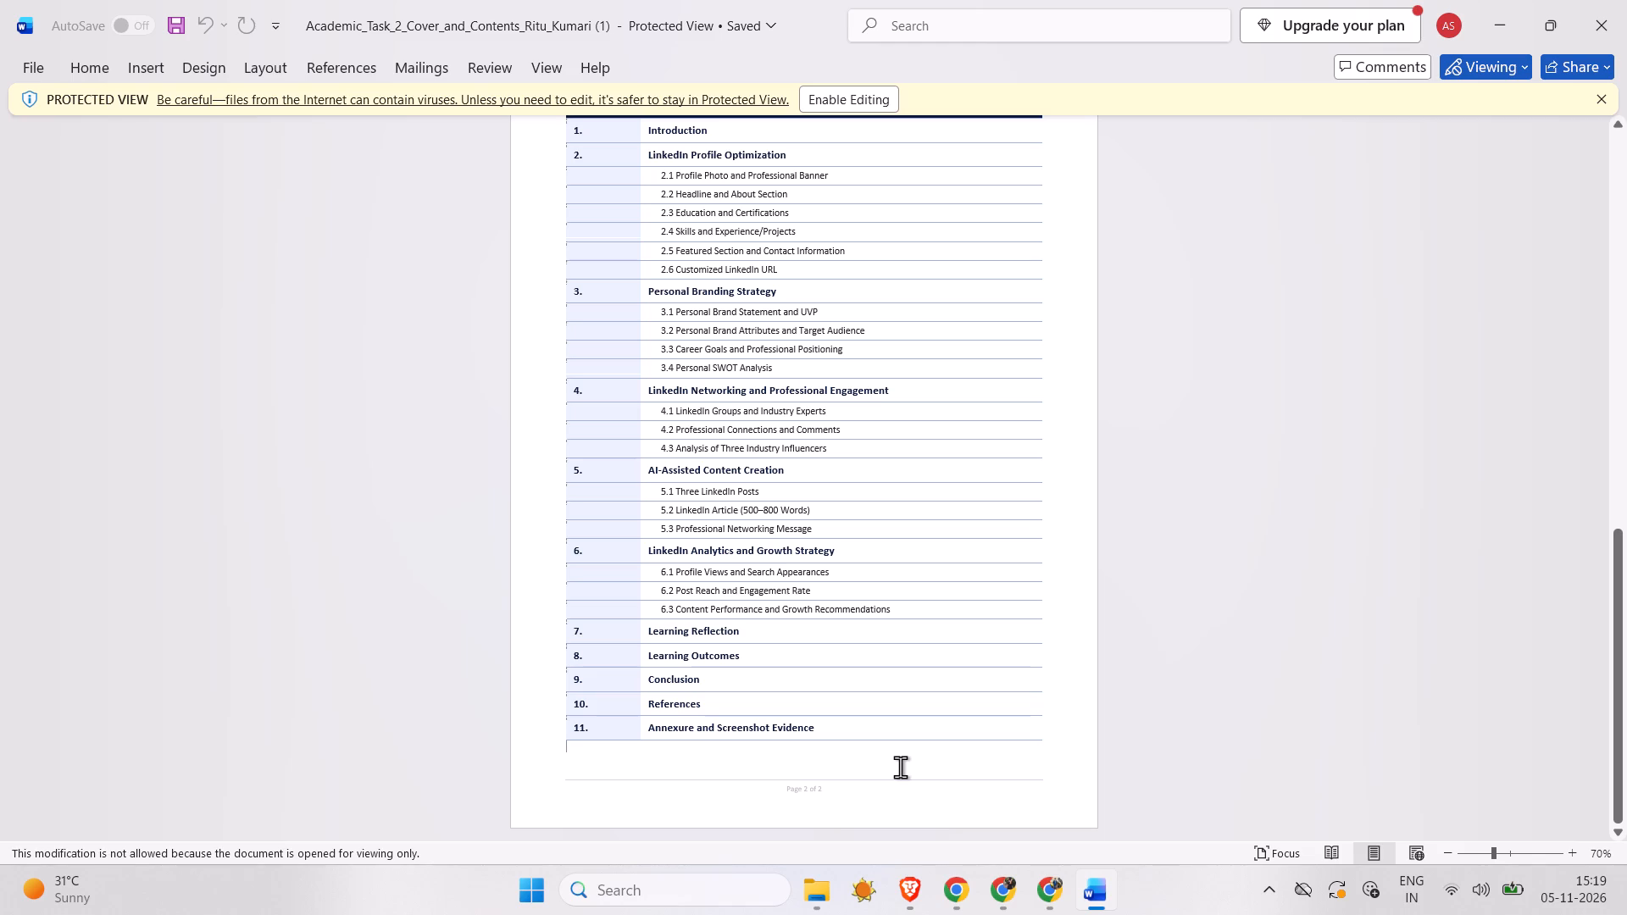
scroll(900, 767, "down", 1)
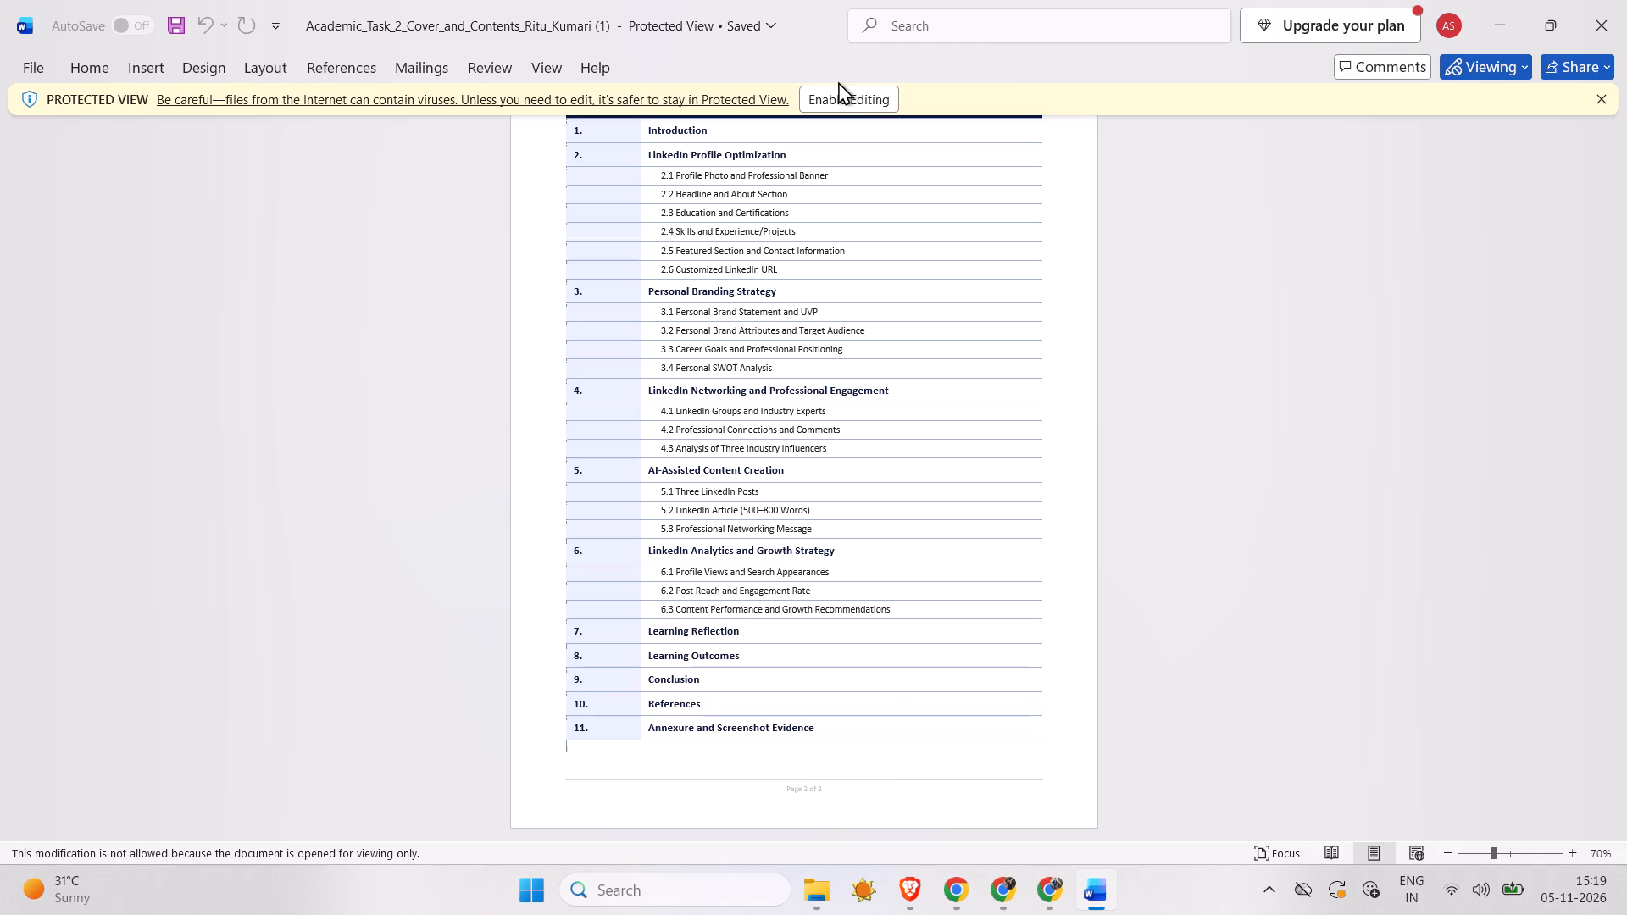
left_click(837, 97)
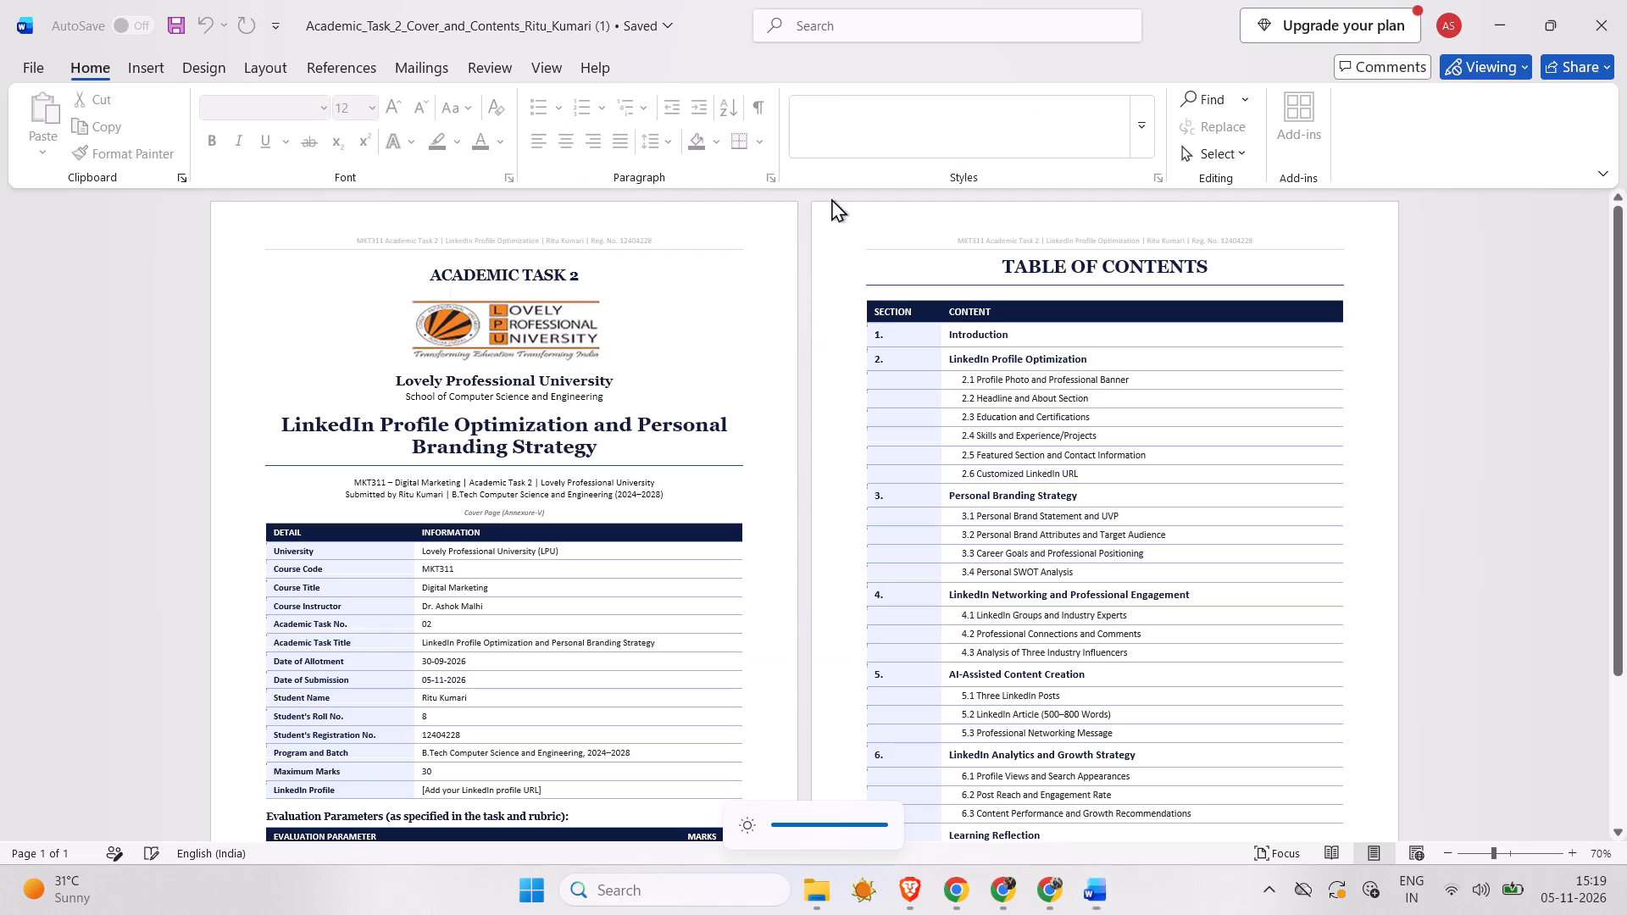
Paste the copied "1. Introduction" text onto a new third page after the contents table.
scroll(856, 362, "down", 2)
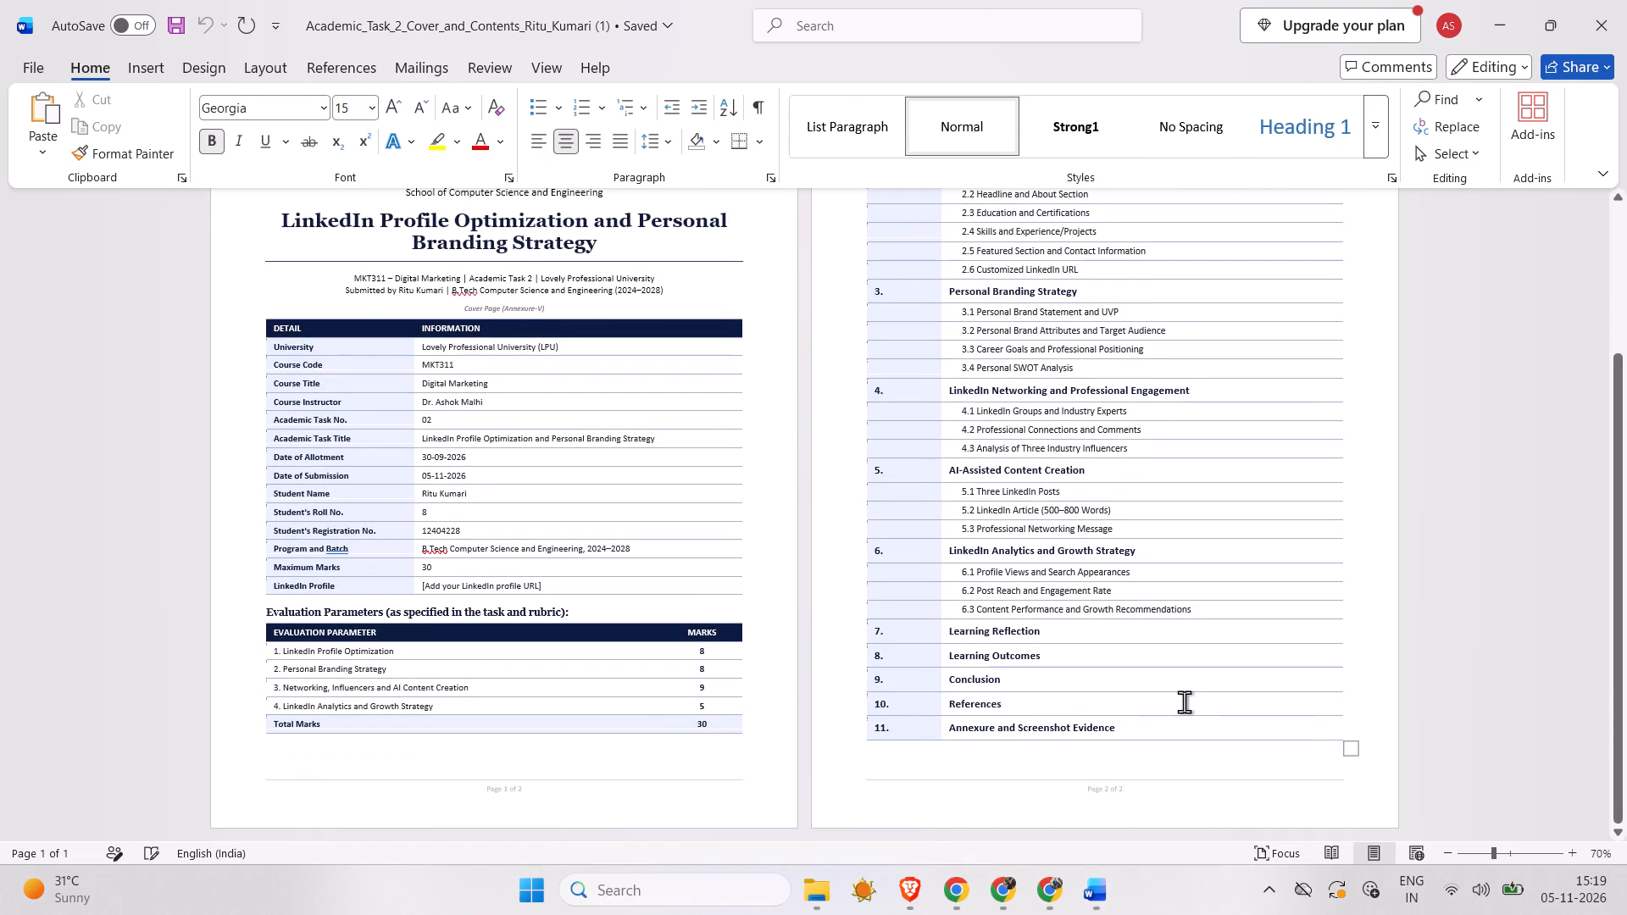
left_click(1180, 771)
key("Return")
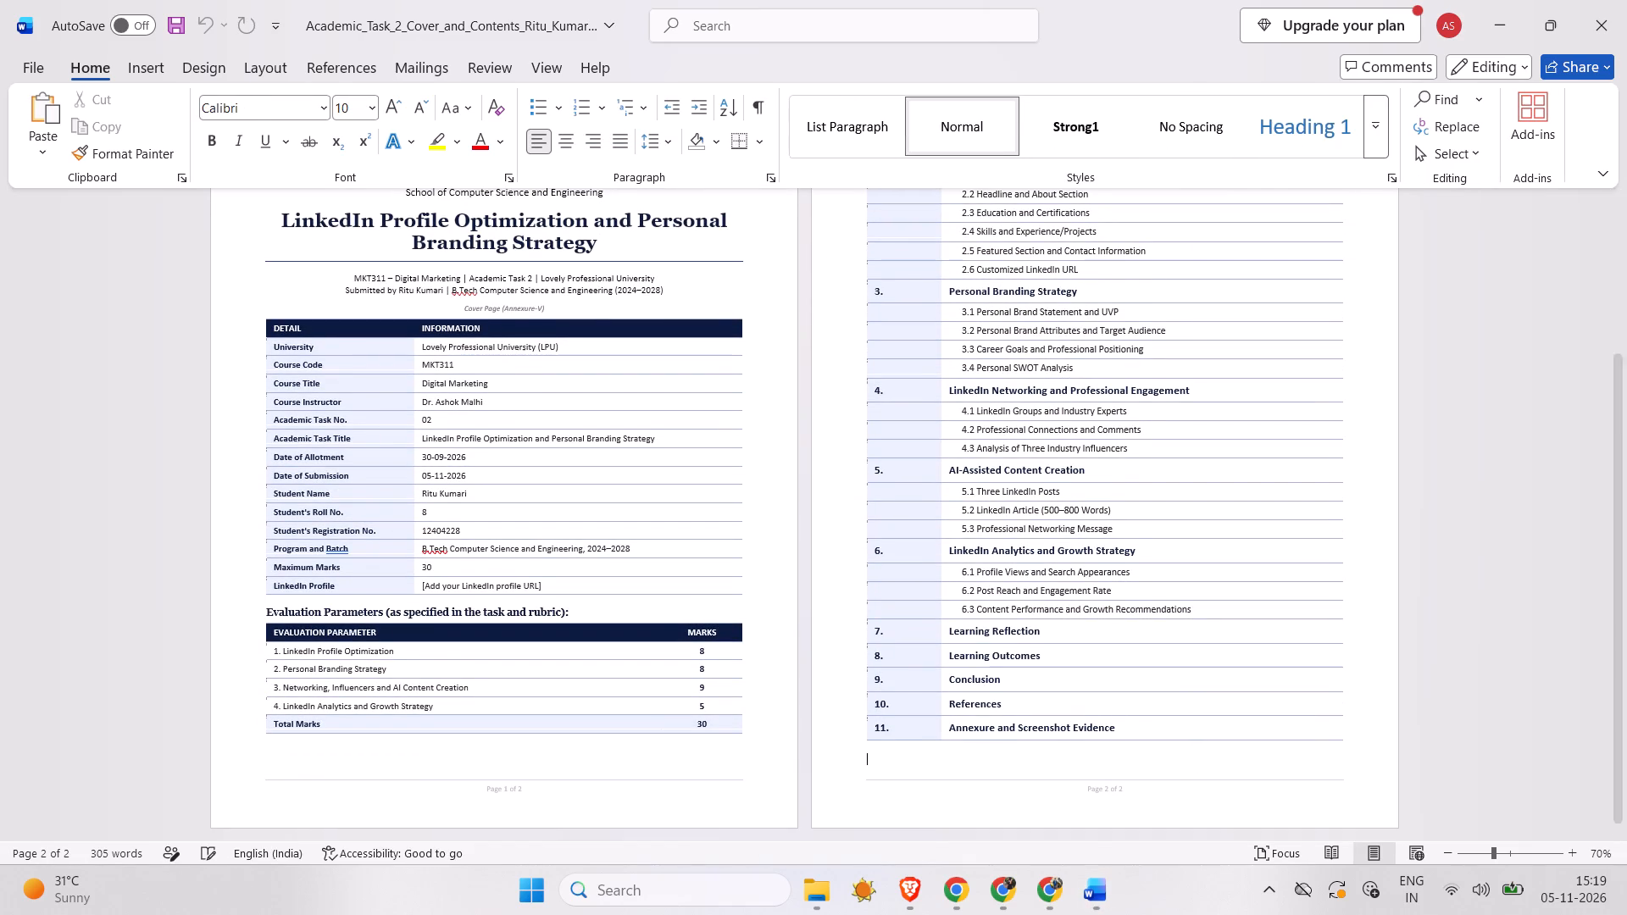
key("Return")
key("Return")
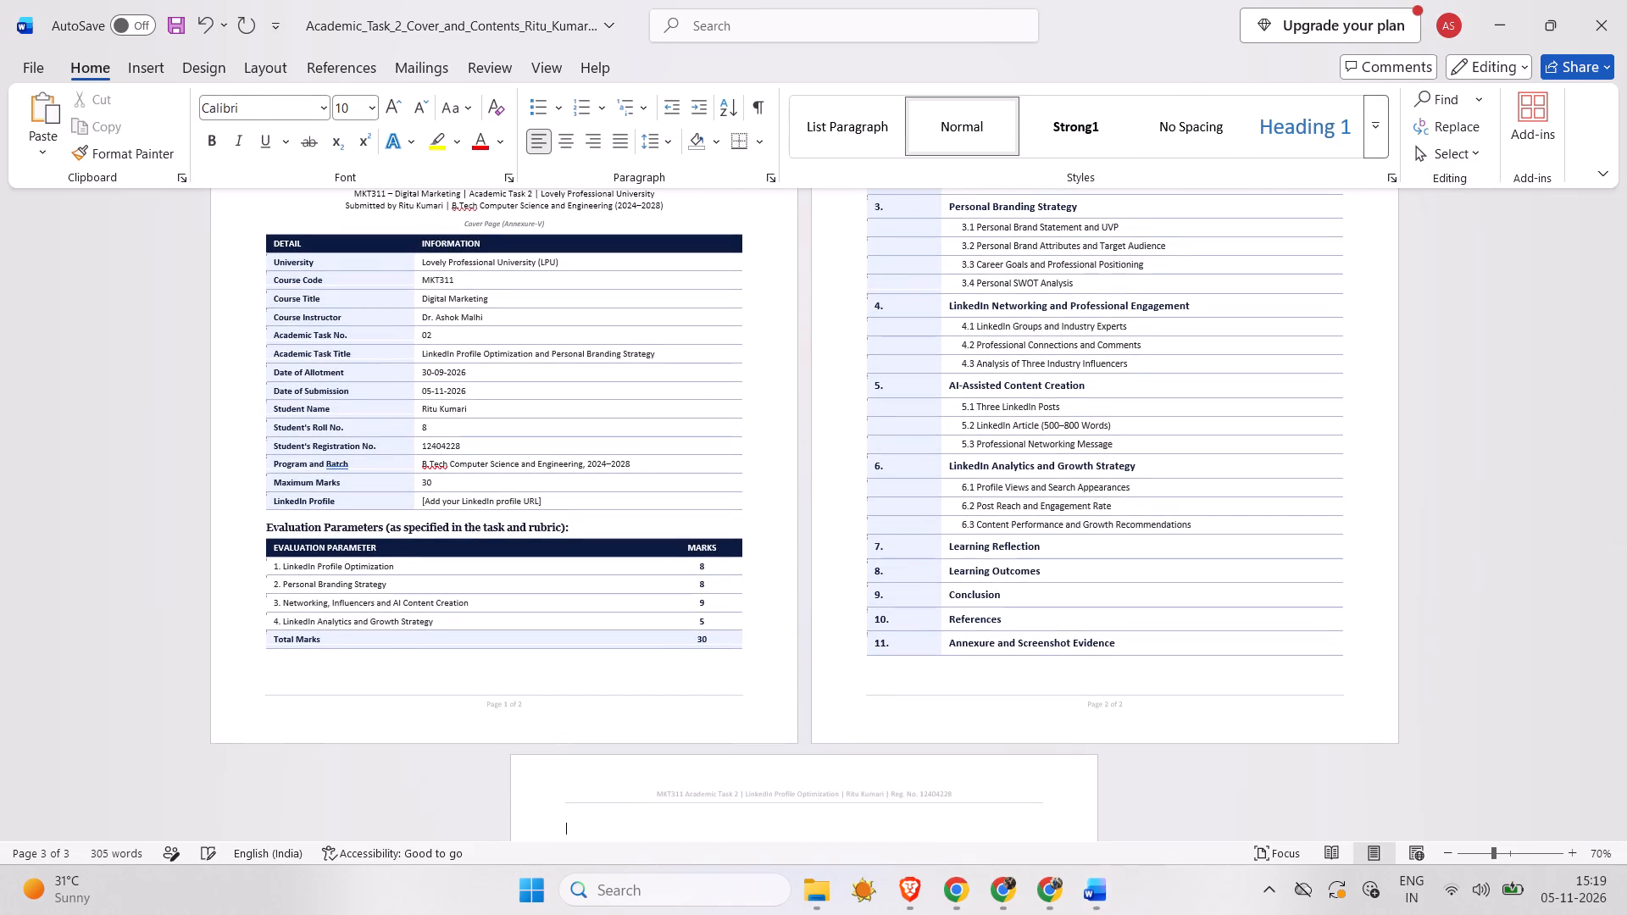
key("ctrl+v")
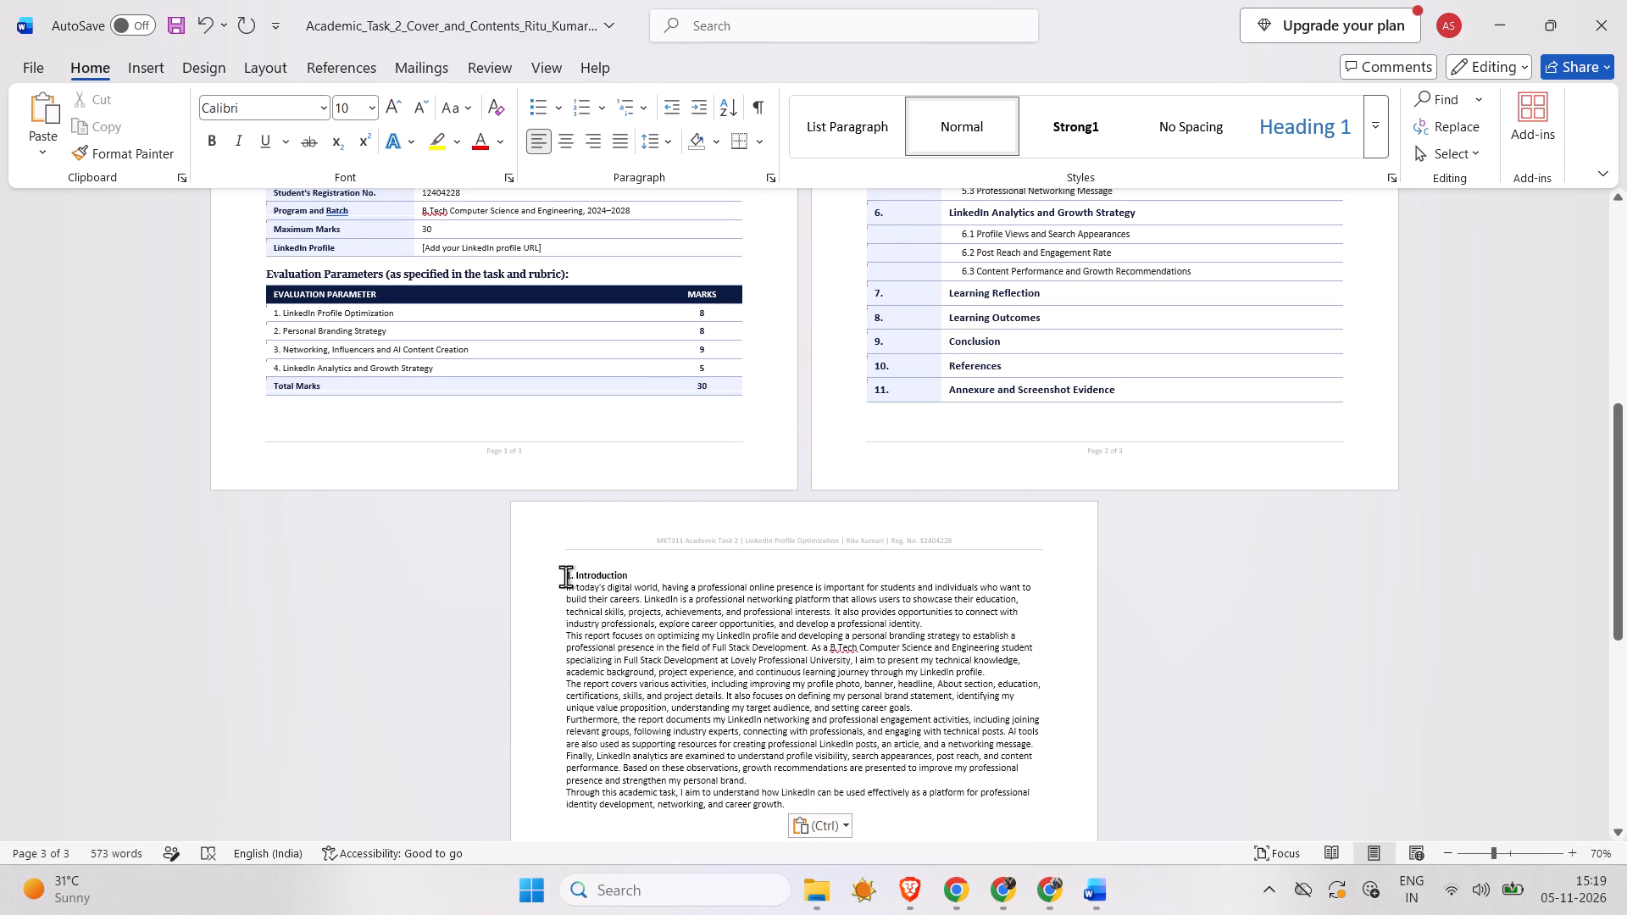
Set the font size of the whole pasted Introduction text, including its heading, to 12.
left_click_drag(560, 574, 782, 782)
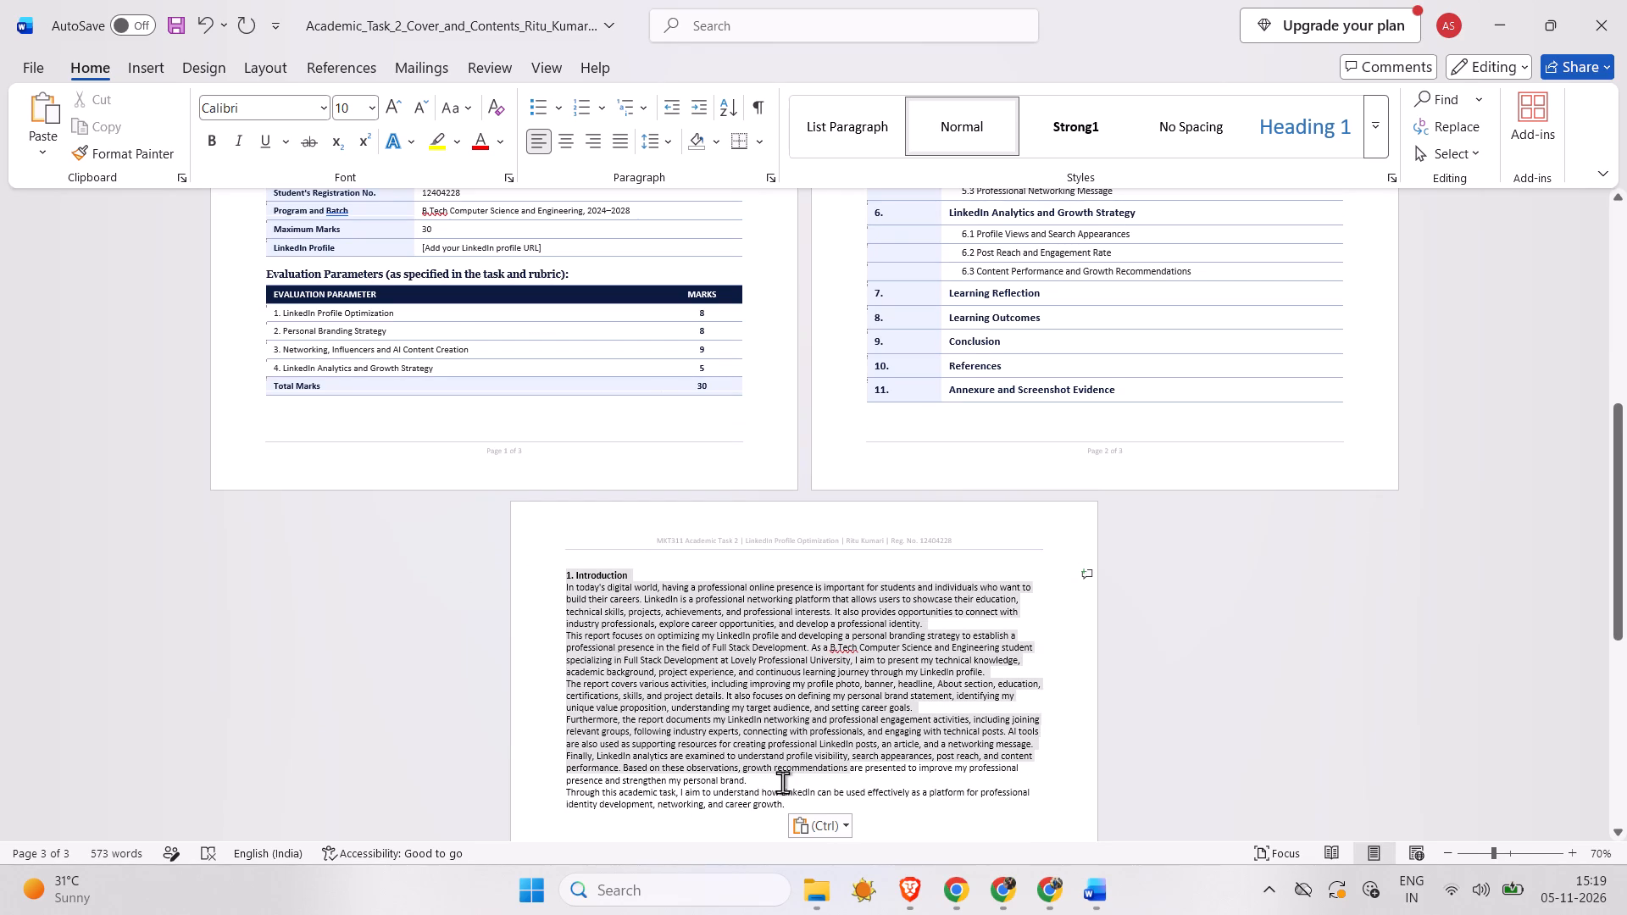
left_click_drag(782, 782, 836, 809)
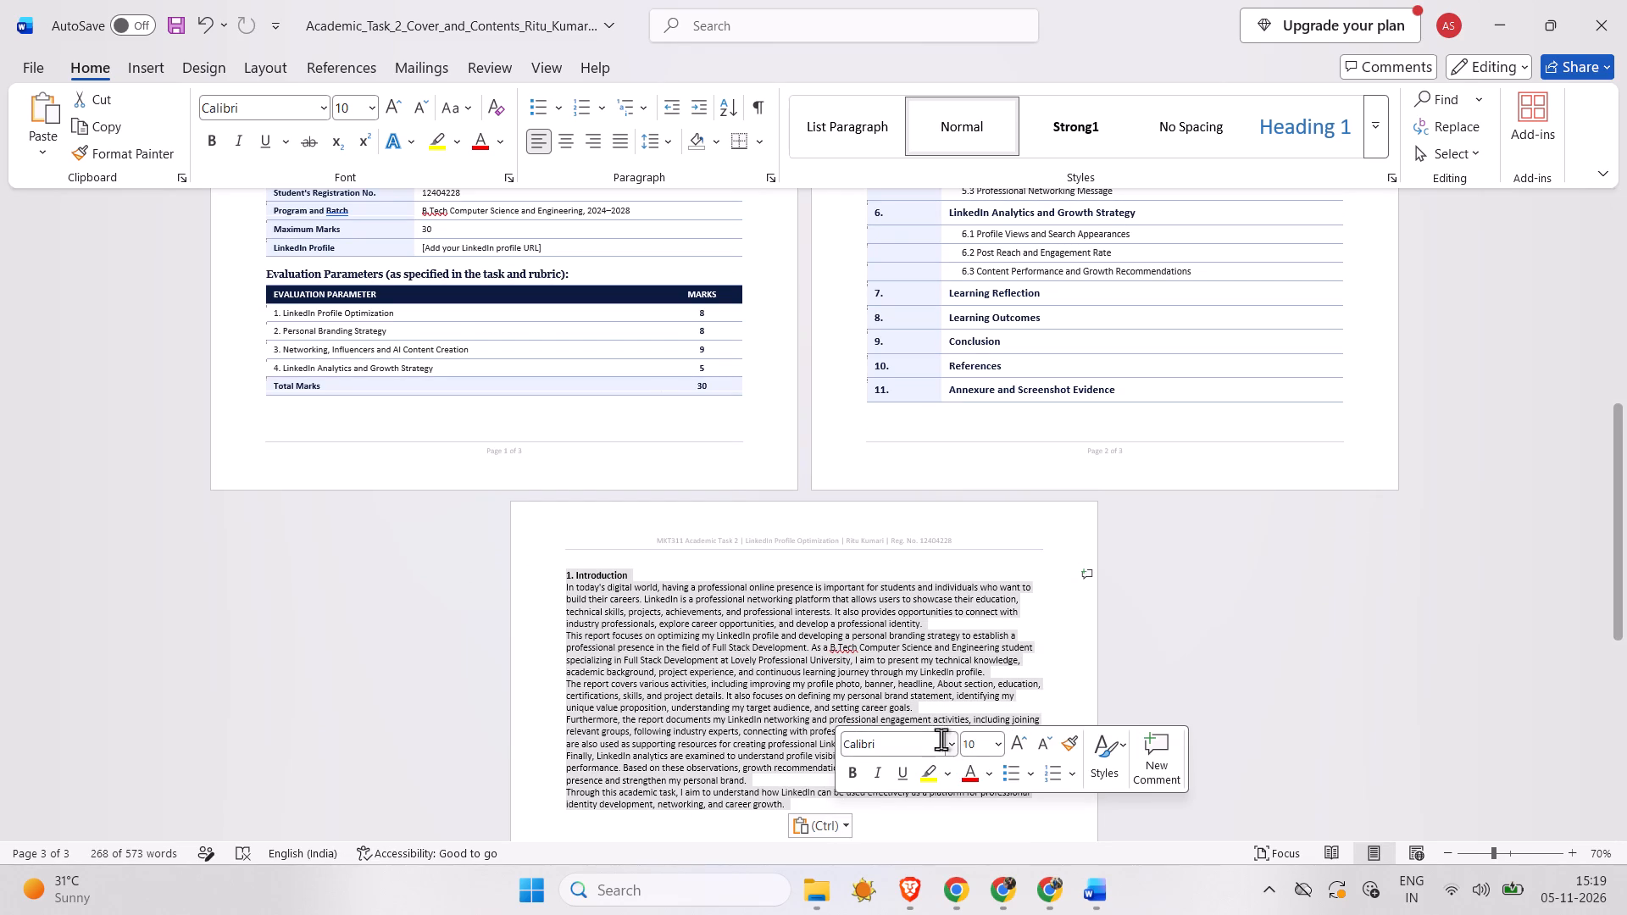
left_click(1006, 748)
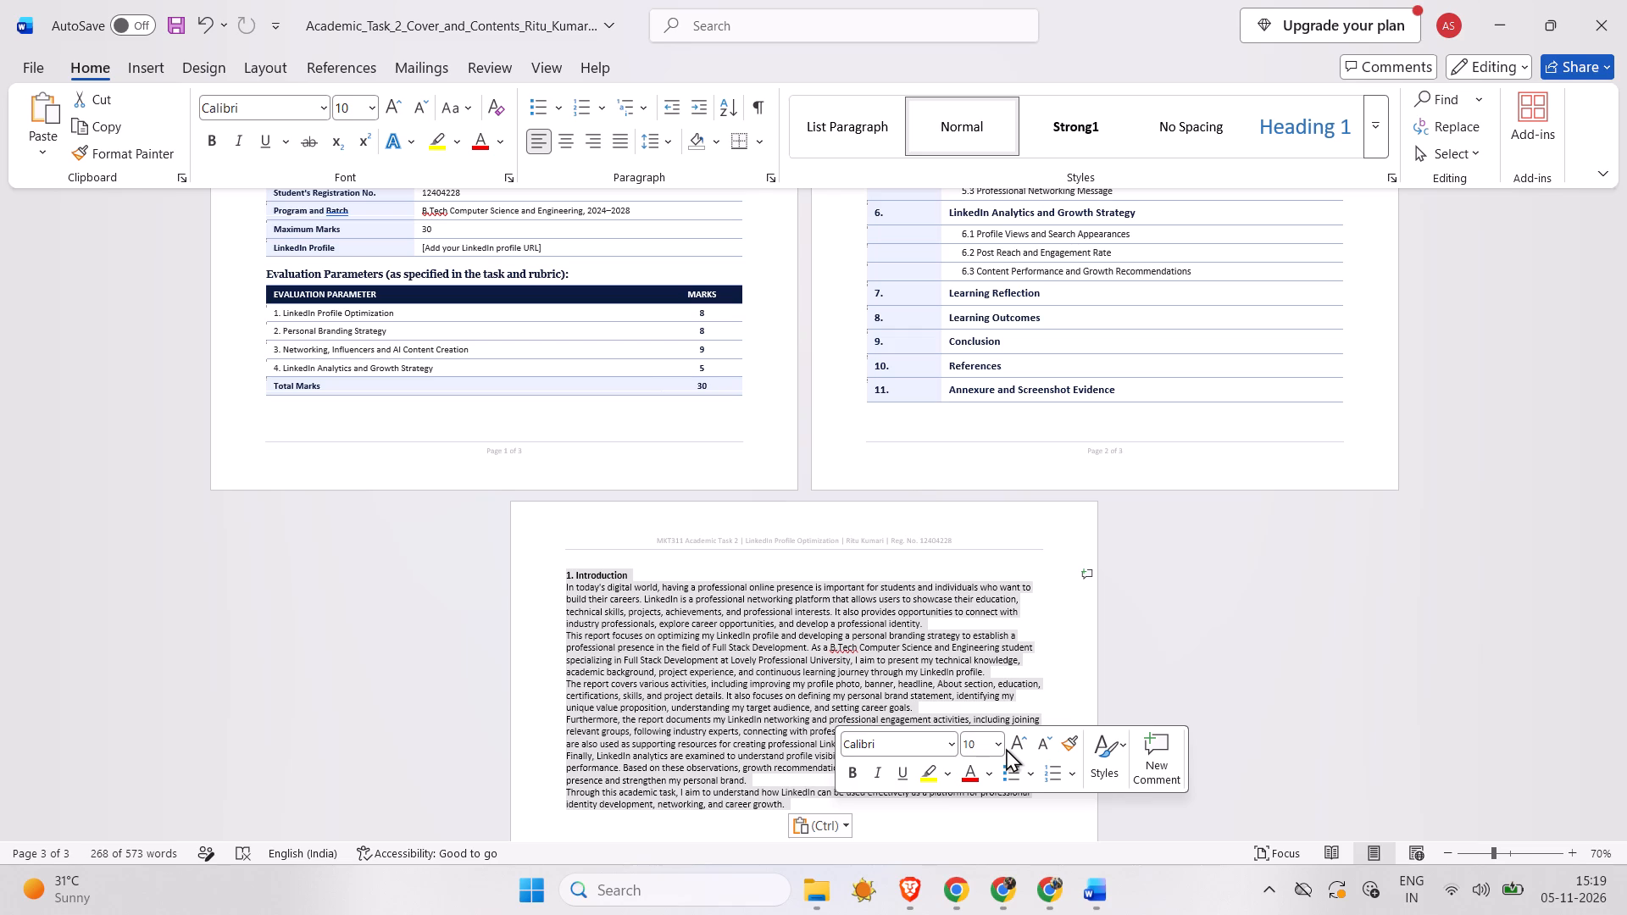
left_click(997, 746)
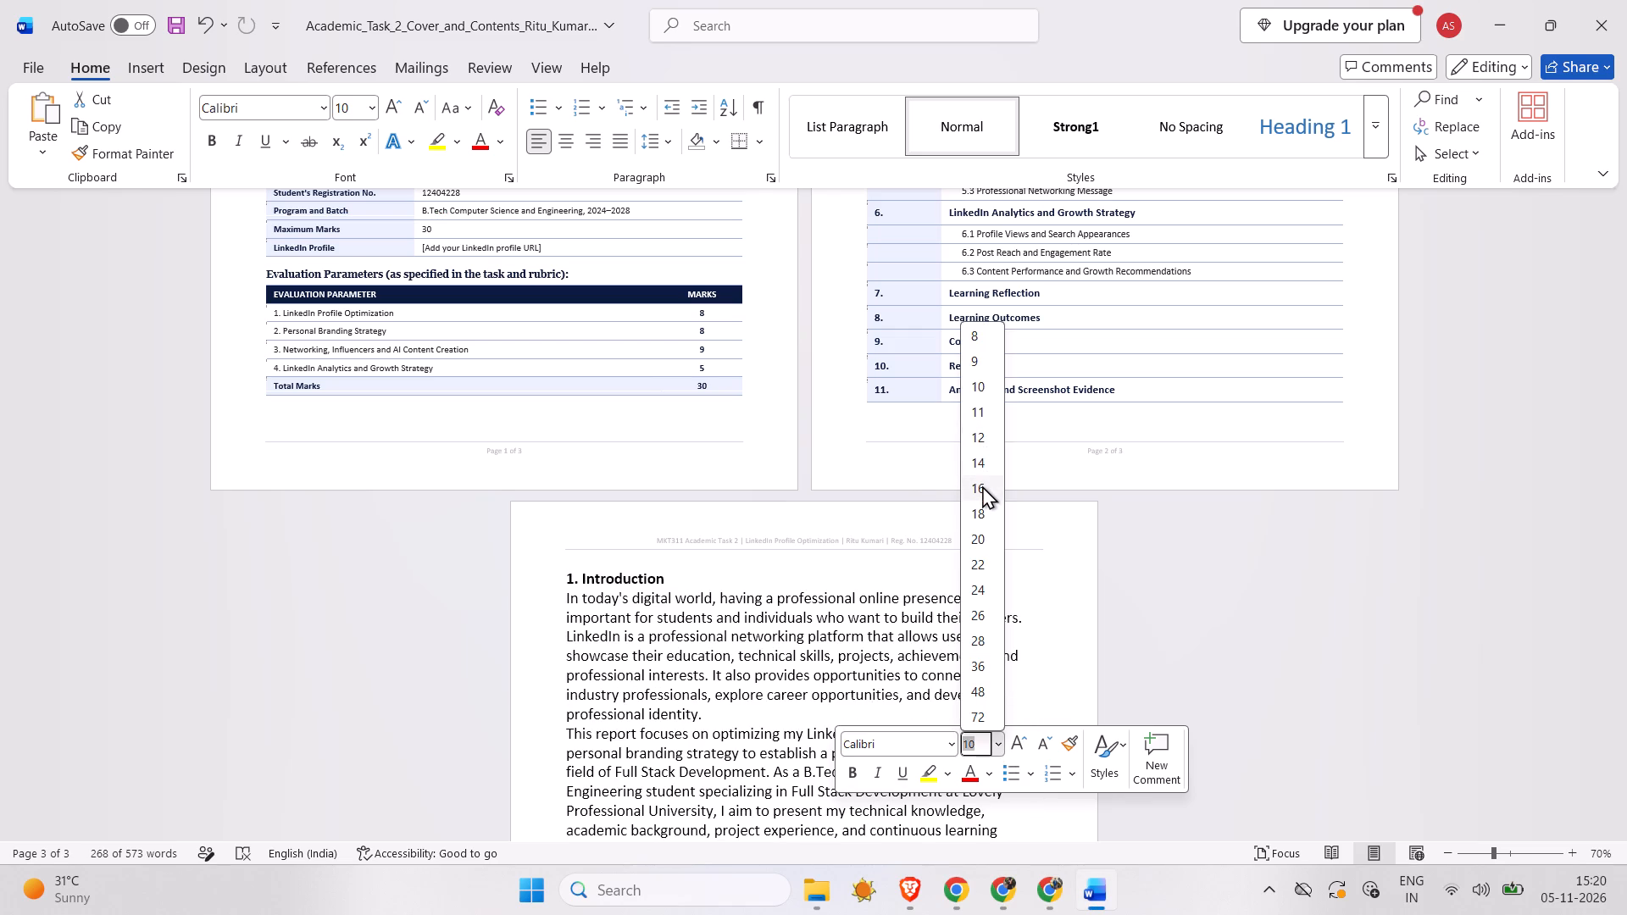
left_click(980, 442)
Apply the Heading 1 style to the "1. Introduction" line on page 3.
left_click(697, 568)
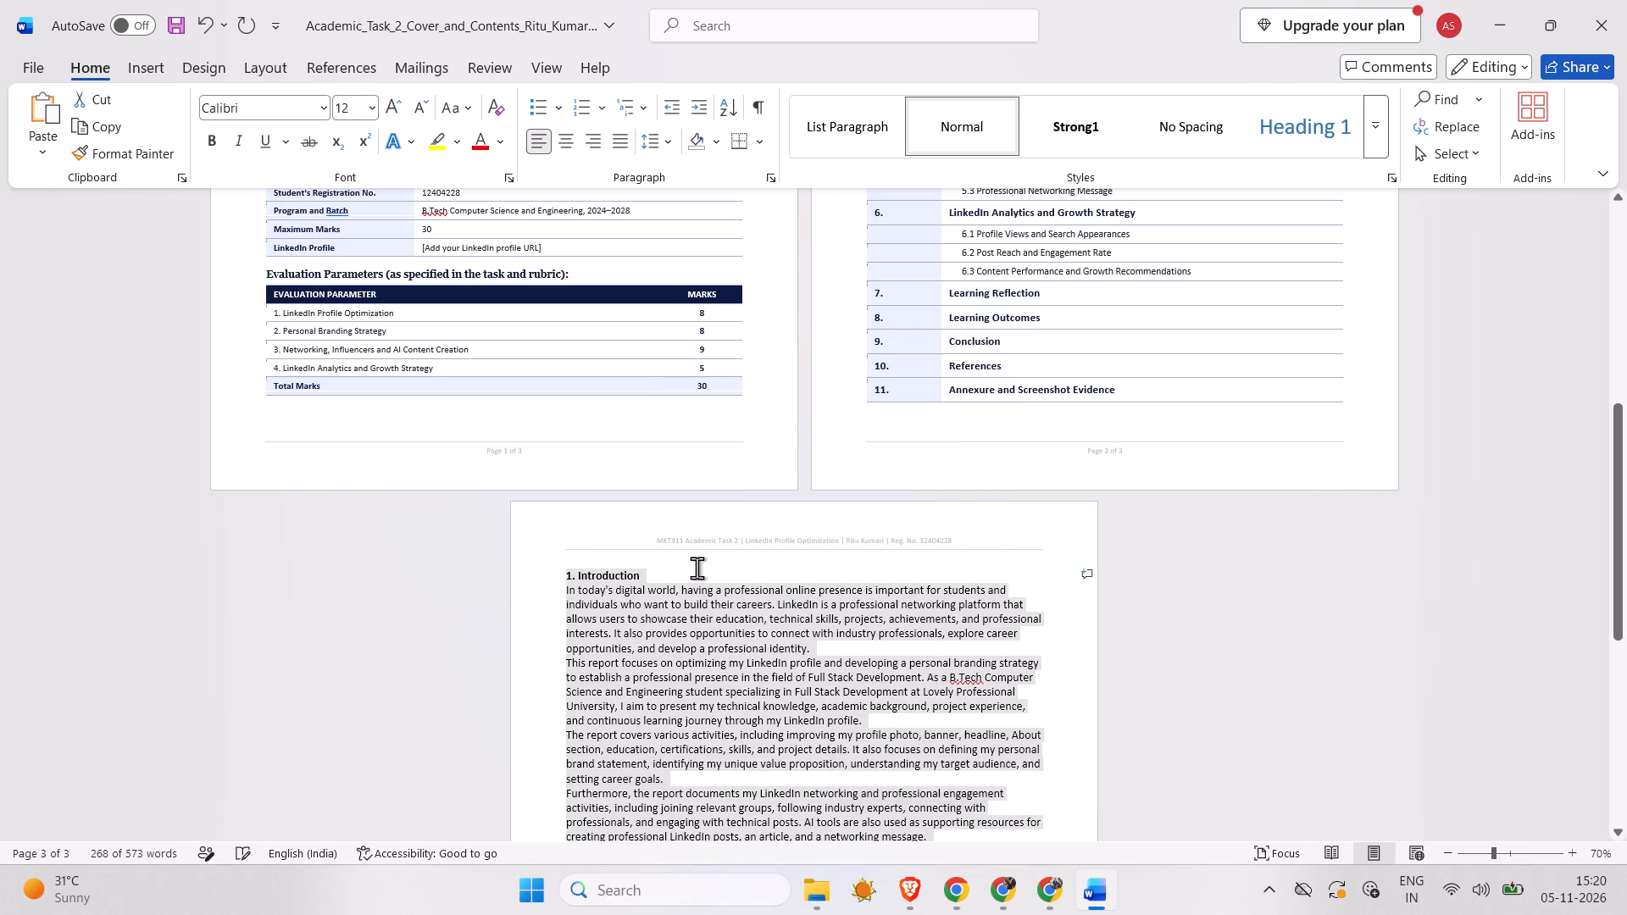
left_click_drag(697, 568, 571, 579)
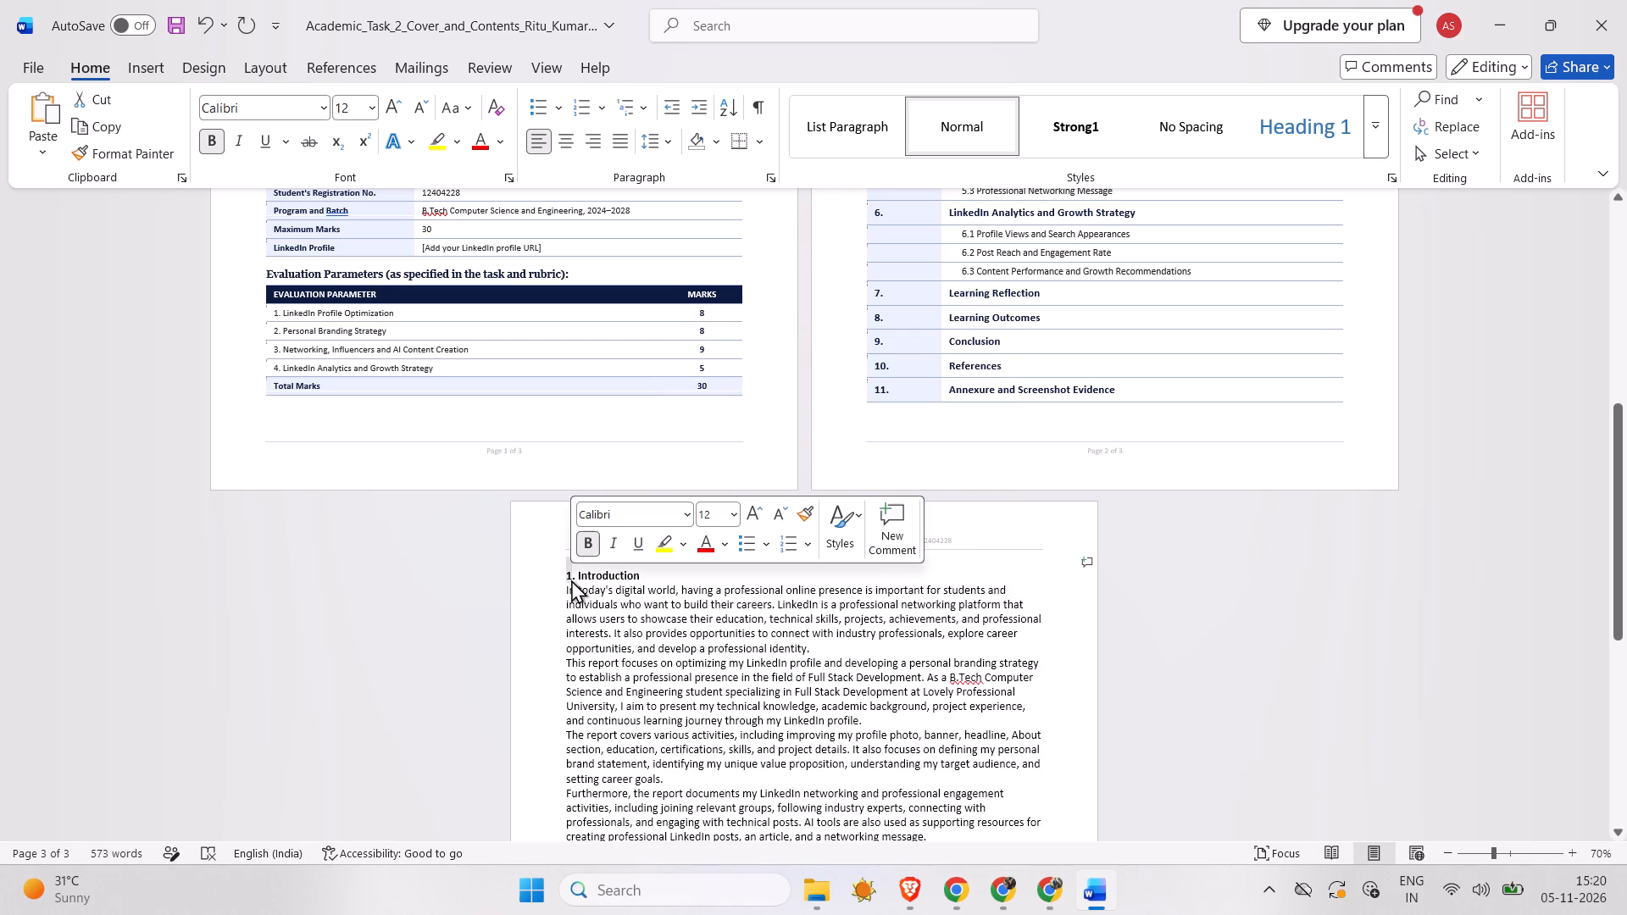
left_click(651, 575)
left_click_drag(651, 575, 558, 576)
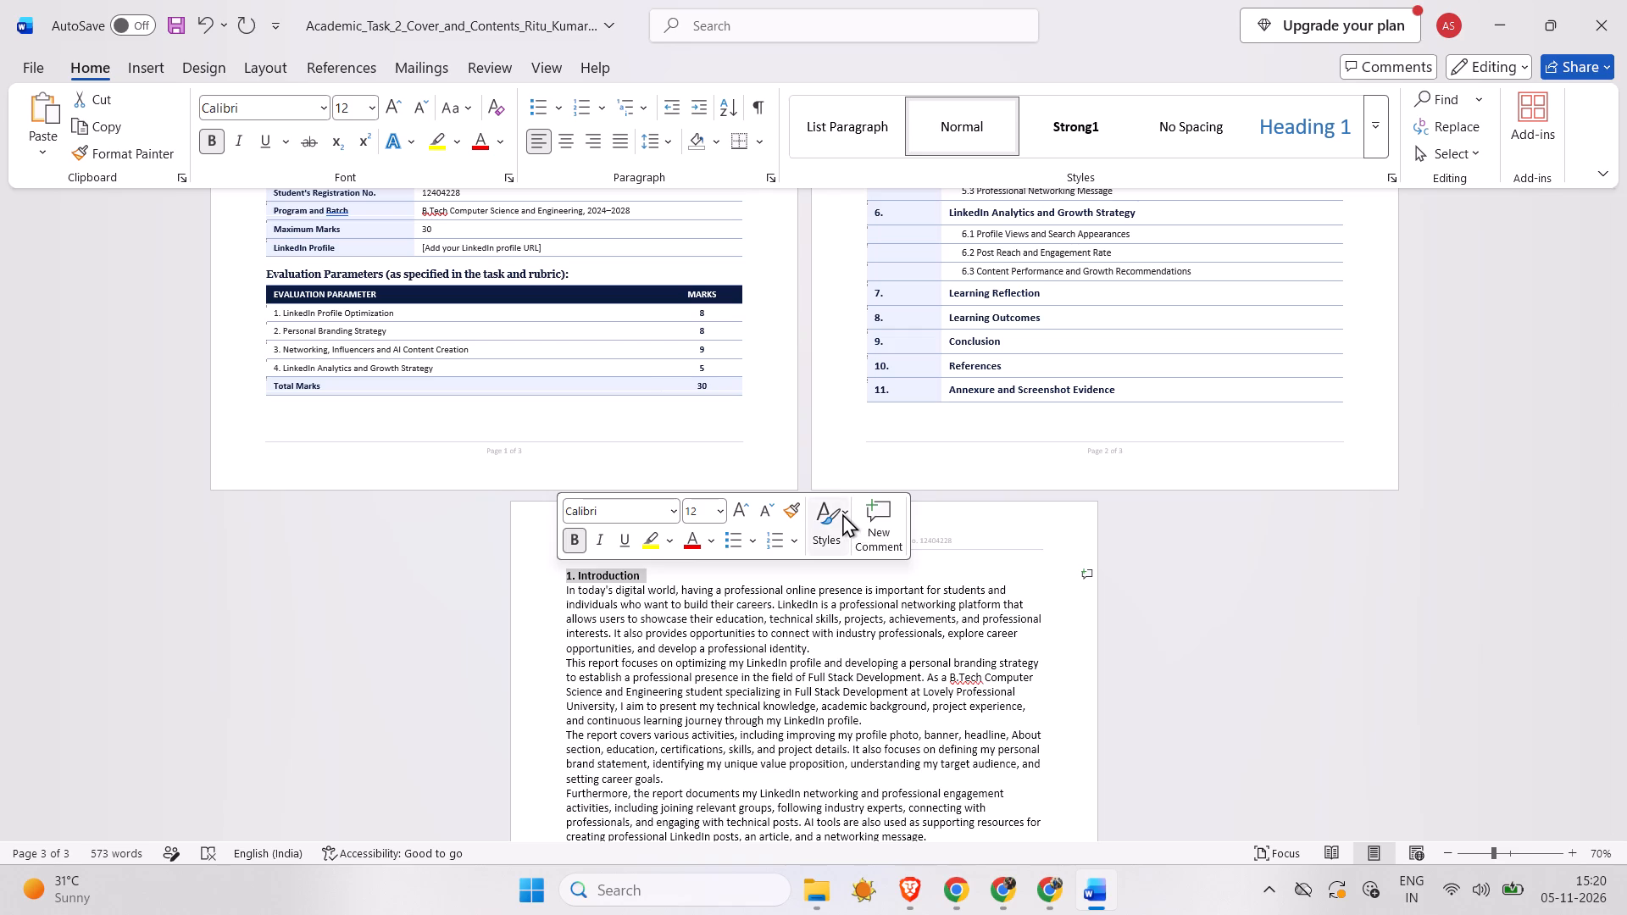
left_click(842, 513)
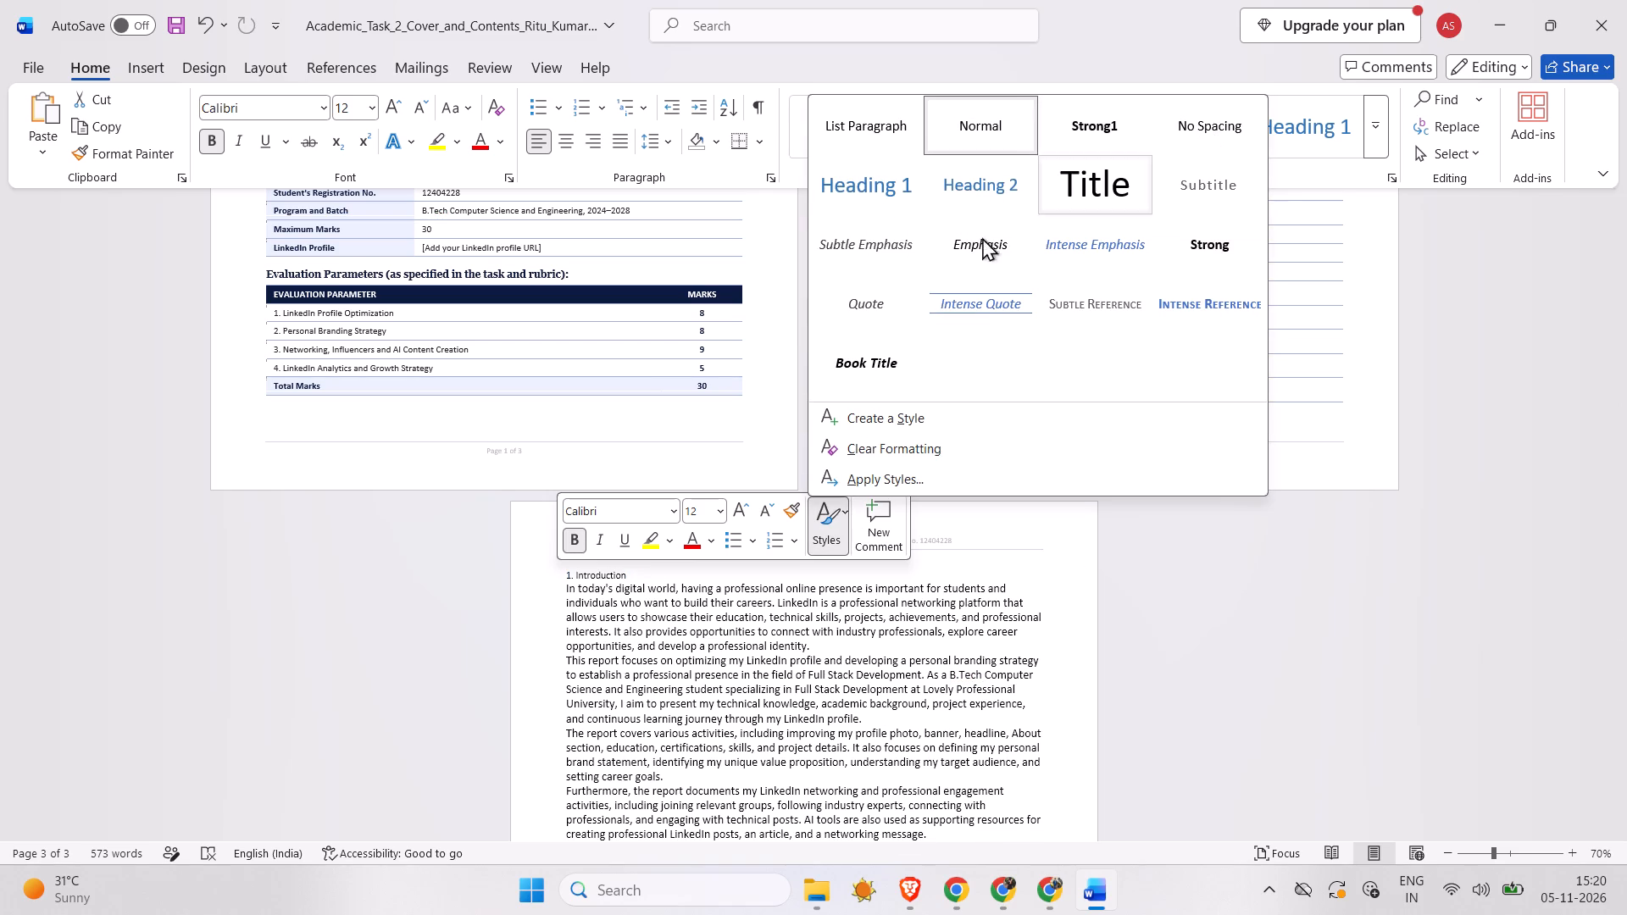
left_click(844, 184)
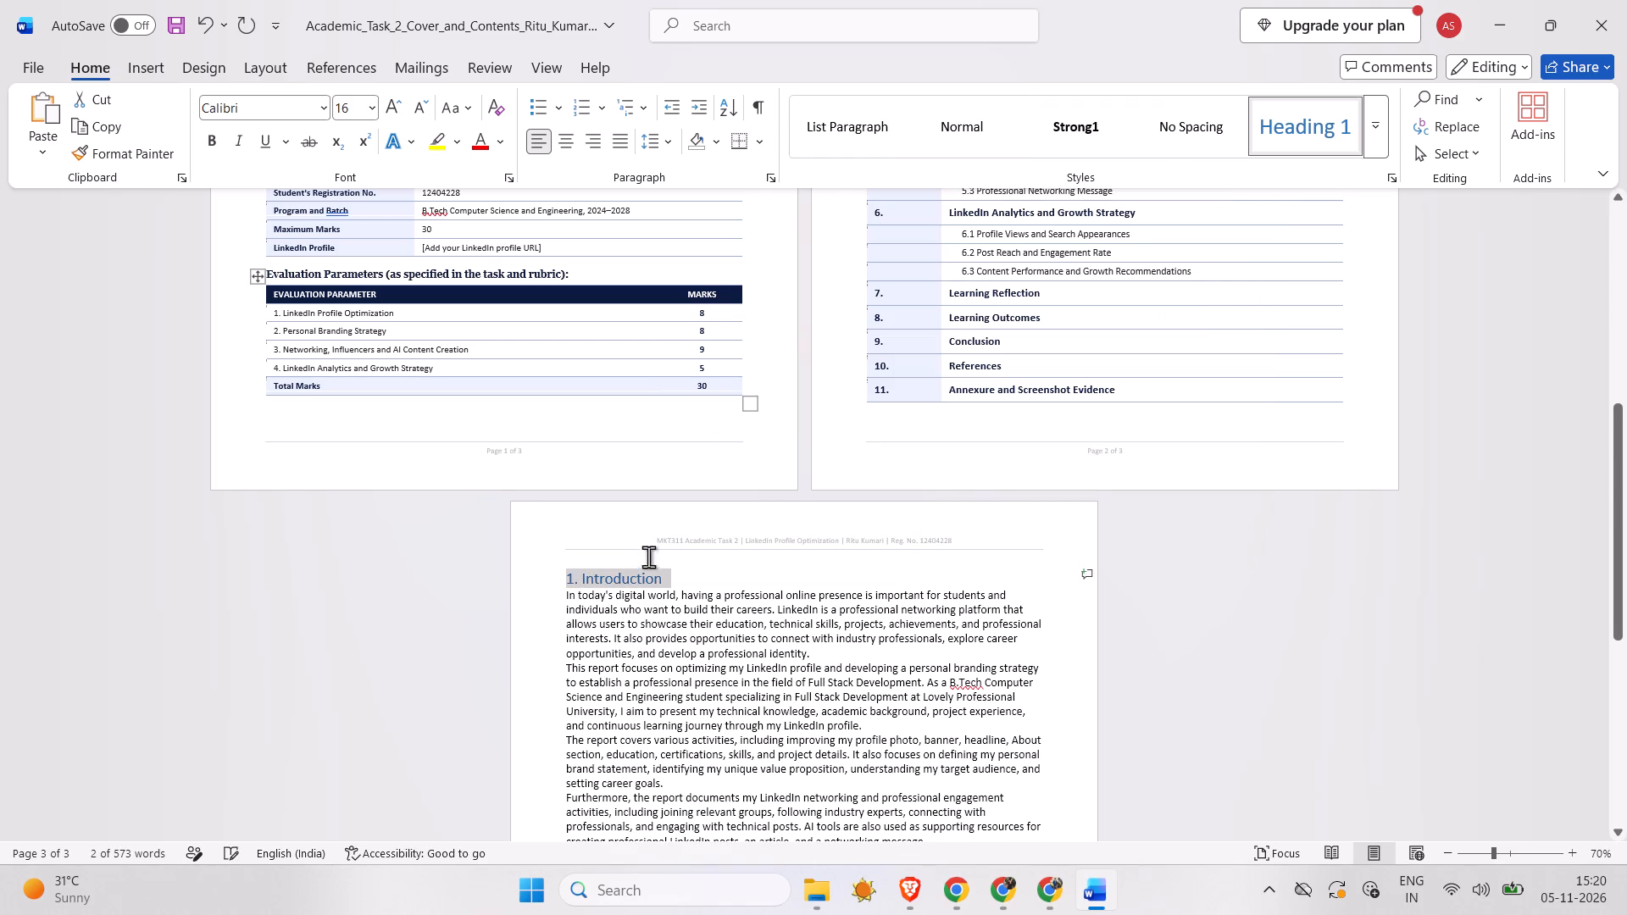
left_click(682, 568)
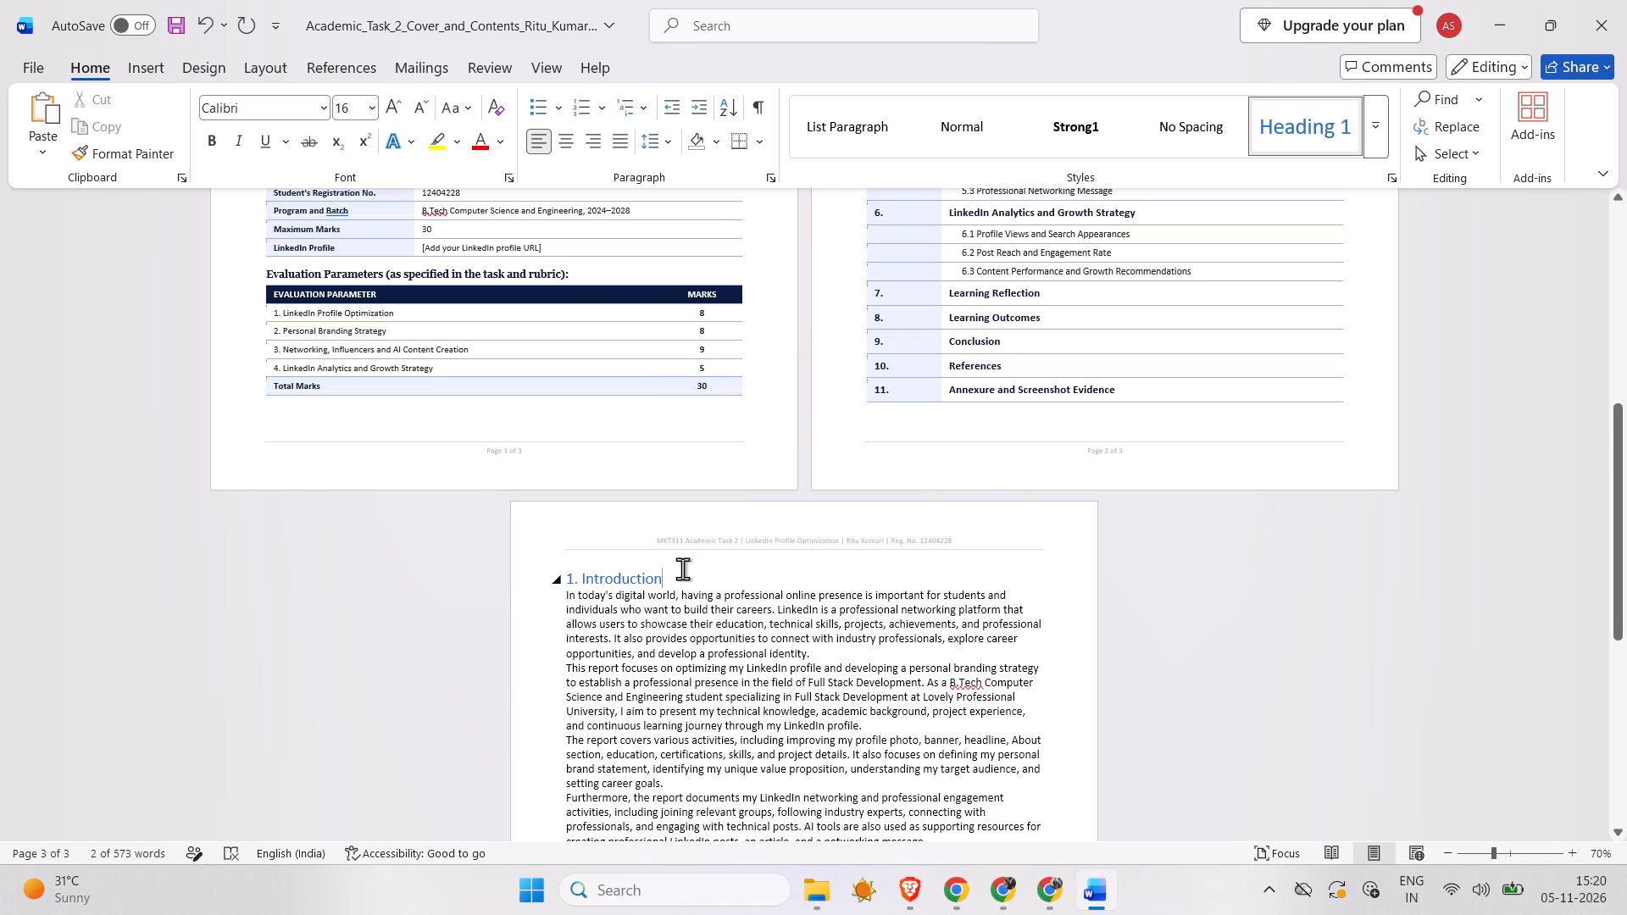
Insert a blank line after the Introduction's first paragraph and another after the paragraph ending "setting career goals.".
scroll(682, 568, "up", 5, "ctrl")
scroll(682, 568, "down", 1)
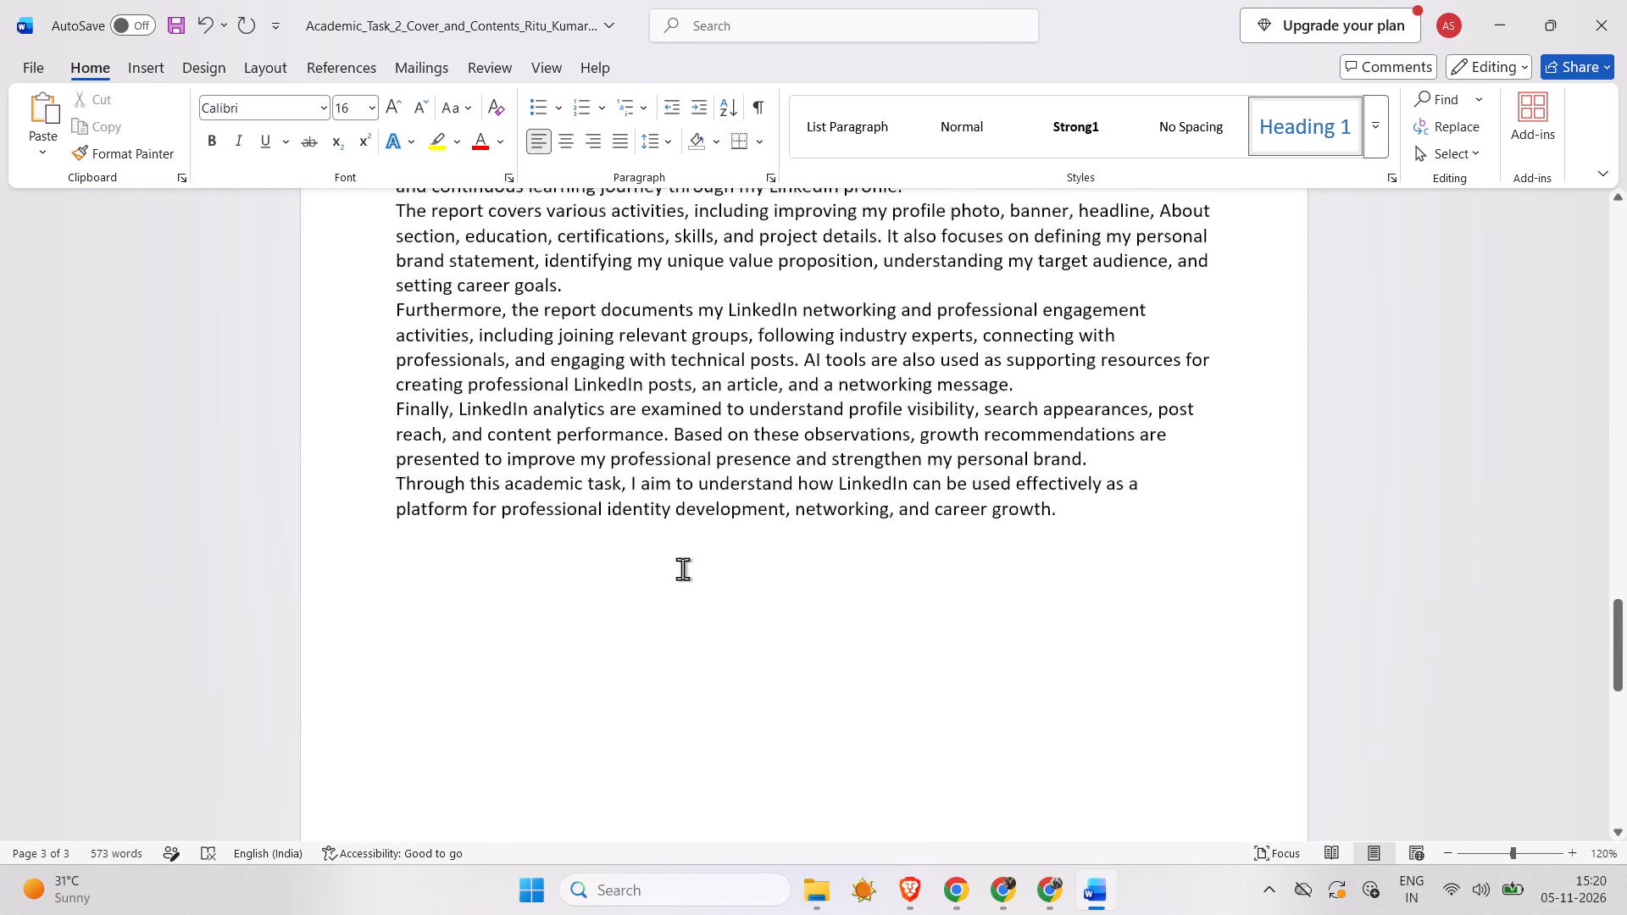
scroll(682, 568, "down", 1)
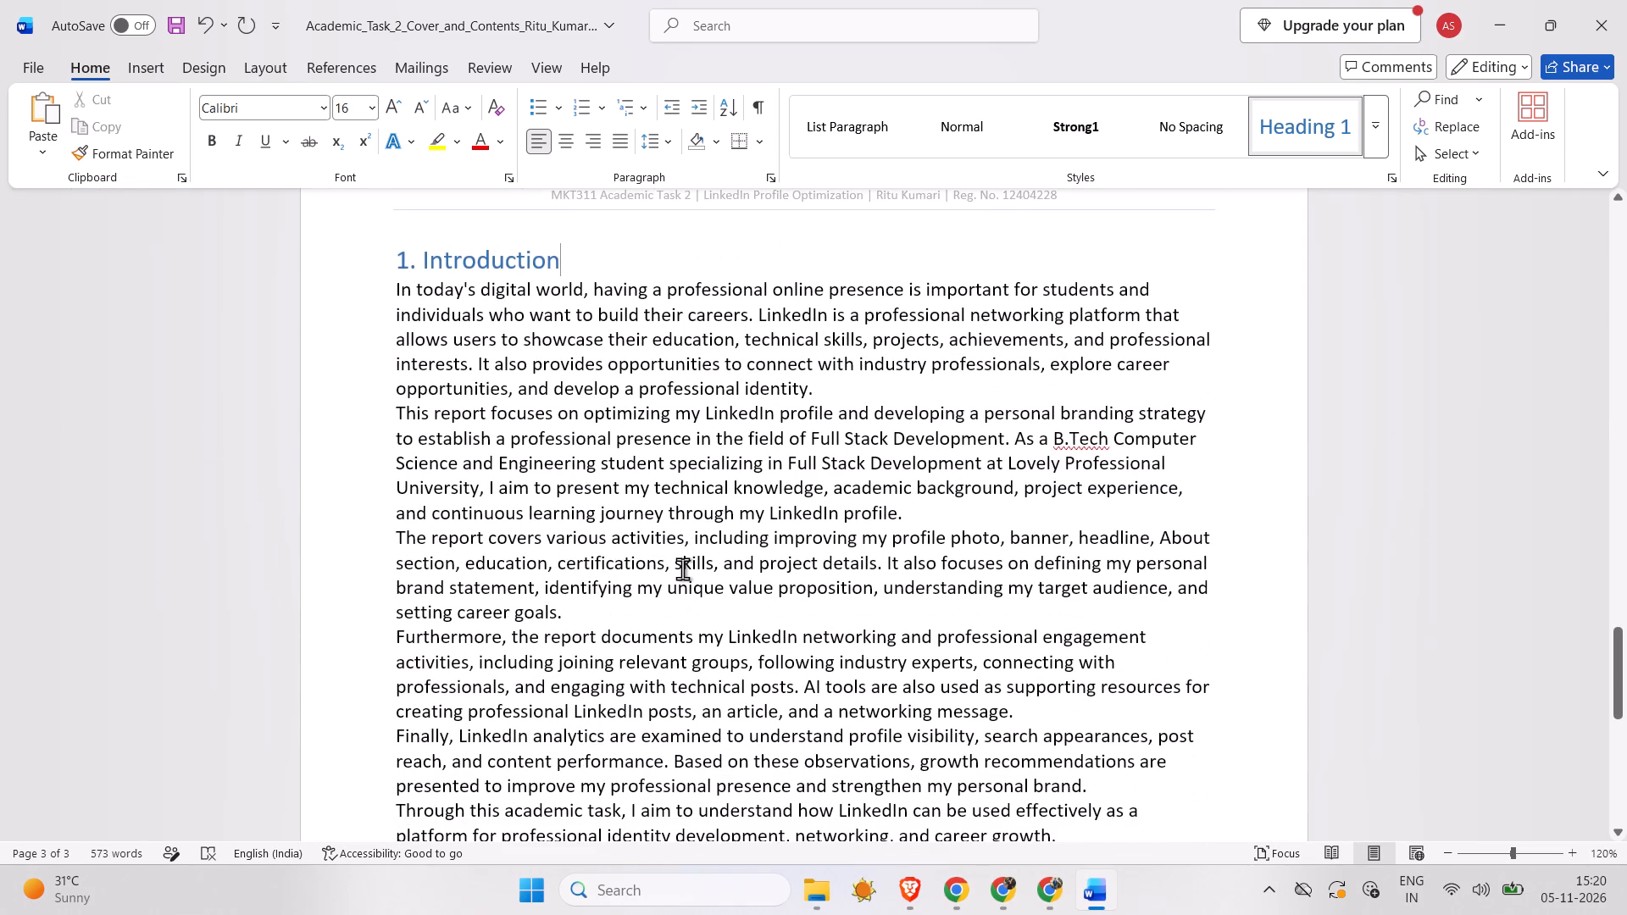
scroll(682, 568, "down", 2, "ctrl")
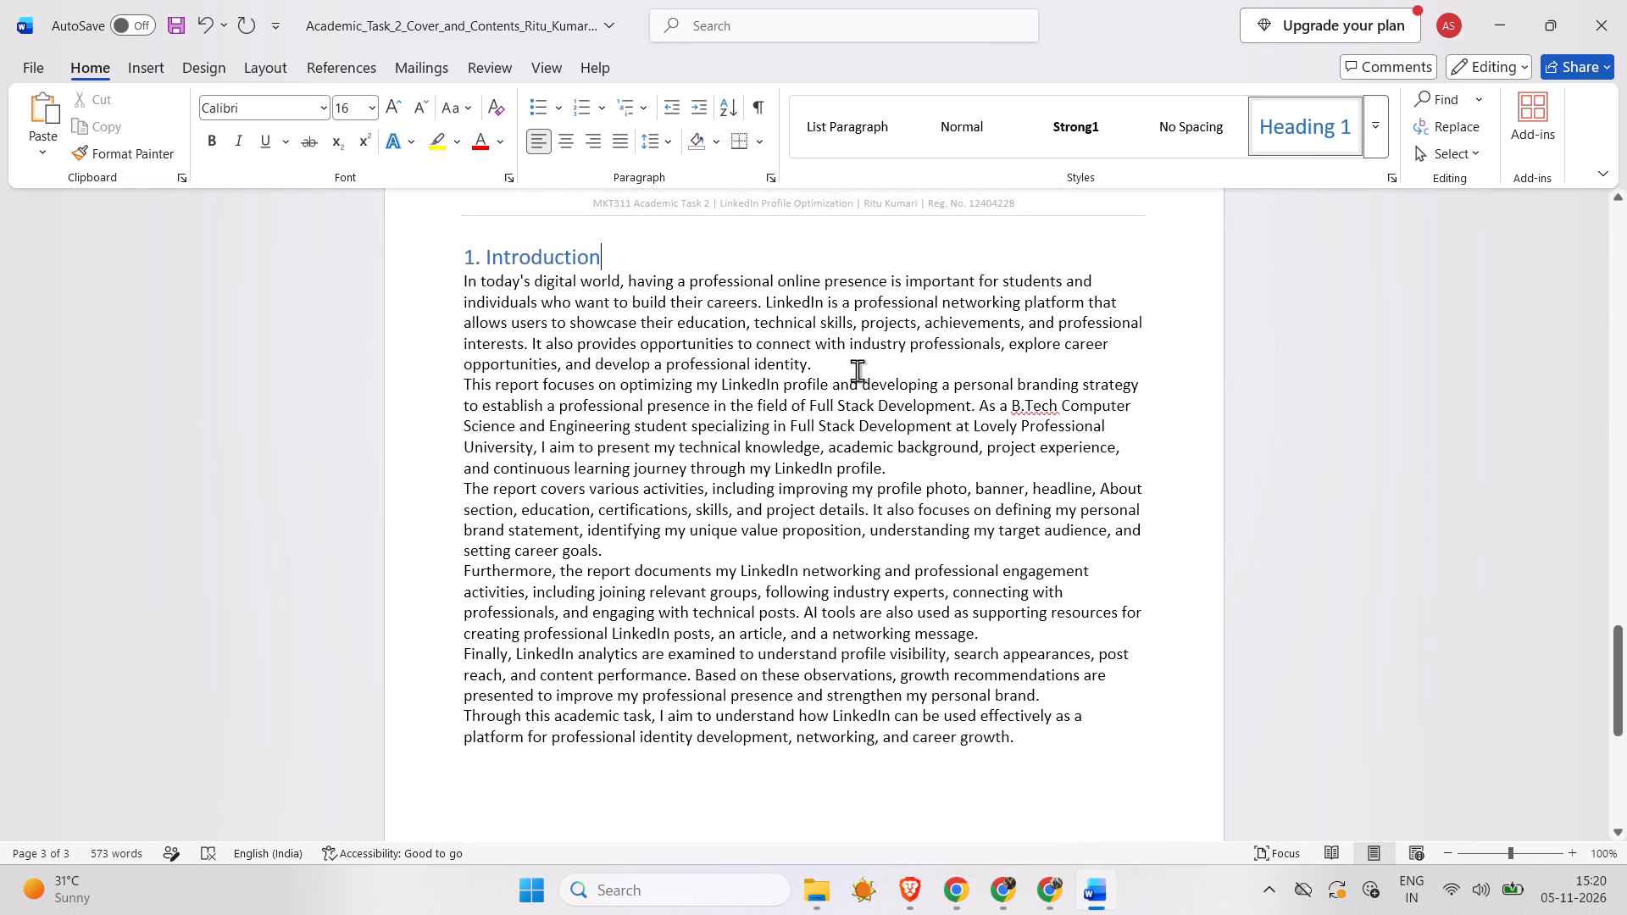
left_click(885, 367)
key("Return")
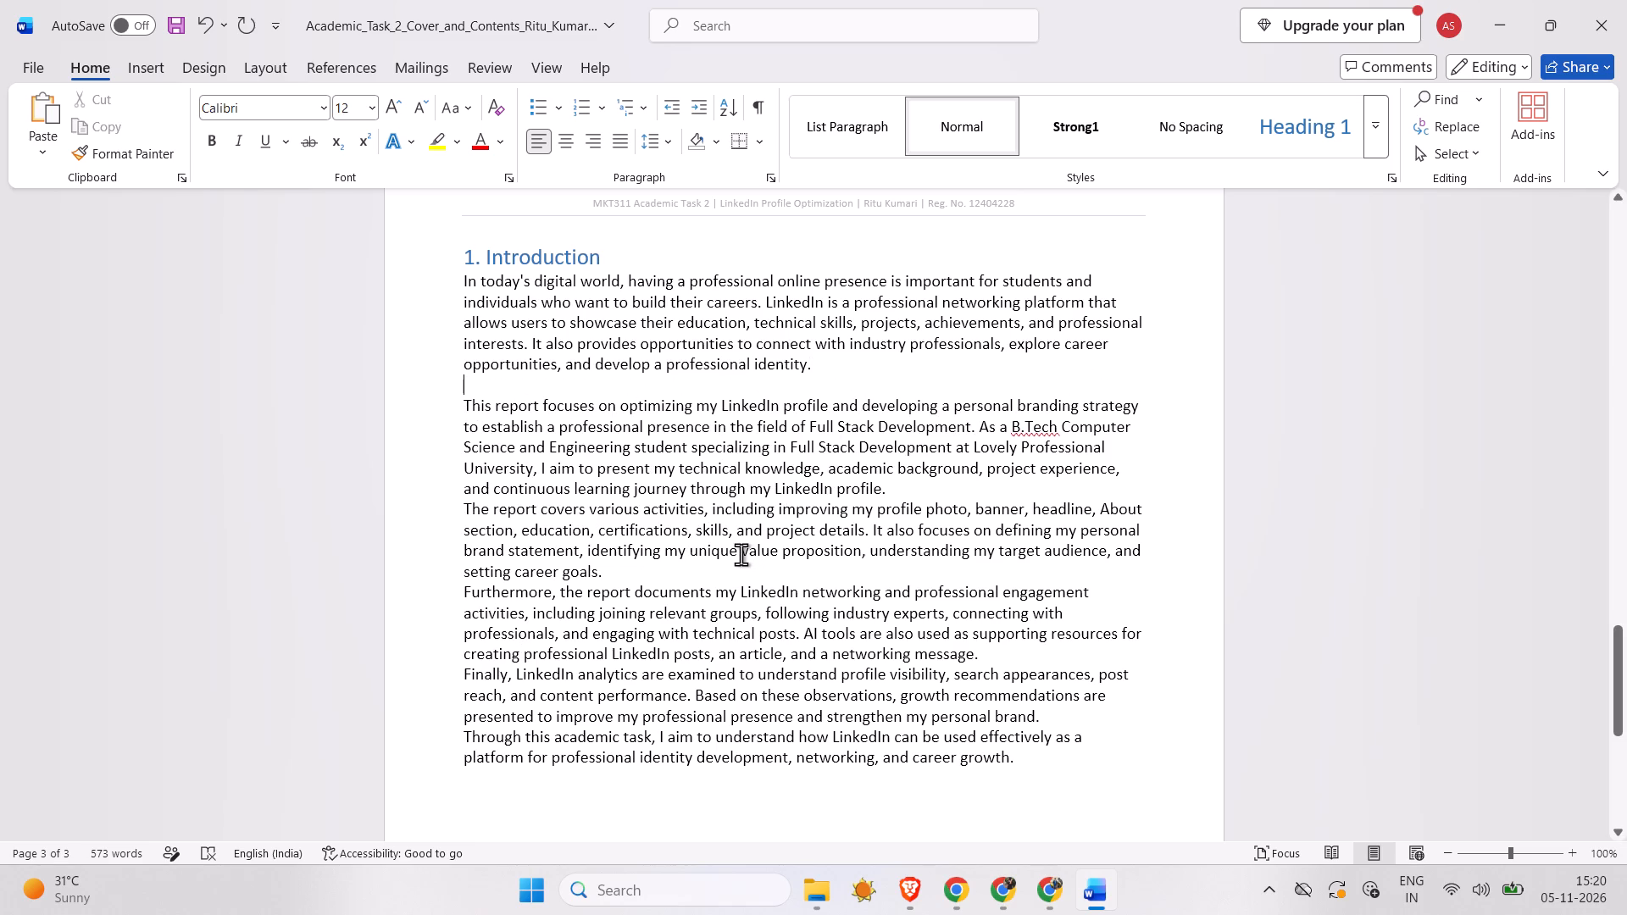
left_click(741, 554)
left_click(702, 578)
key("Return")
scroll(605, 532, "down", 1)
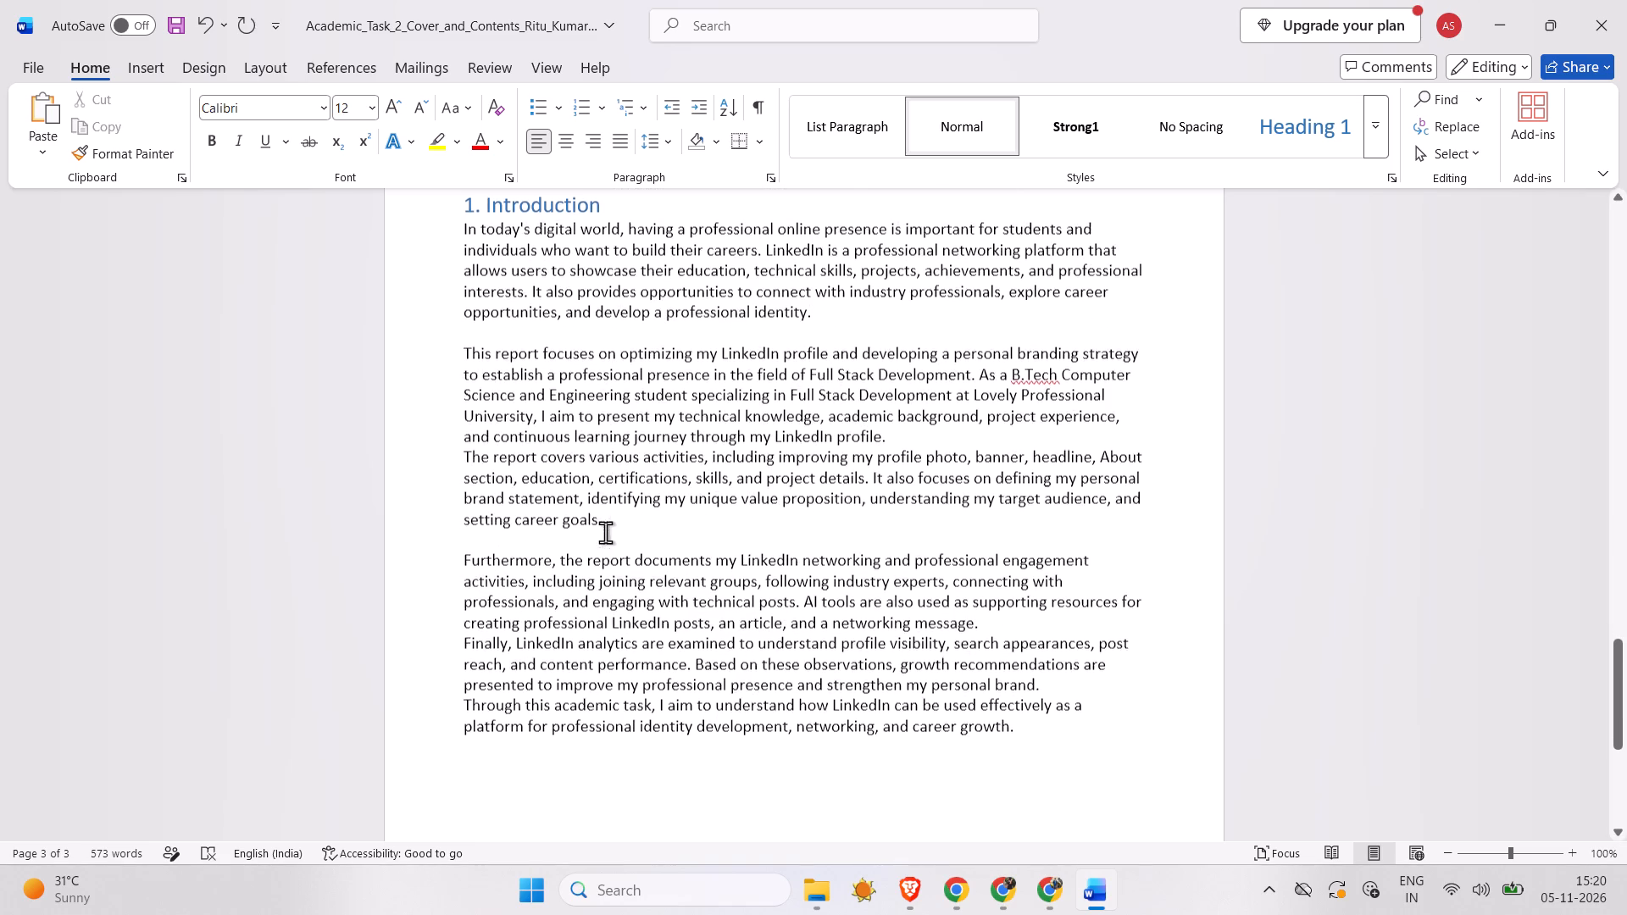
scroll(605, 532, "down", 1)
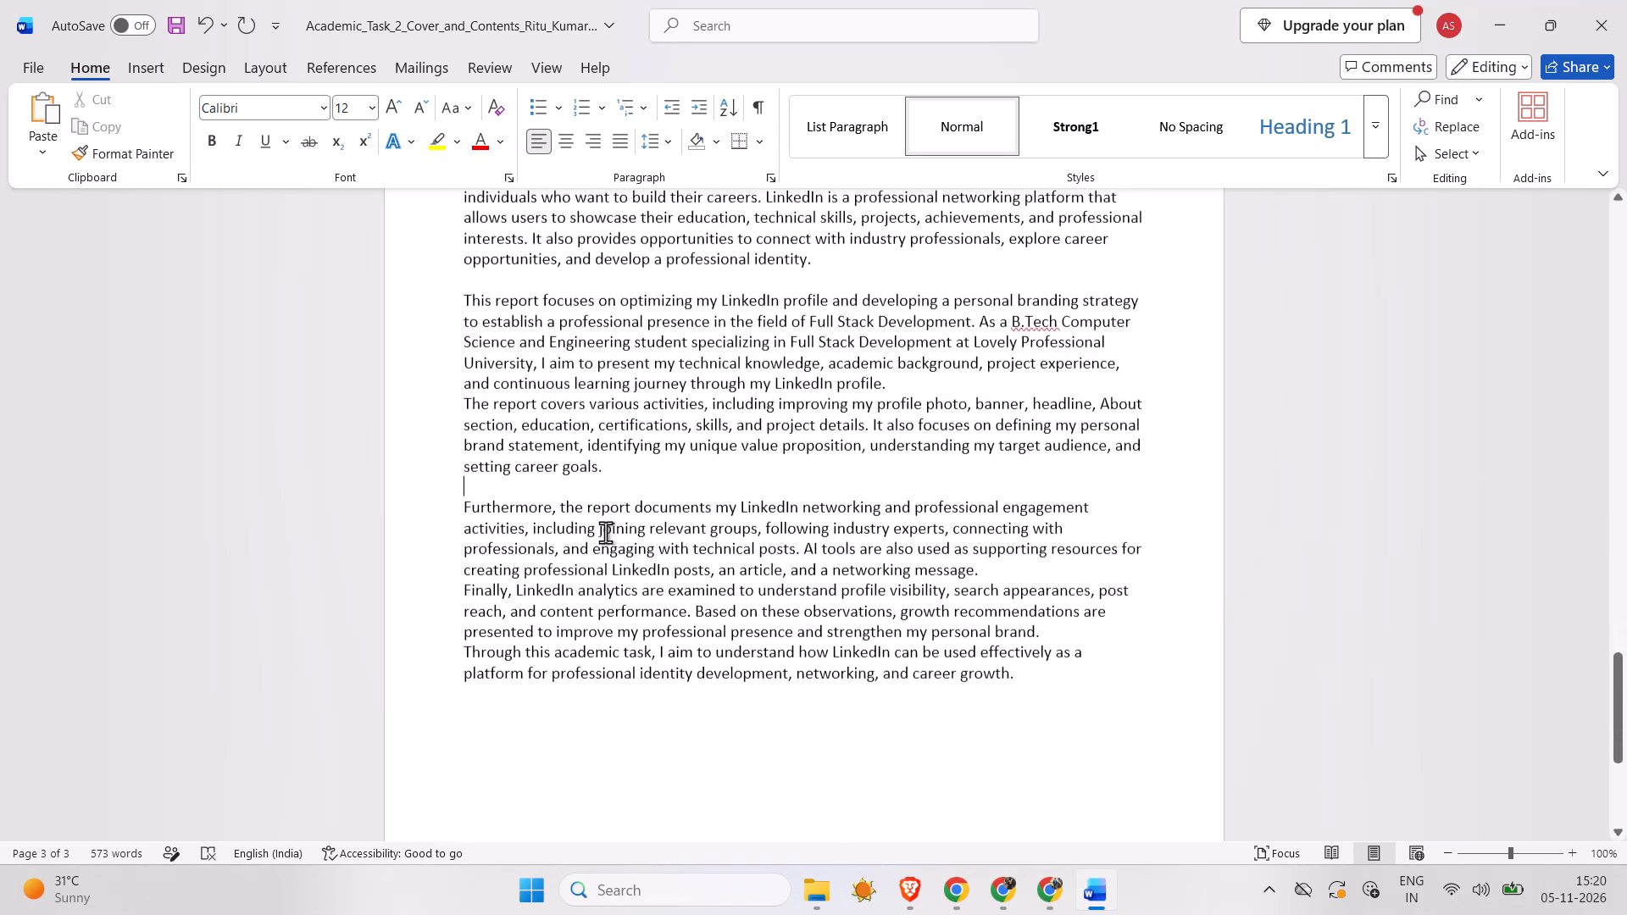
scroll(605, 532, "down", 1)
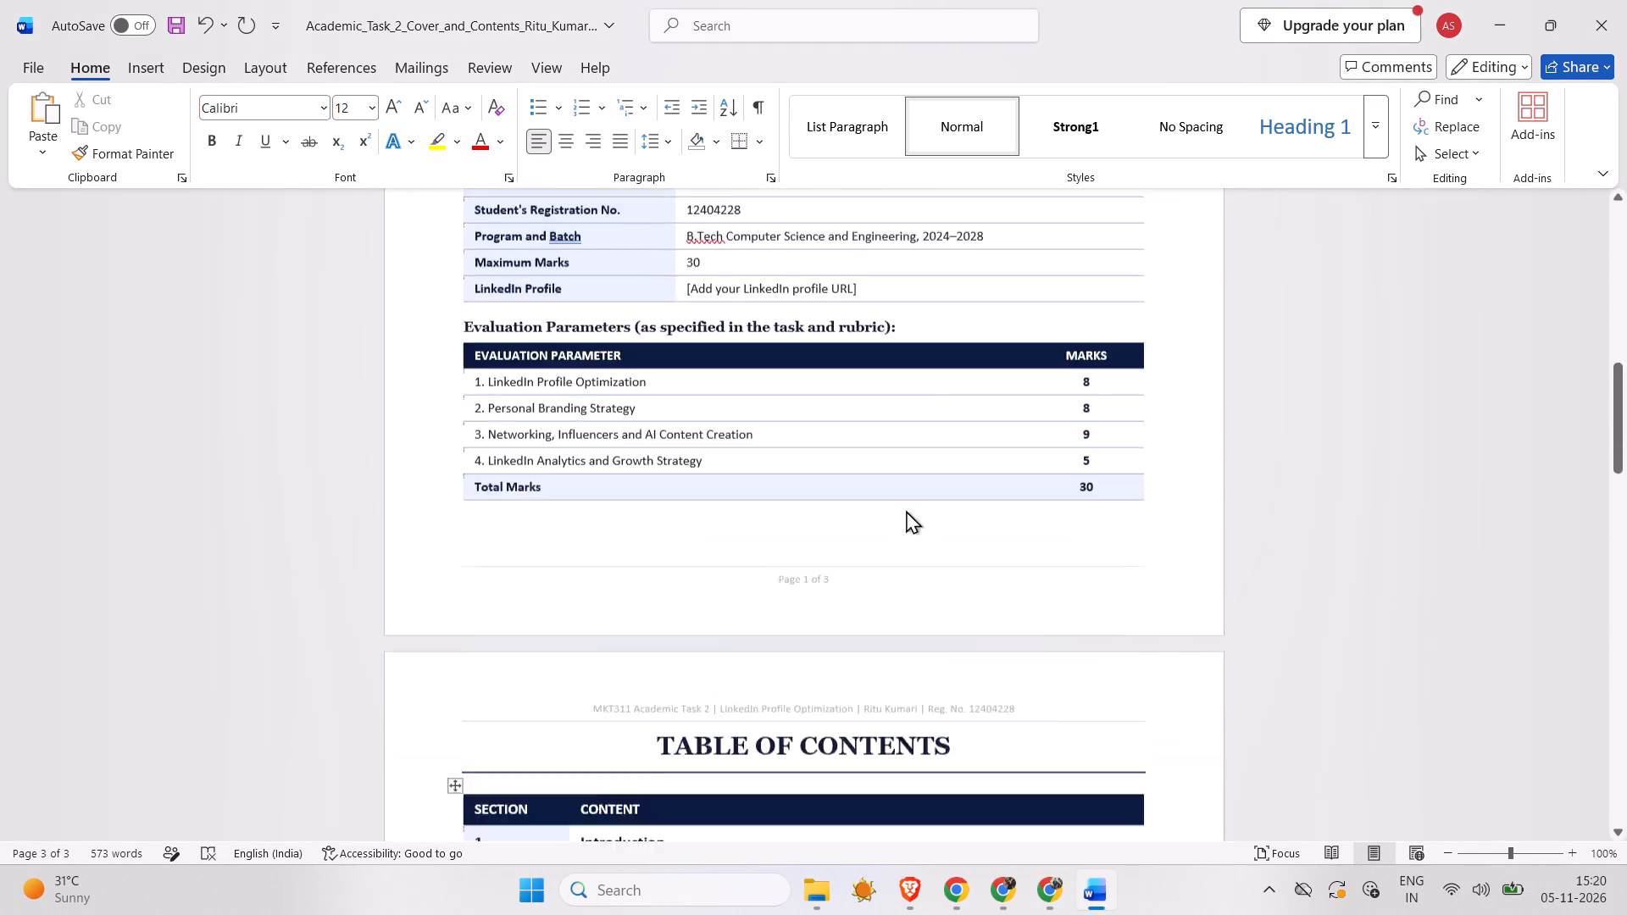
scroll(906, 510, "right", 2)
scroll(906, 510, "down", 1)
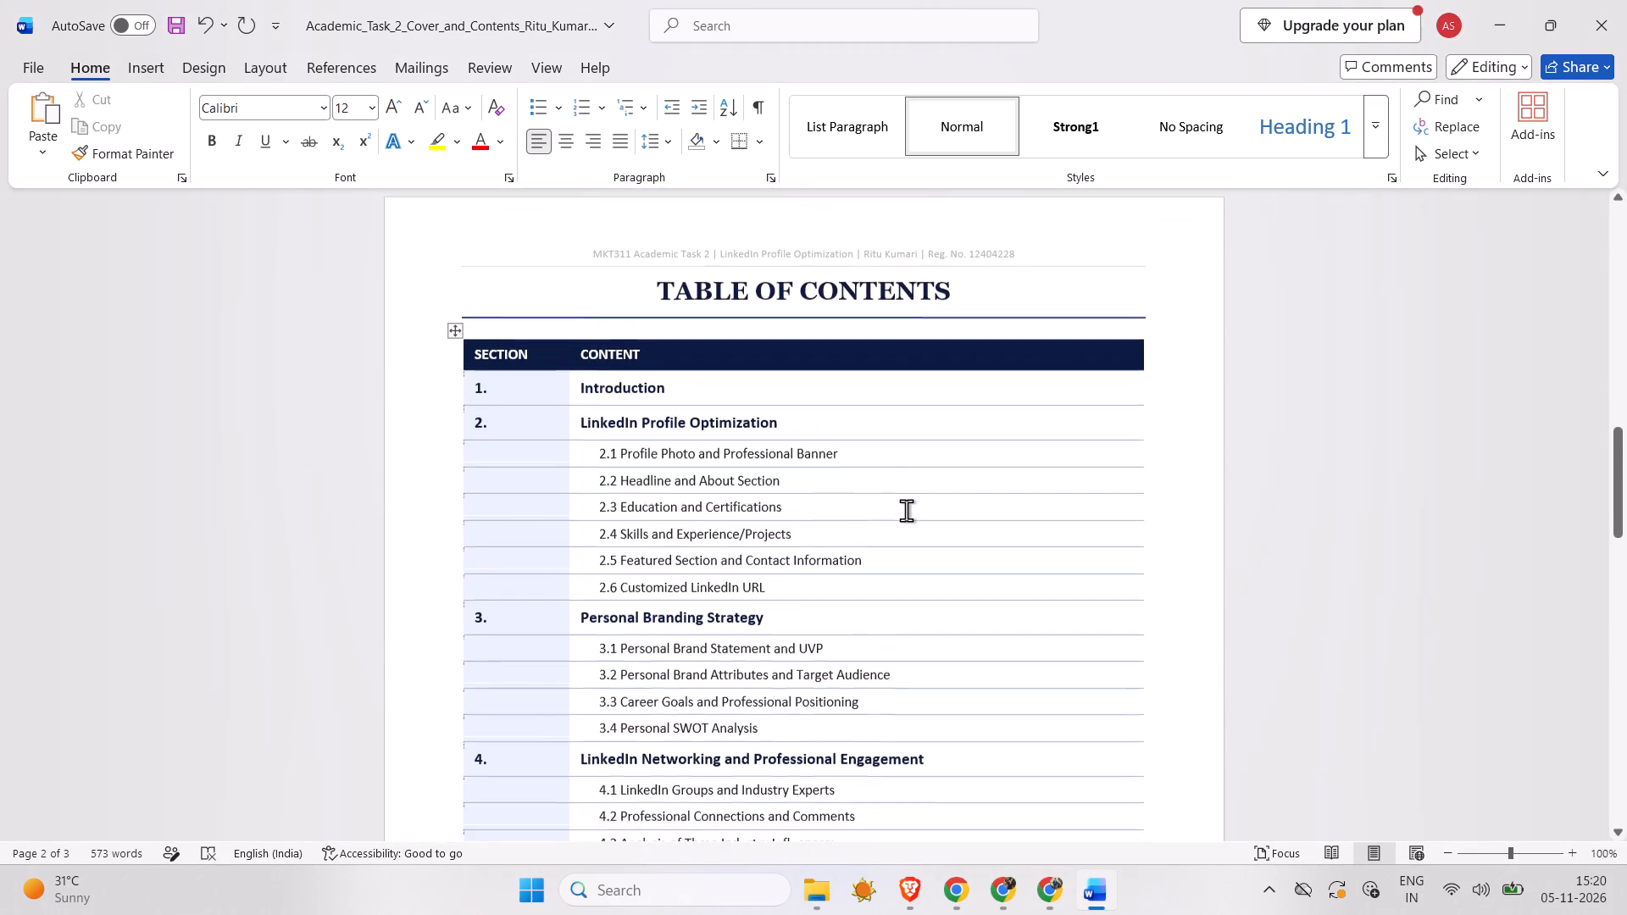
scroll(906, 510, "down", 1)
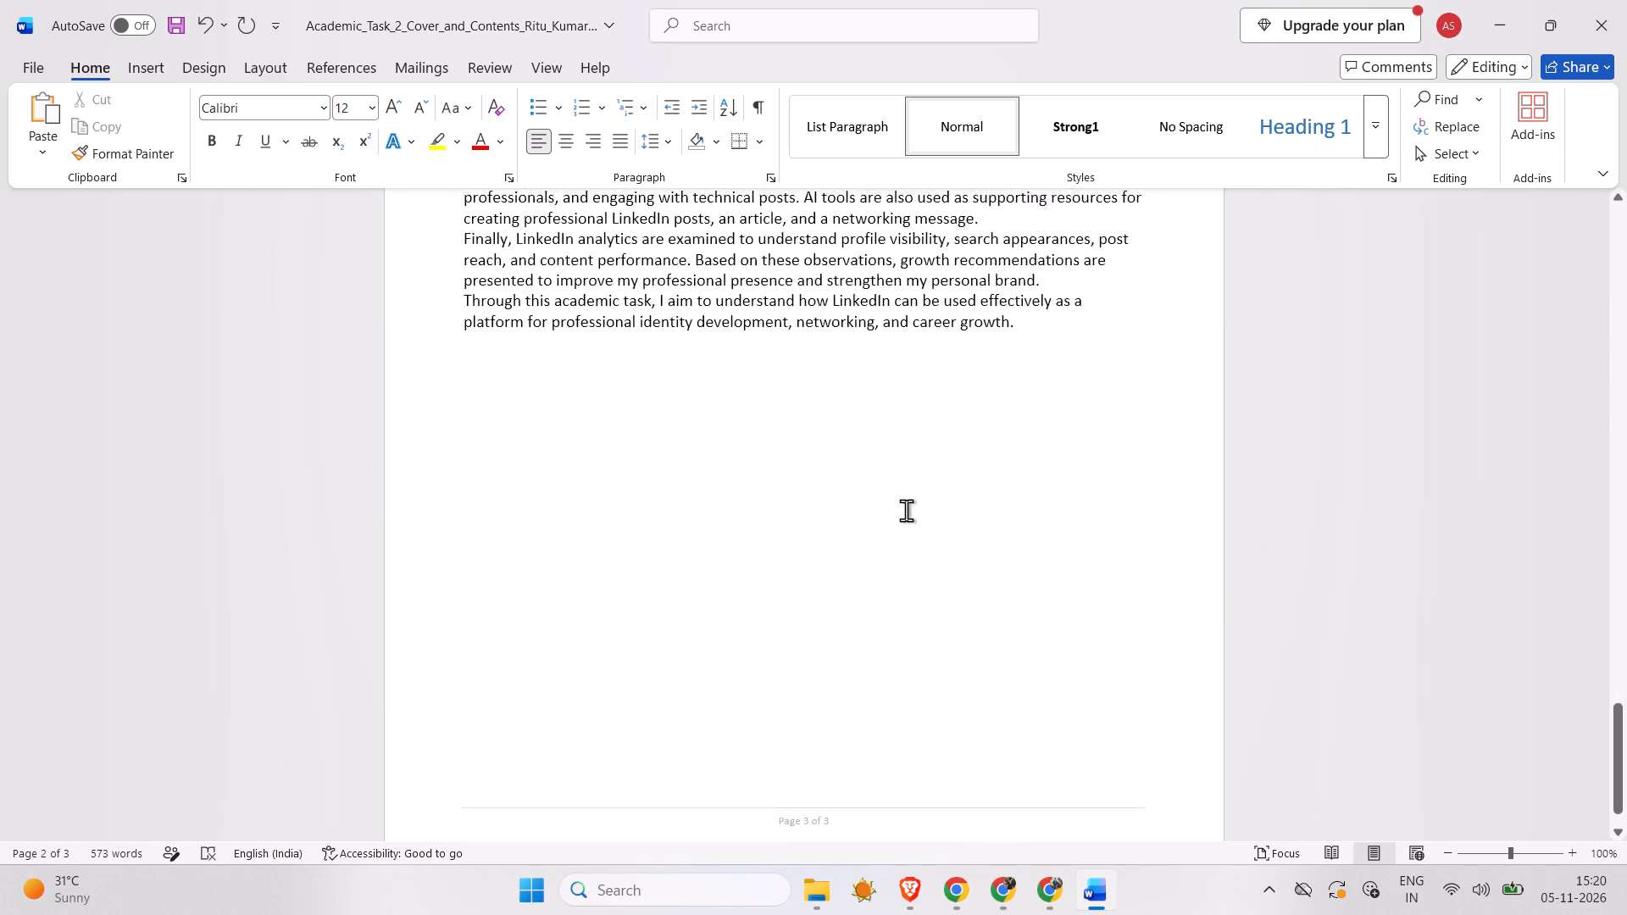
scroll(906, 510, "down", 1)
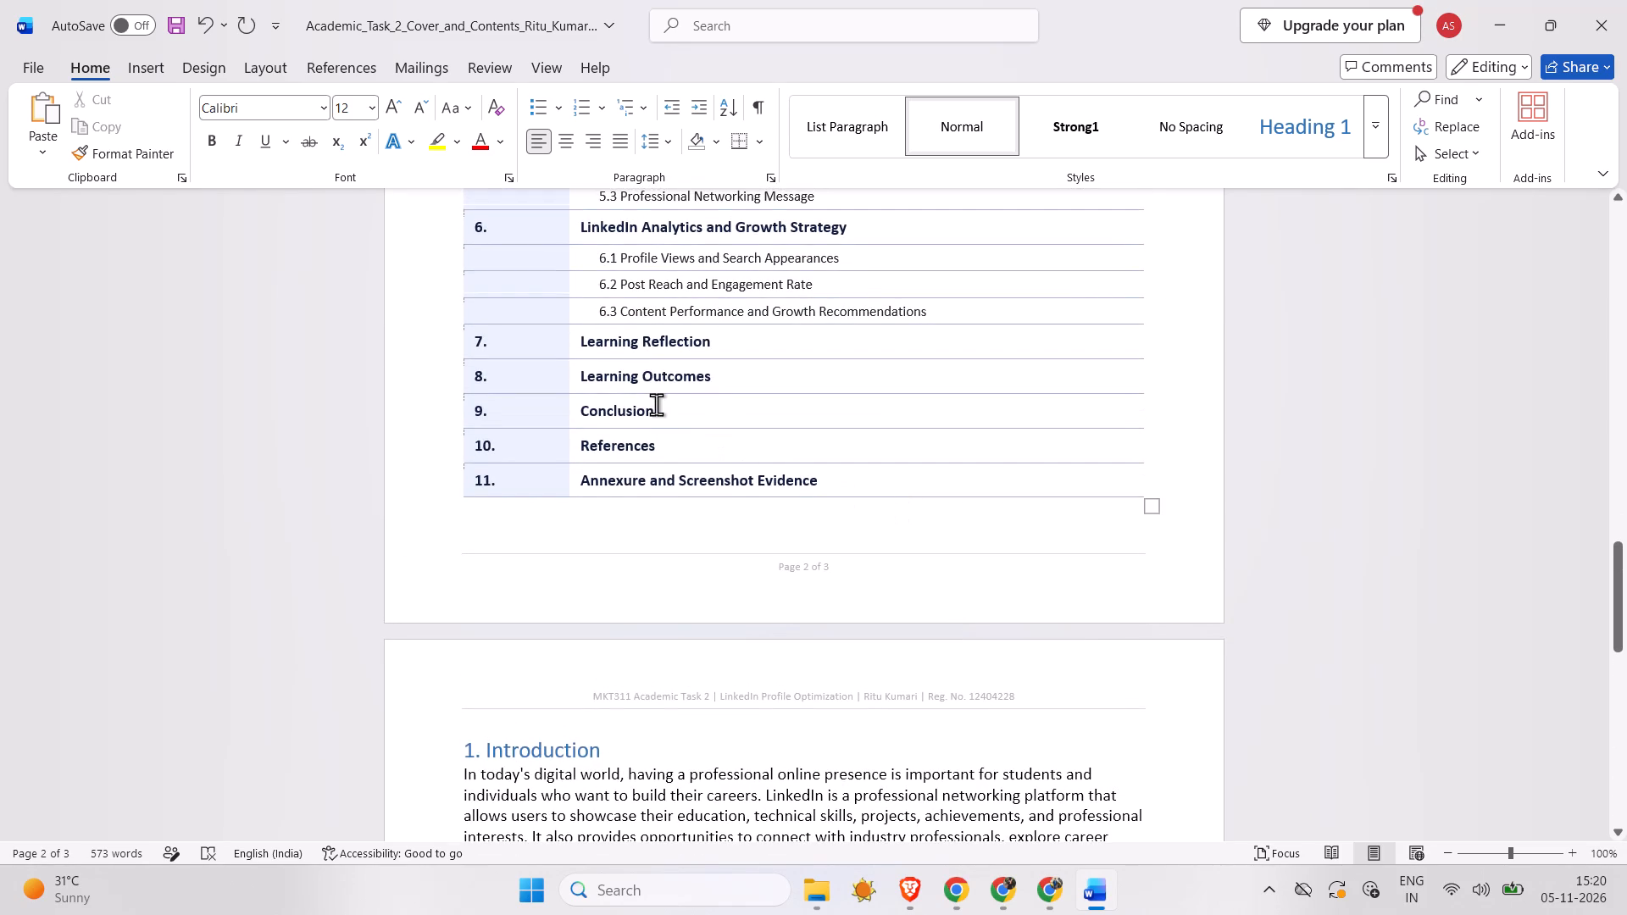
left_click(656, 404)
left_click_drag(656, 404, 602, 413)
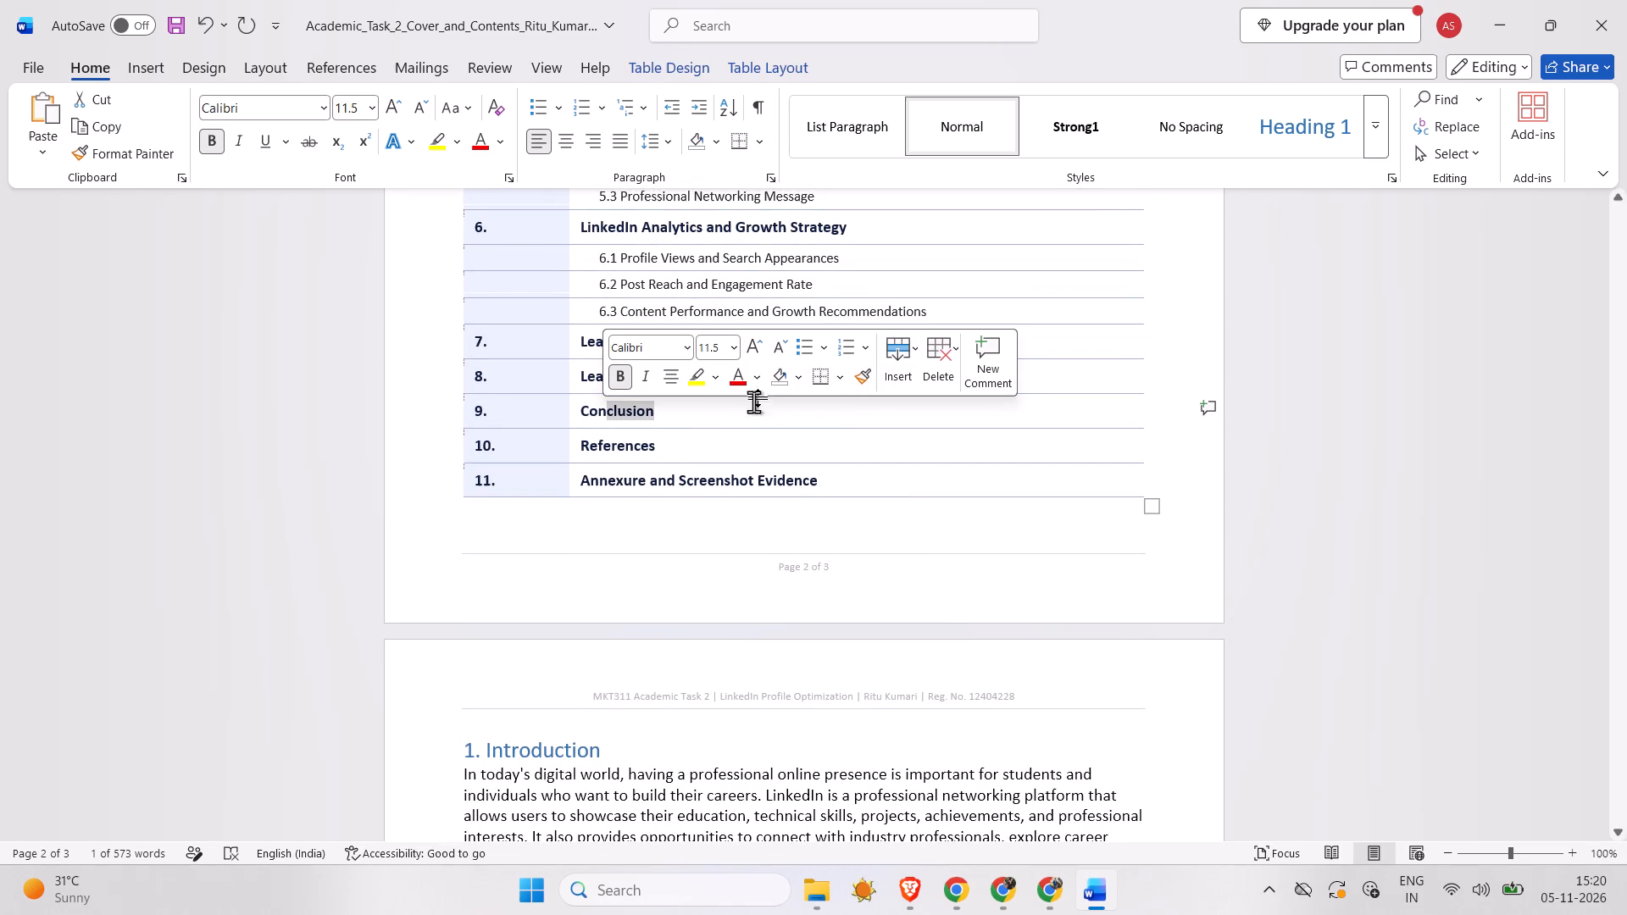
left_click(736, 450)
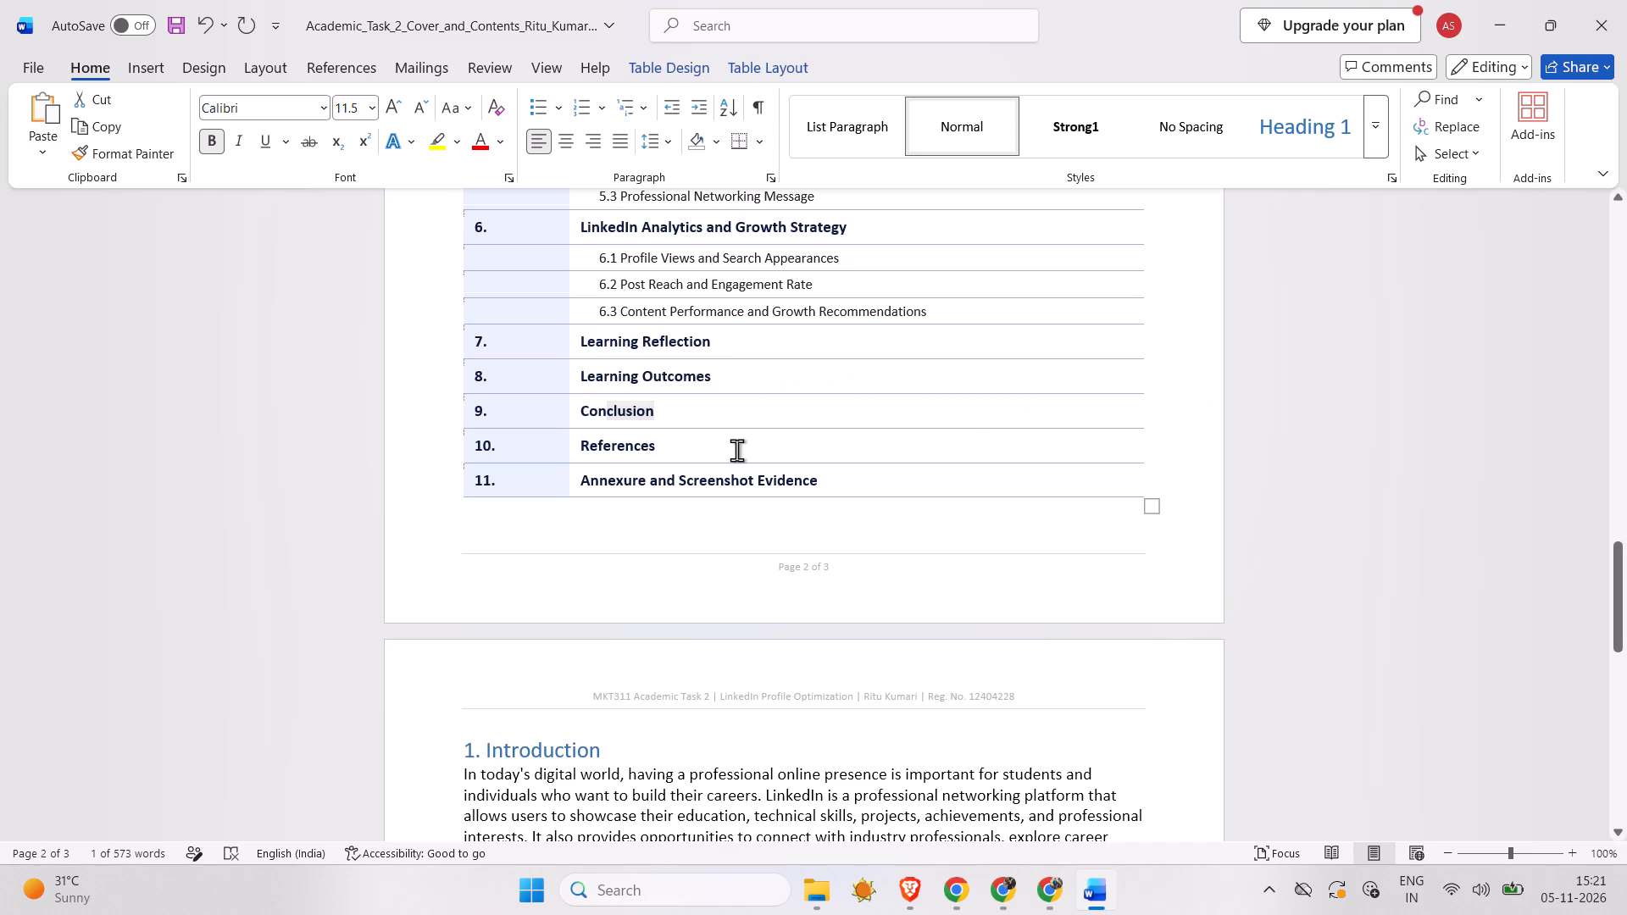
Copy the formatting of the "1. Introduction" heading onto the References entry in the contents table with Format Painter.
left_click_drag(620, 750, 468, 745)
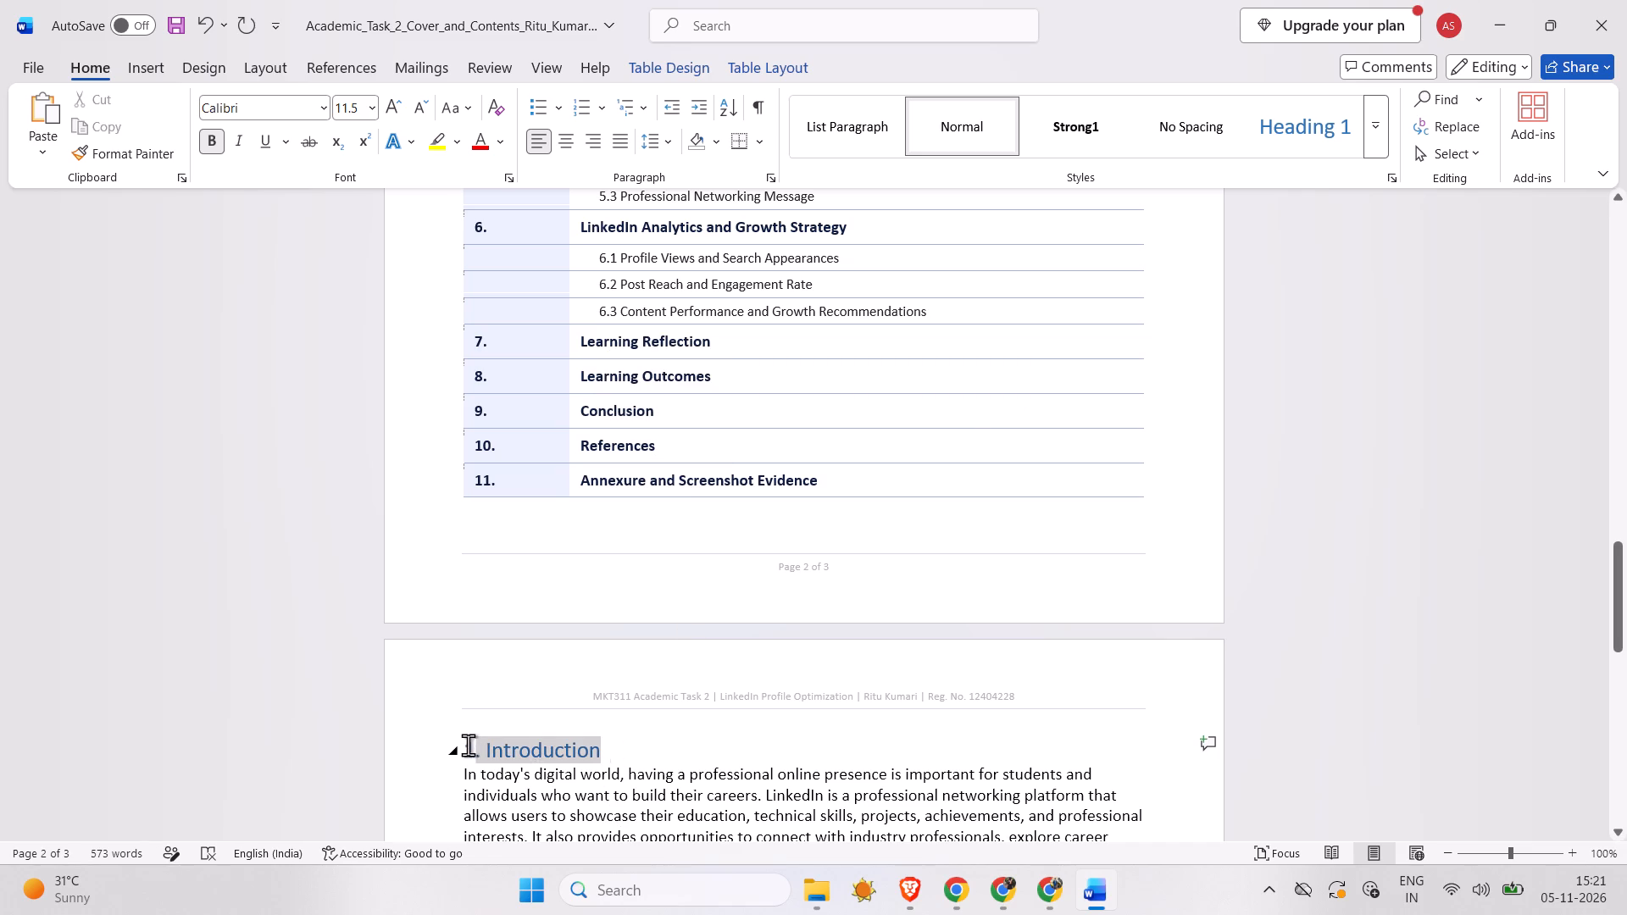
left_click_drag(468, 745, 464, 745)
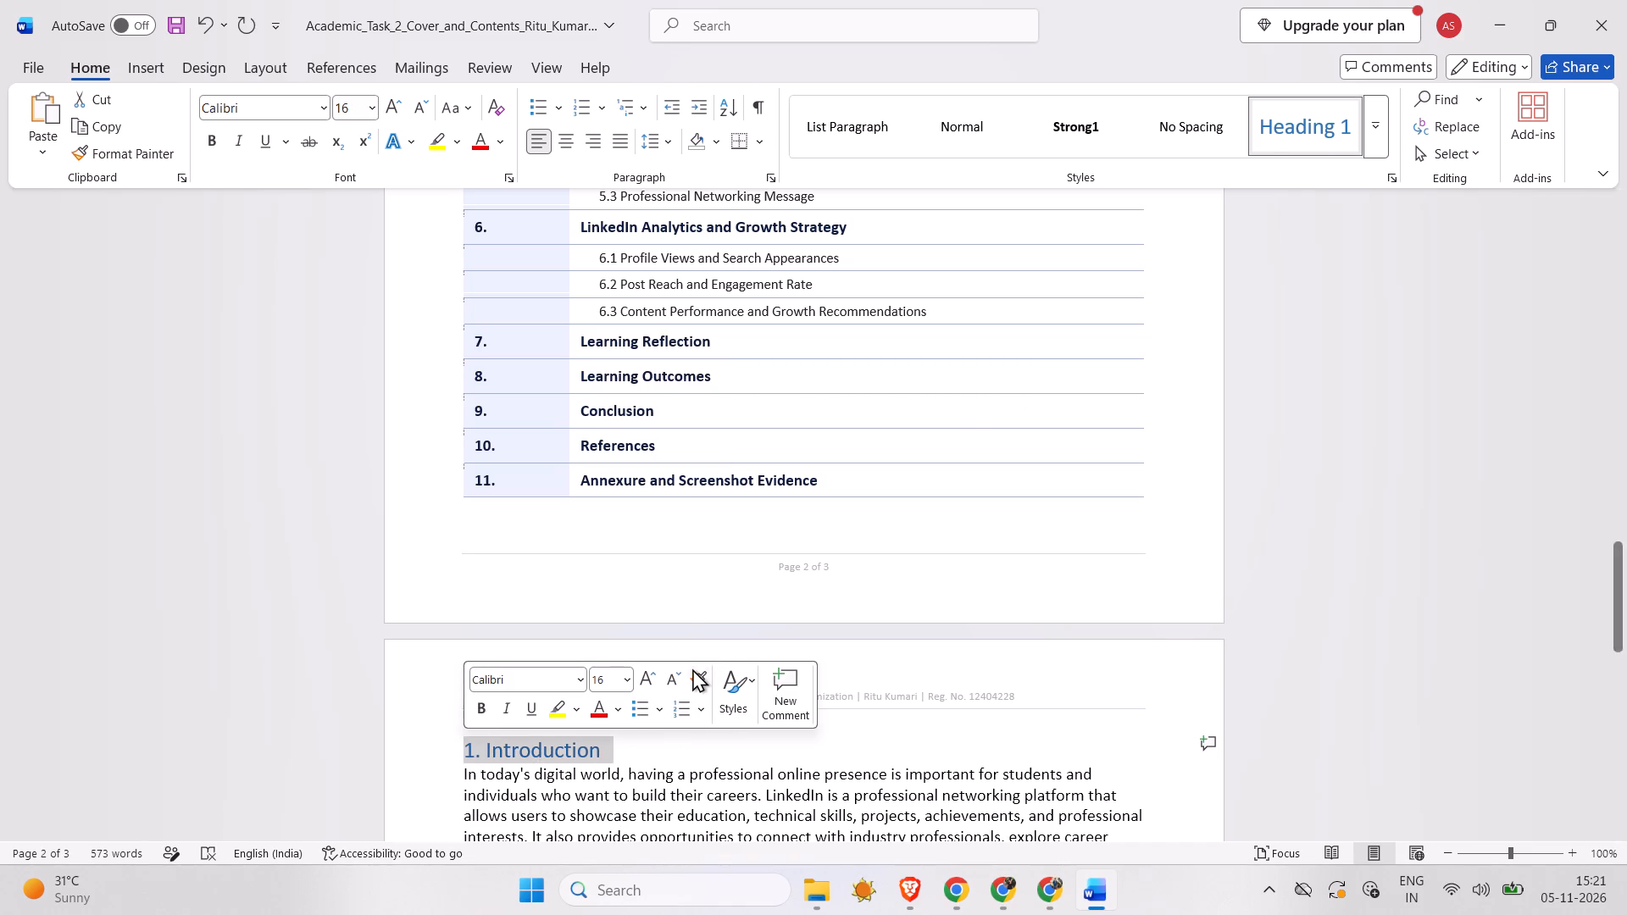
left_click(692, 672)
left_click(621, 441)
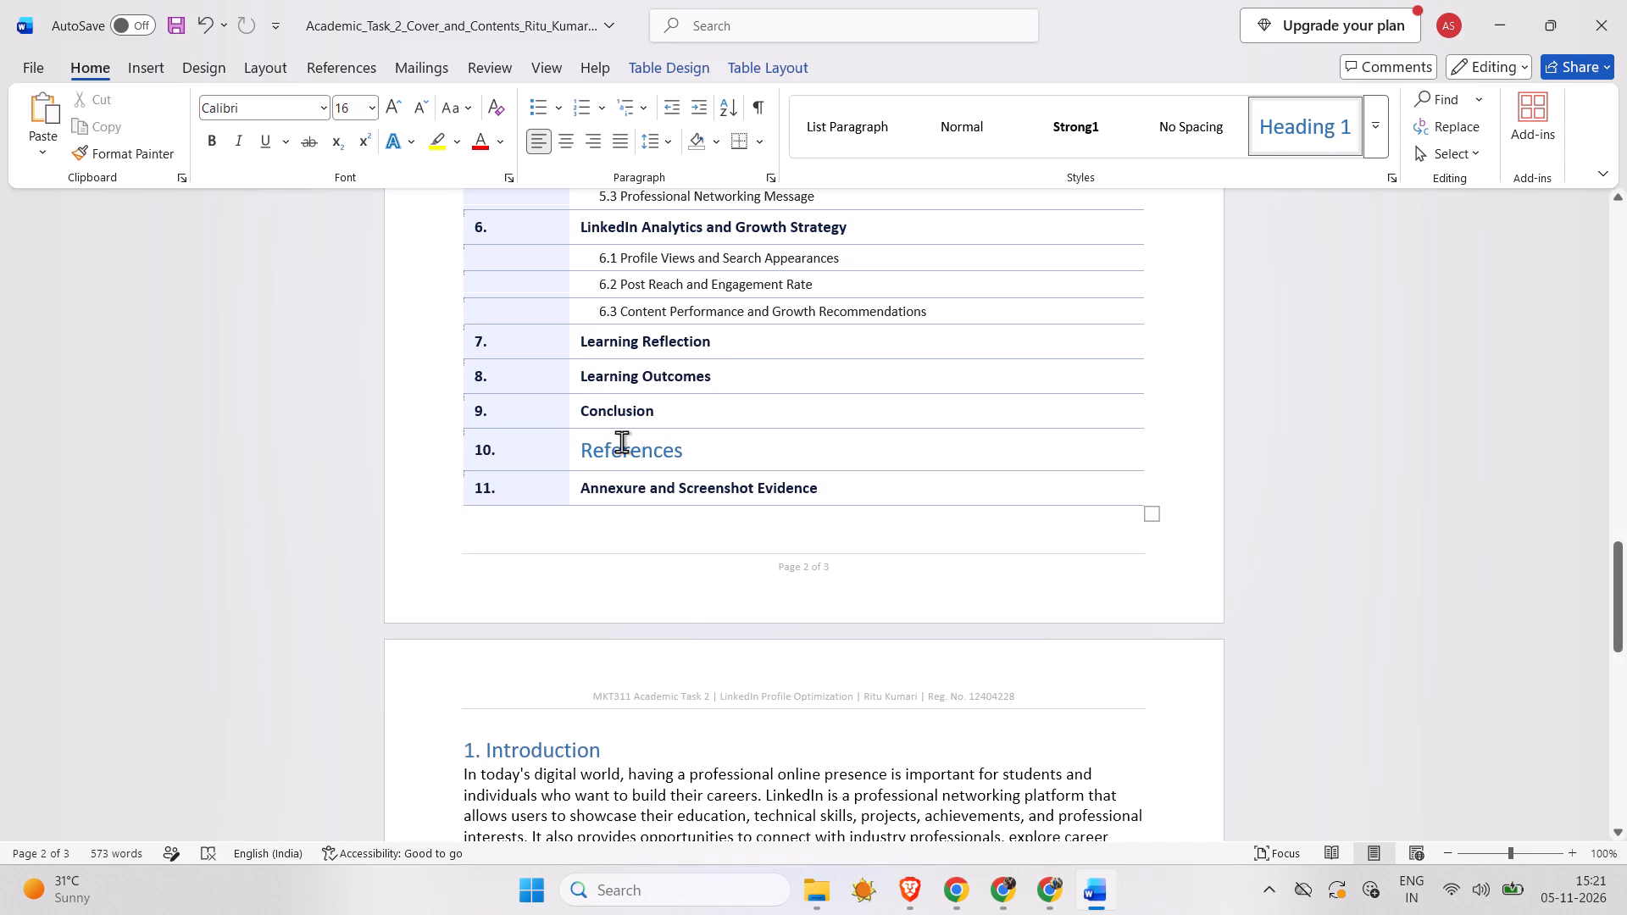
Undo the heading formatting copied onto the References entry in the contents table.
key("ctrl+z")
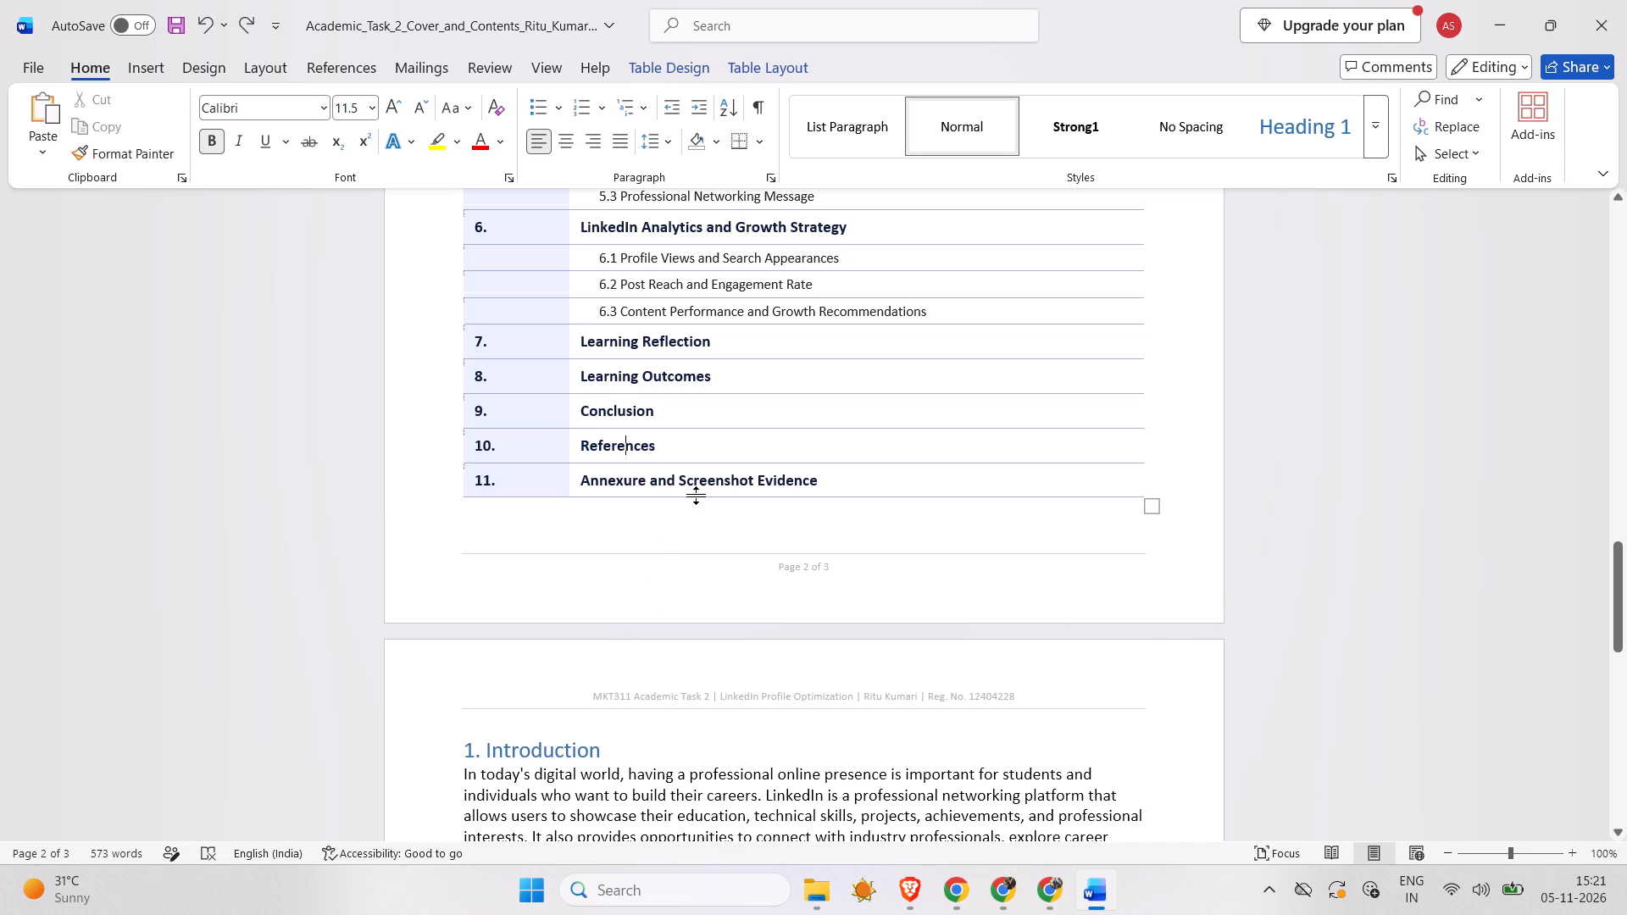
Copy the bold formatting of the References entry in the contents table onto the "1. Introduction" heading with Format Painter.
left_click_drag(661, 444, 617, 441)
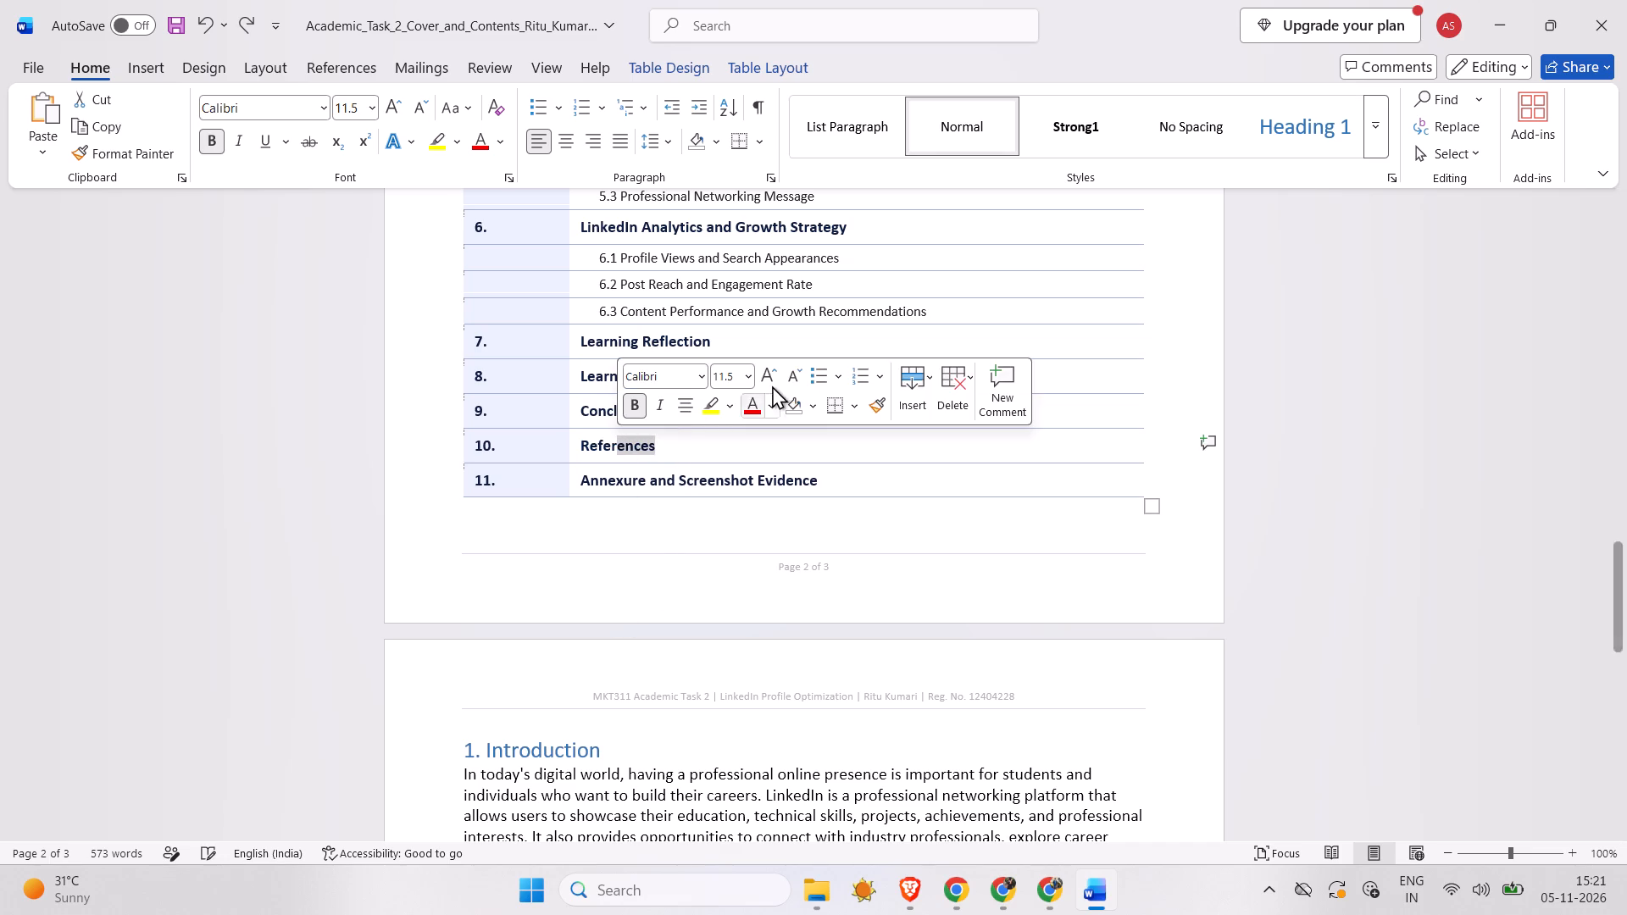
left_click(885, 402)
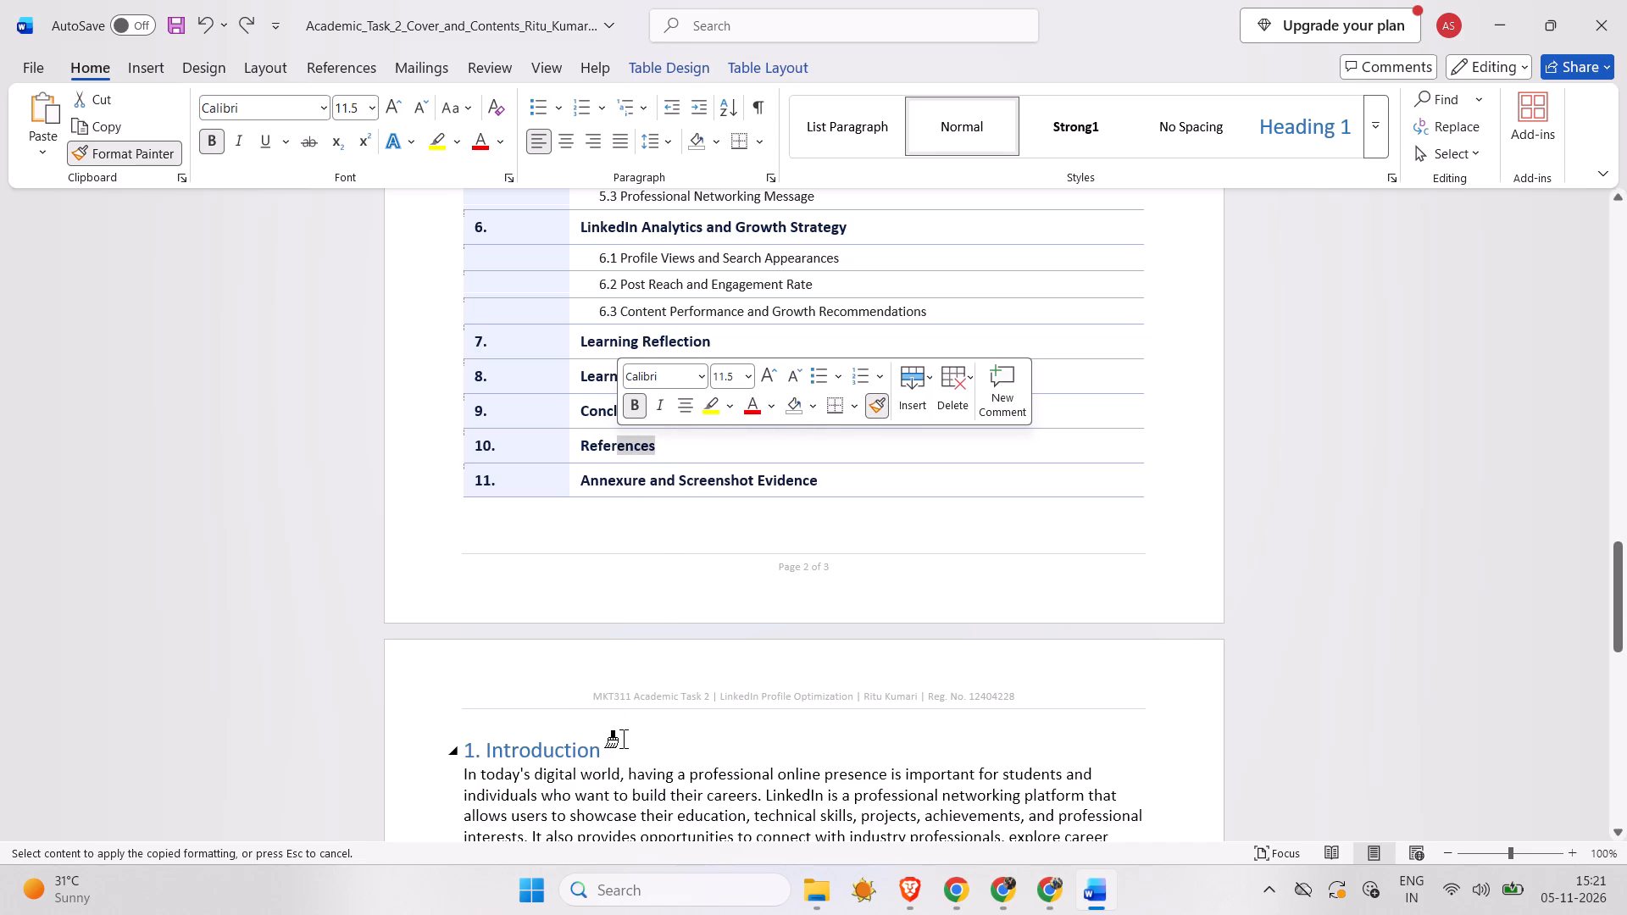
left_click_drag(613, 749, 465, 751)
Set the "1. Introduction" heading's font size to 20.
left_click(624, 686)
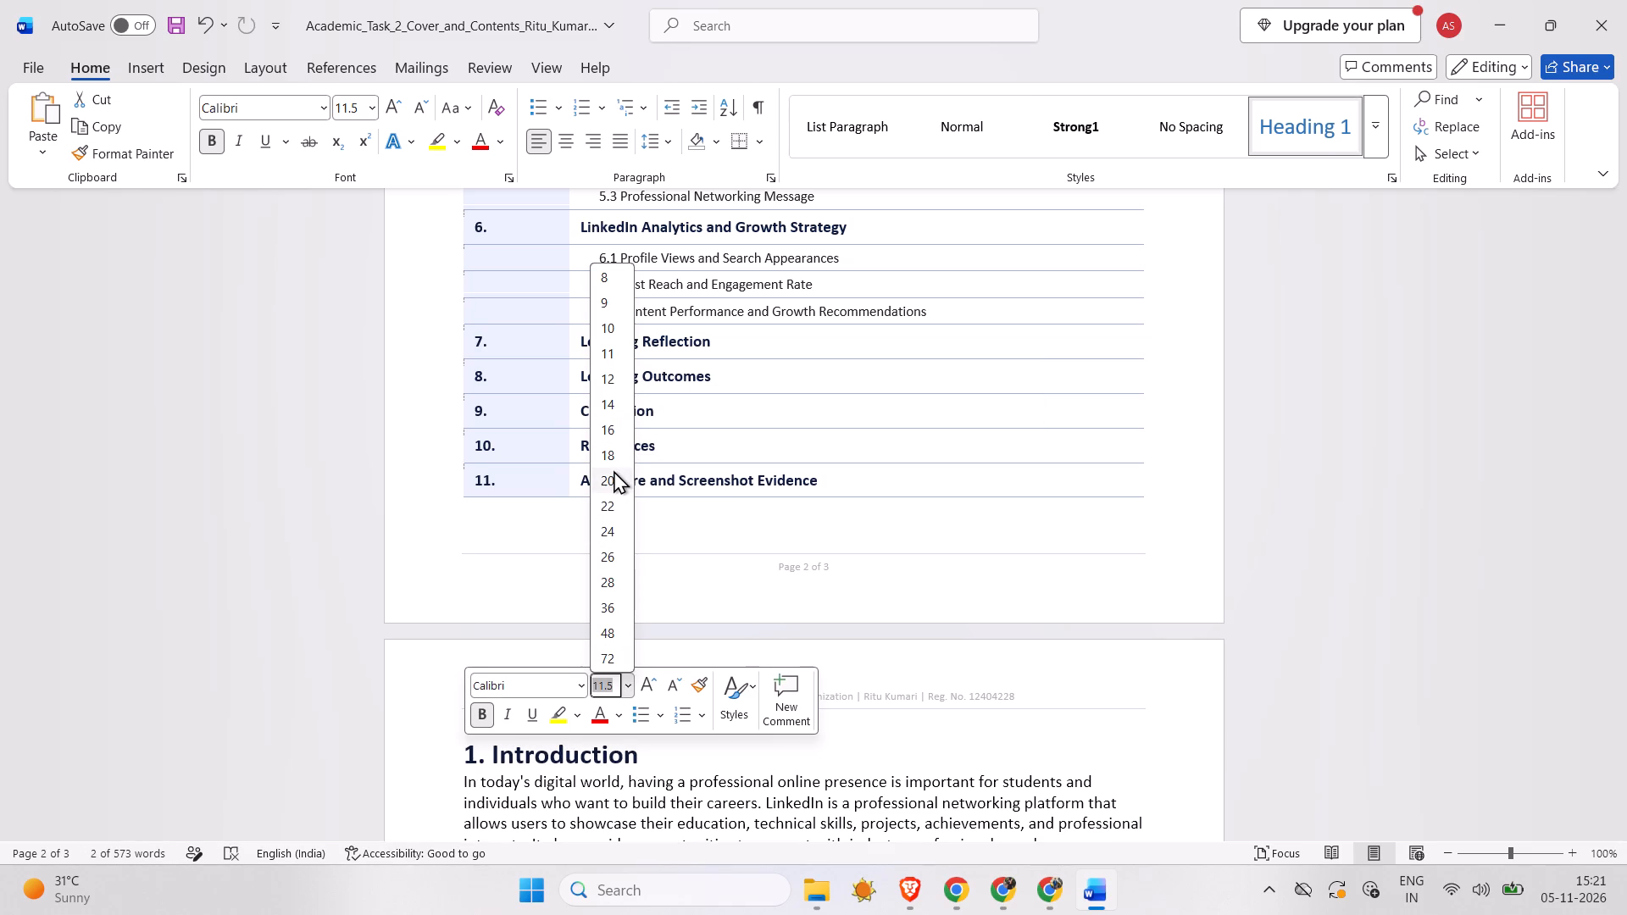
left_click(614, 470)
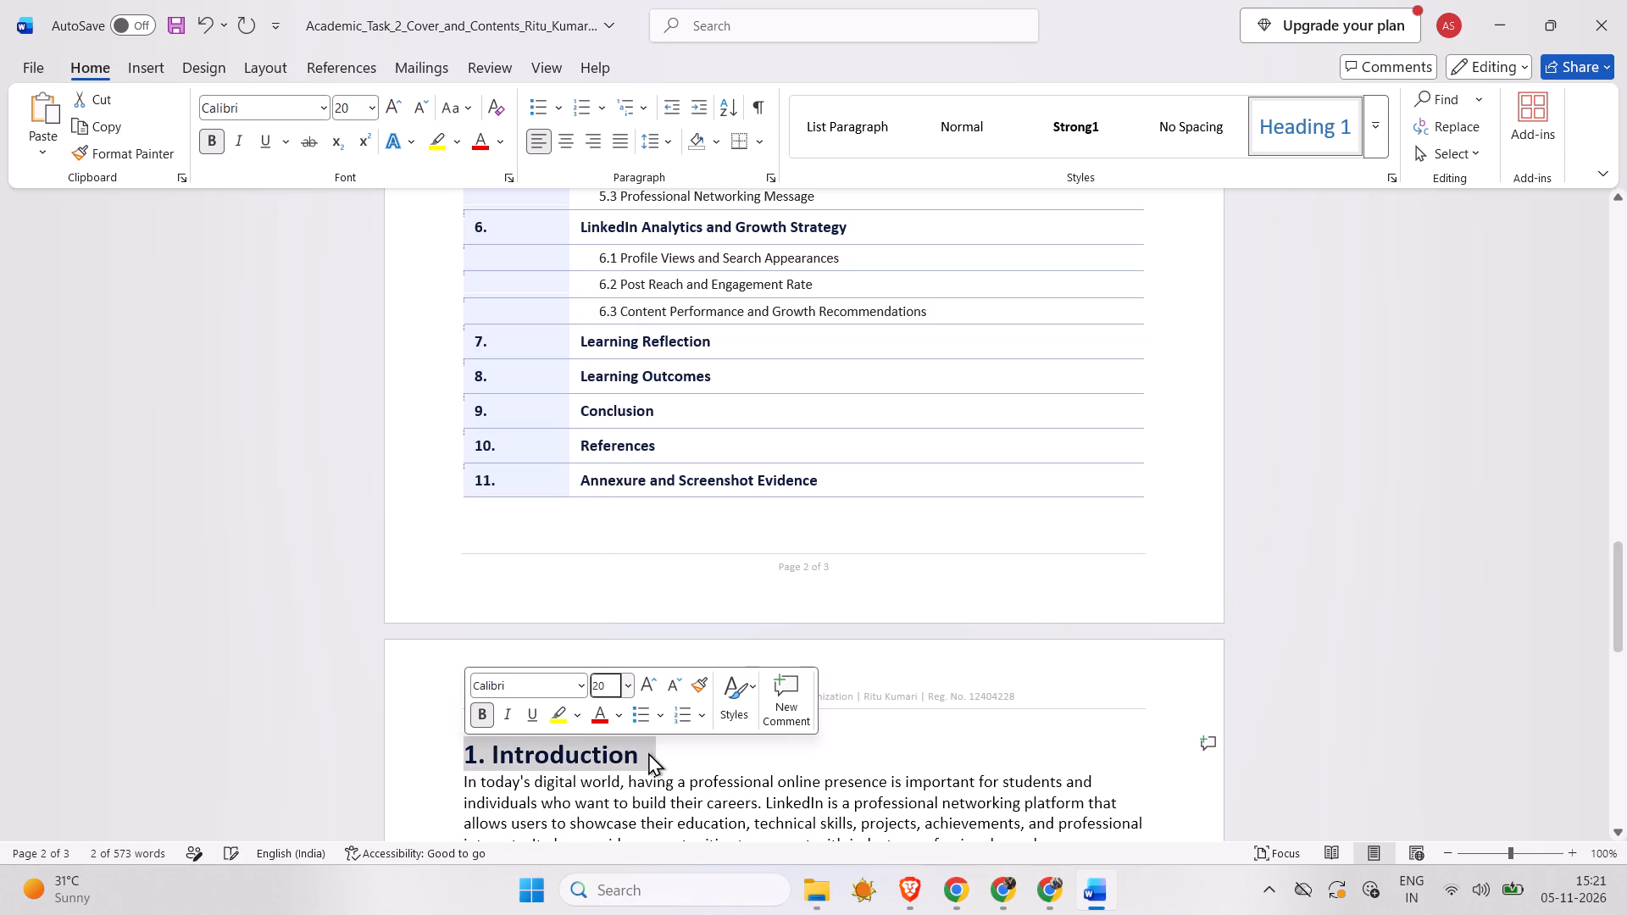
left_click(652, 757)
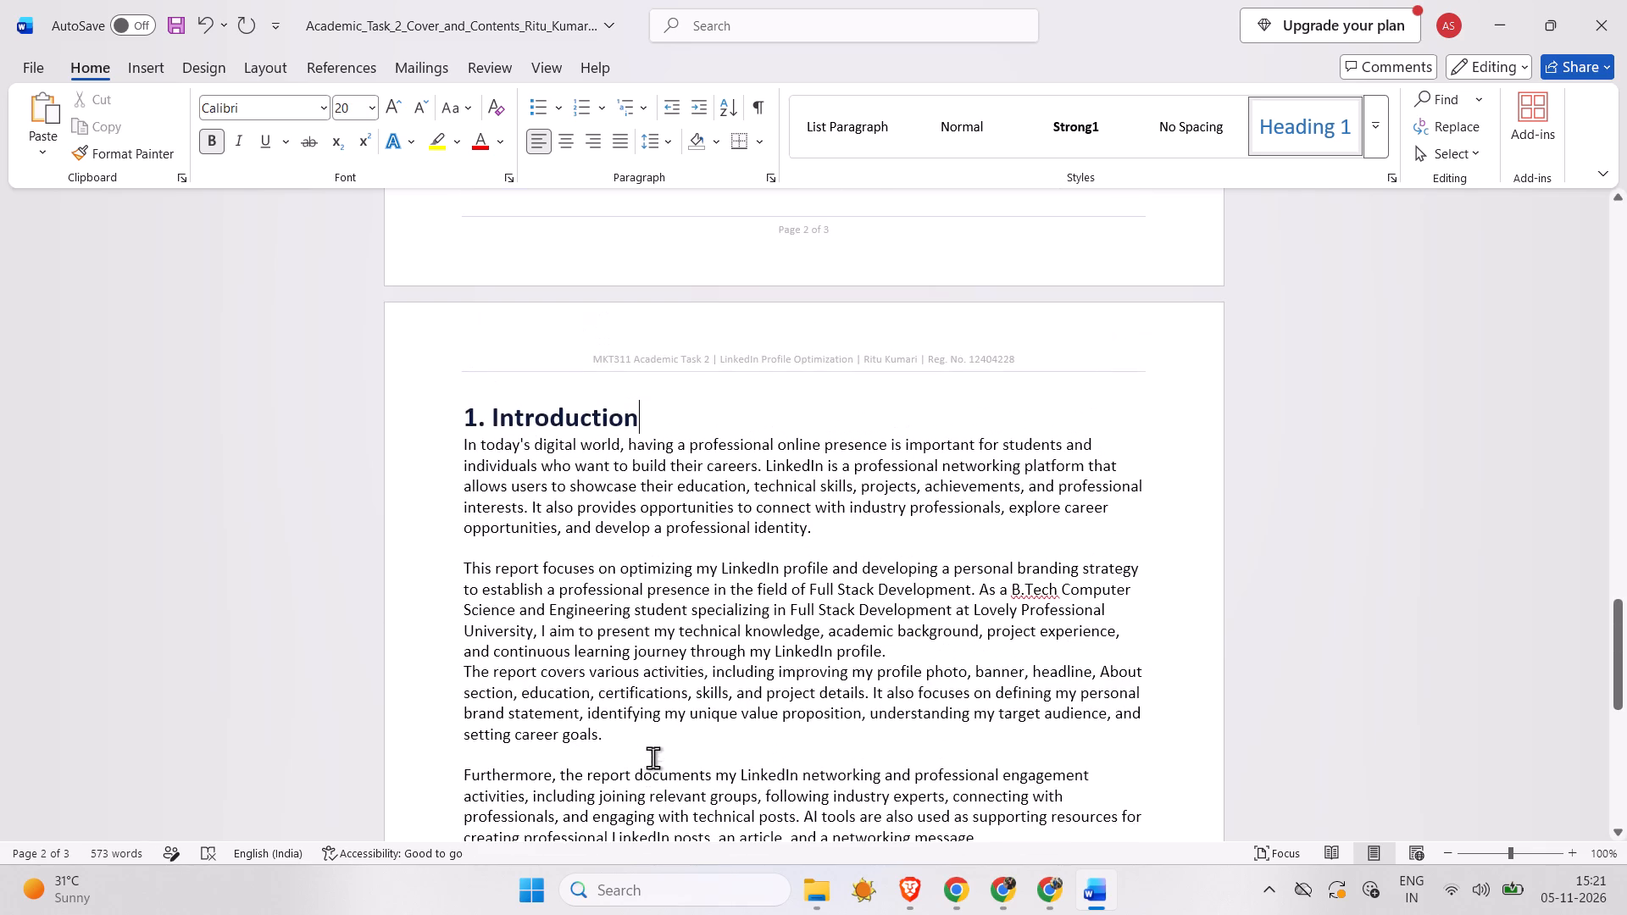
Remove the empty line above the "1. Introduction" heading so it sits at the start of the page.
left_click(462, 424)
key("BackSpace")
key("Return")
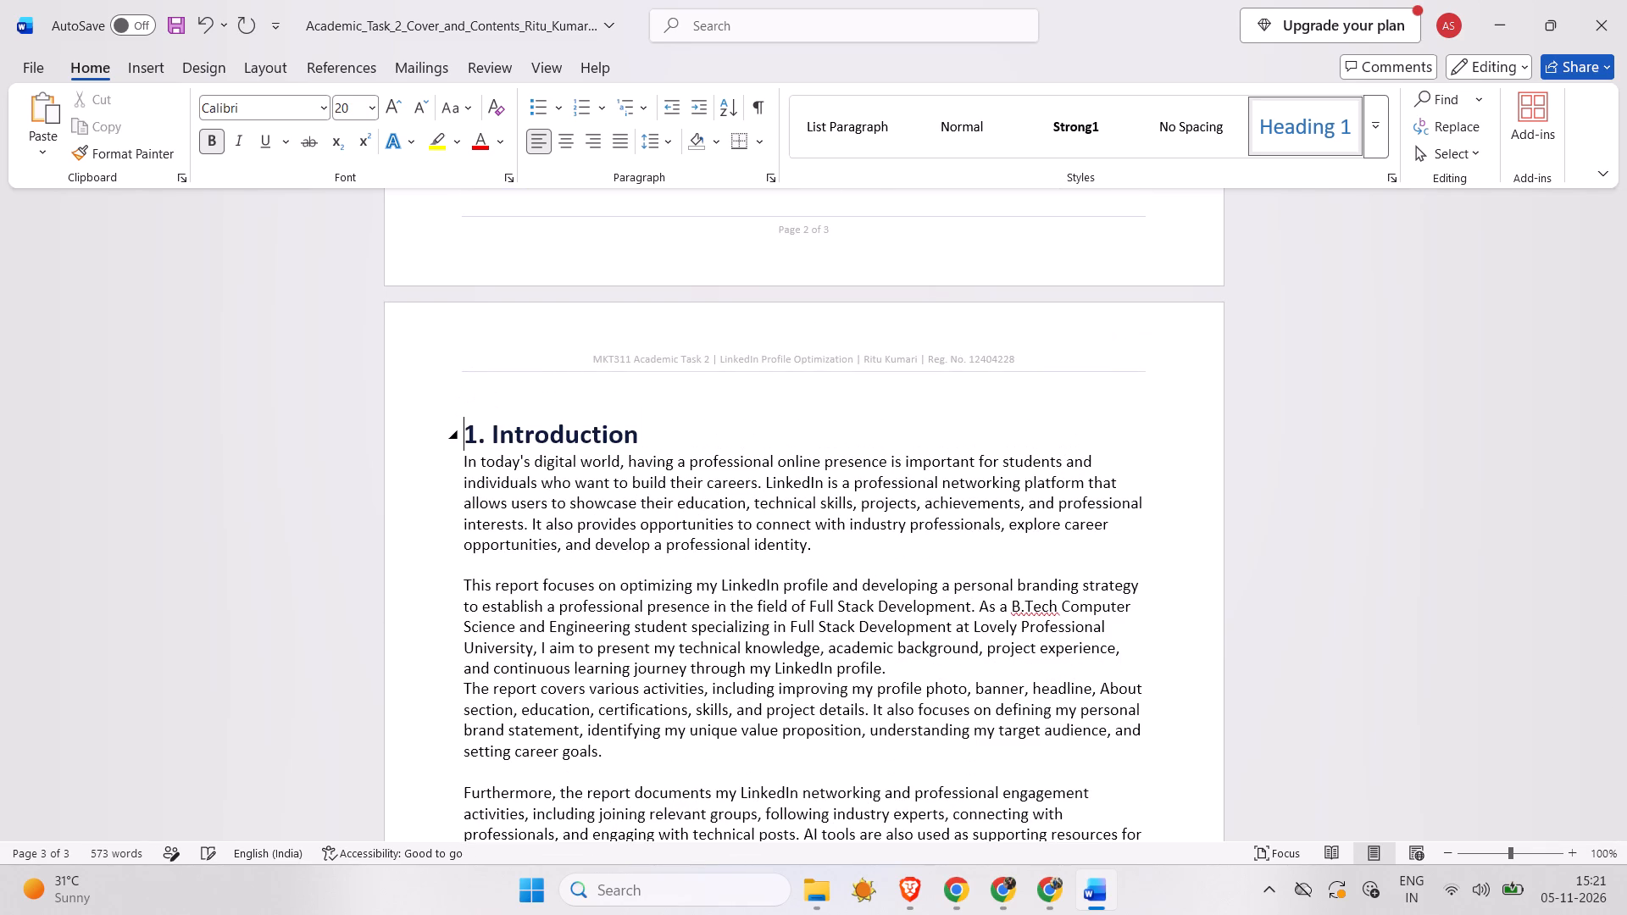
key("BackSpace")
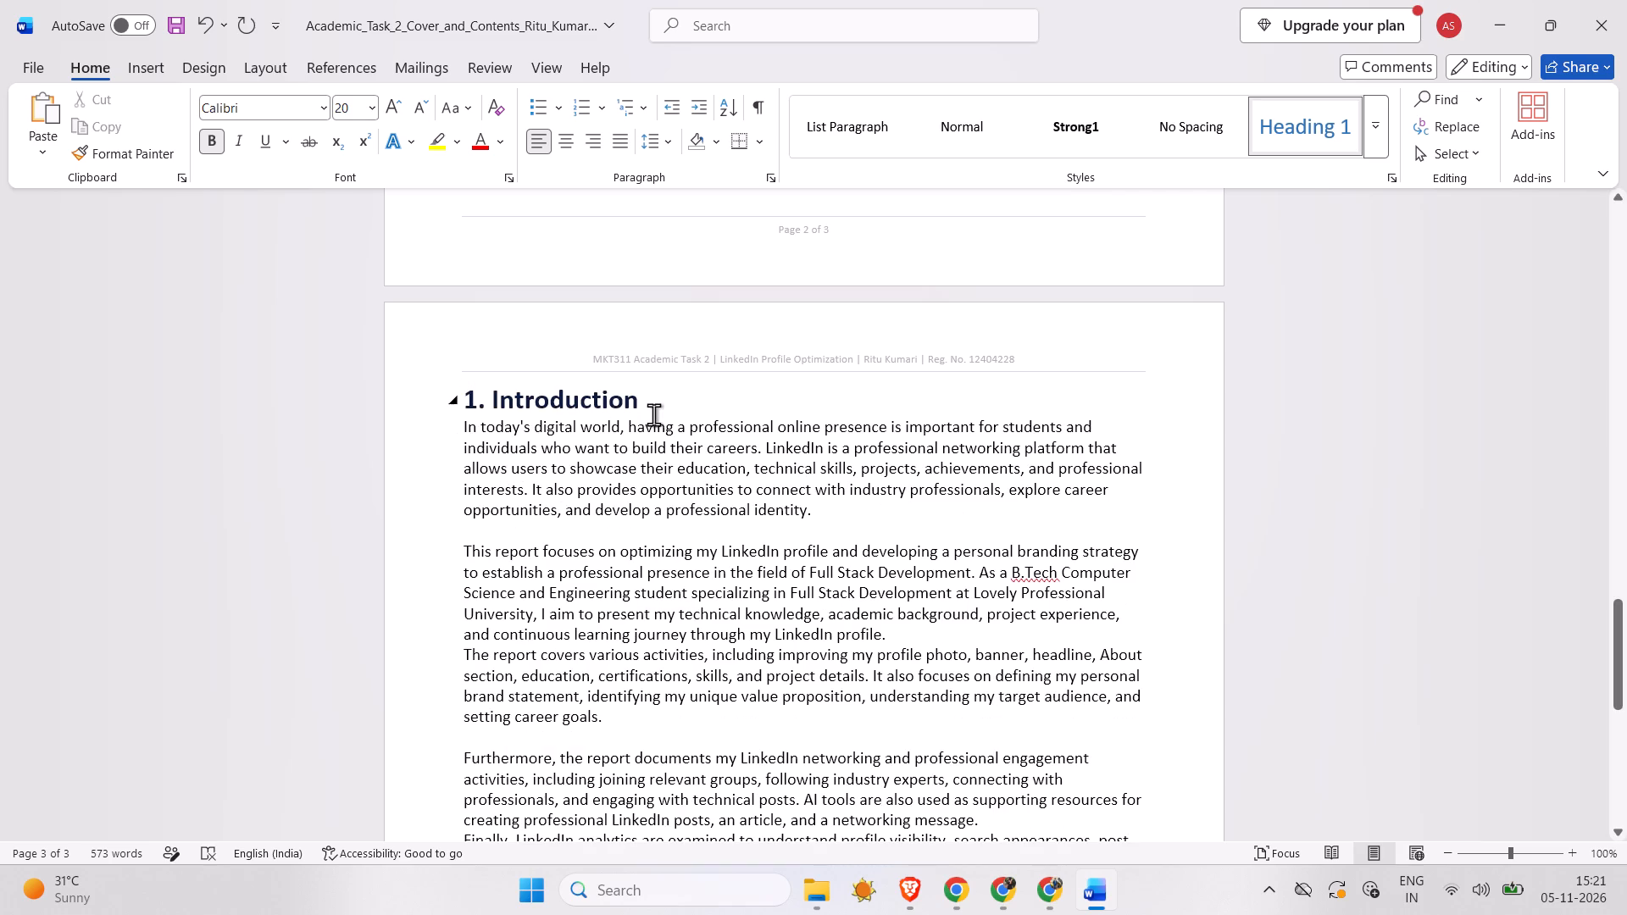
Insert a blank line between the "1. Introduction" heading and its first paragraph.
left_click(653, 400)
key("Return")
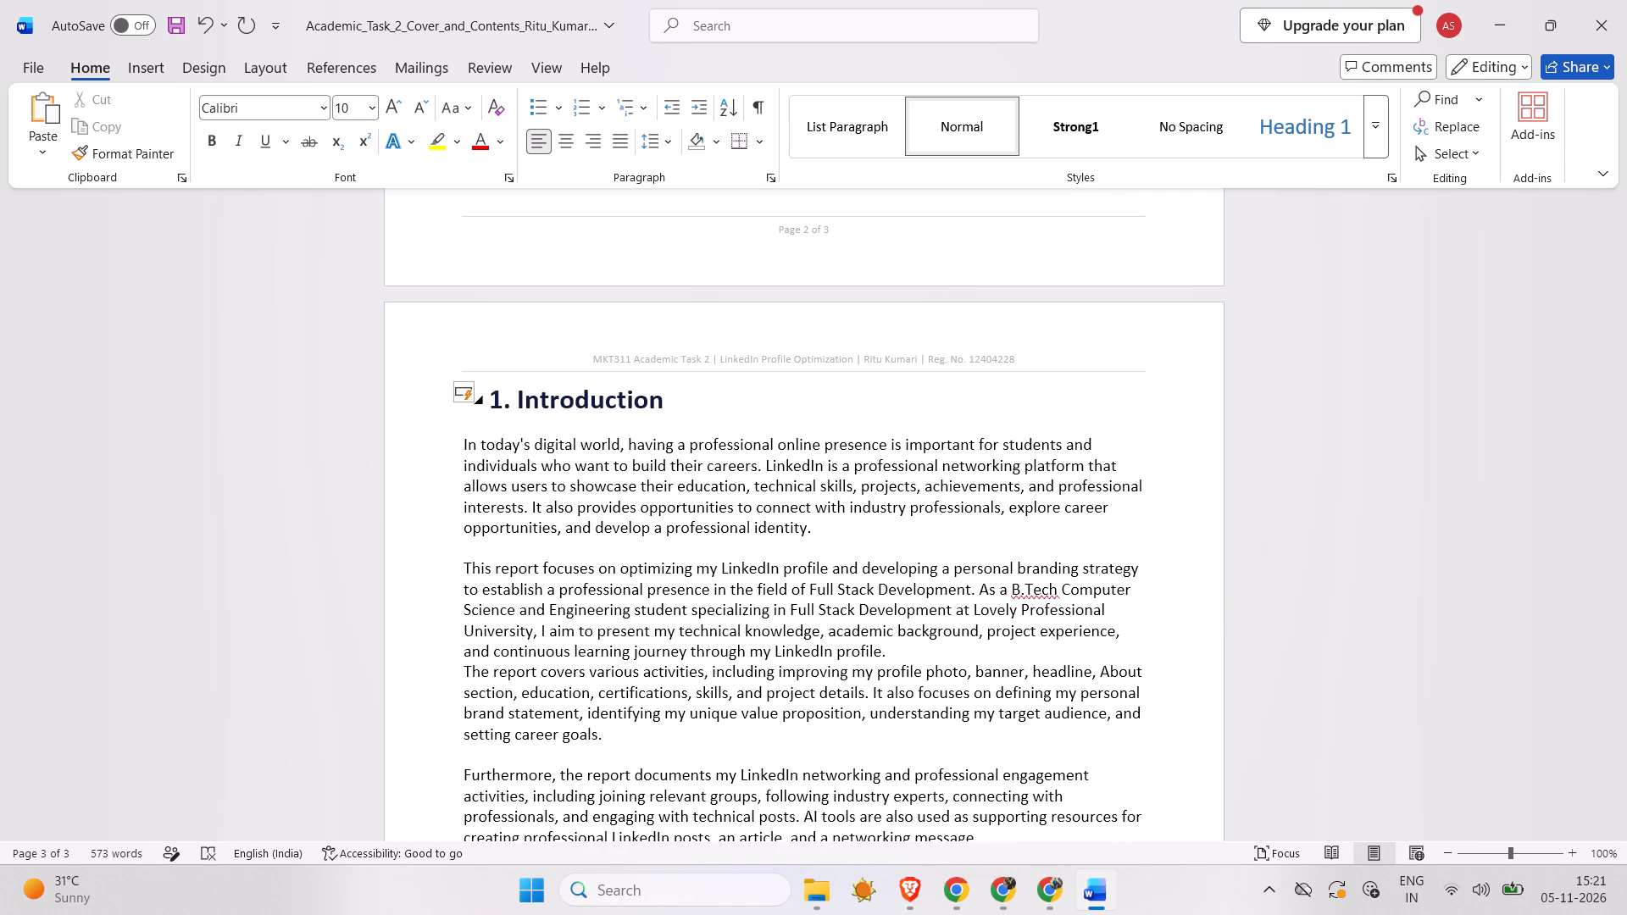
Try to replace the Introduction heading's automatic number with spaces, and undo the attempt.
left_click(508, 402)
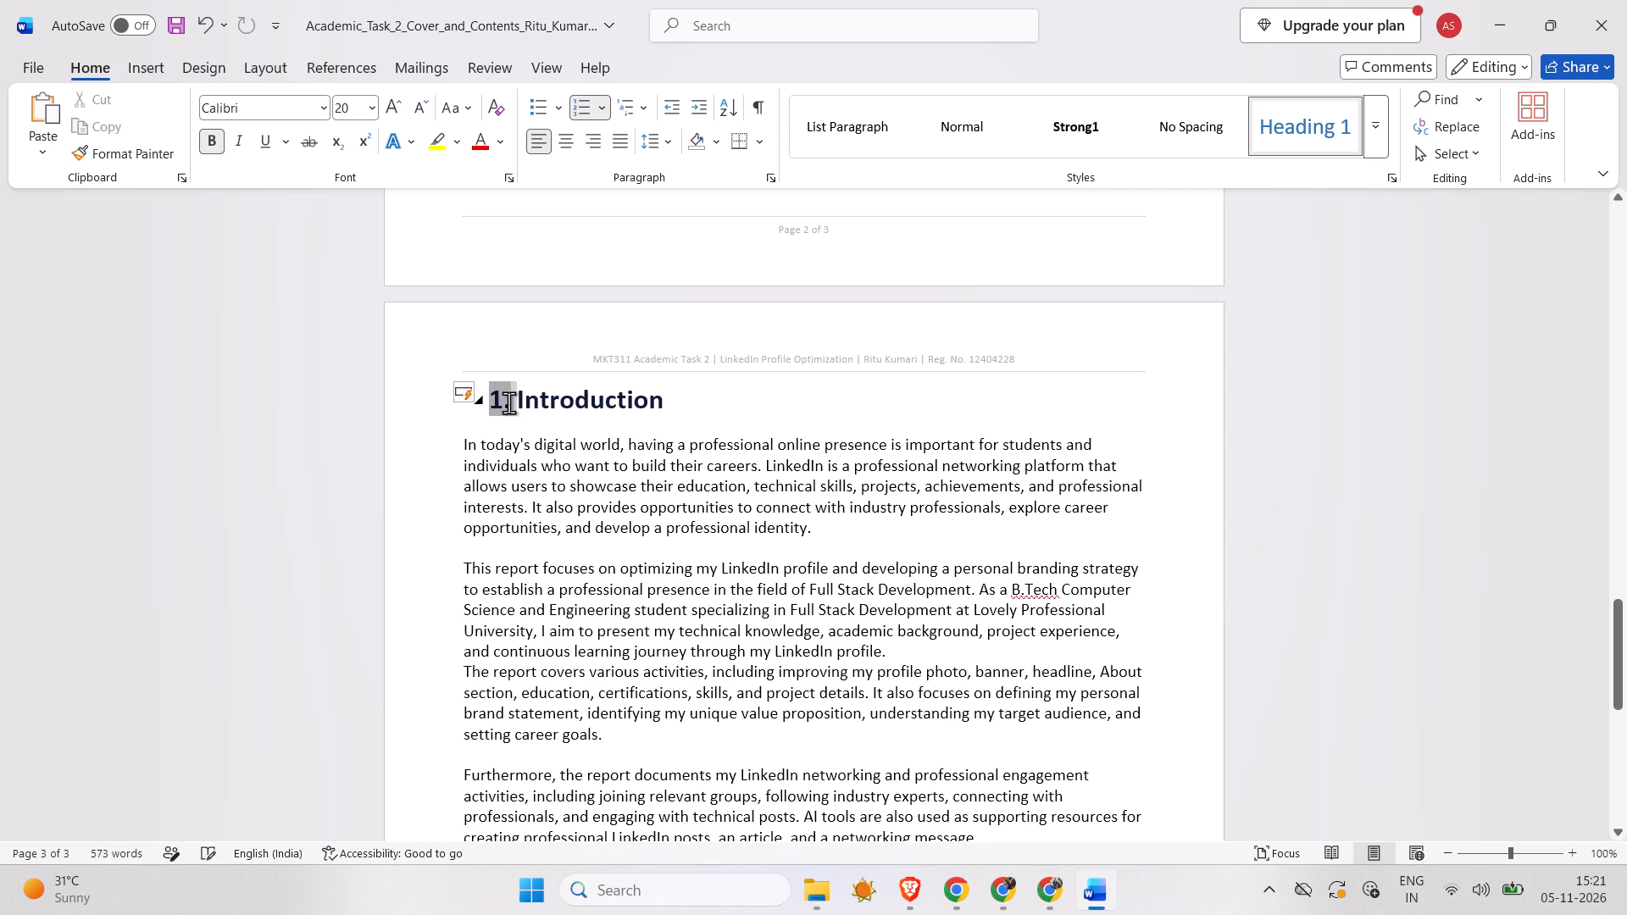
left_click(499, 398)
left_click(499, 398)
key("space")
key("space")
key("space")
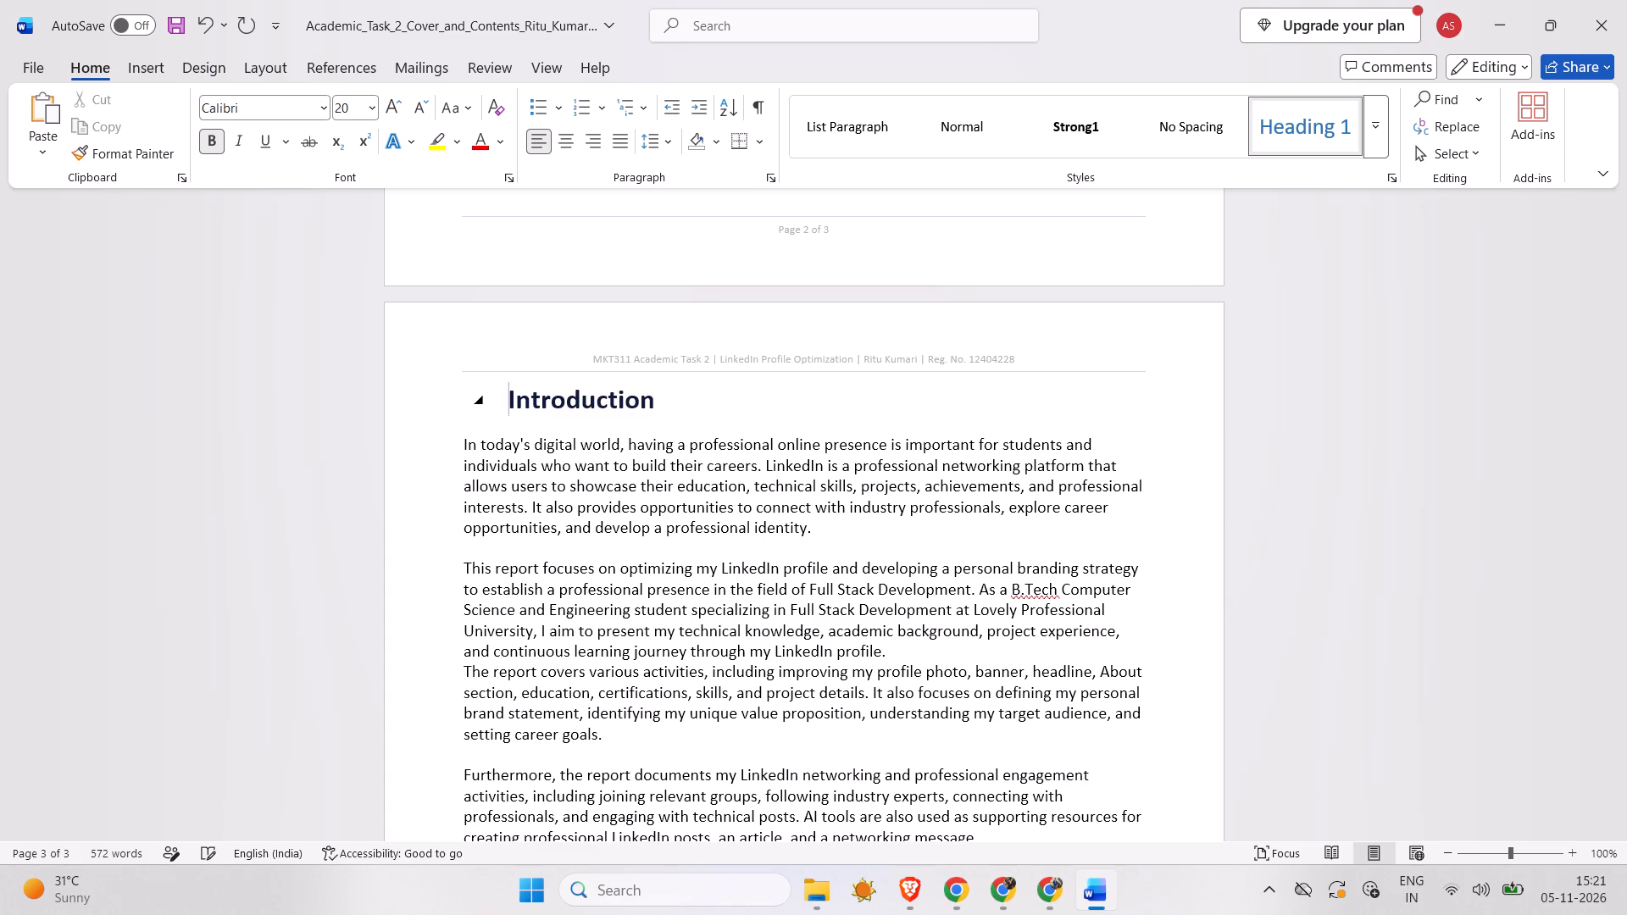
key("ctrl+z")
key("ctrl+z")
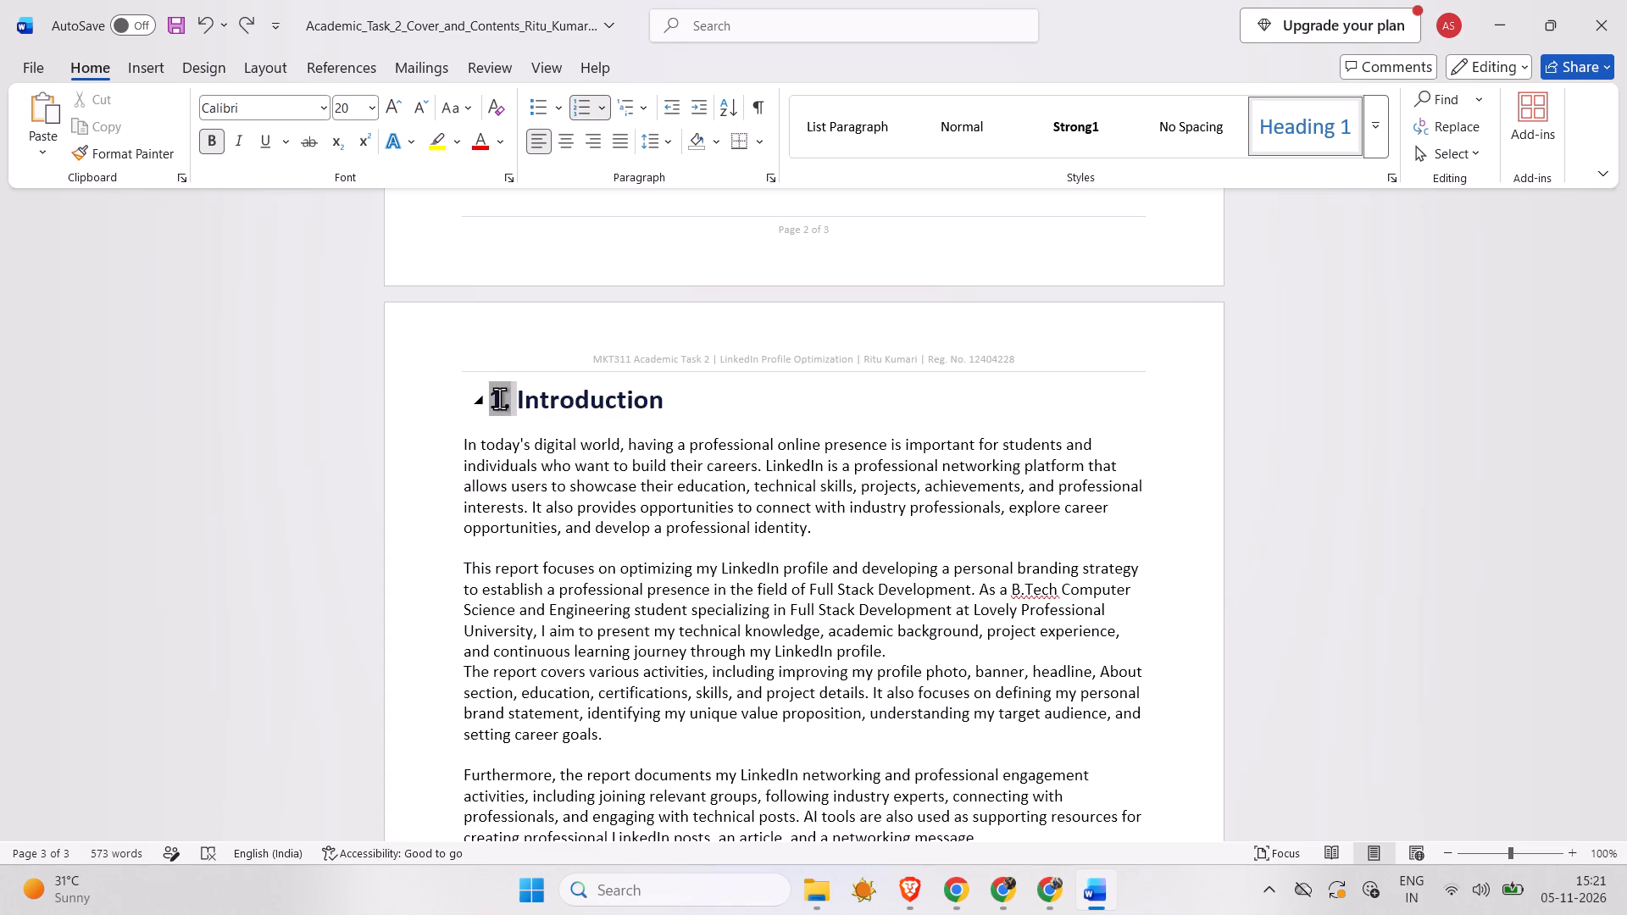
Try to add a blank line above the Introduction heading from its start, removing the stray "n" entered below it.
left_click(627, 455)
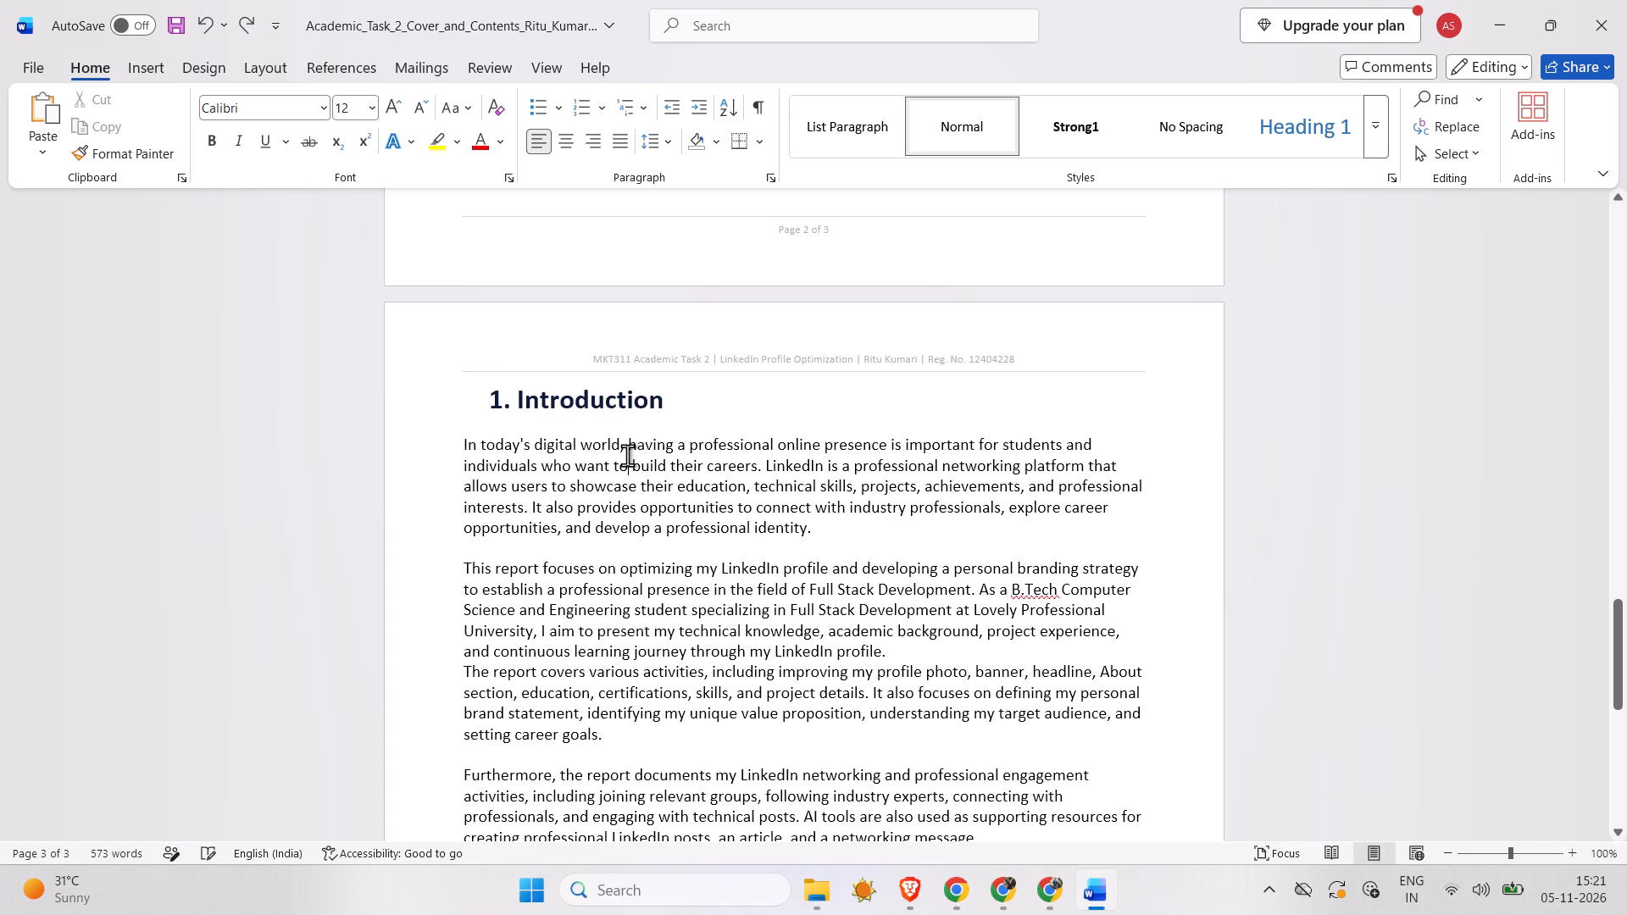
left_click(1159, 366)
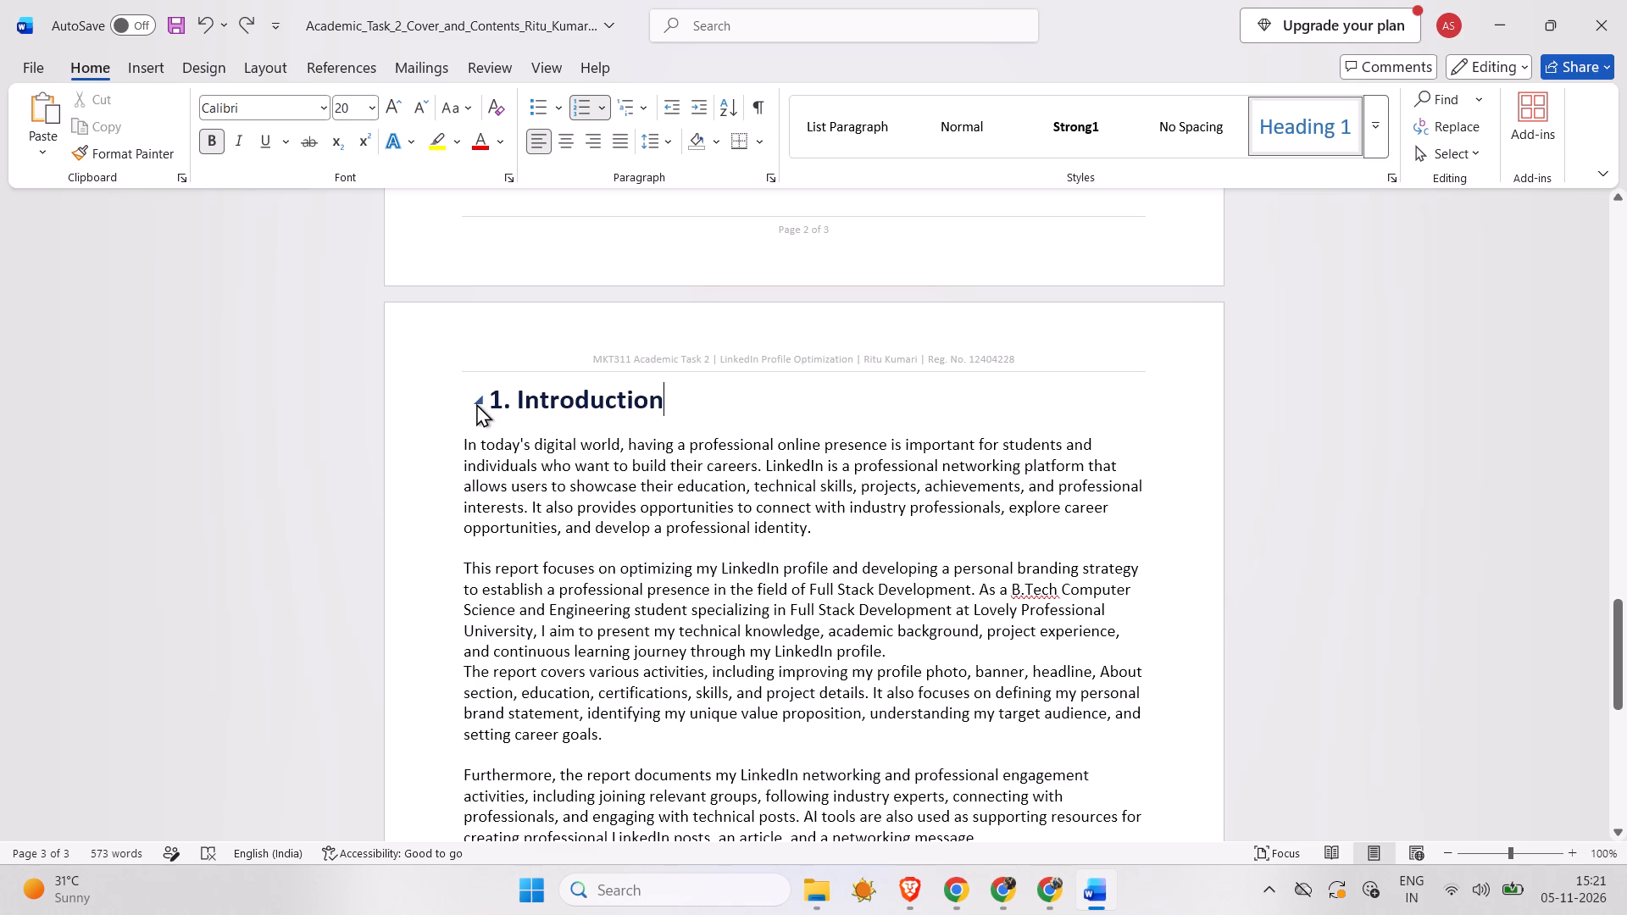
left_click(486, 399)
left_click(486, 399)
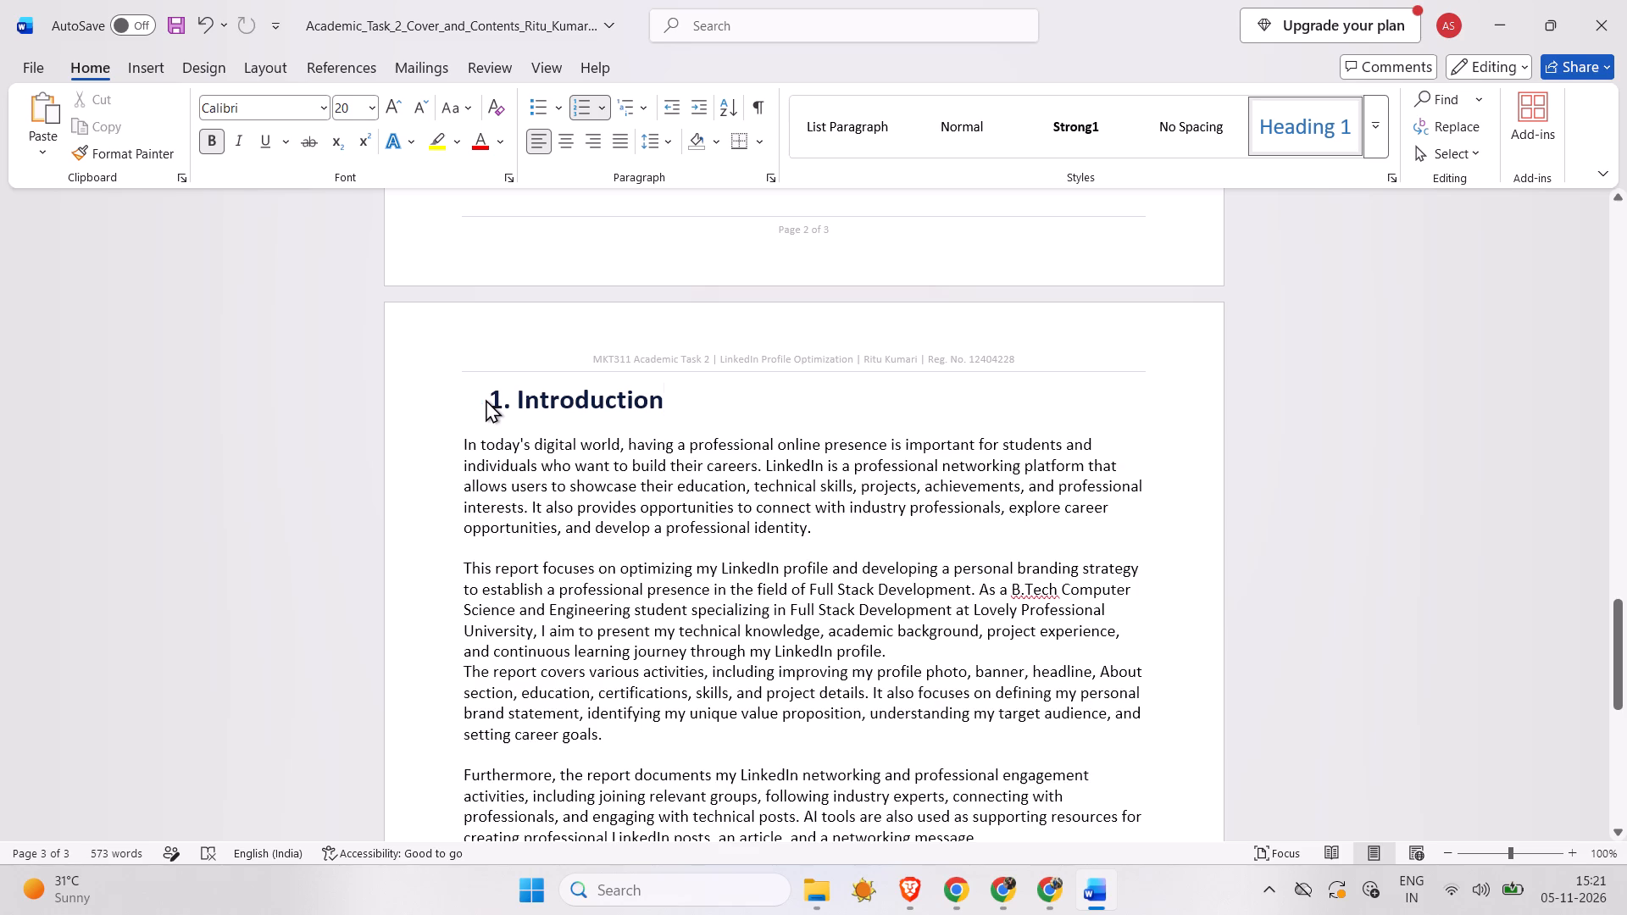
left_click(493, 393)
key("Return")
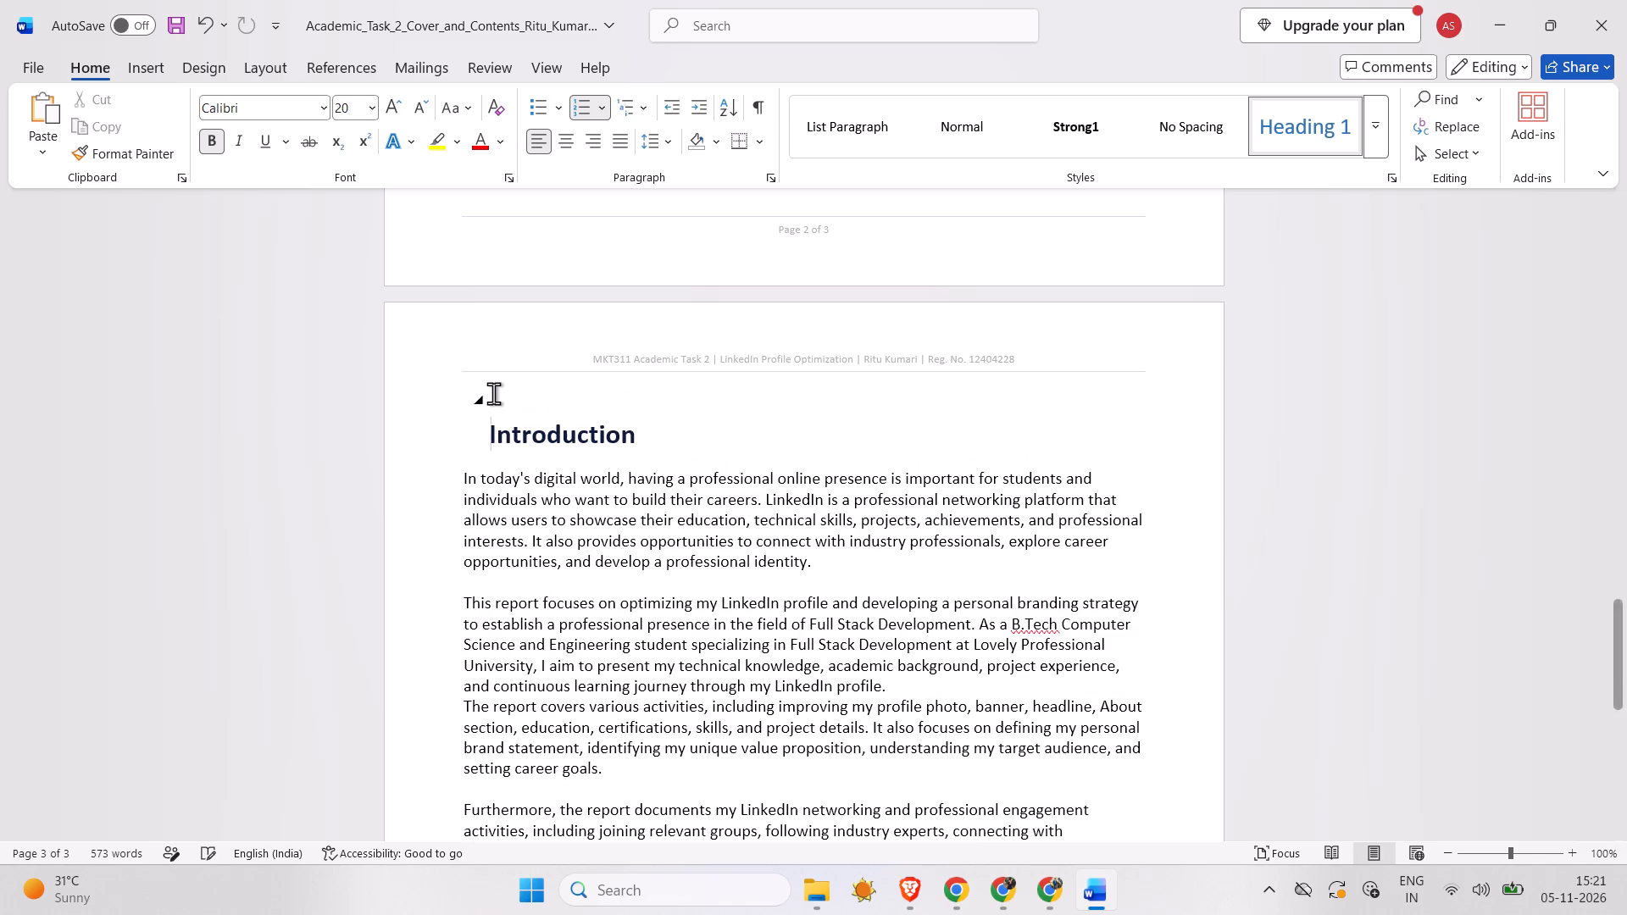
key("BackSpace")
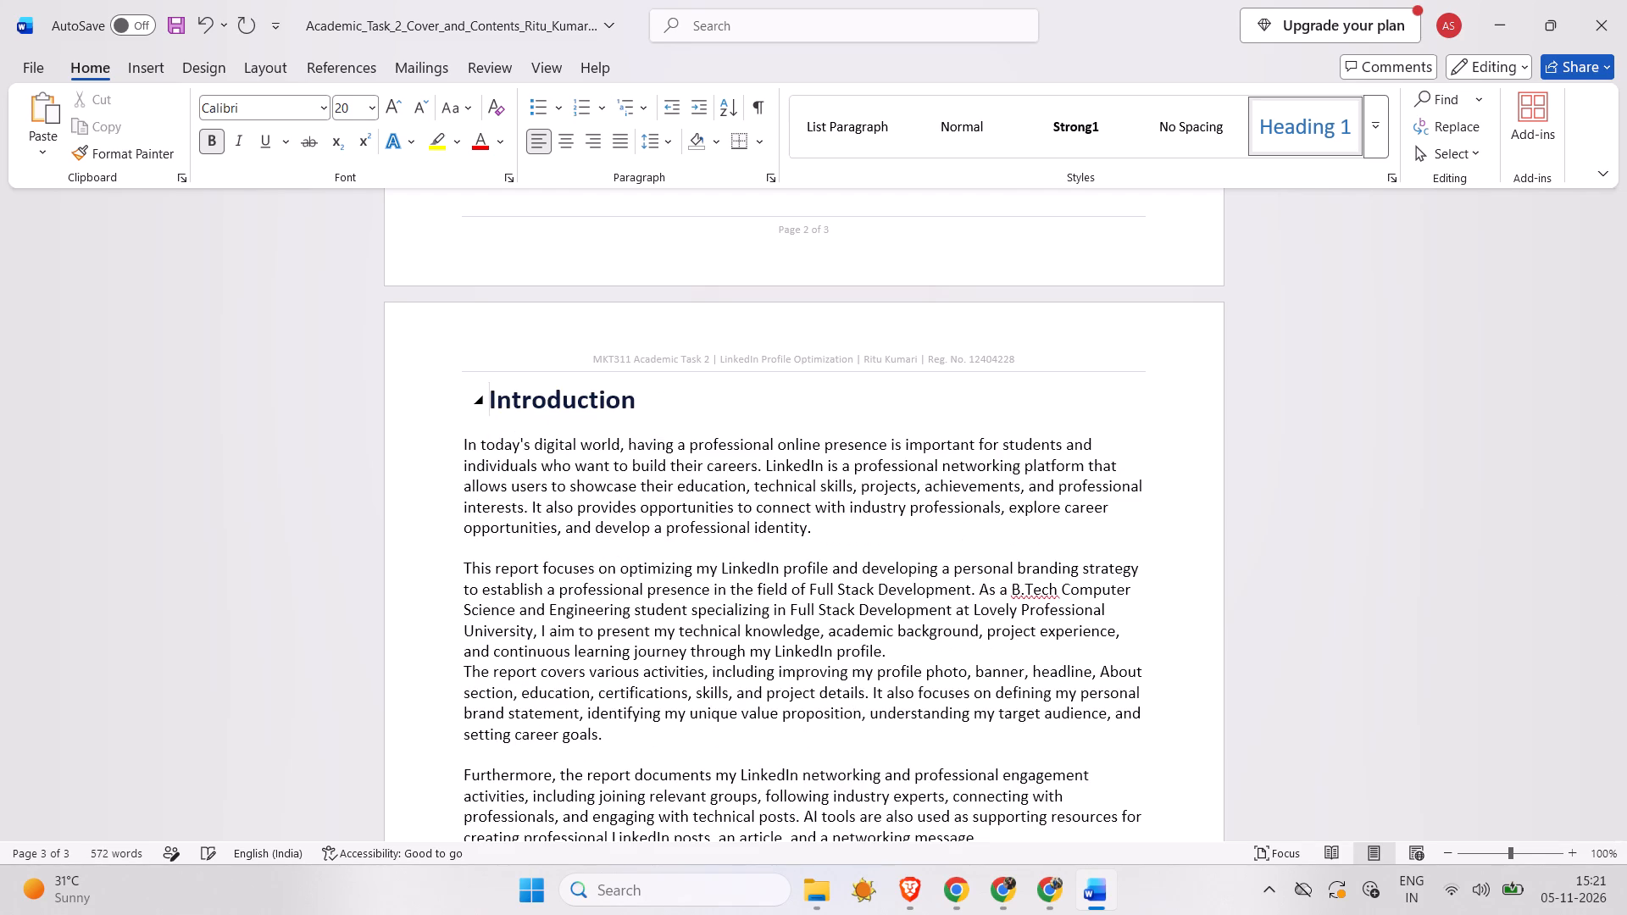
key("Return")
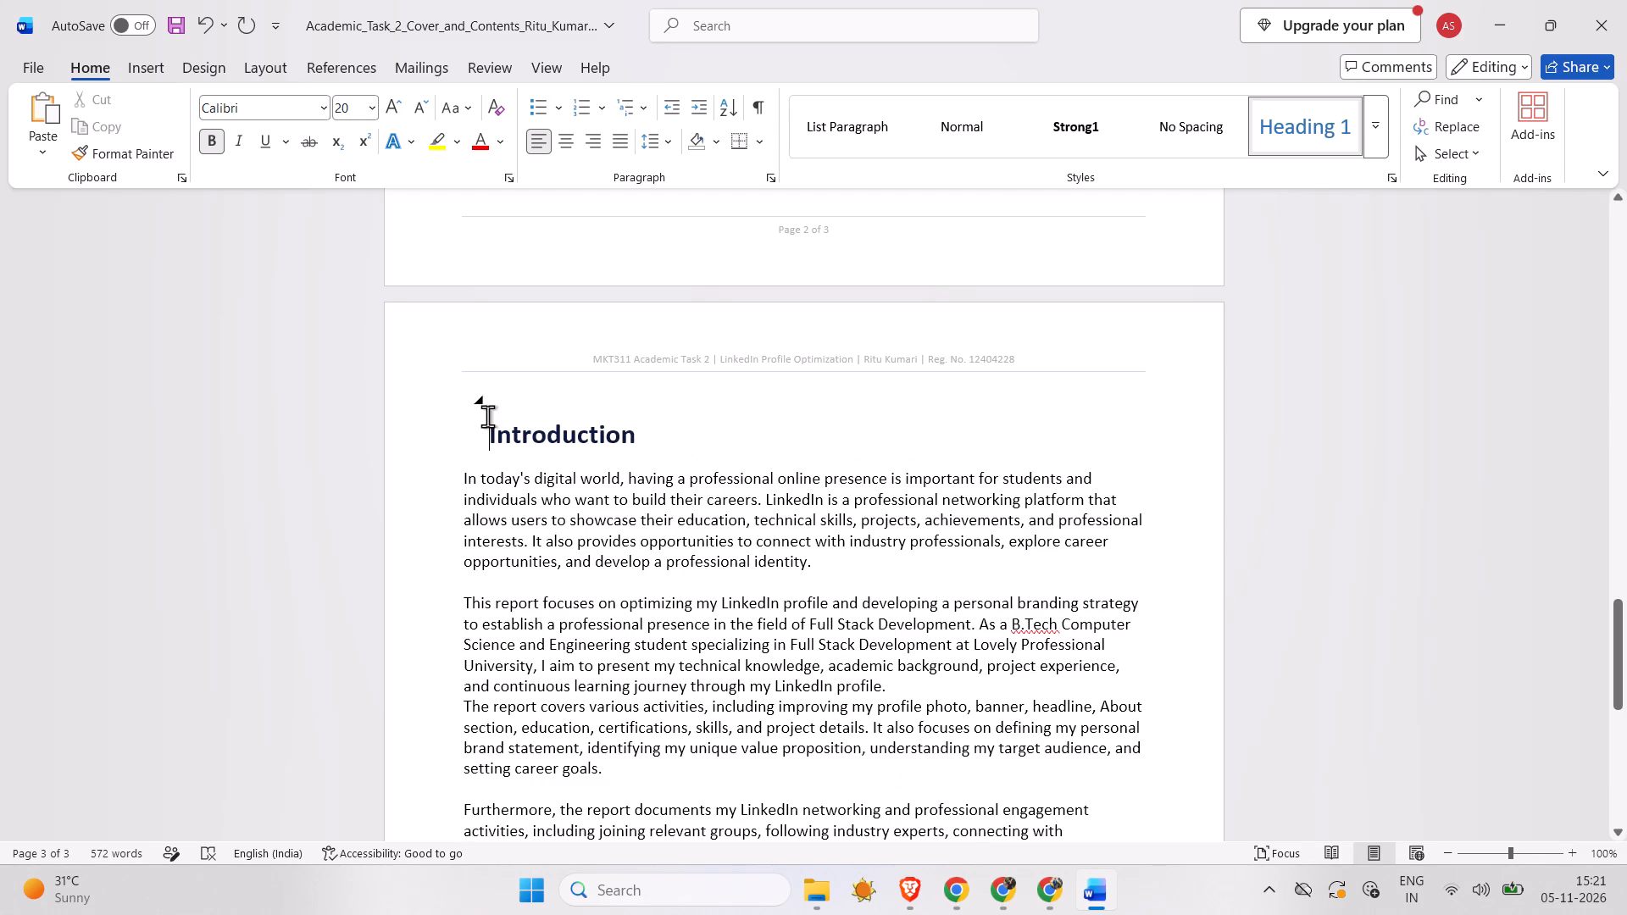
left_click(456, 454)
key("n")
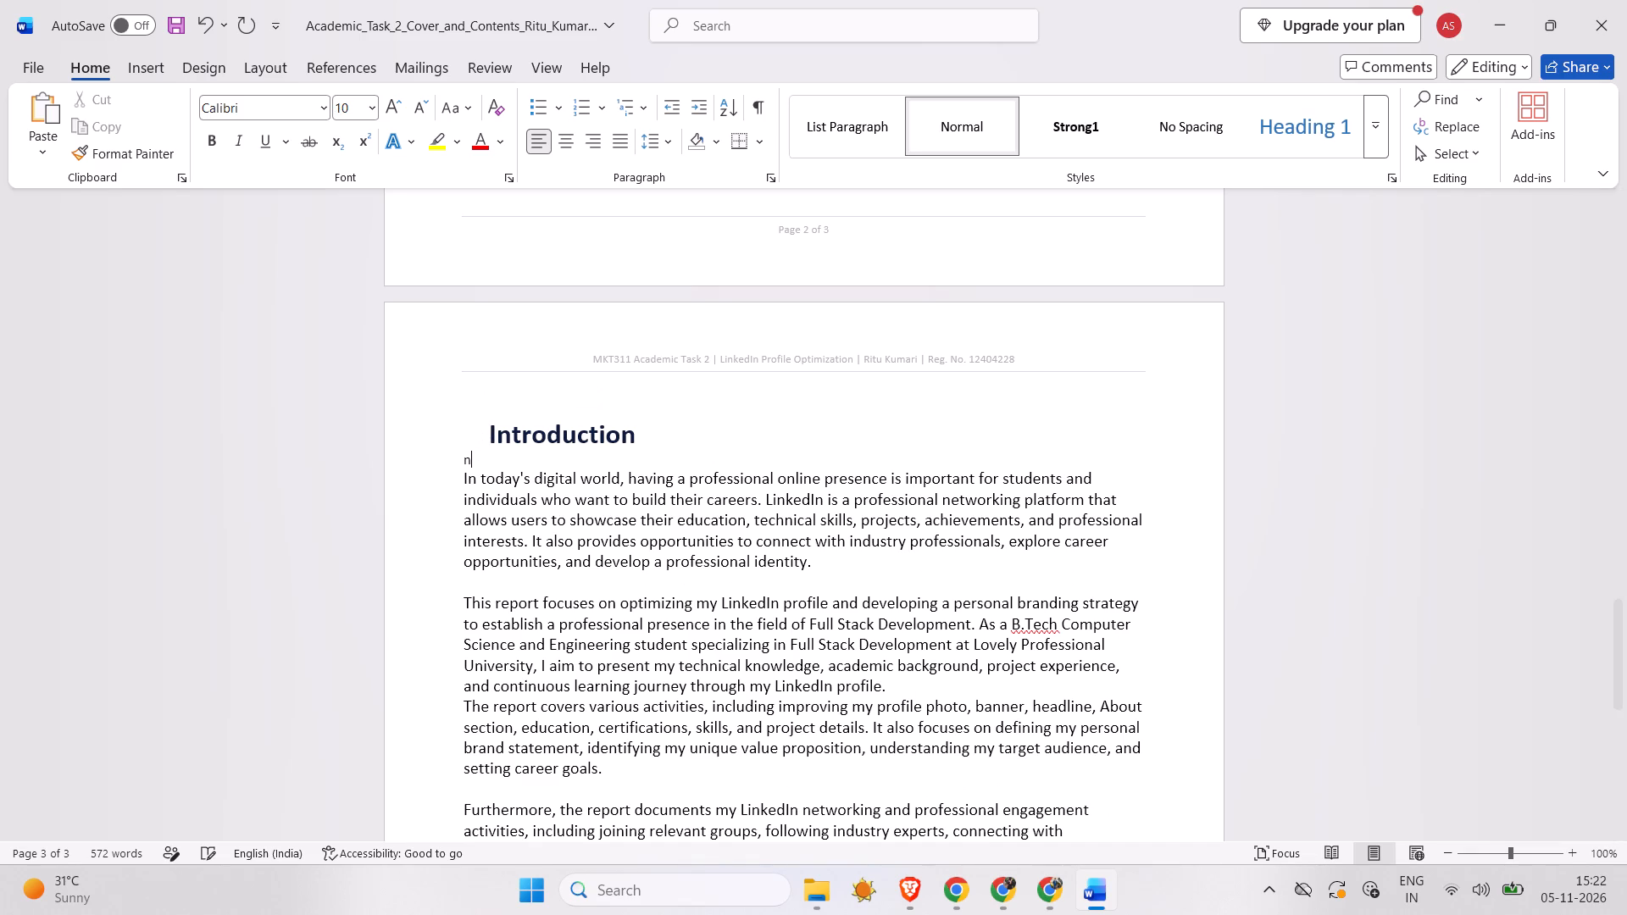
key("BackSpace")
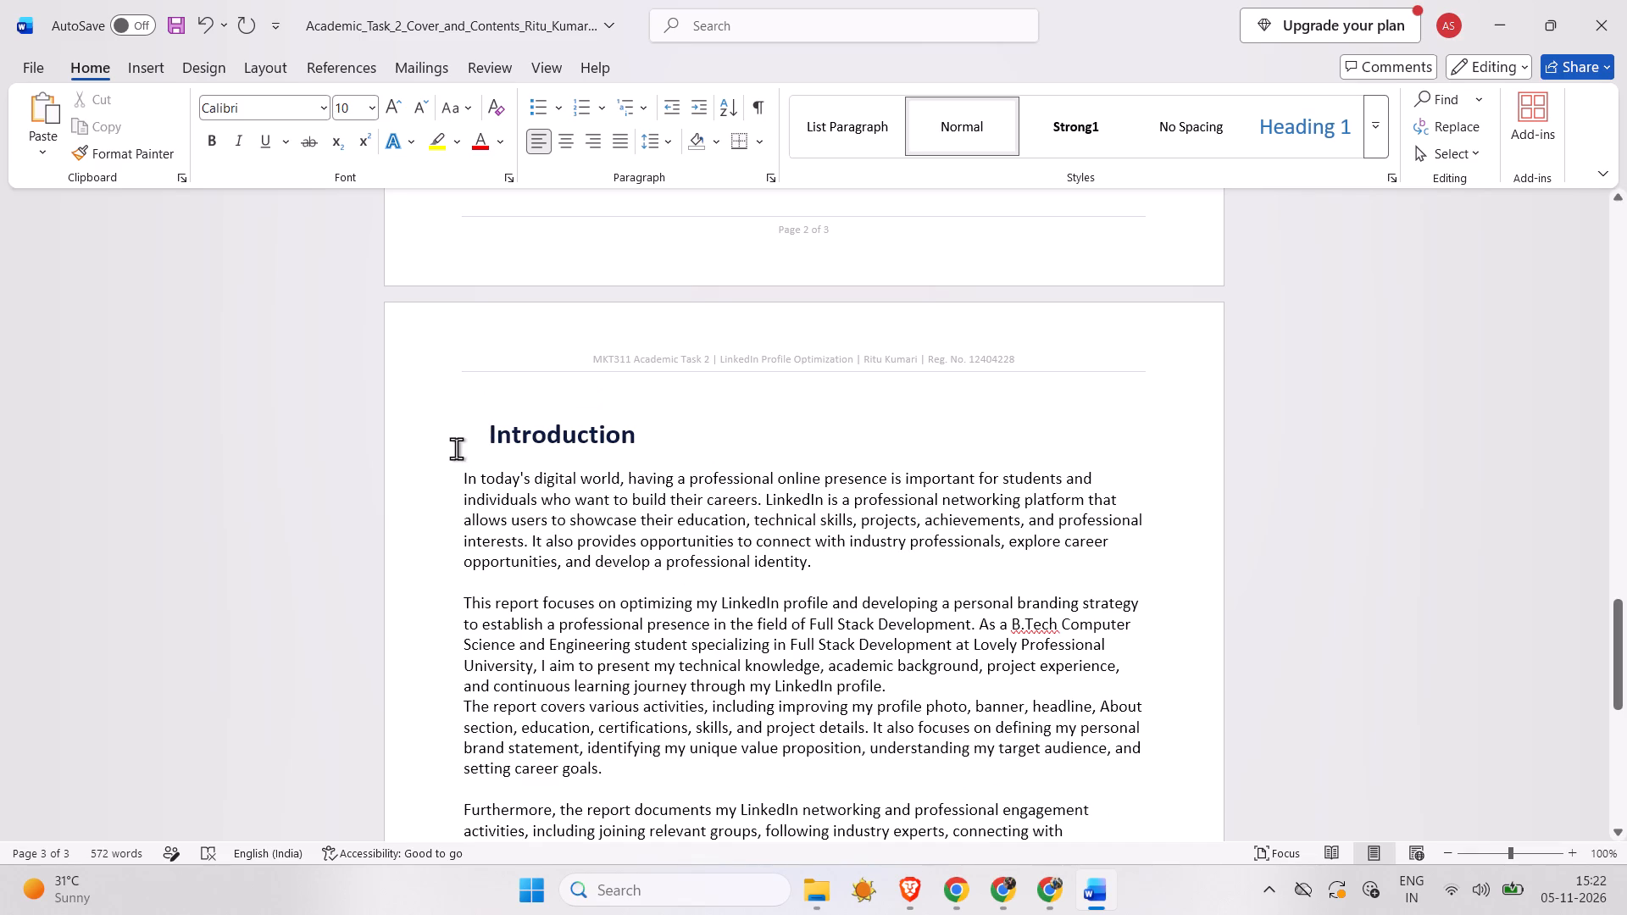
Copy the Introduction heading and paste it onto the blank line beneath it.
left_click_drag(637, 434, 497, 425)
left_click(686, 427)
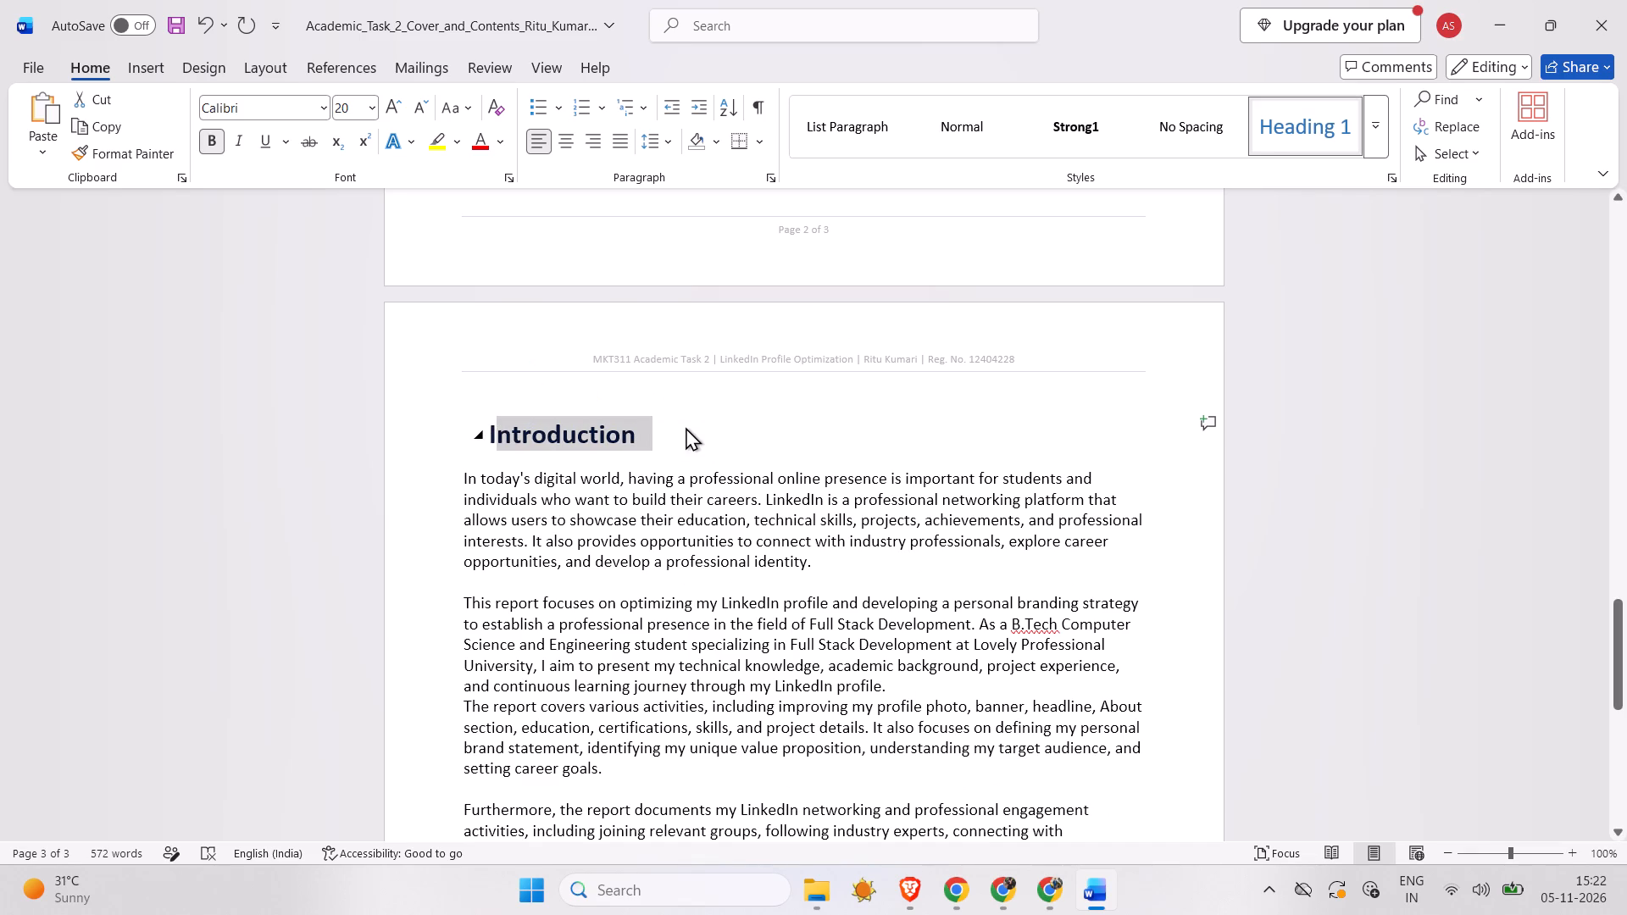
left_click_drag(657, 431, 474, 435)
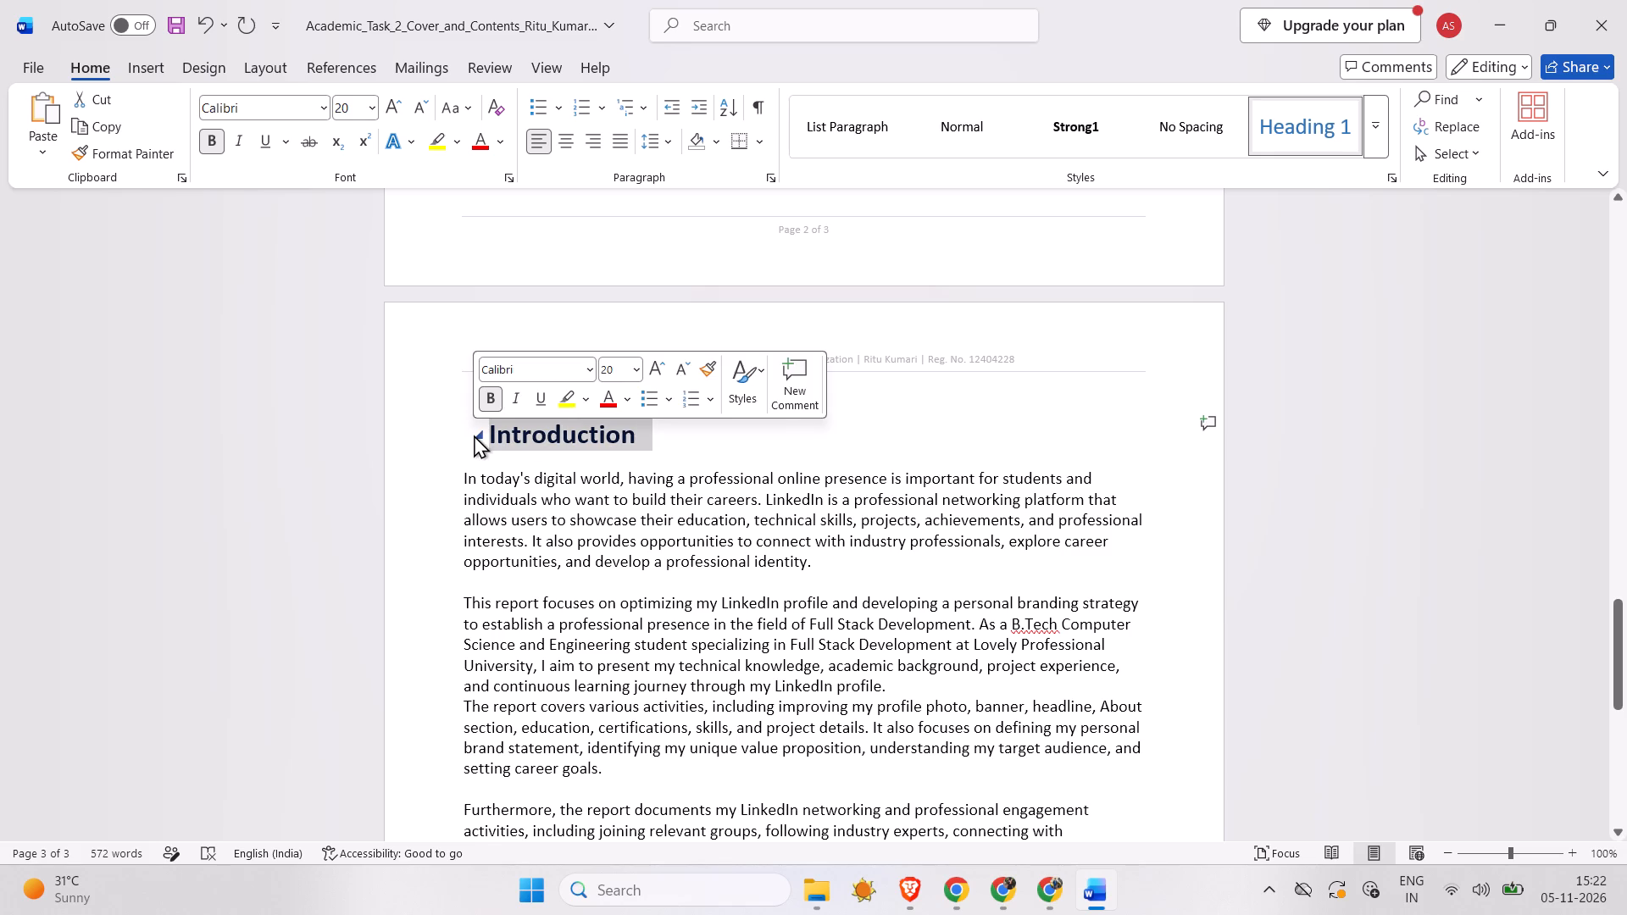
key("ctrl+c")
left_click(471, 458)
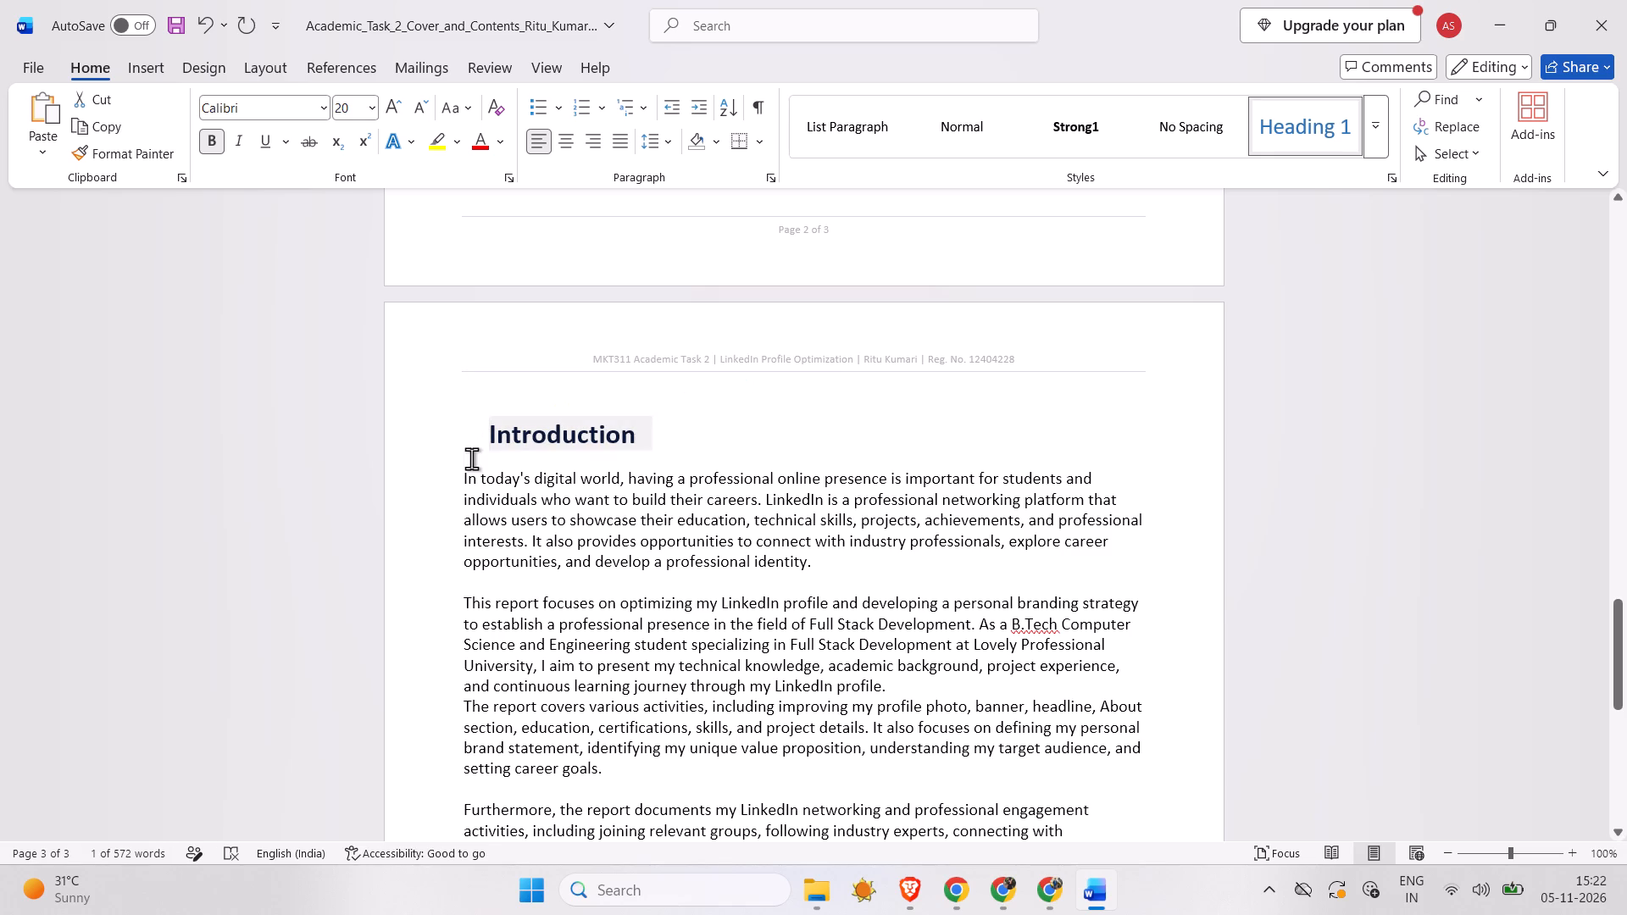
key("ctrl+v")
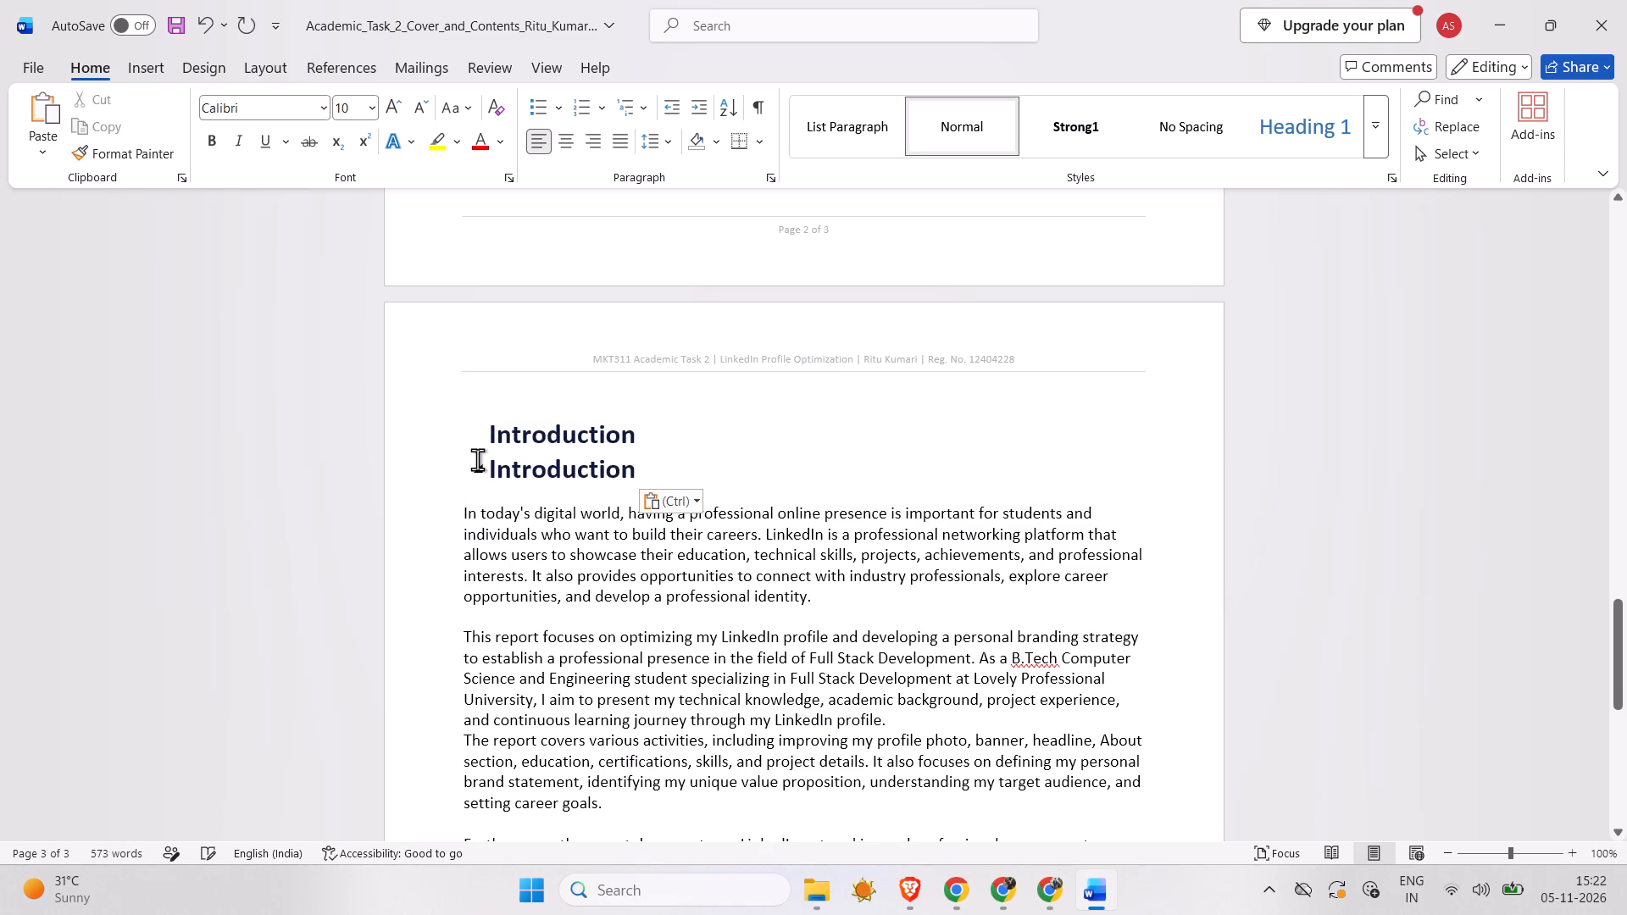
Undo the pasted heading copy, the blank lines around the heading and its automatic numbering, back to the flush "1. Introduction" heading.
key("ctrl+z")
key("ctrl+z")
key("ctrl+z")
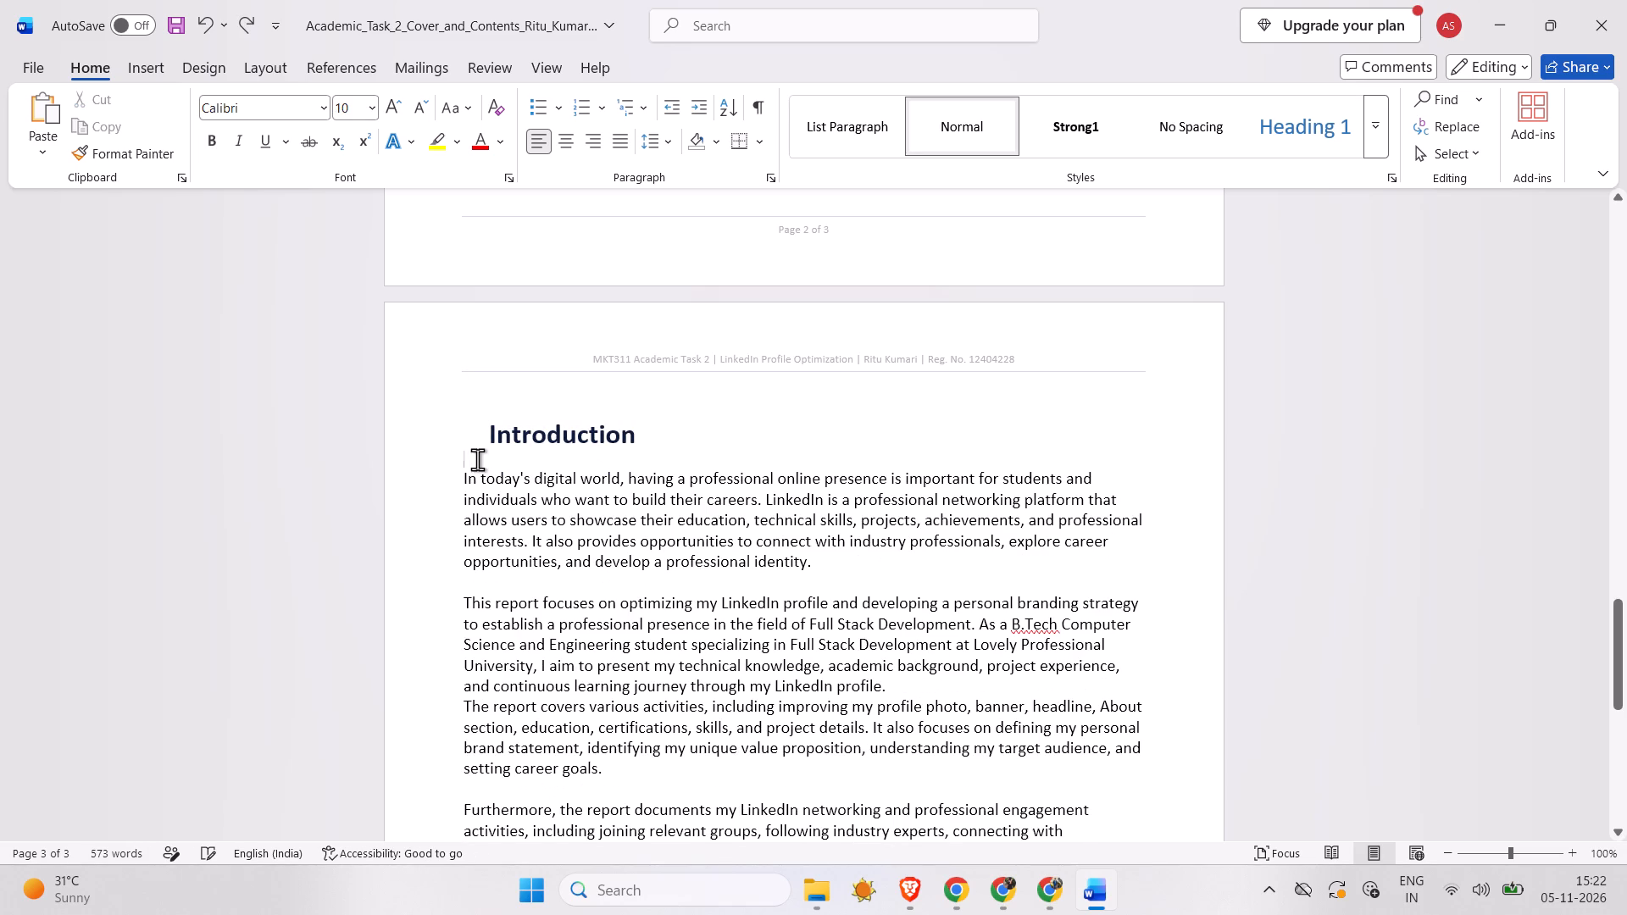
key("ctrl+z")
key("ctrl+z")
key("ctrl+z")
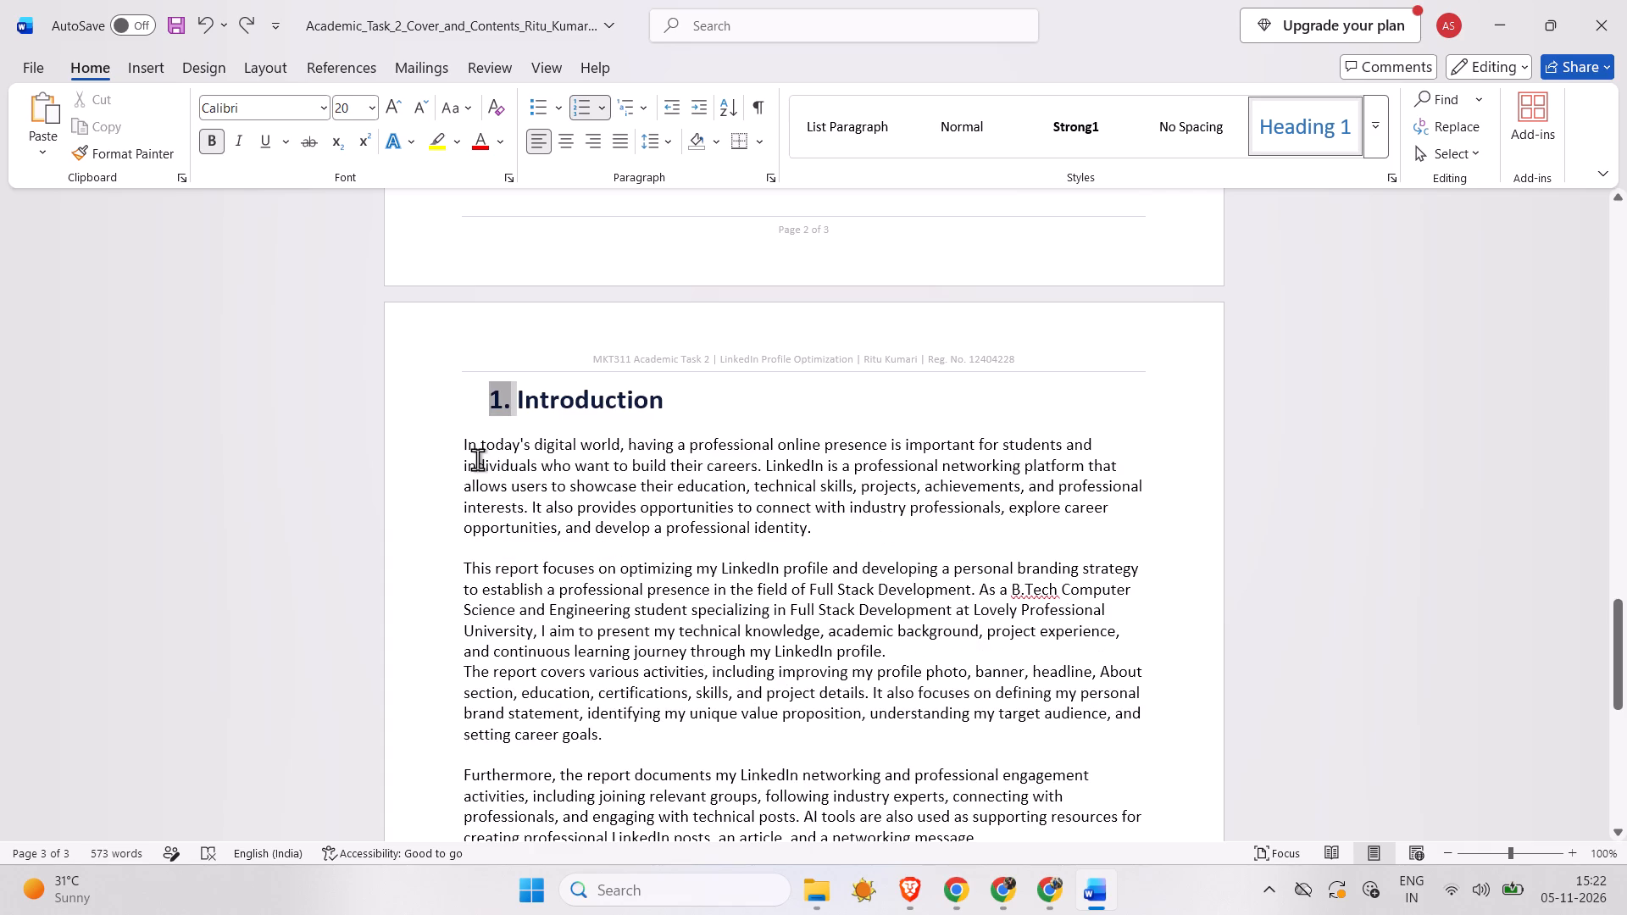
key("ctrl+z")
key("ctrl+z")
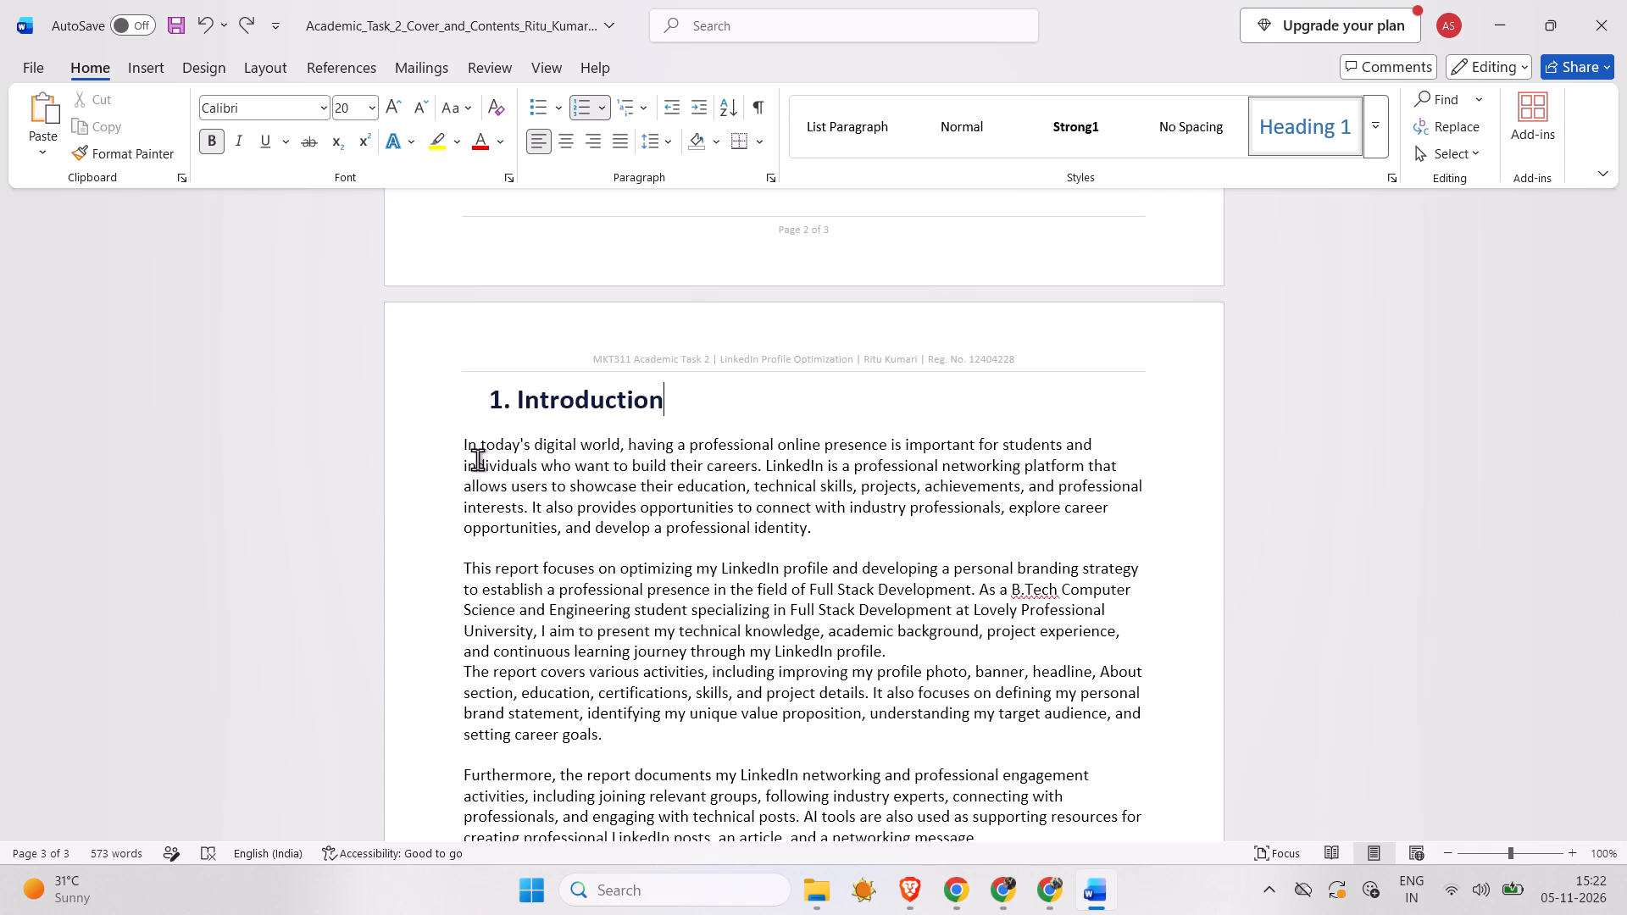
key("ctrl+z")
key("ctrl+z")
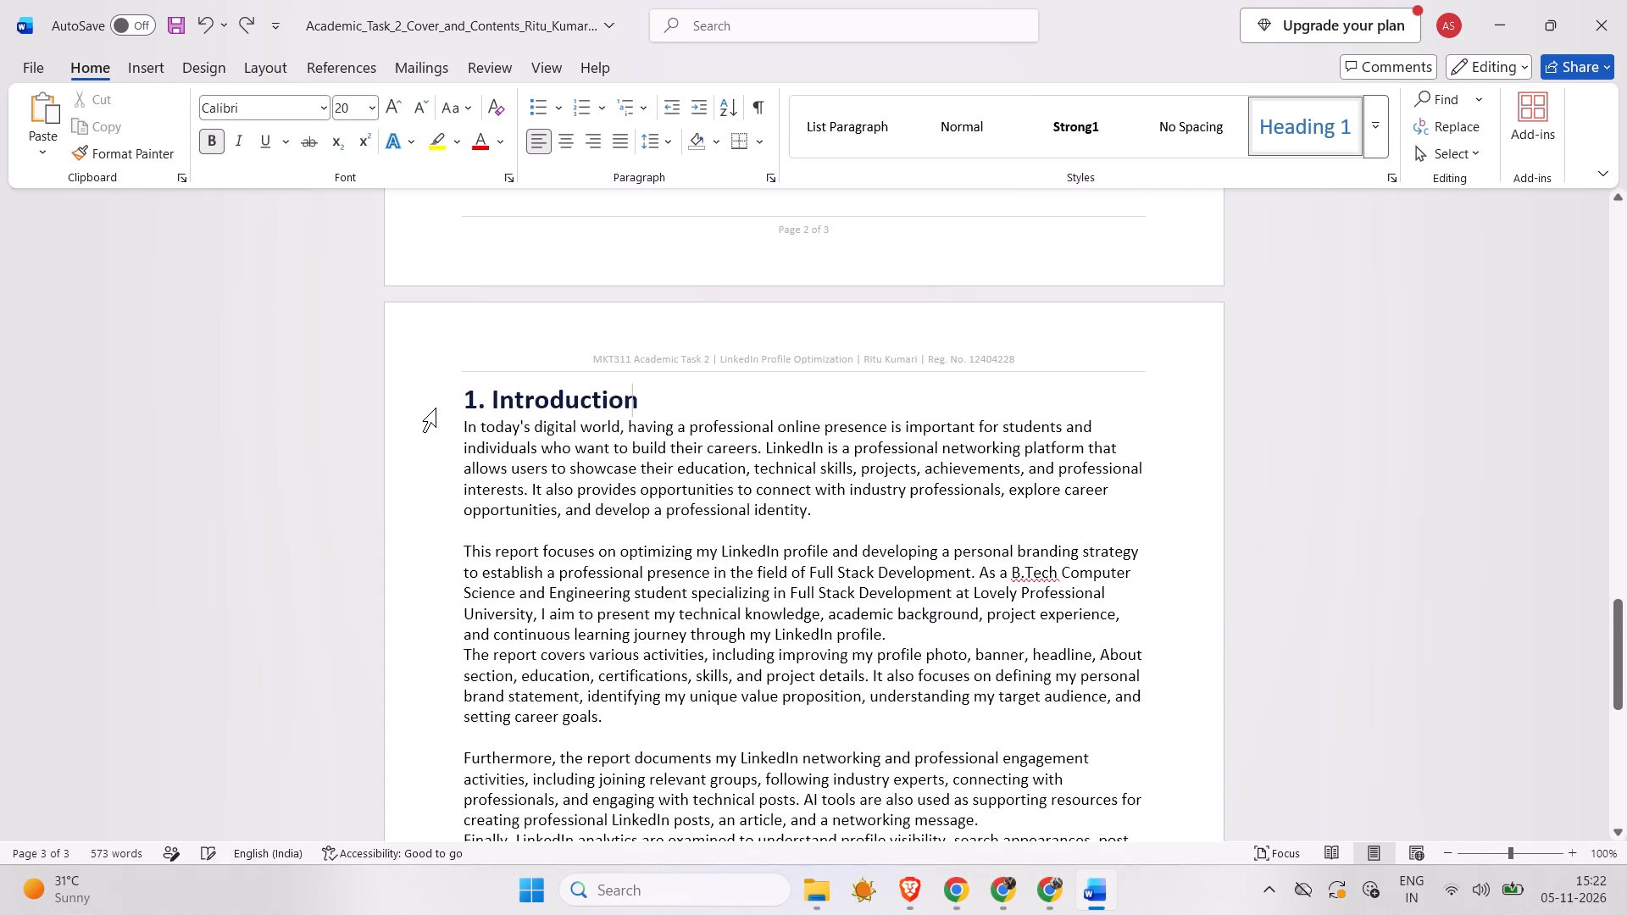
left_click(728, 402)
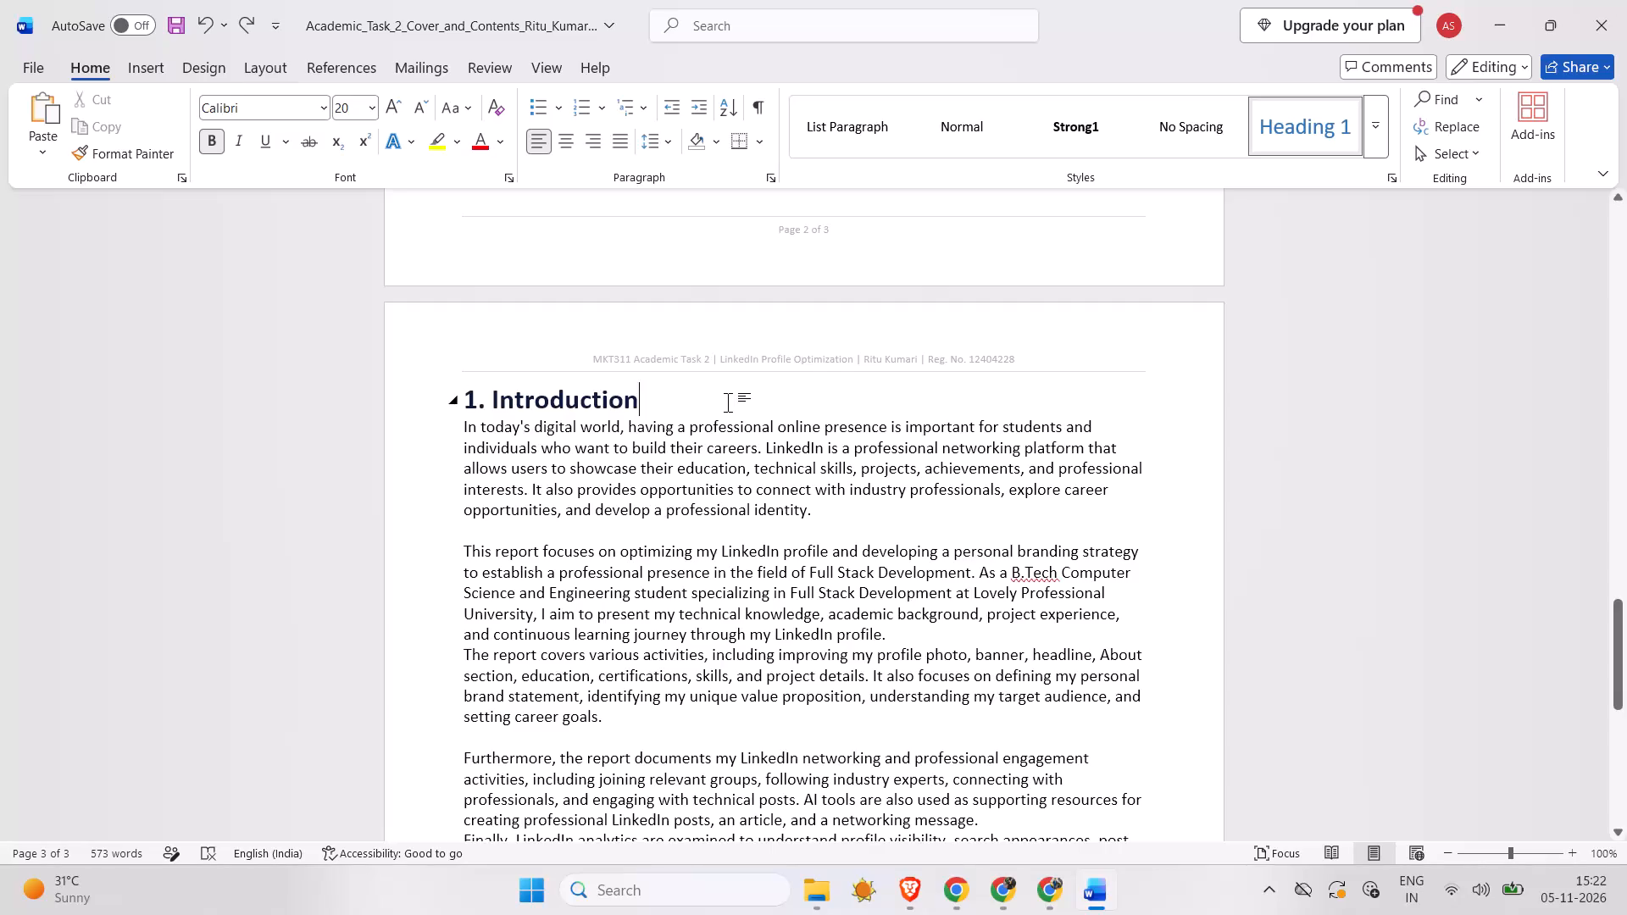
Review the overall layout of the three report pages, and examine the cover page's details table and title block up close.
scroll(728, 402, "down", 5, "ctrl")
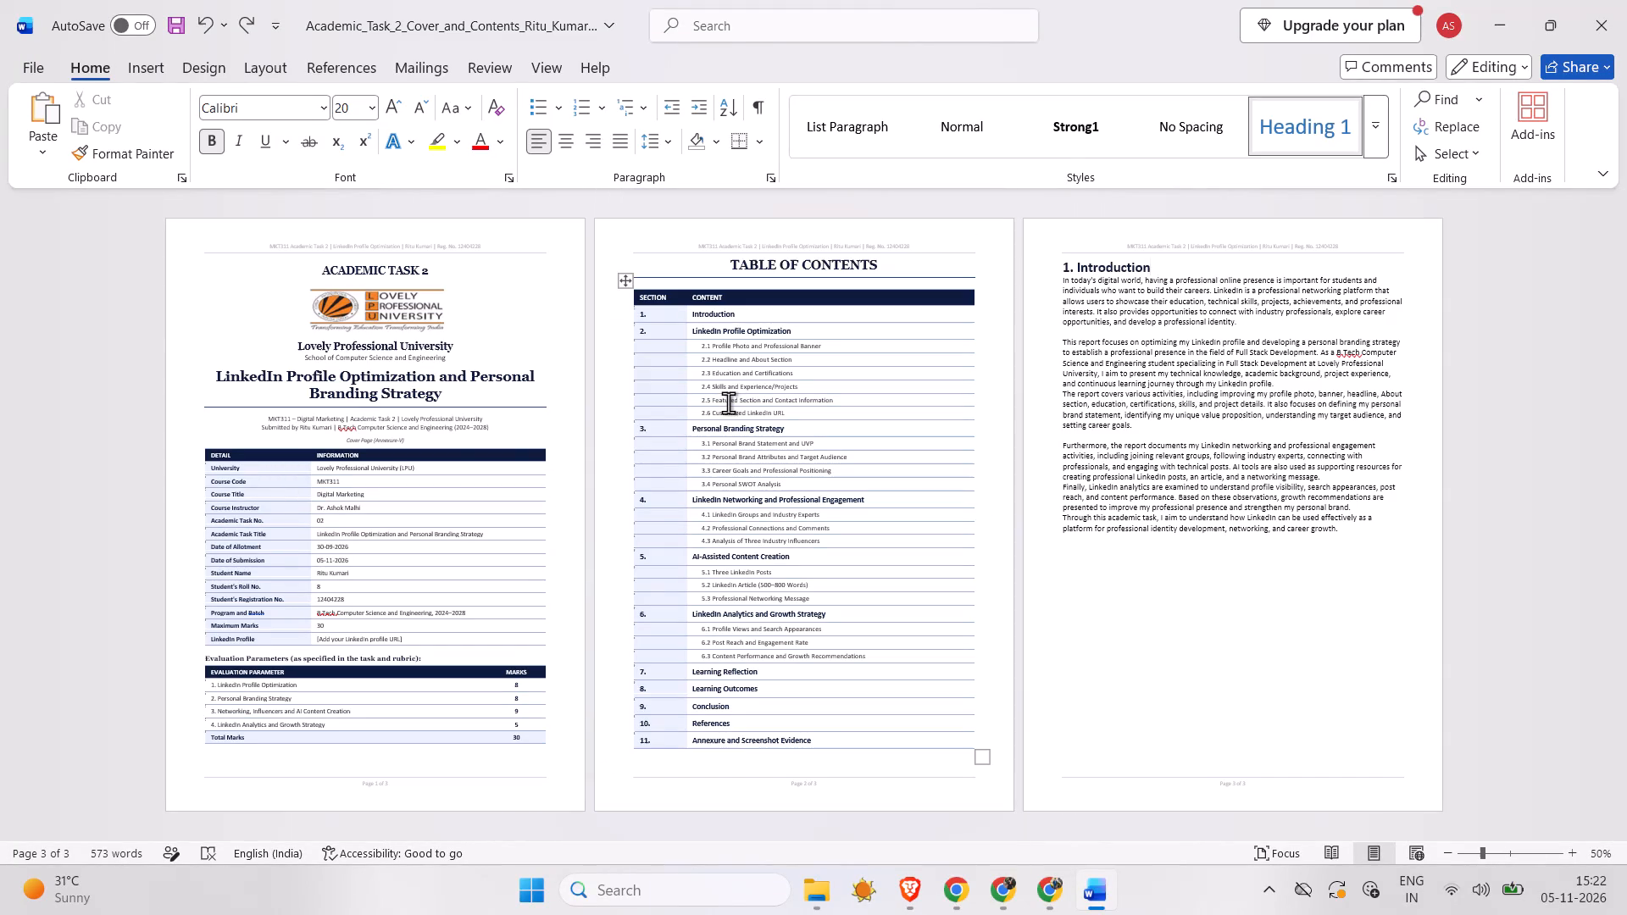
left_click(441, 452)
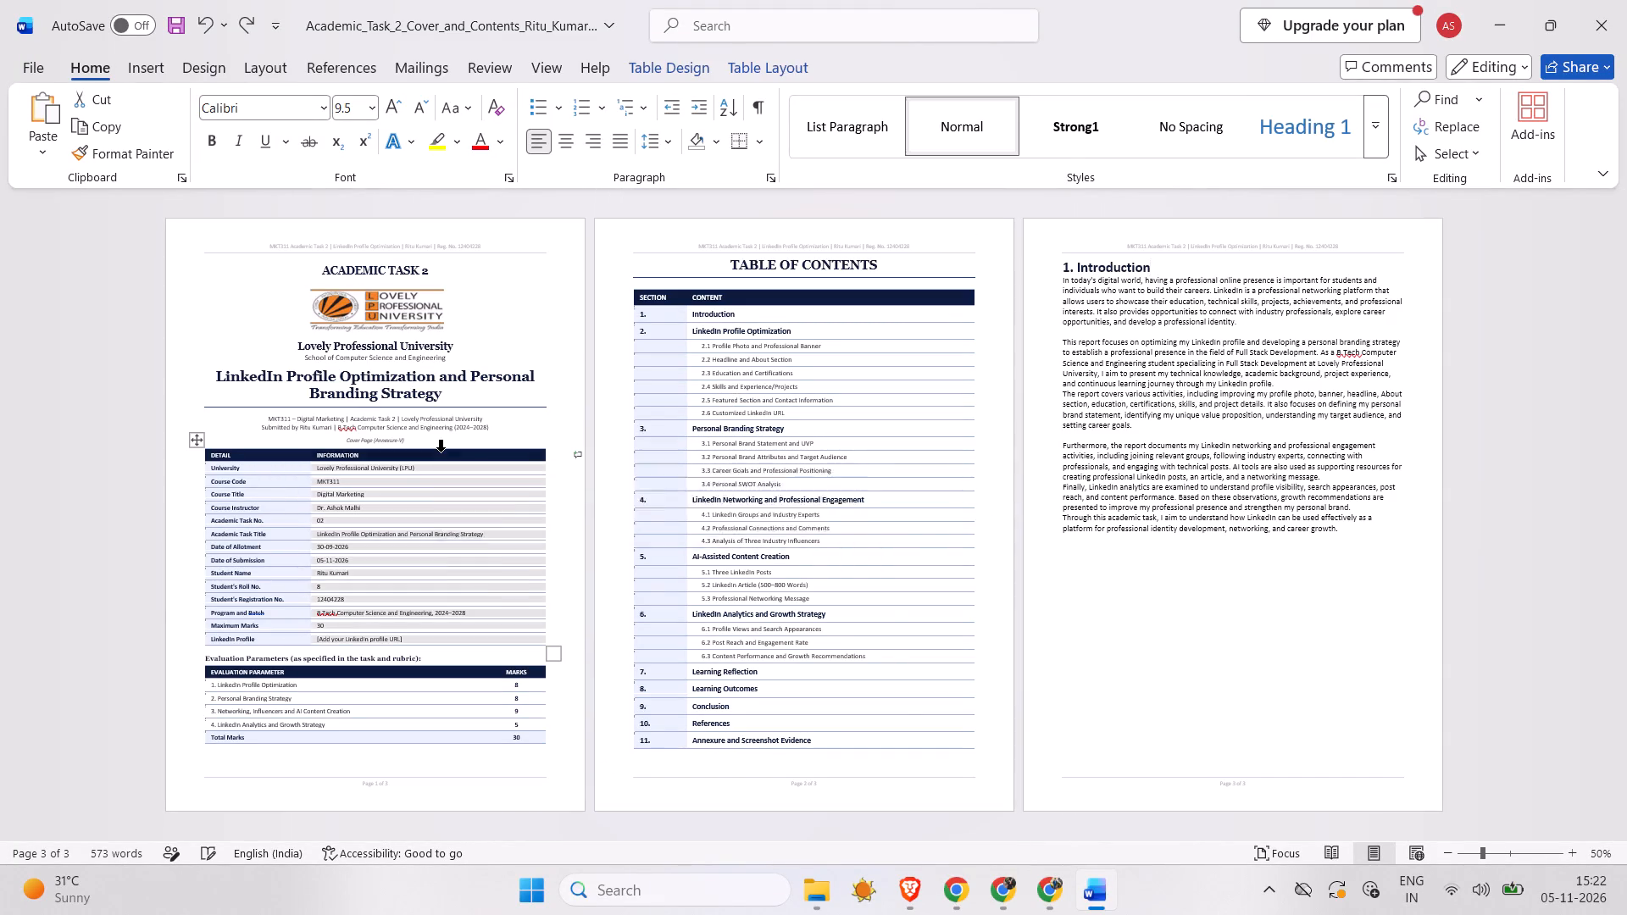
scroll(441, 452, "up", 4, "ctrl")
scroll(441, 452, "right", 2)
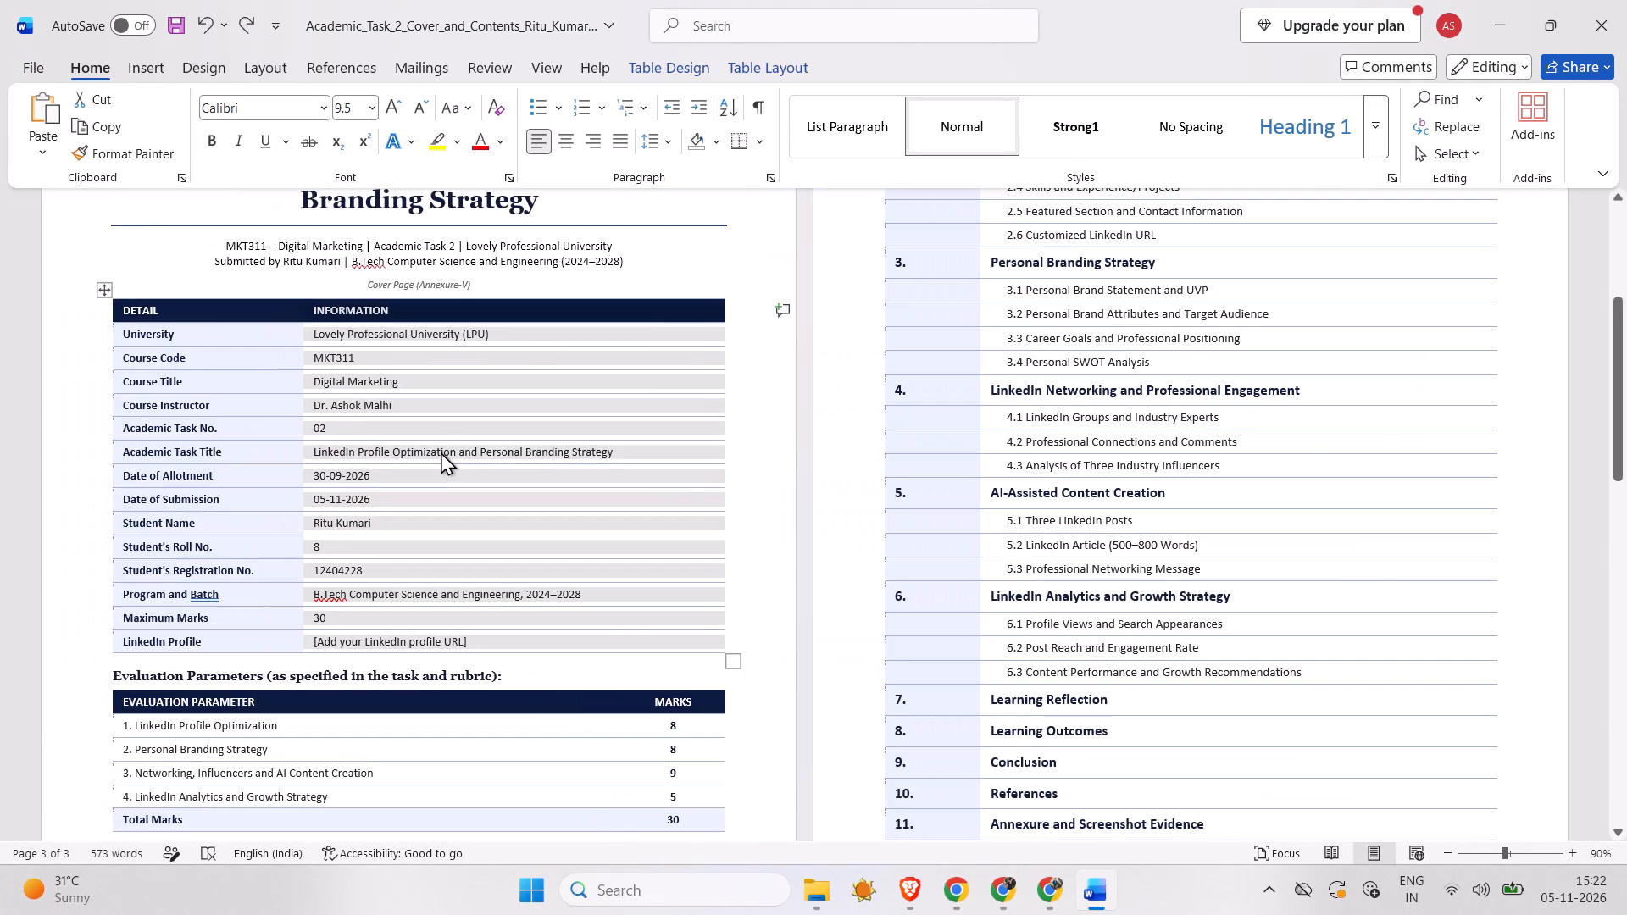
scroll(441, 452, "right", 1)
scroll(441, 452, "up", 4, "ctrl")
scroll(657, 507, "up", 1)
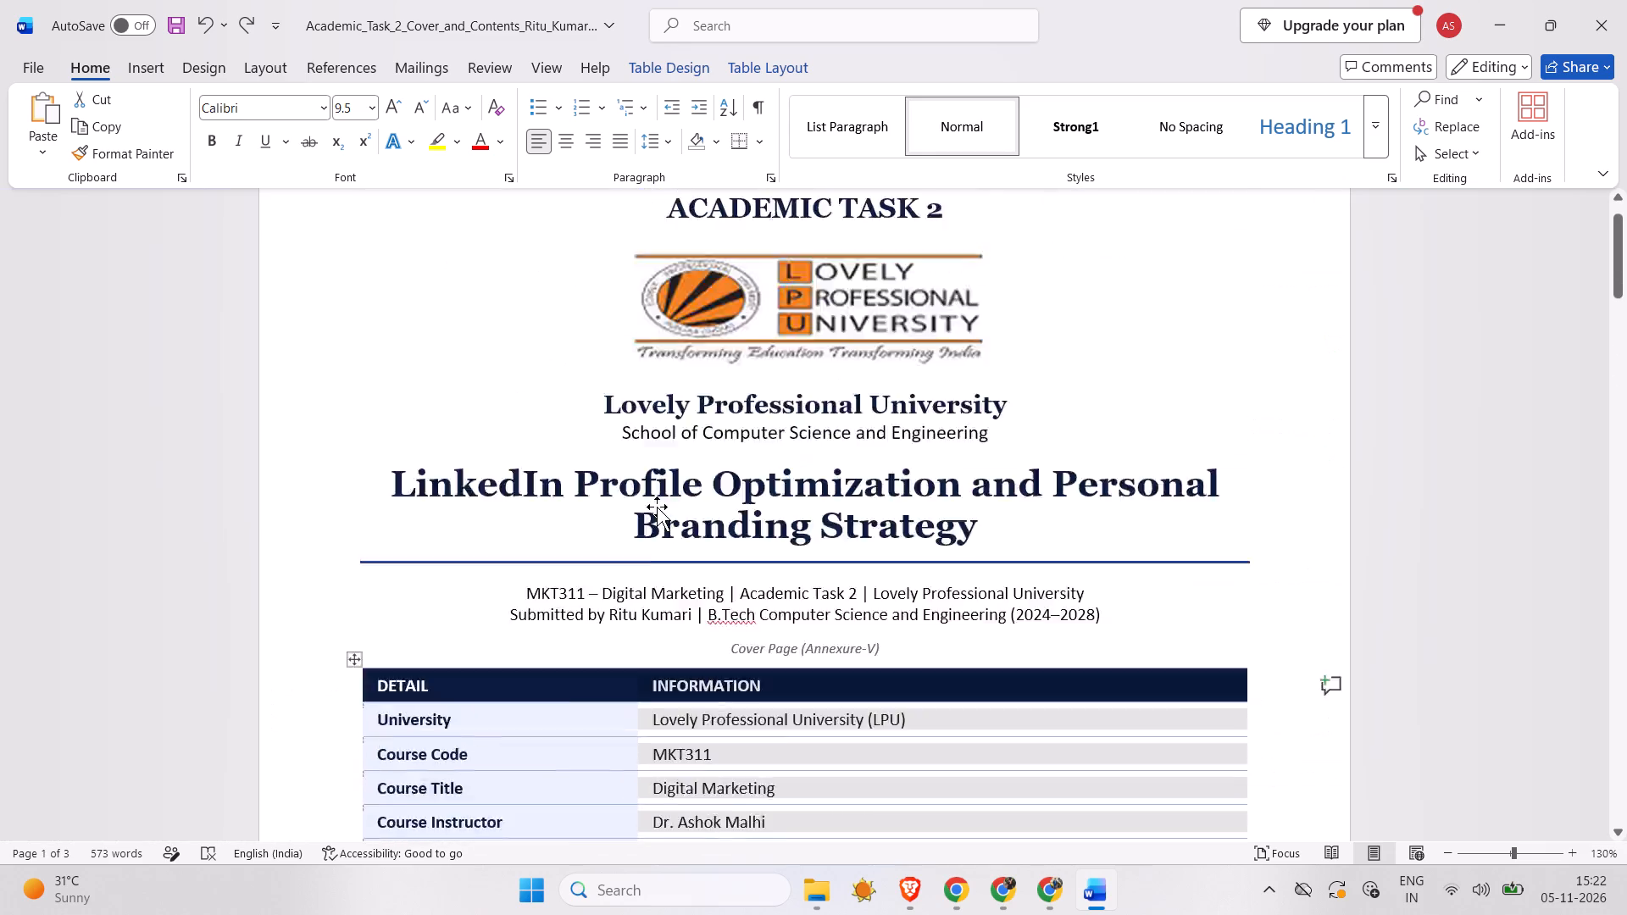
Review the report from the cover page details through the table of contents to the end of the Introduction page.
scroll(657, 507, "up", 1)
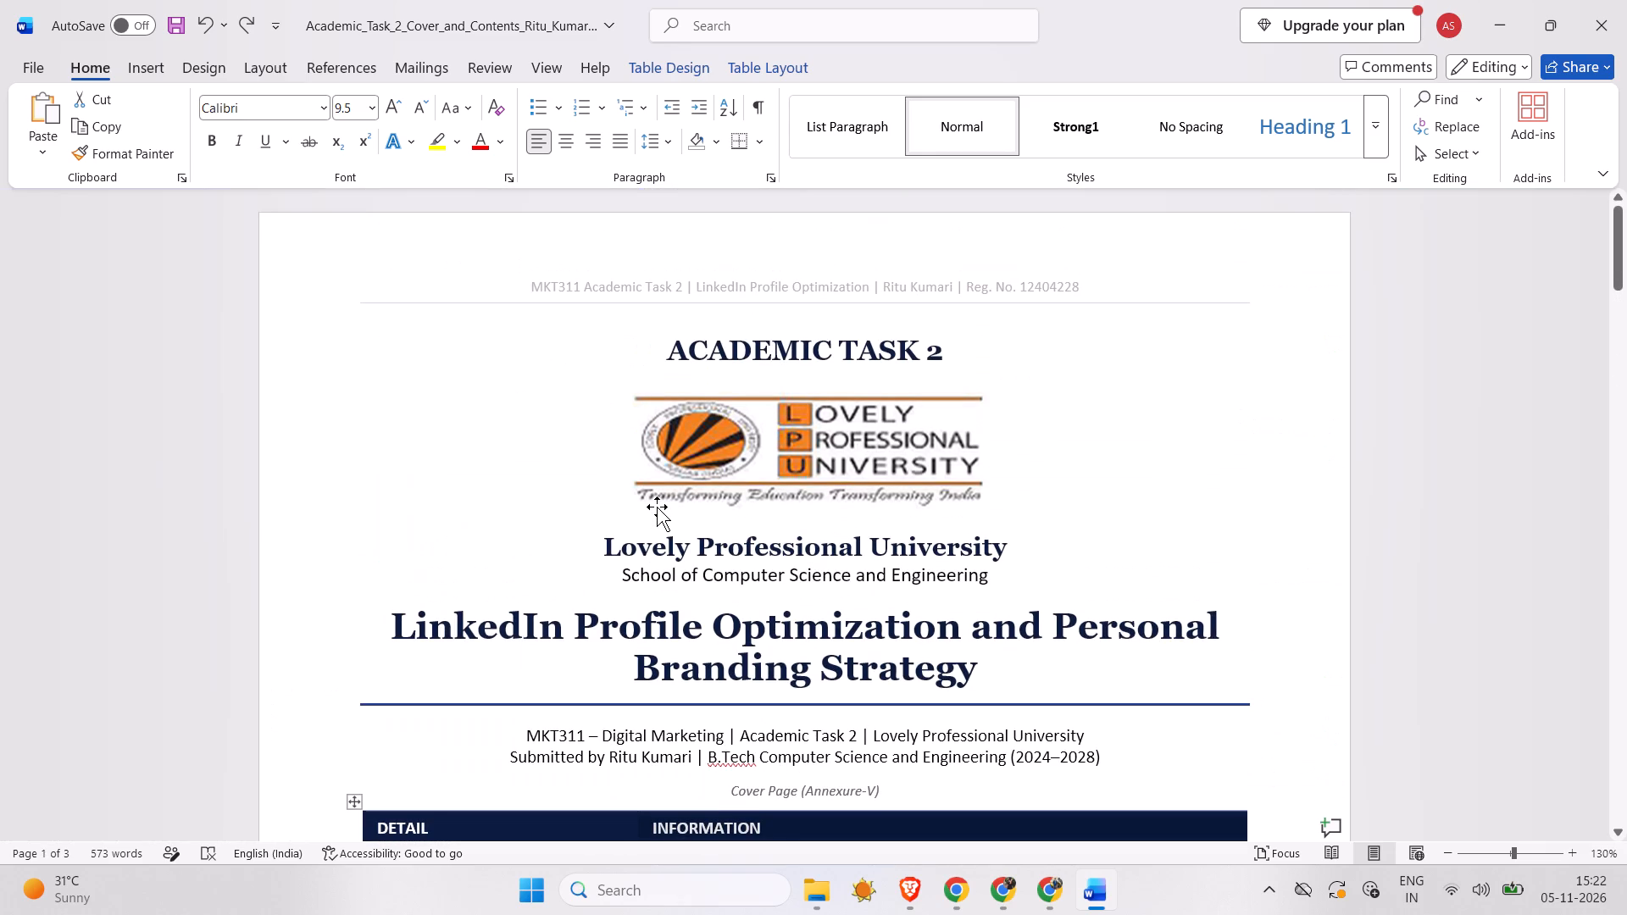
scroll(657, 507, "down", 2)
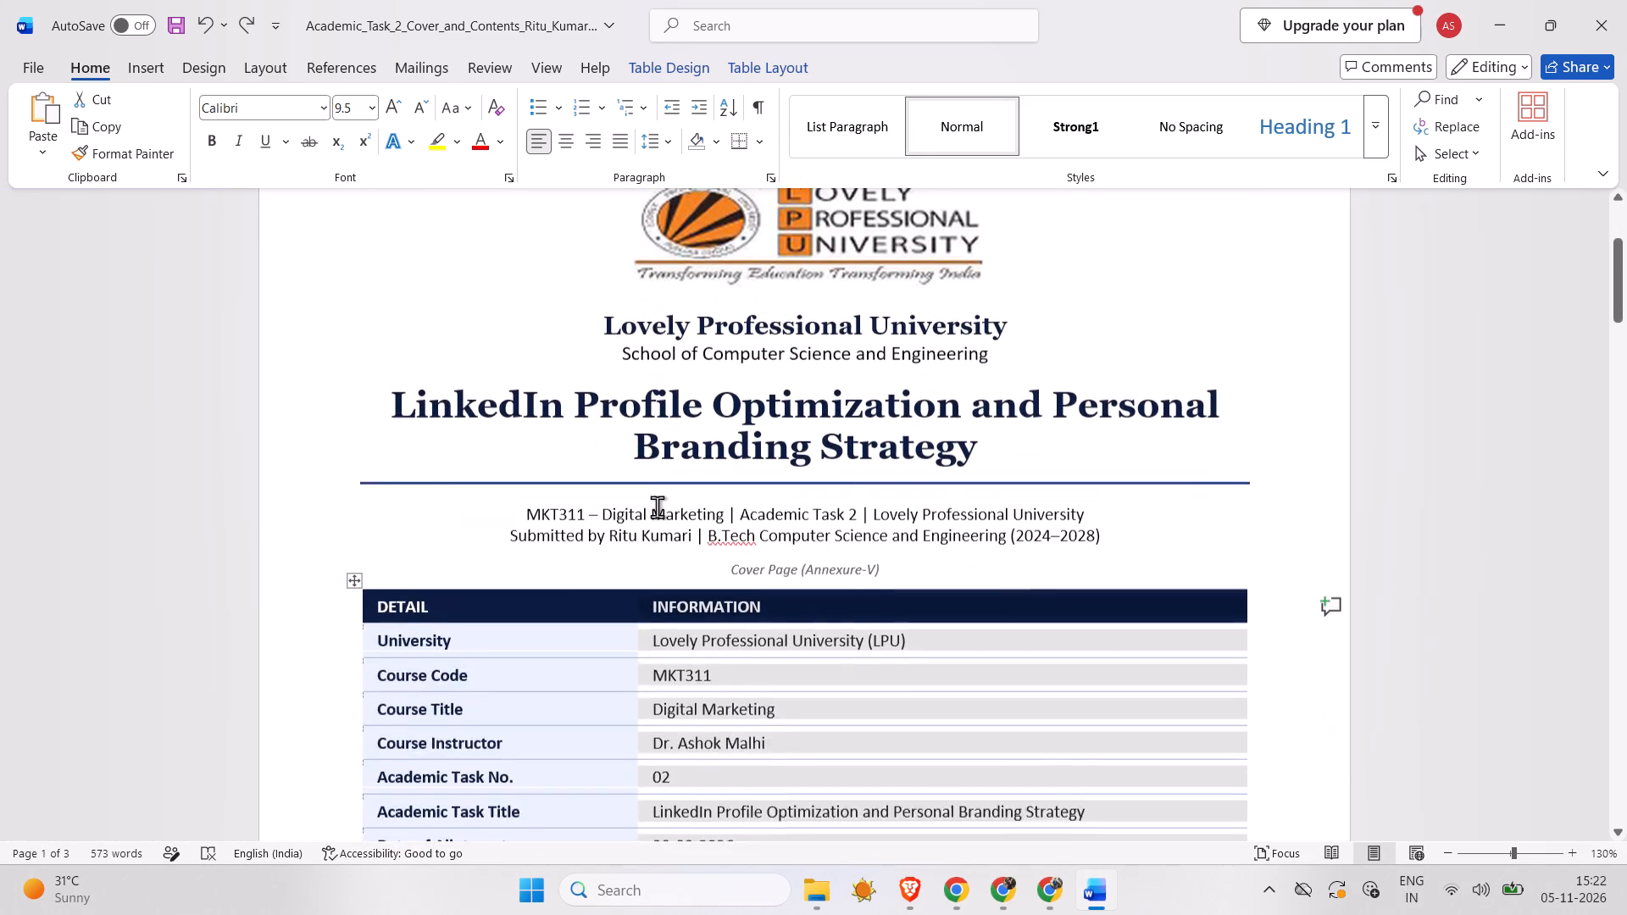
scroll(657, 507, "down", 1)
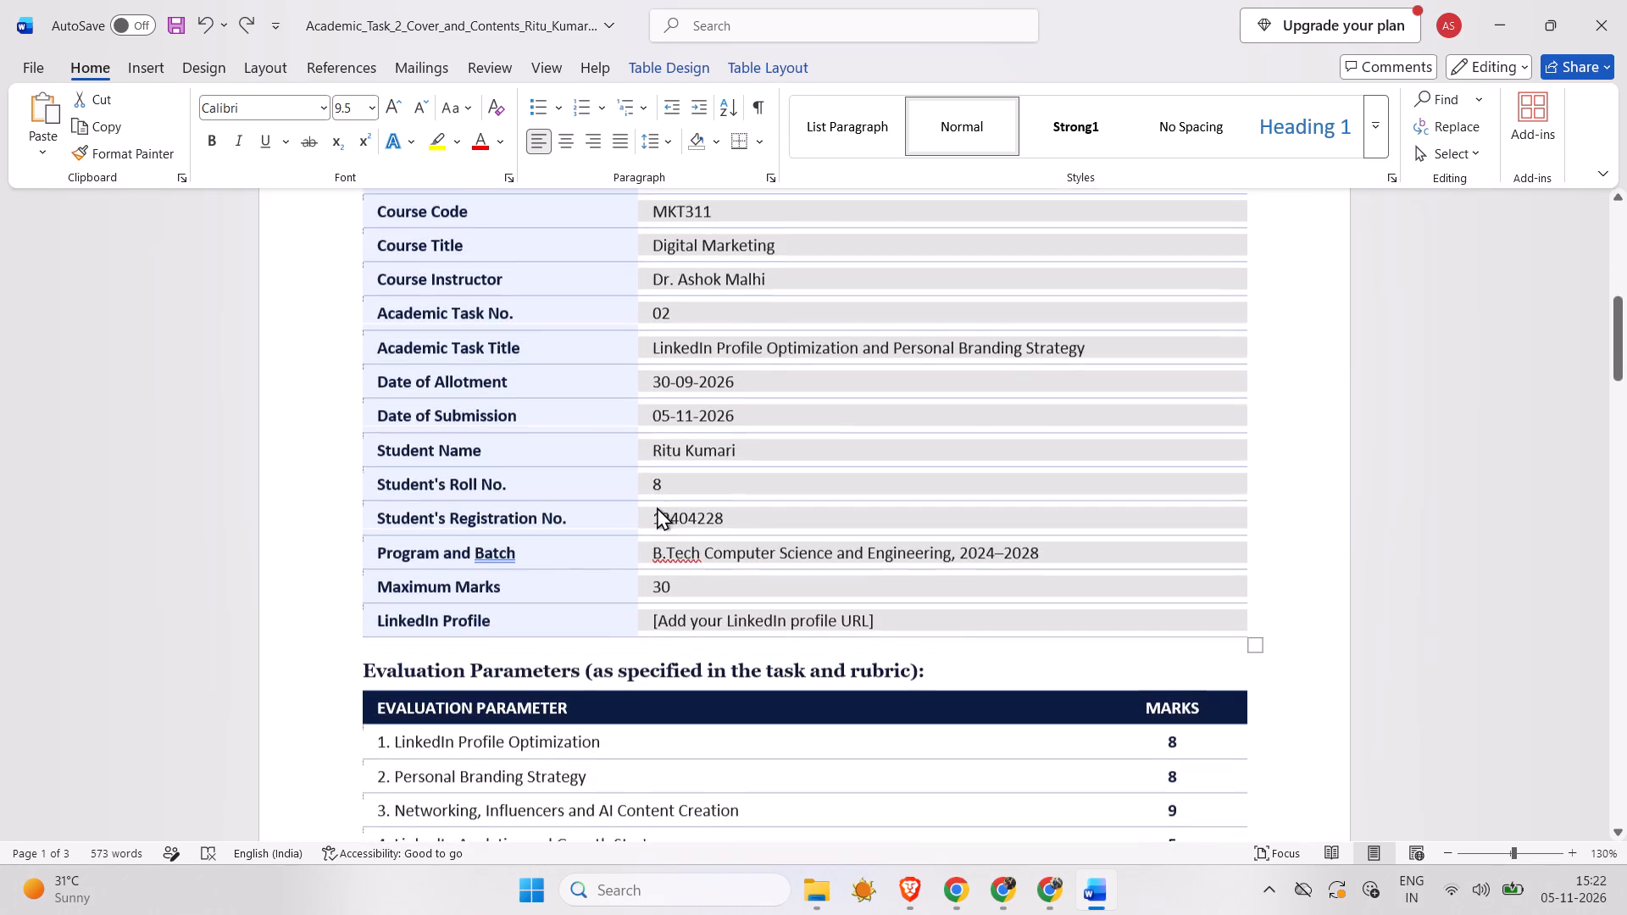
scroll(657, 507, "down", 1)
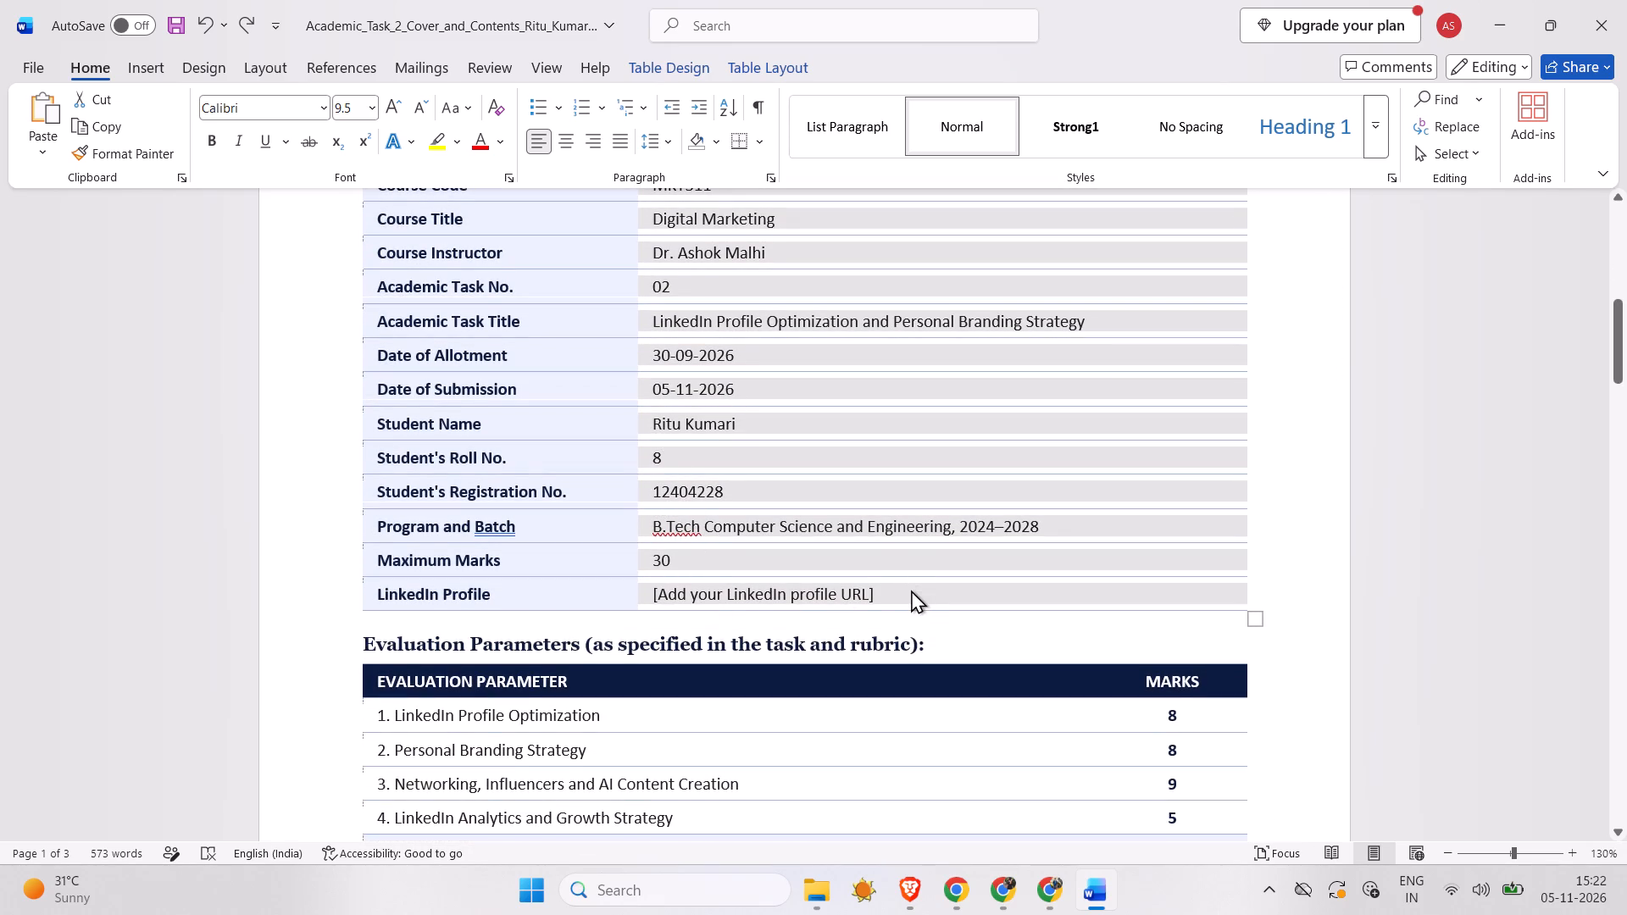
scroll(797, 589, "down", 1)
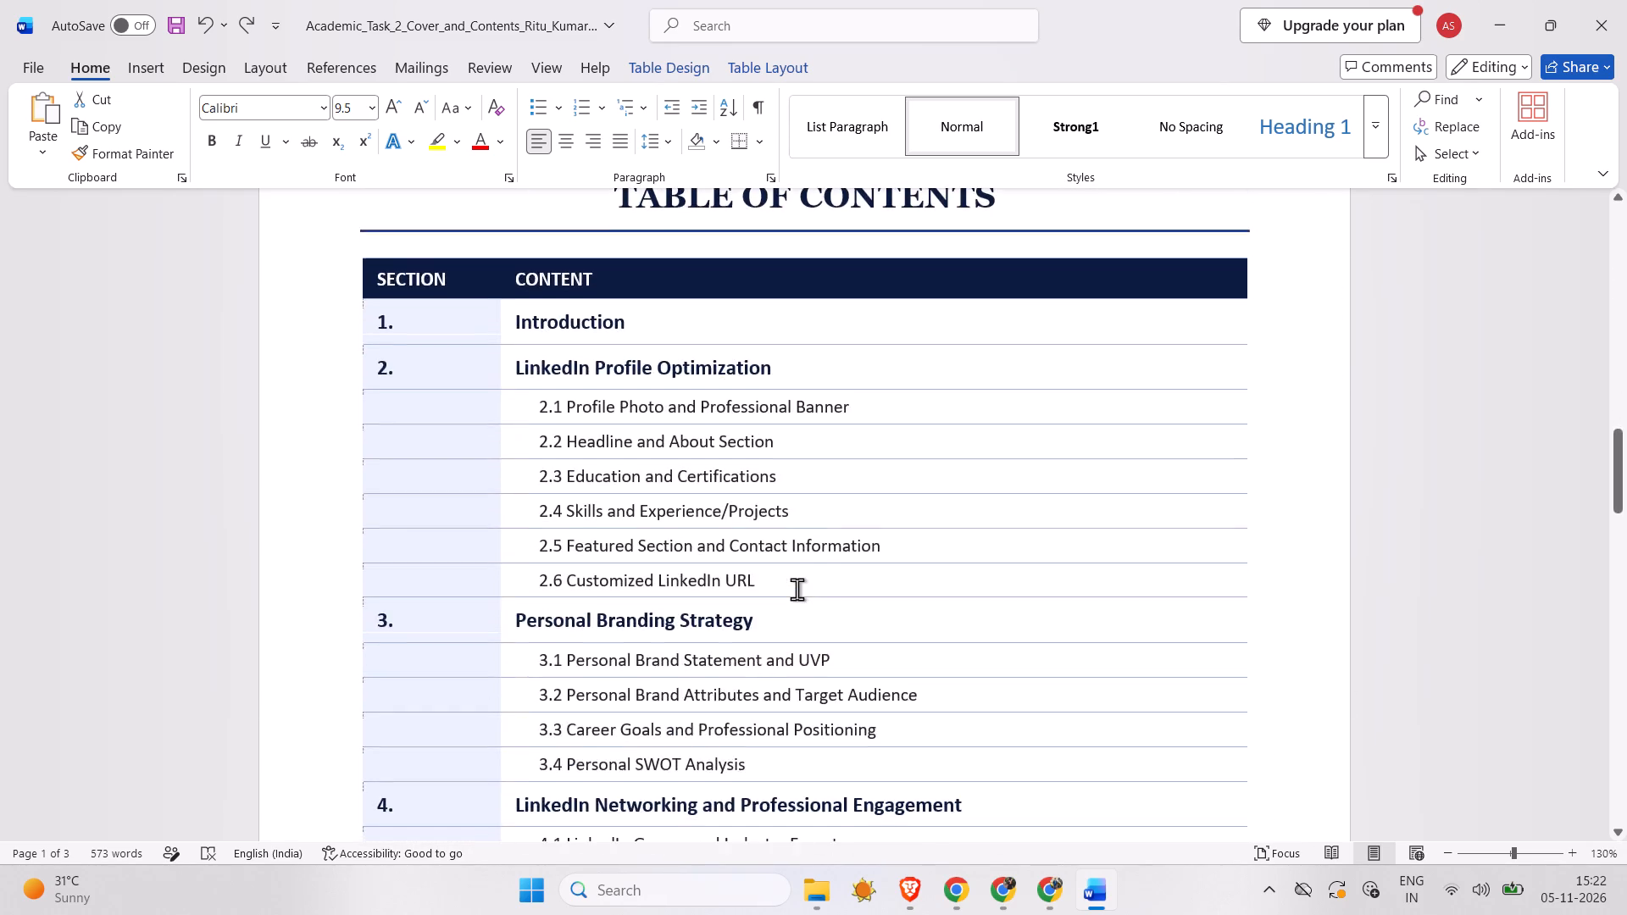
scroll(797, 589, "down", 1)
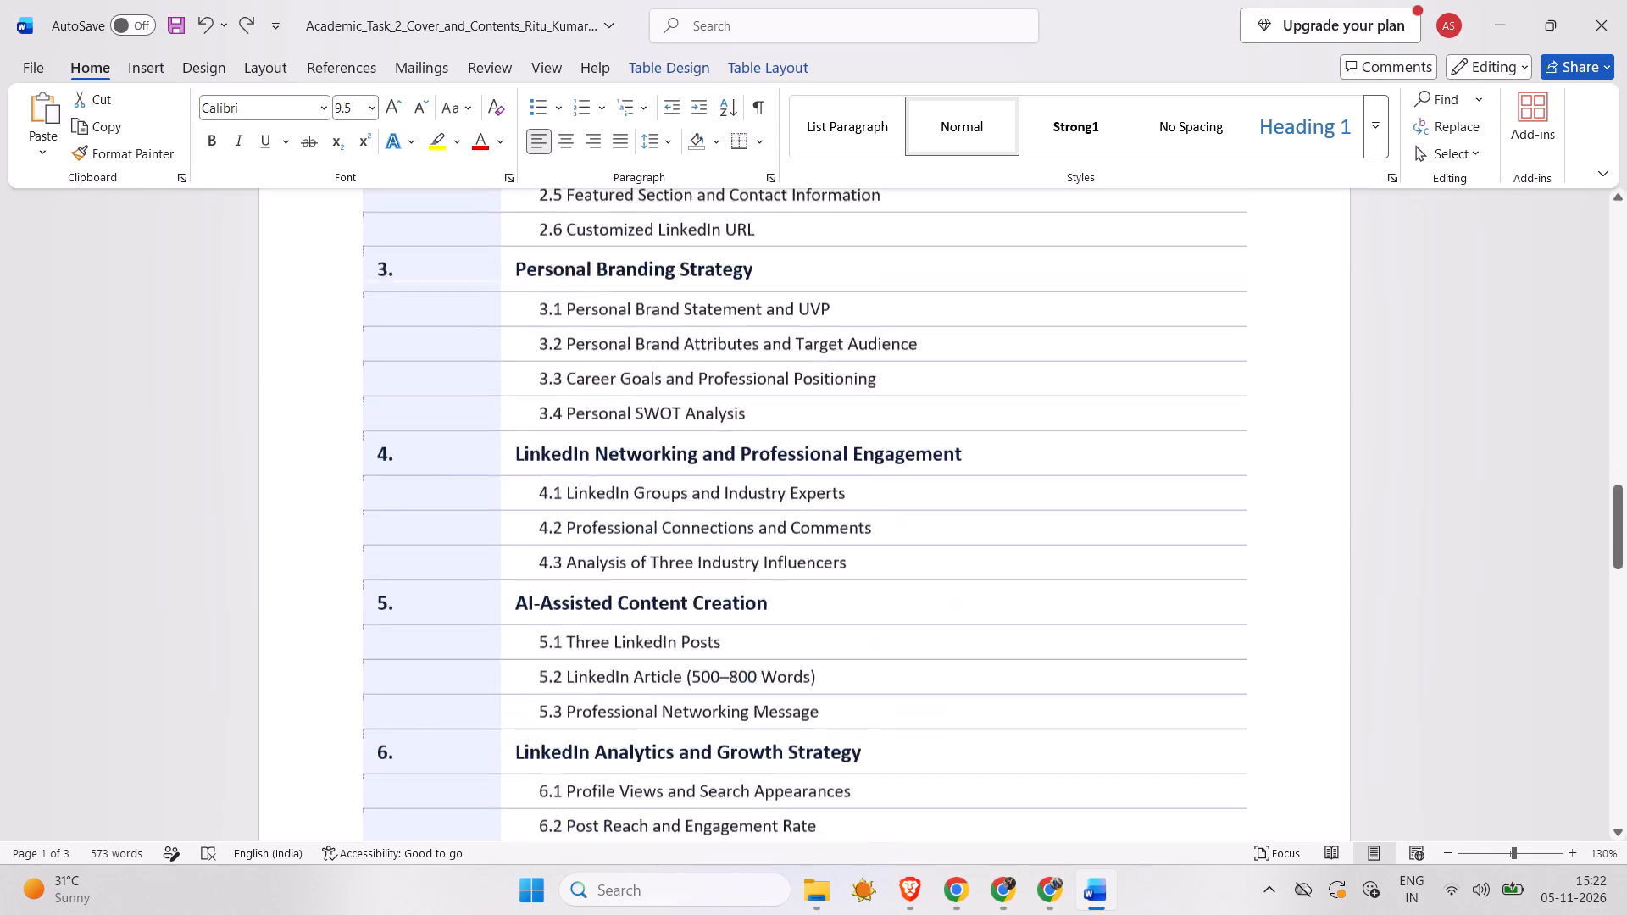
scroll(797, 589, "down", 1)
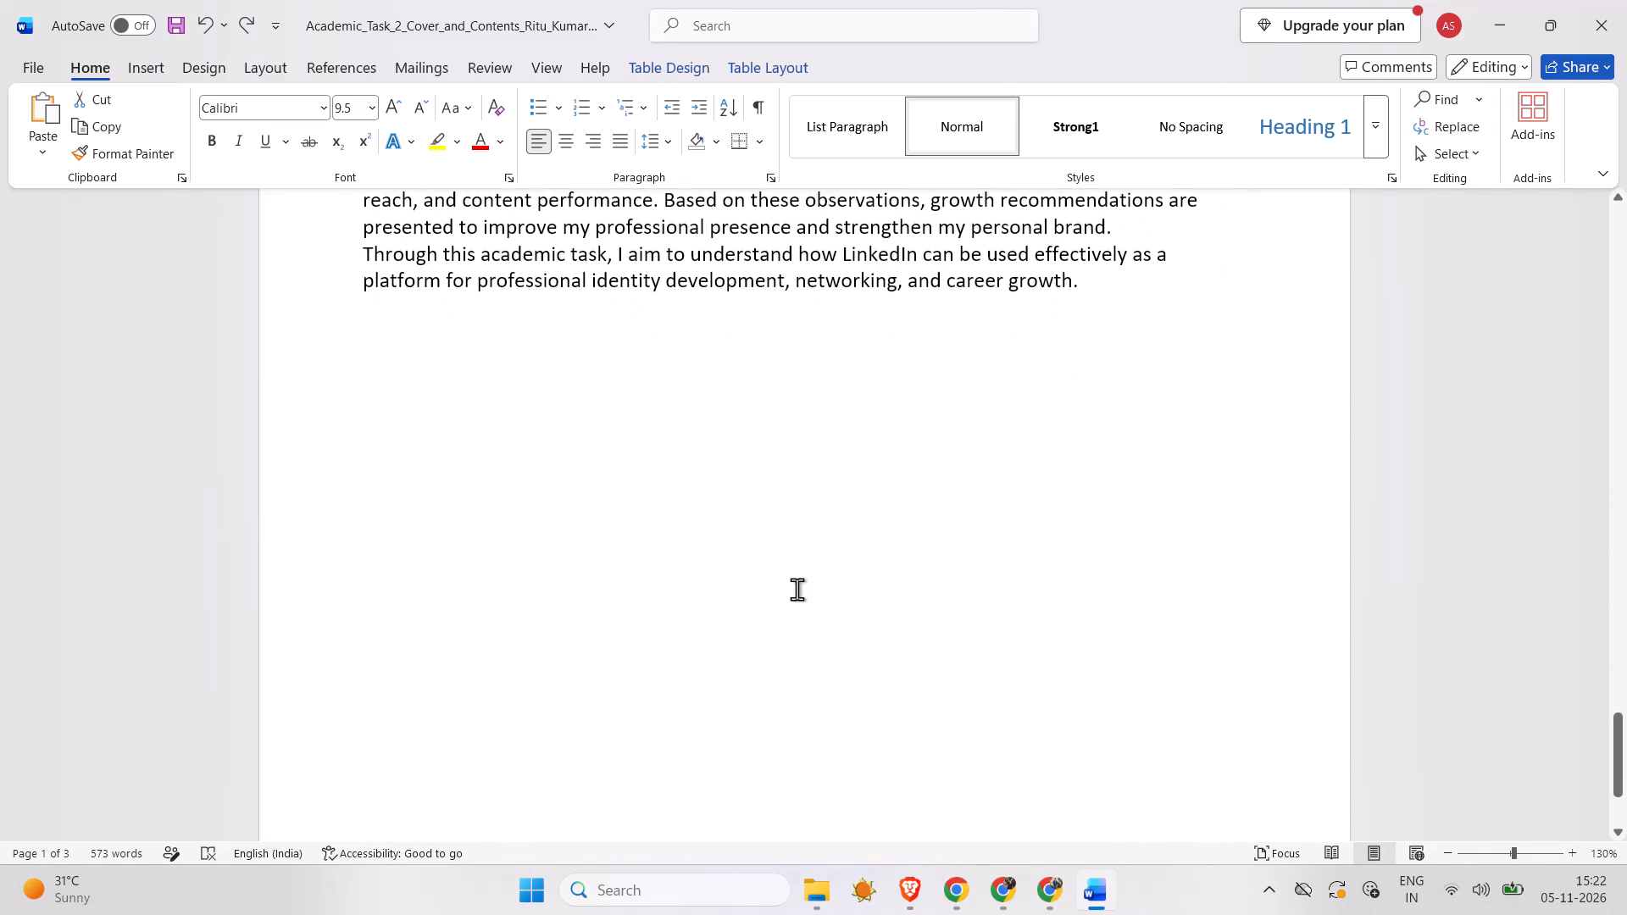
scroll(862, 408, "up", 2)
scroll(862, 408, "down", 1)
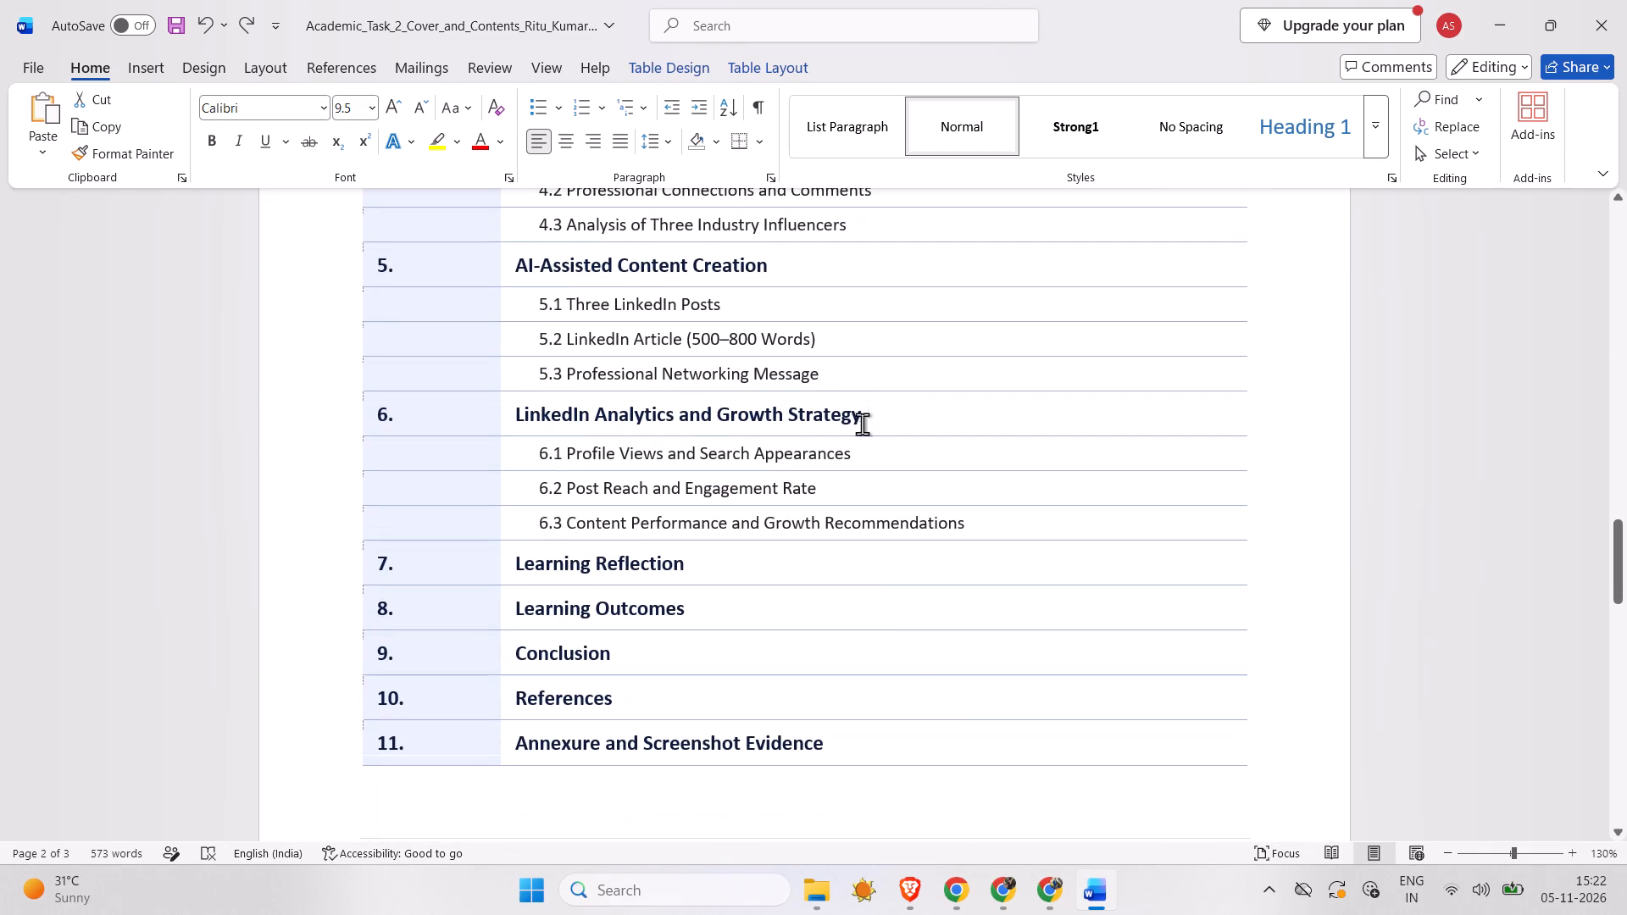
scroll(1029, 820, "down", 1)
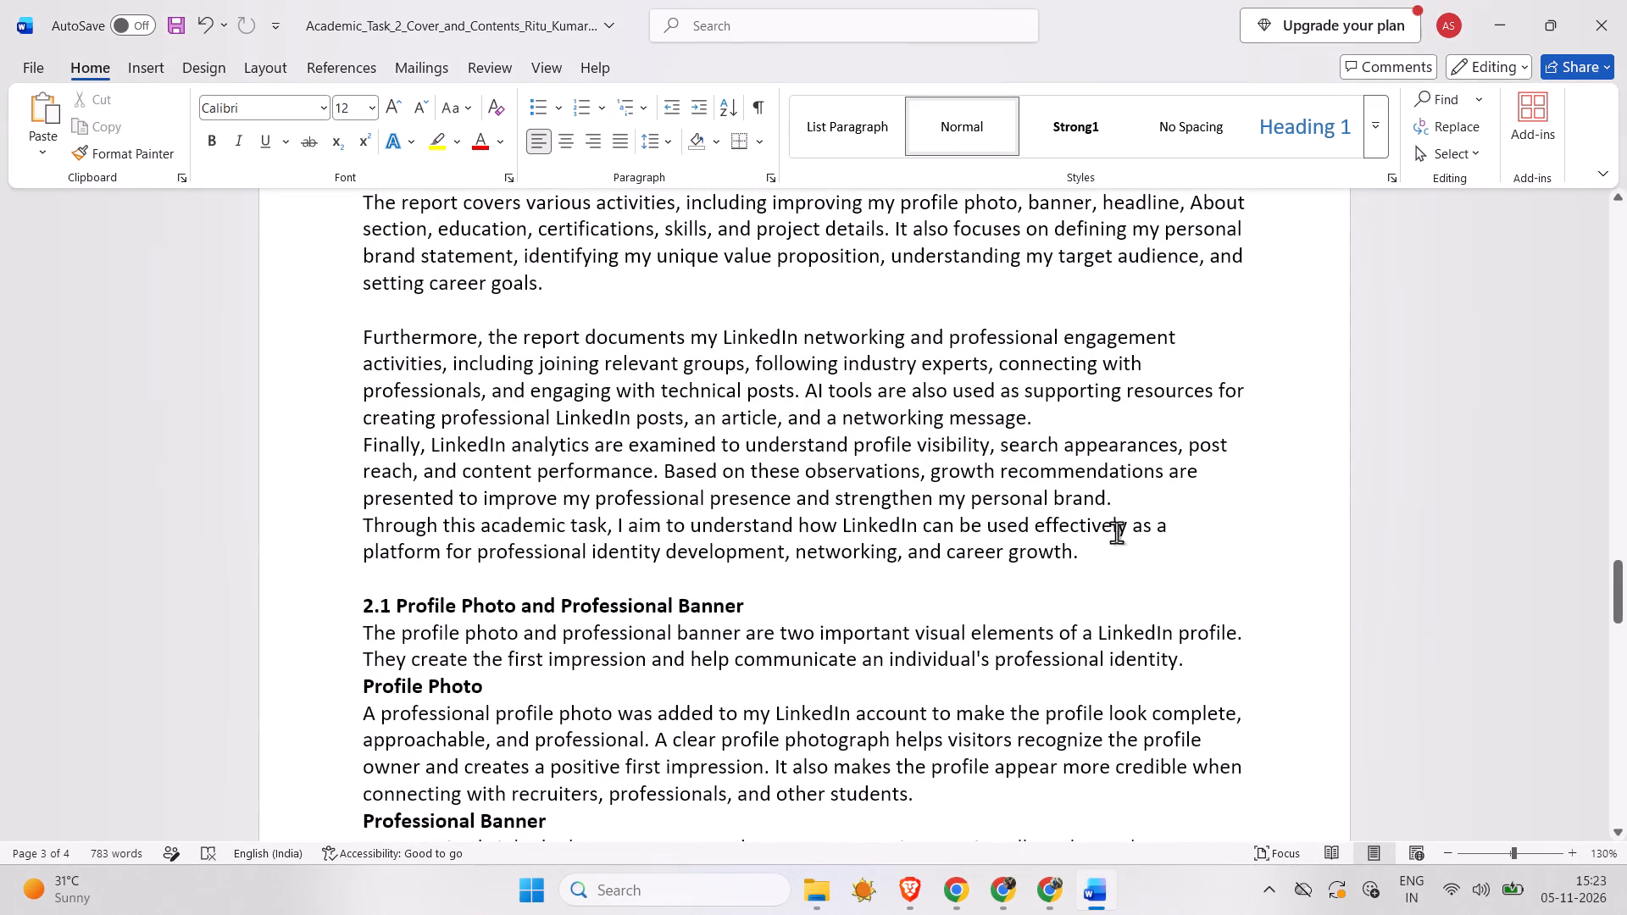
left_click(1106, 563)
key("Return")
key("Return")
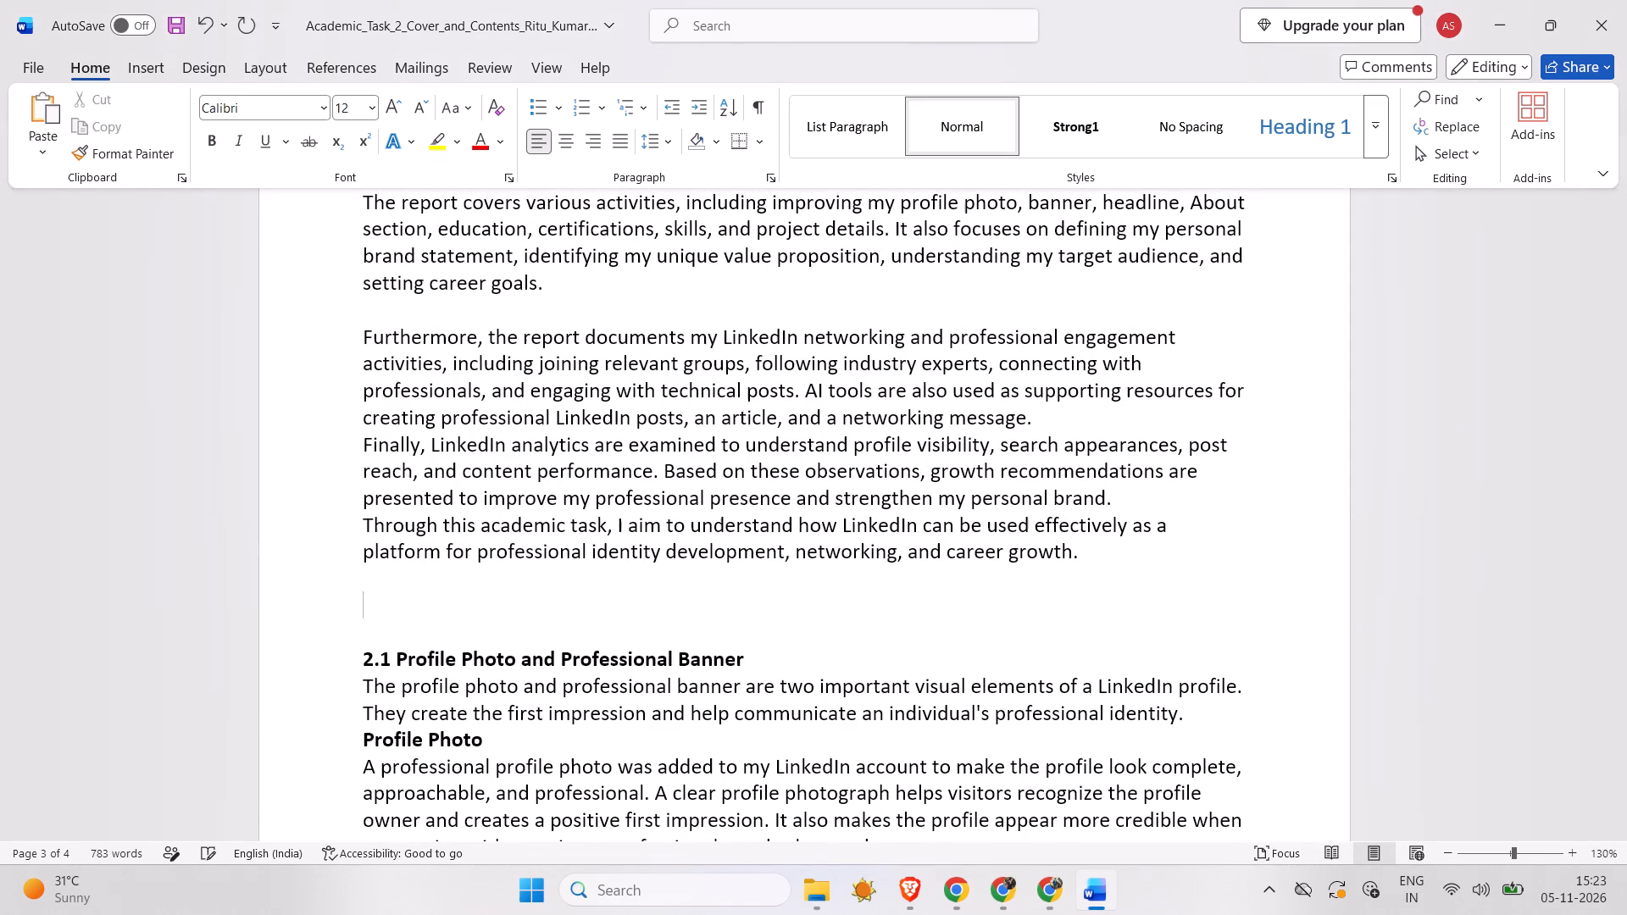
key("ctrl+v")
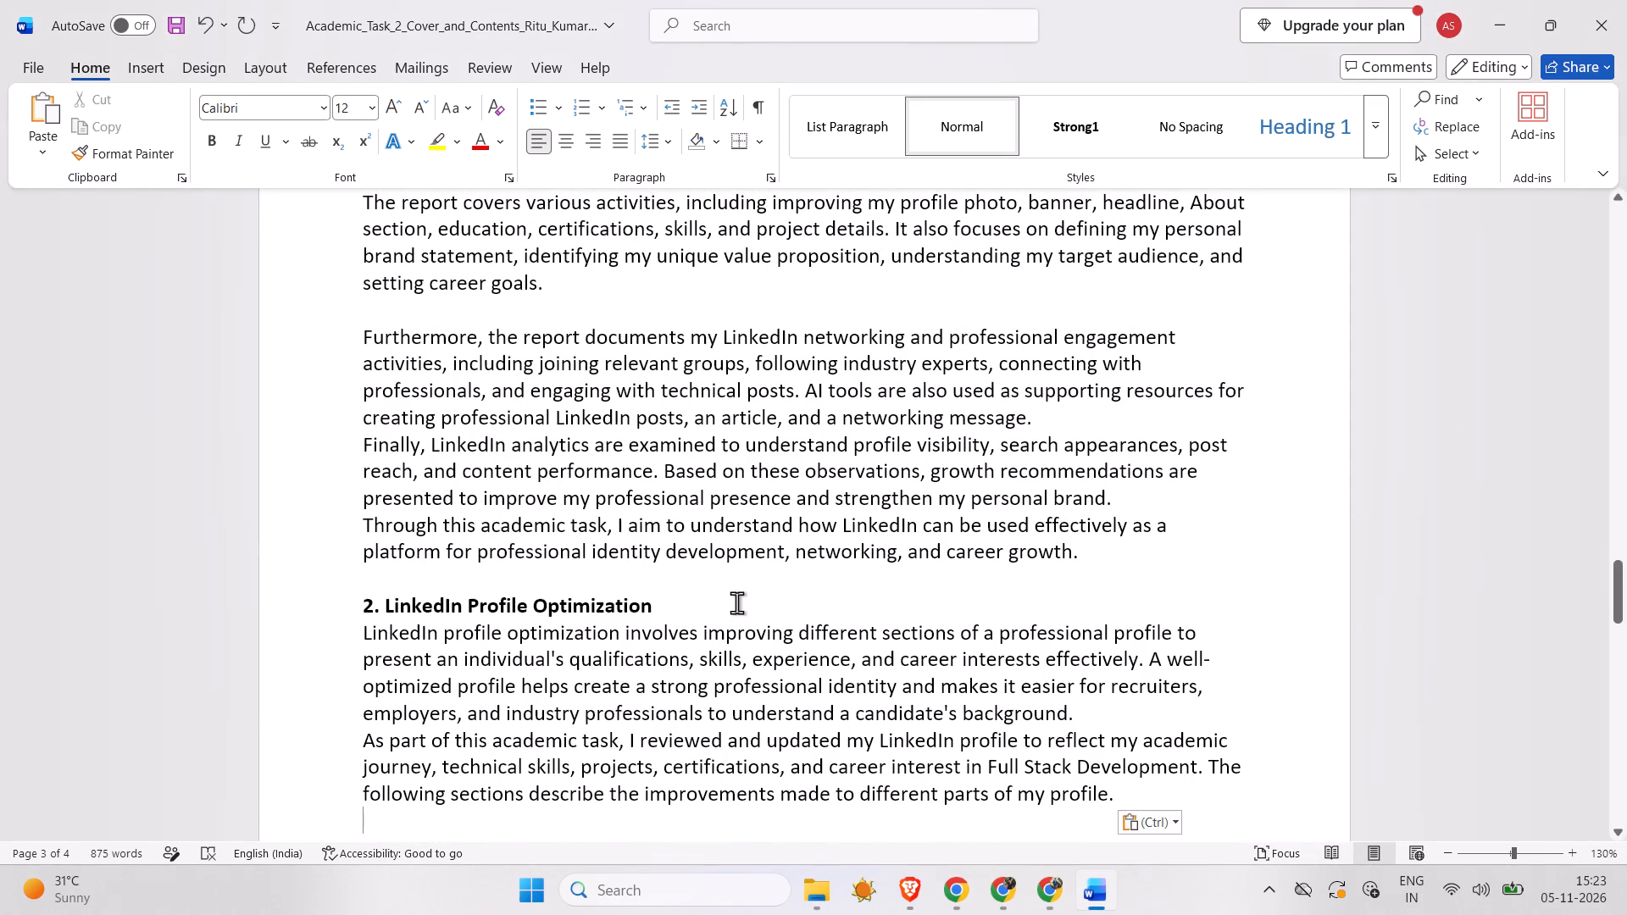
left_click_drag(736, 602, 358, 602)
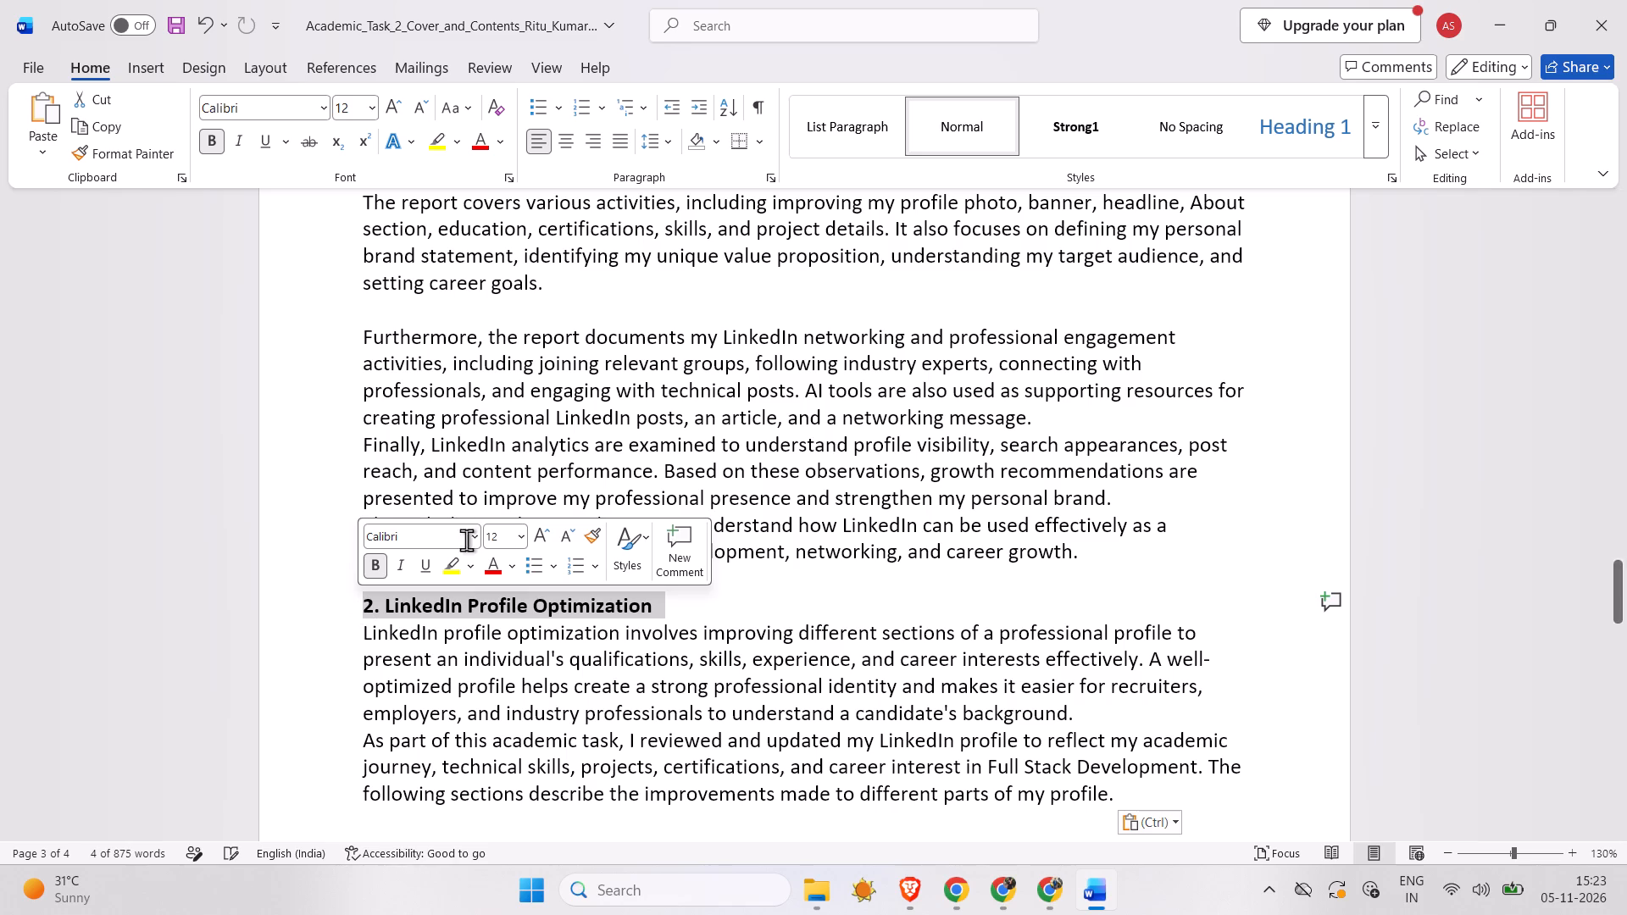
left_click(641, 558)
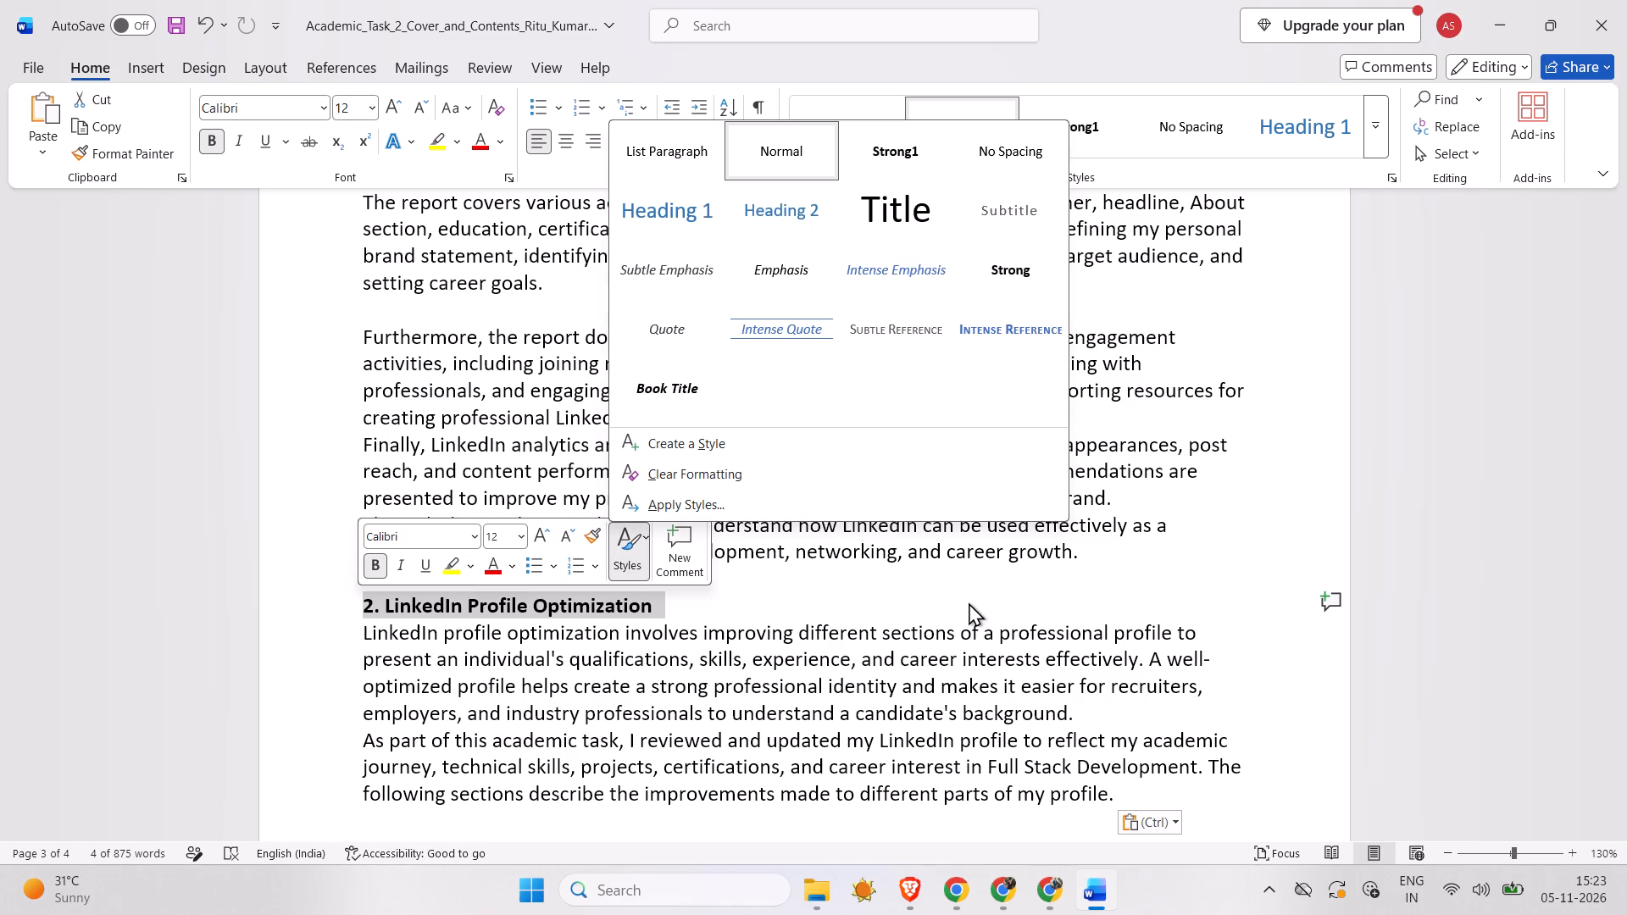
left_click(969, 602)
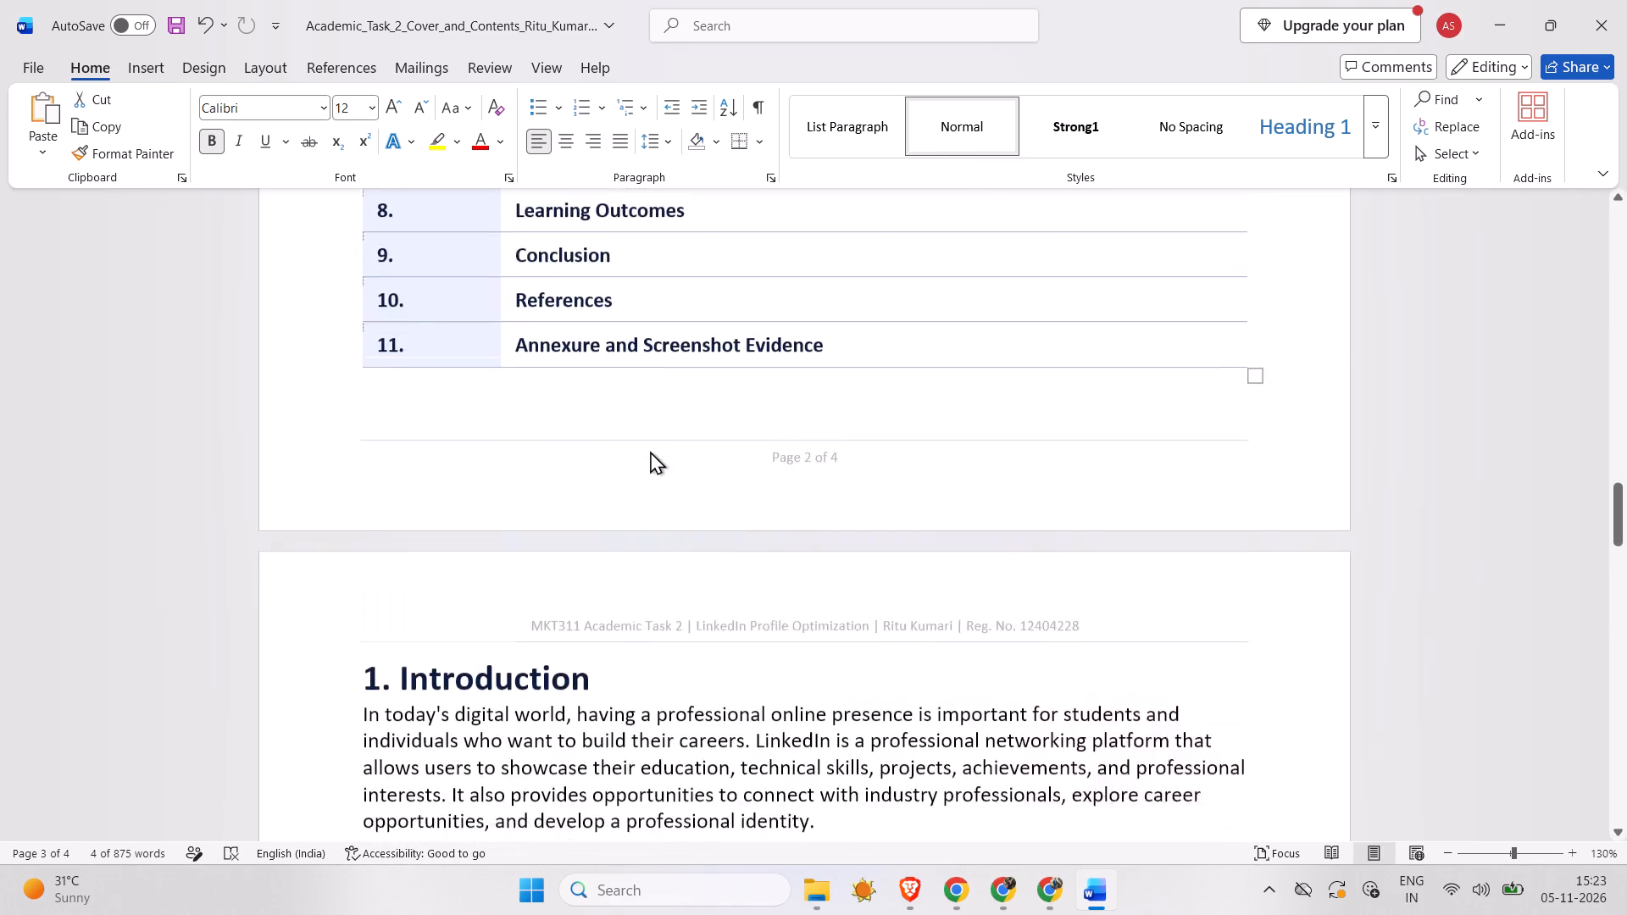
Copy the formatting of the "1. Introduction" heading onto the "2. LinkedIn Profile Optimization" heading with Format Painter.
left_click_drag(597, 558, 425, 552)
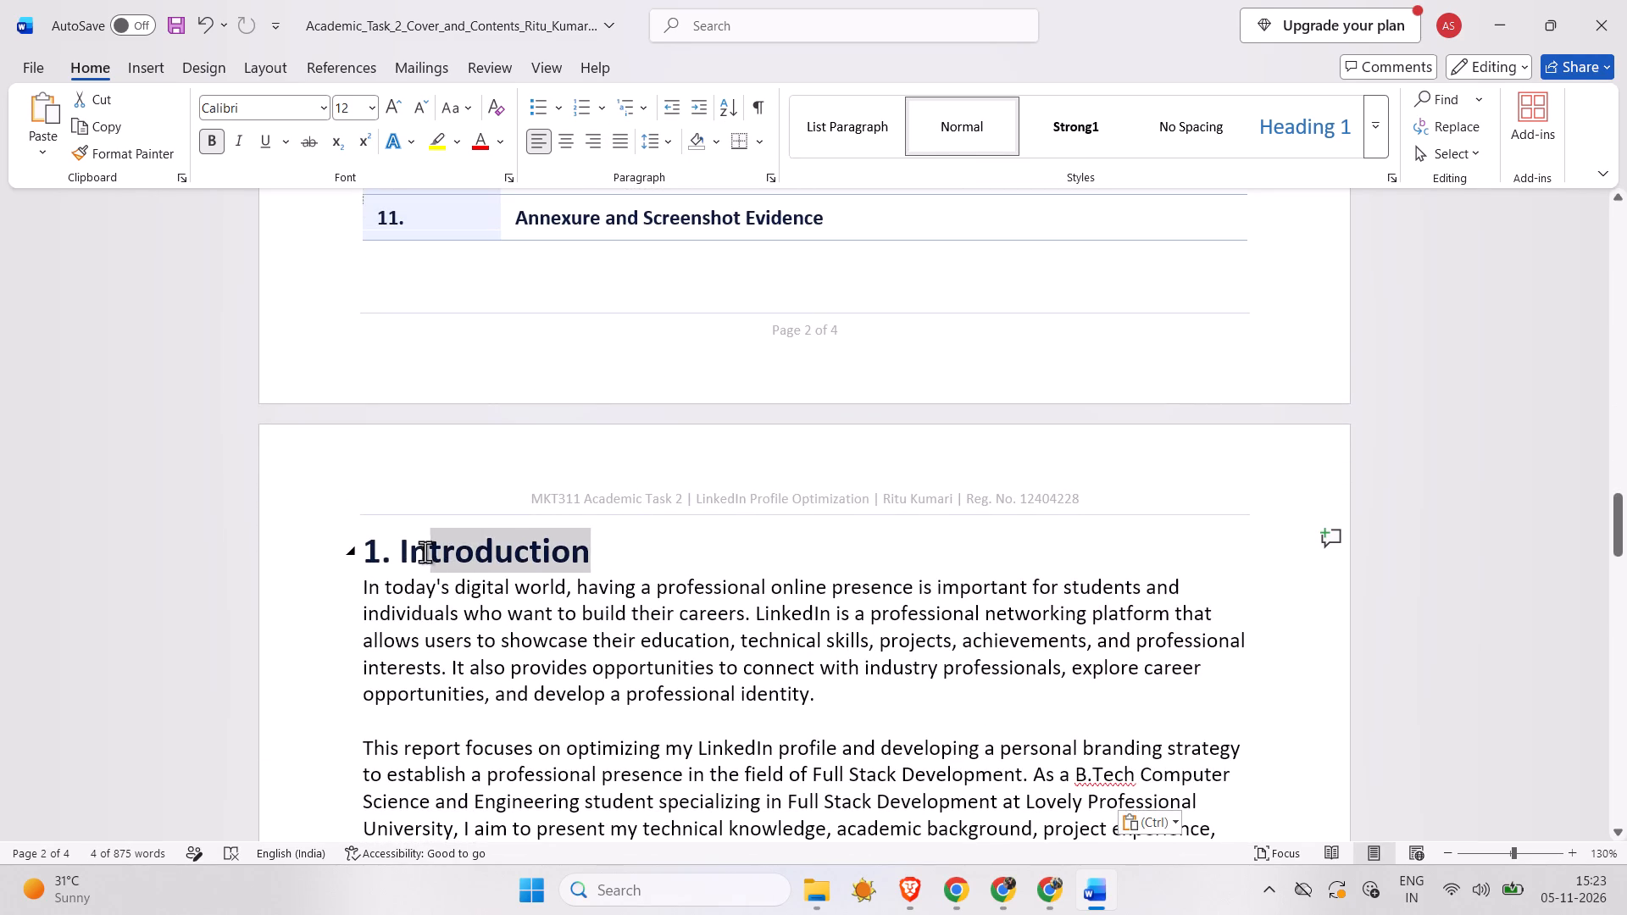
left_click_drag(425, 552, 347, 553)
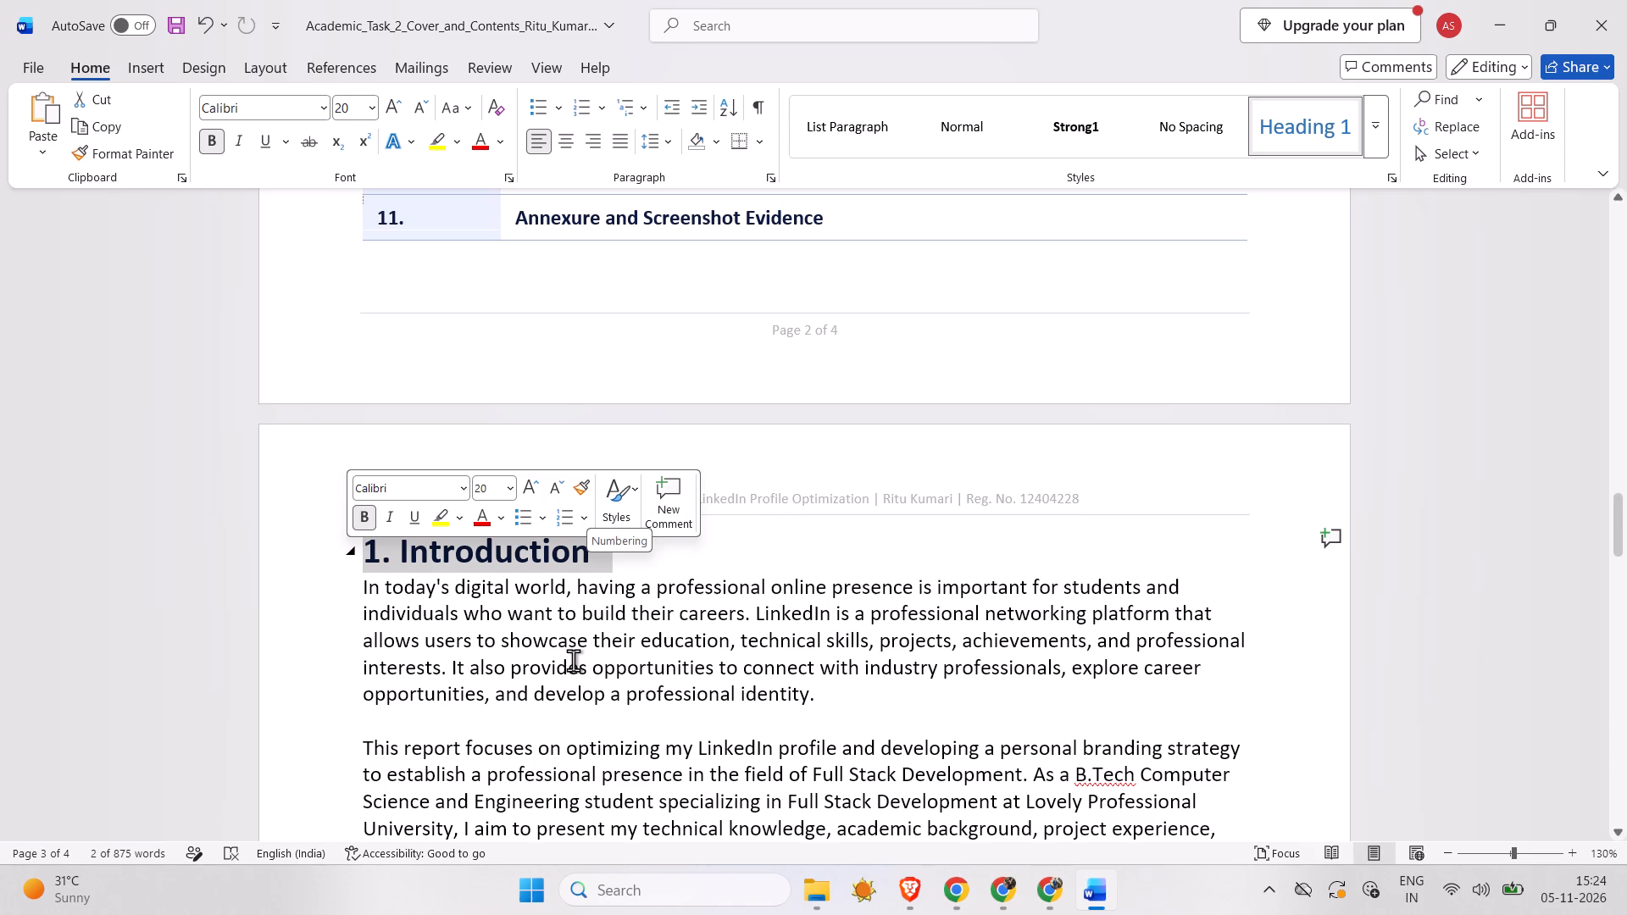
left_click(581, 485)
scroll(527, 656, "right", 1)
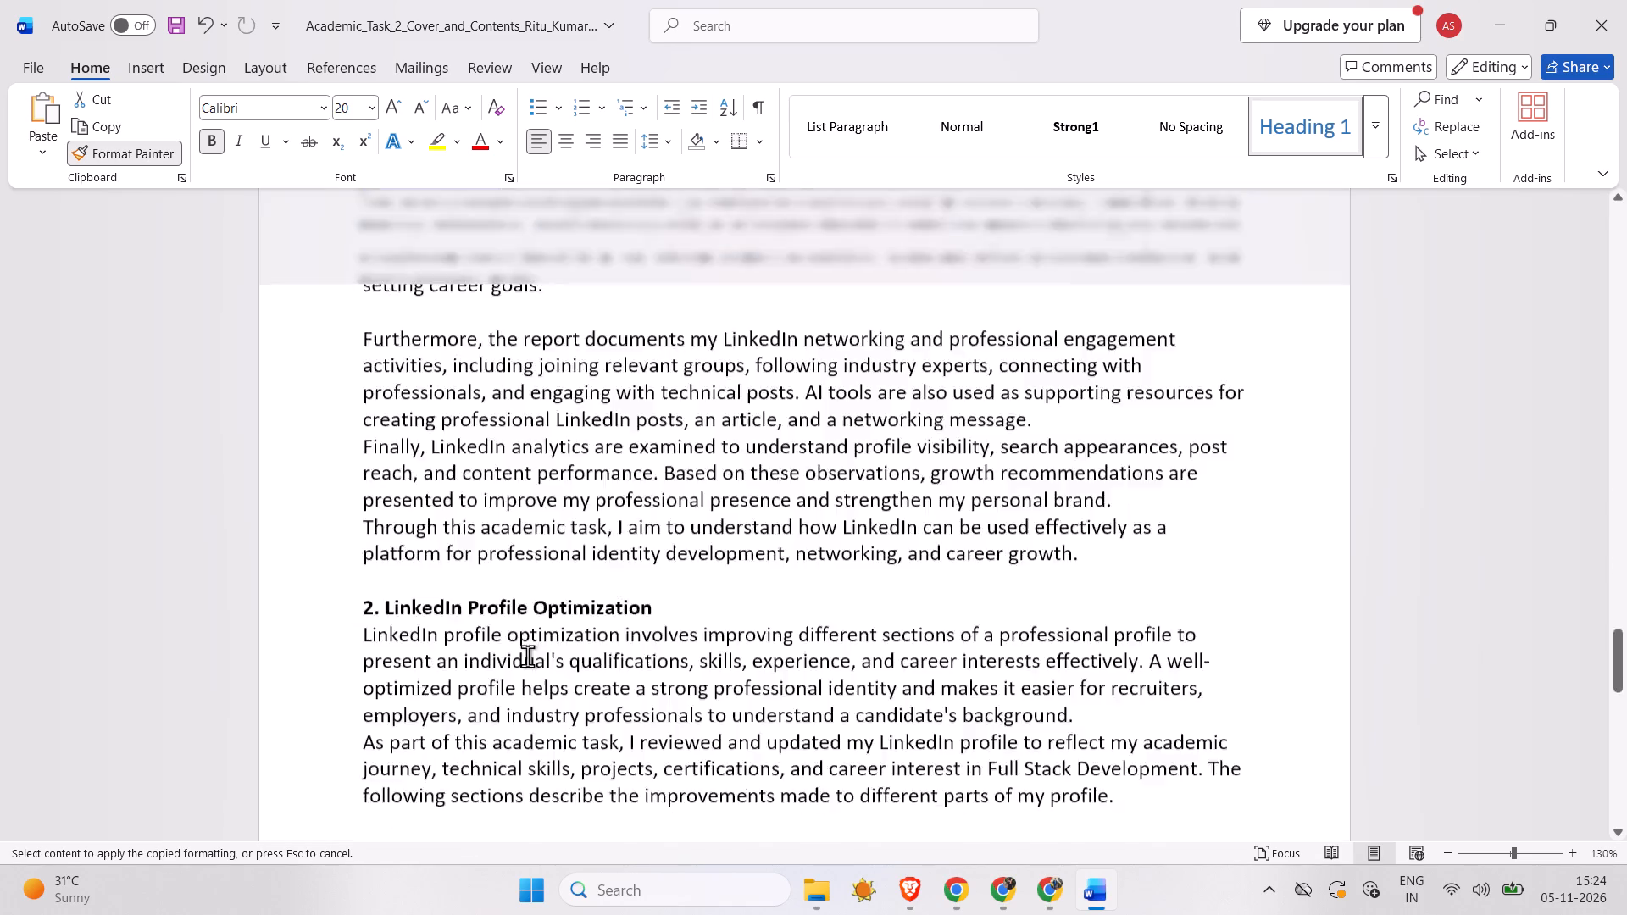
scroll(527, 656, "right", 1)
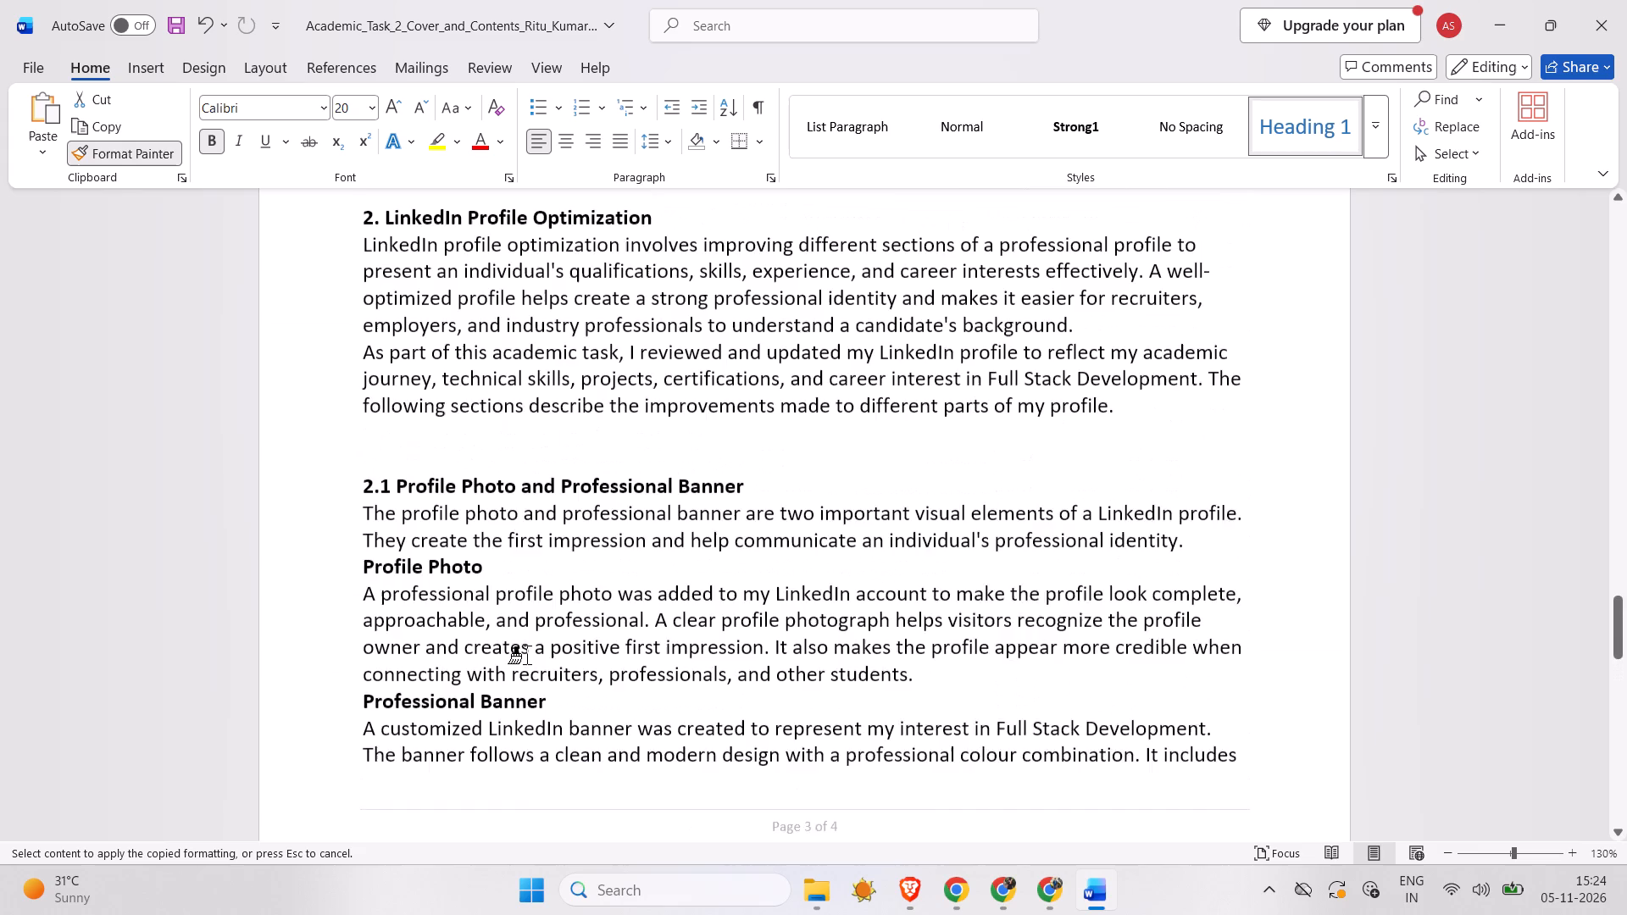
scroll(527, 656, "right", 1)
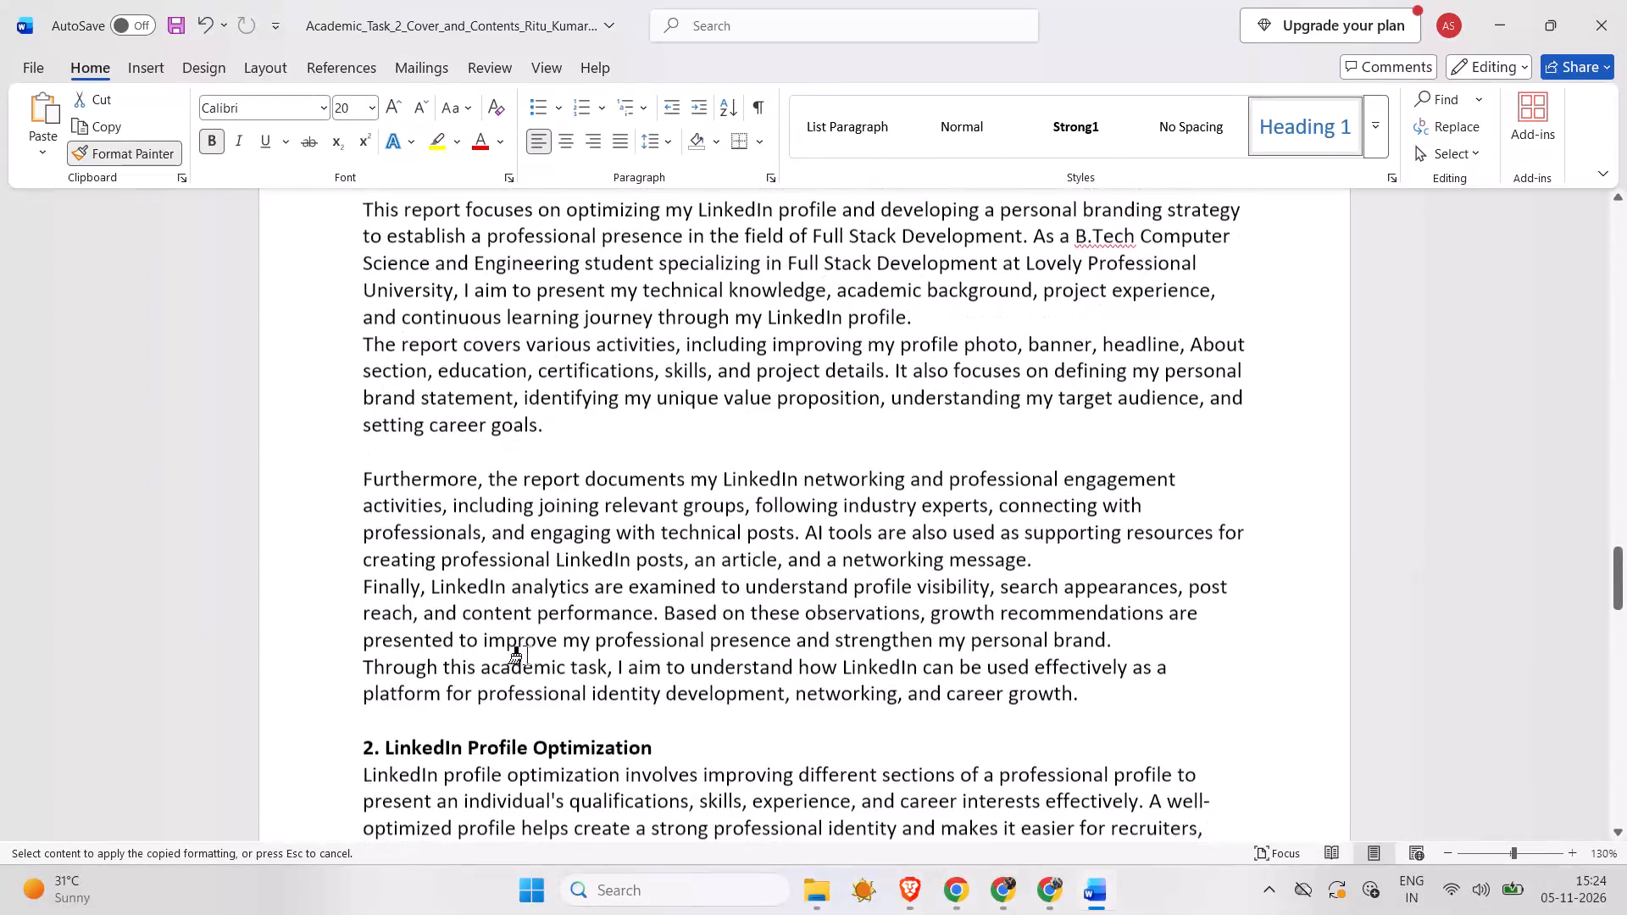
left_click_drag(664, 715, 400, 713)
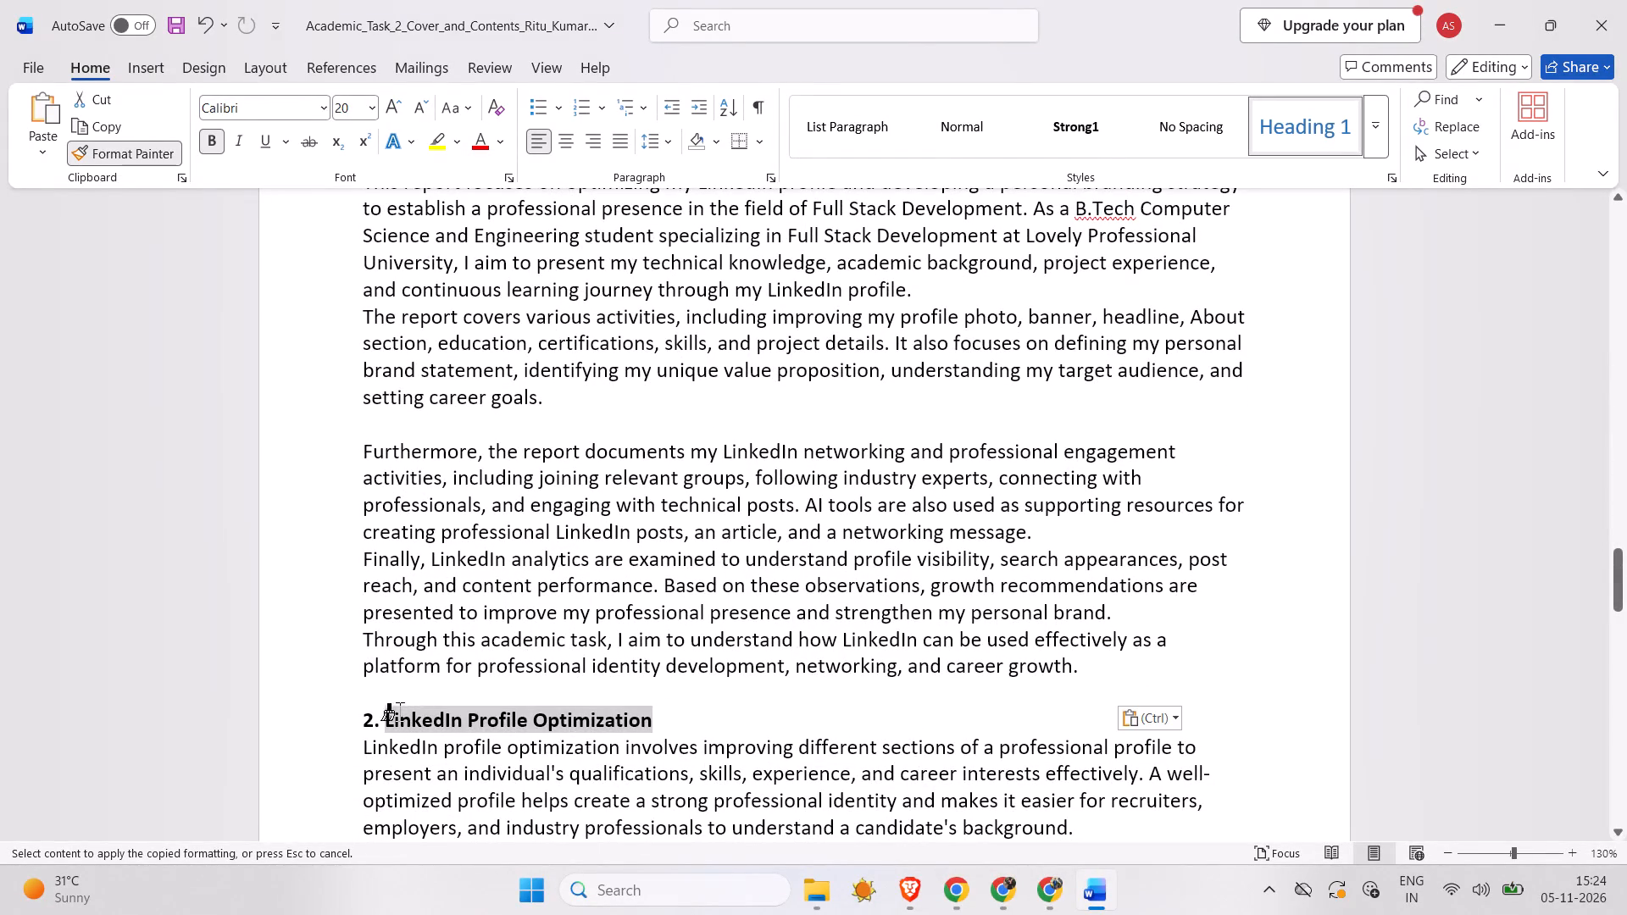
left_click_drag(400, 713, 374, 714)
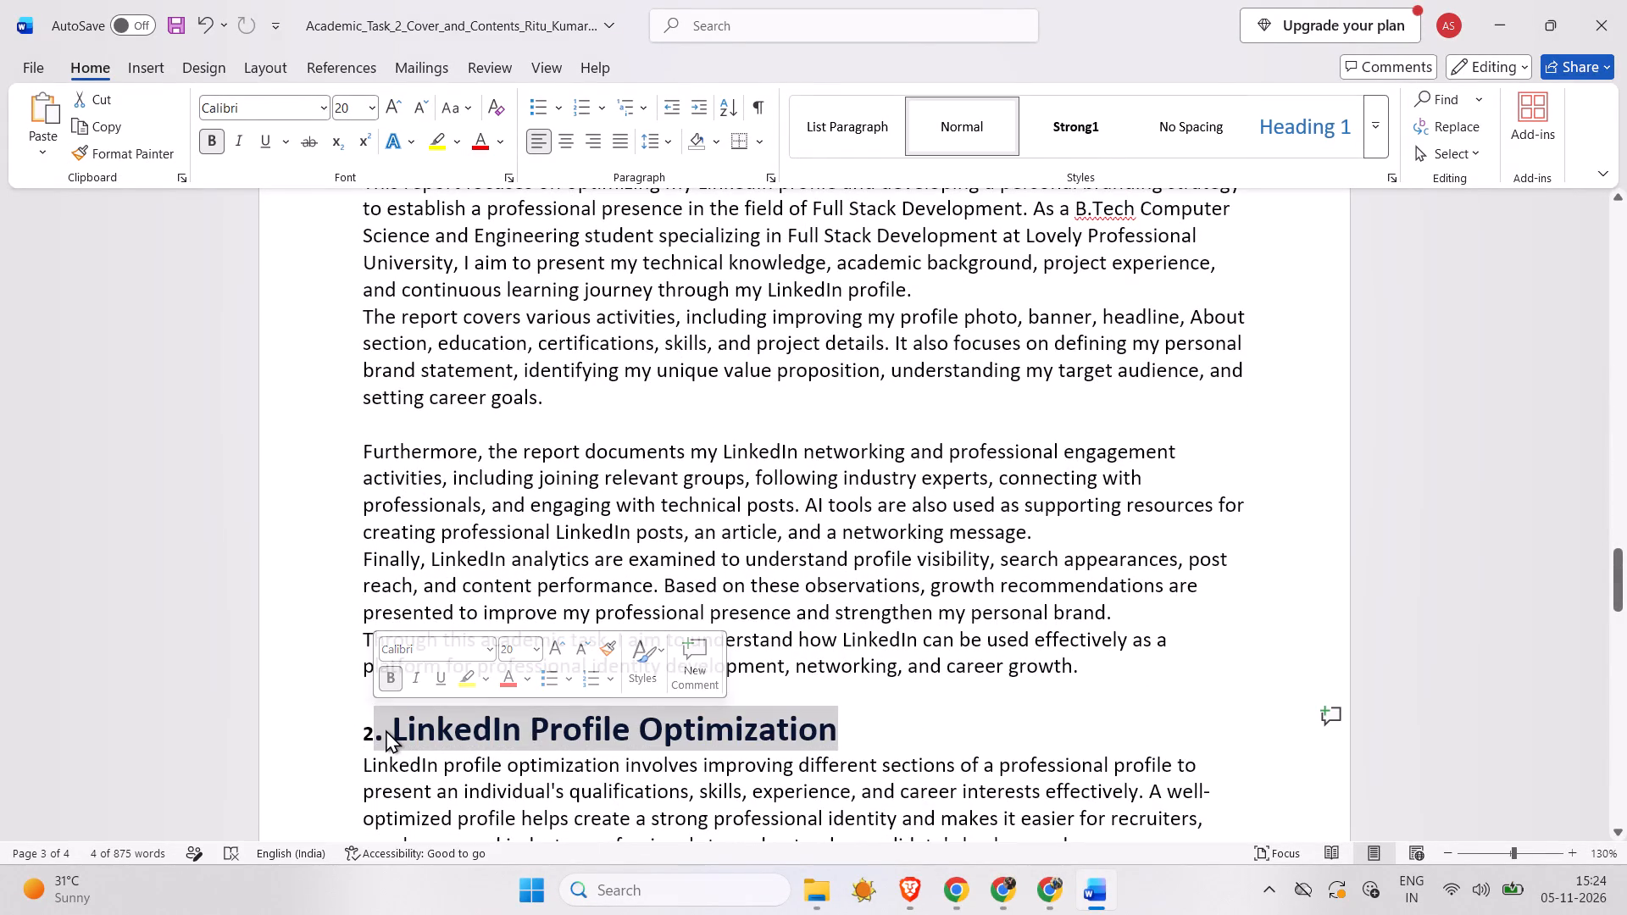
Replace the small "2" in the section 2 heading with a copy of a "2" entered in the heading format, removing the stray digit from "LinkedIn".
left_click(386, 729)
left_click(378, 726)
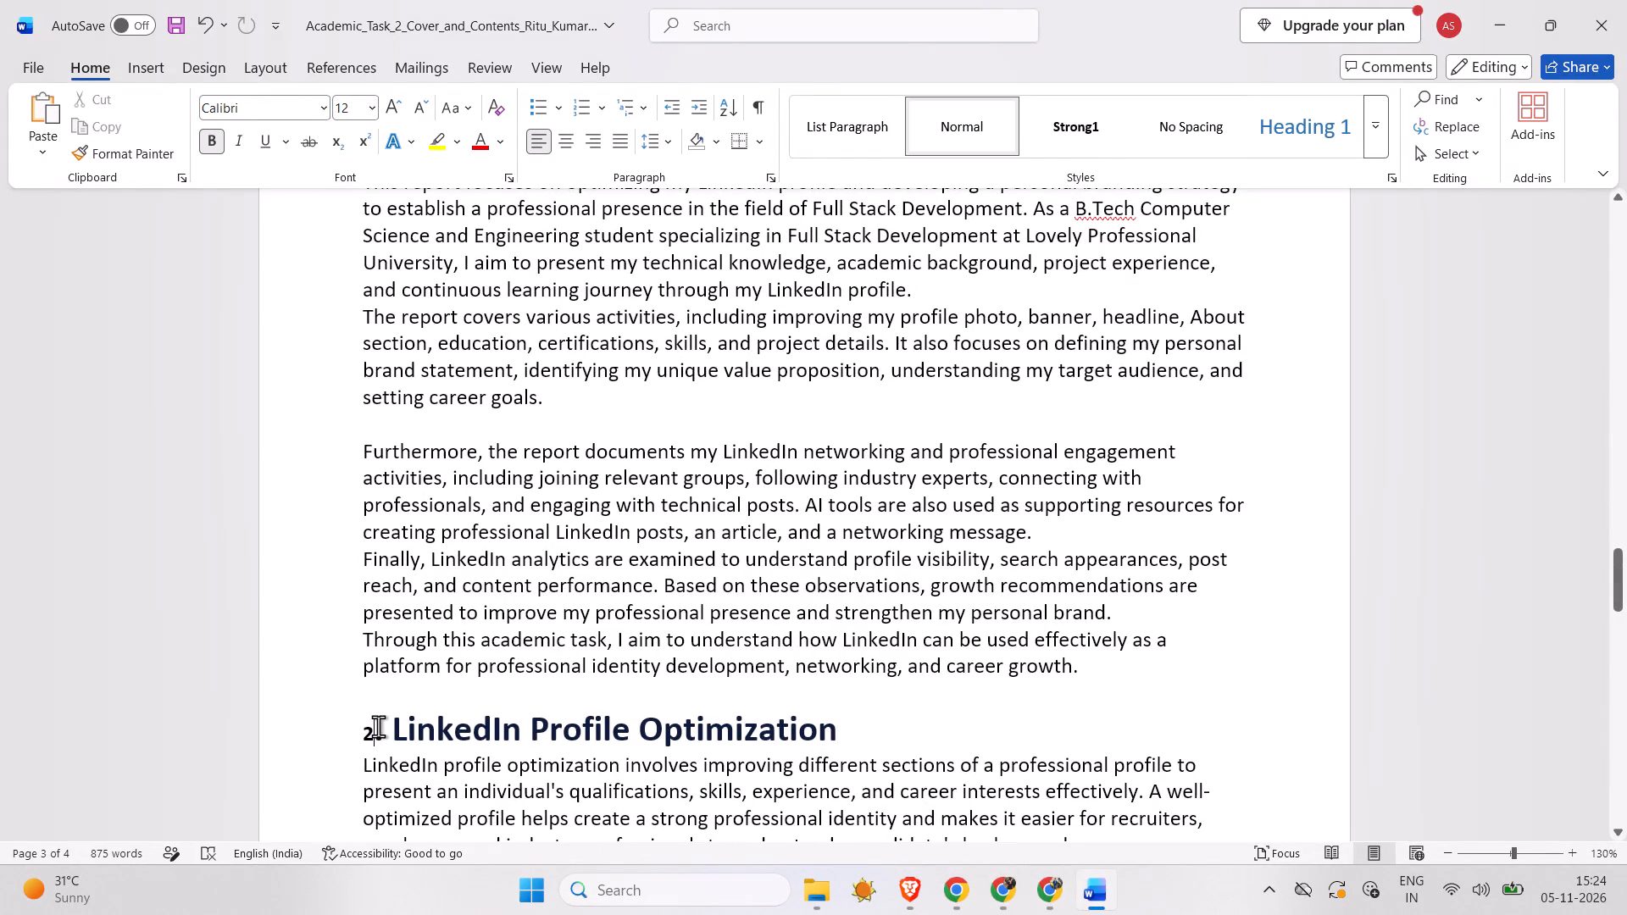
key("BackSpace")
key("2")
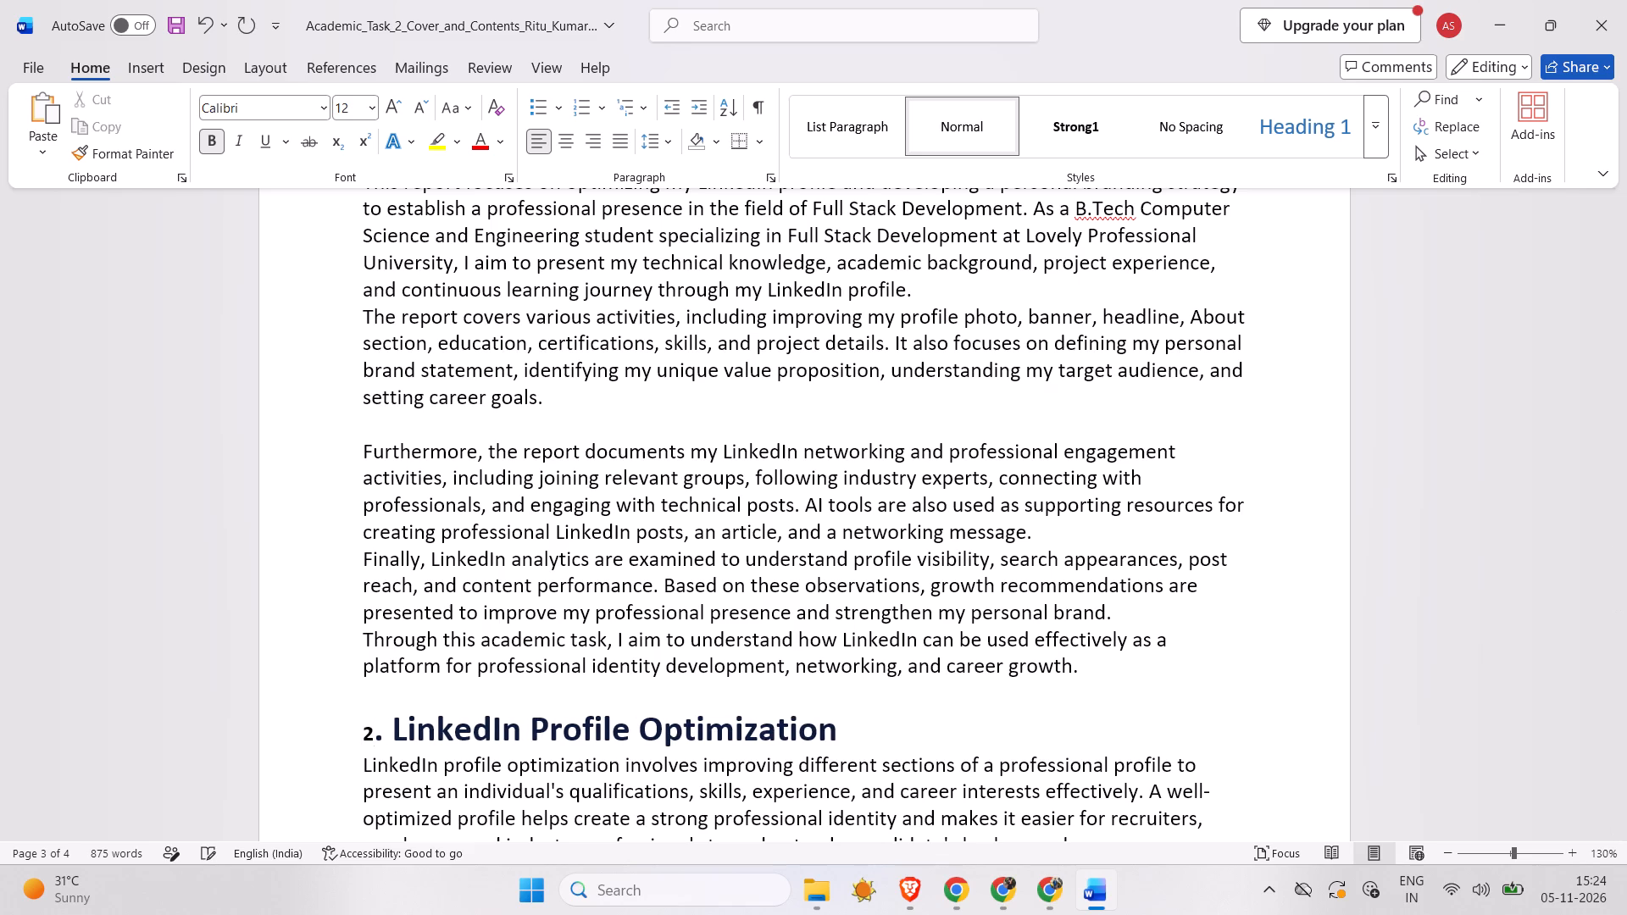
key("BackSpace")
left_click(419, 735)
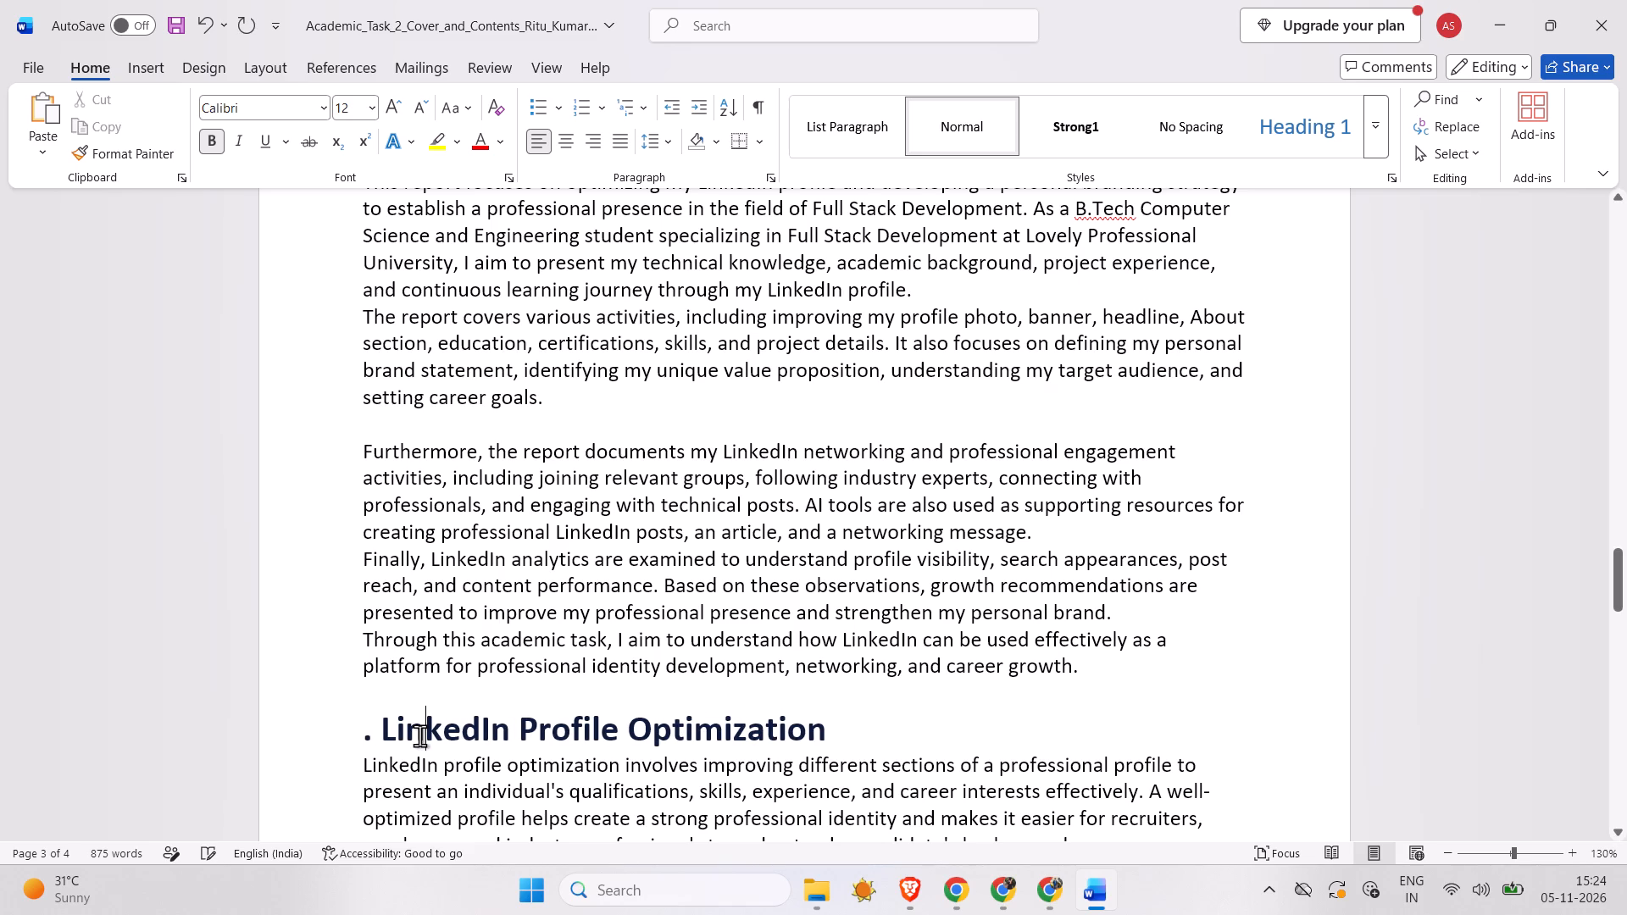
key("2")
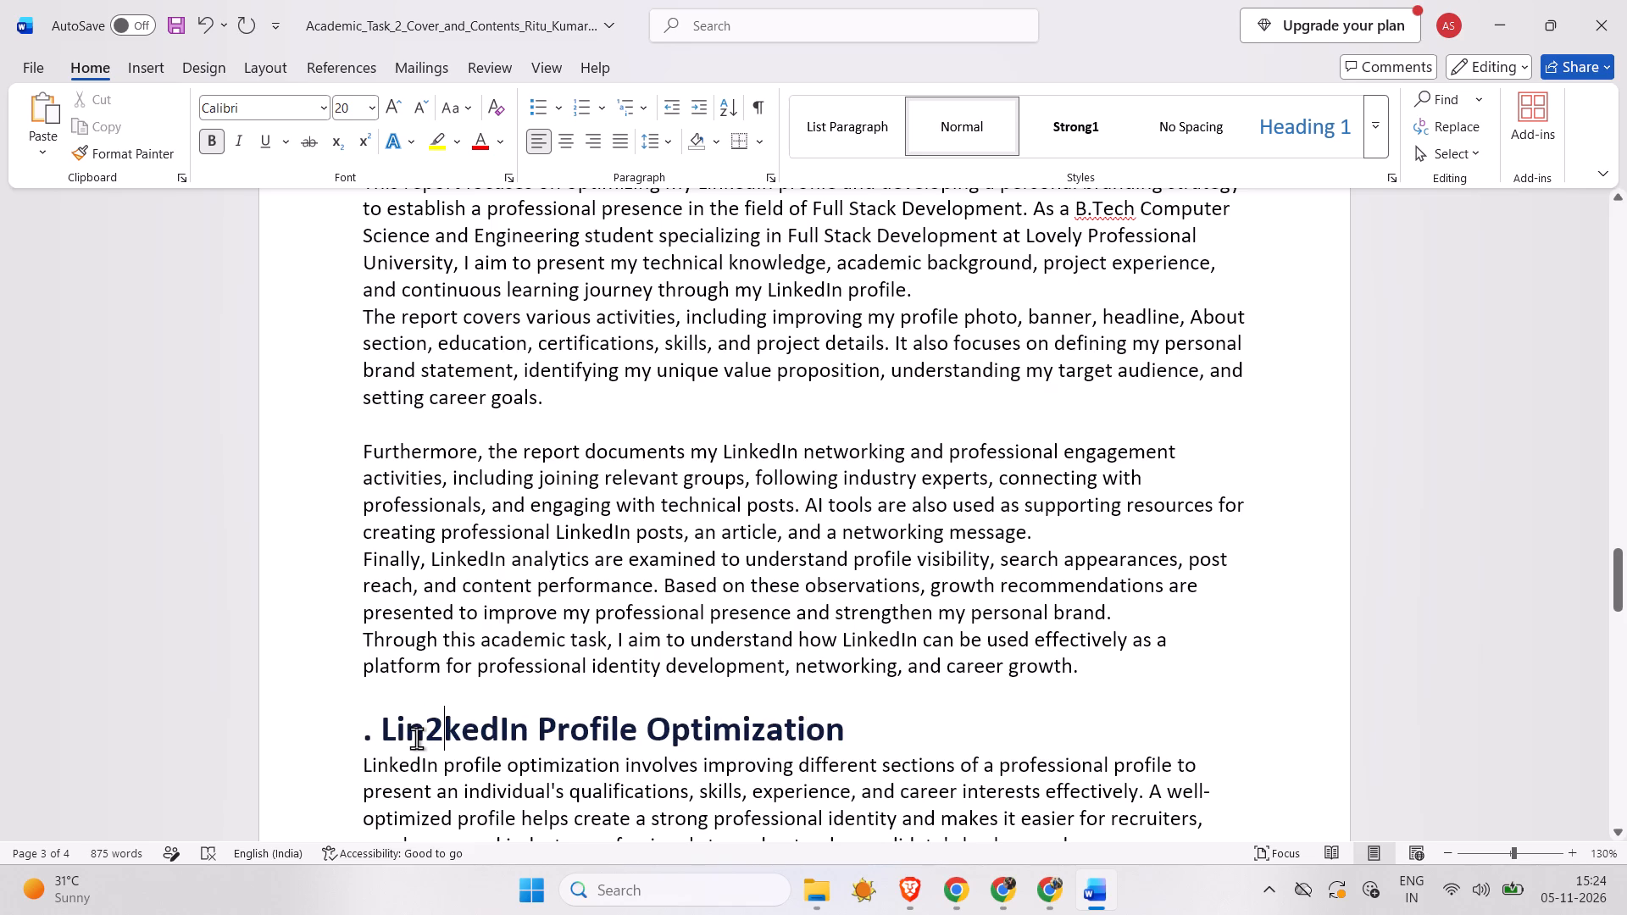
left_click(416, 737)
left_click_drag(416, 737, 454, 724)
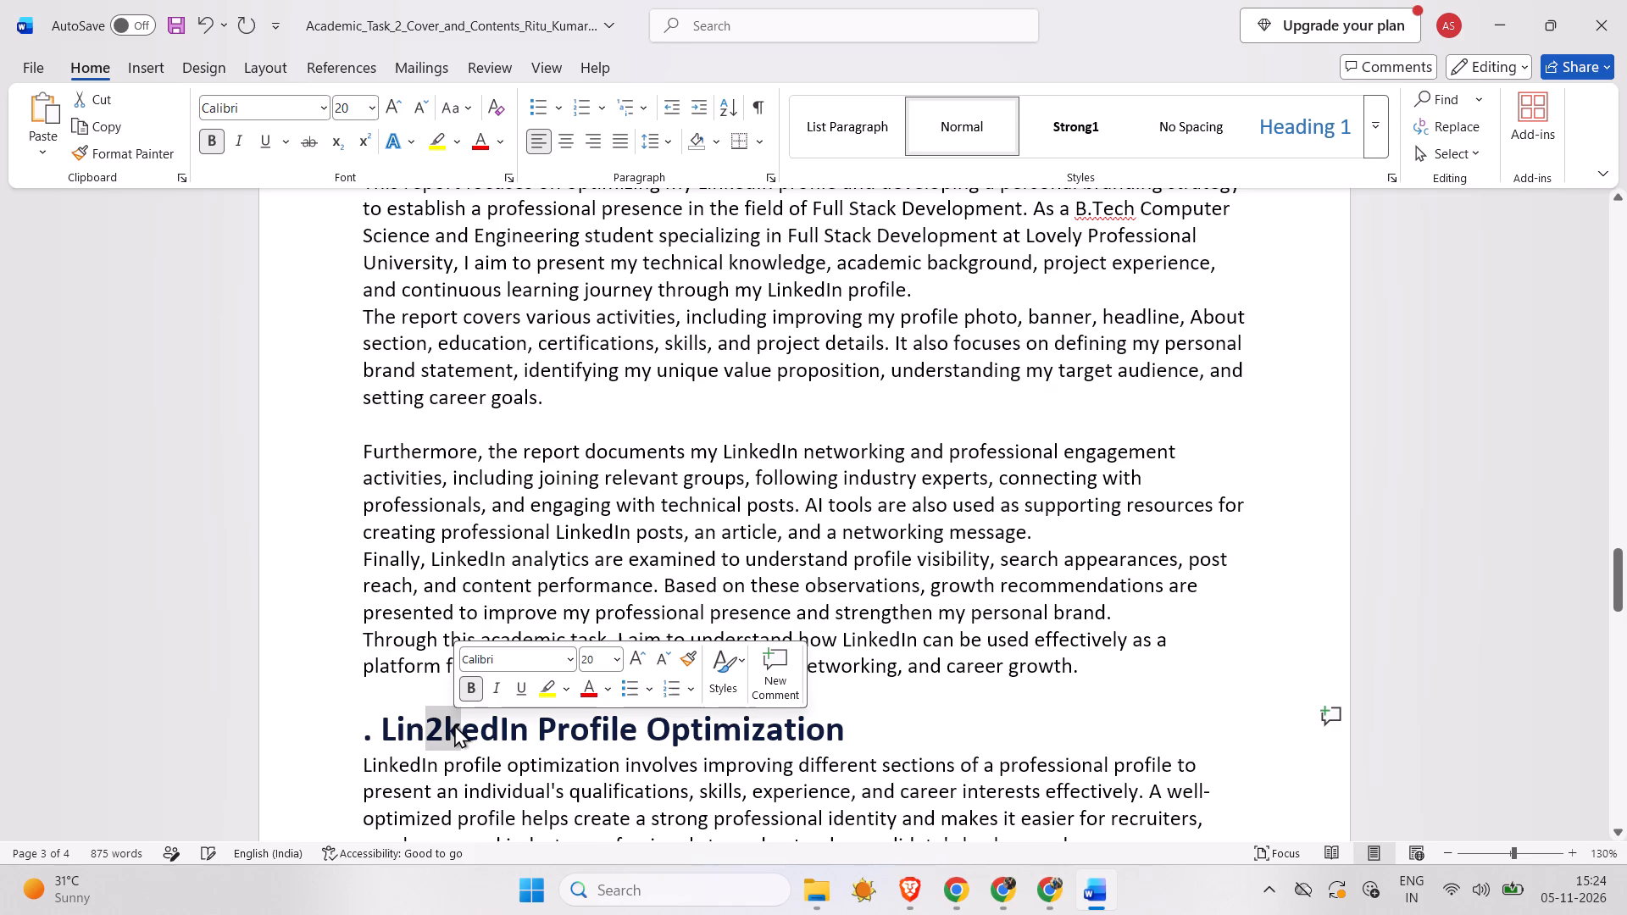
left_click(449, 724)
left_click_drag(438, 729, 423, 726)
key("ctrl+c")
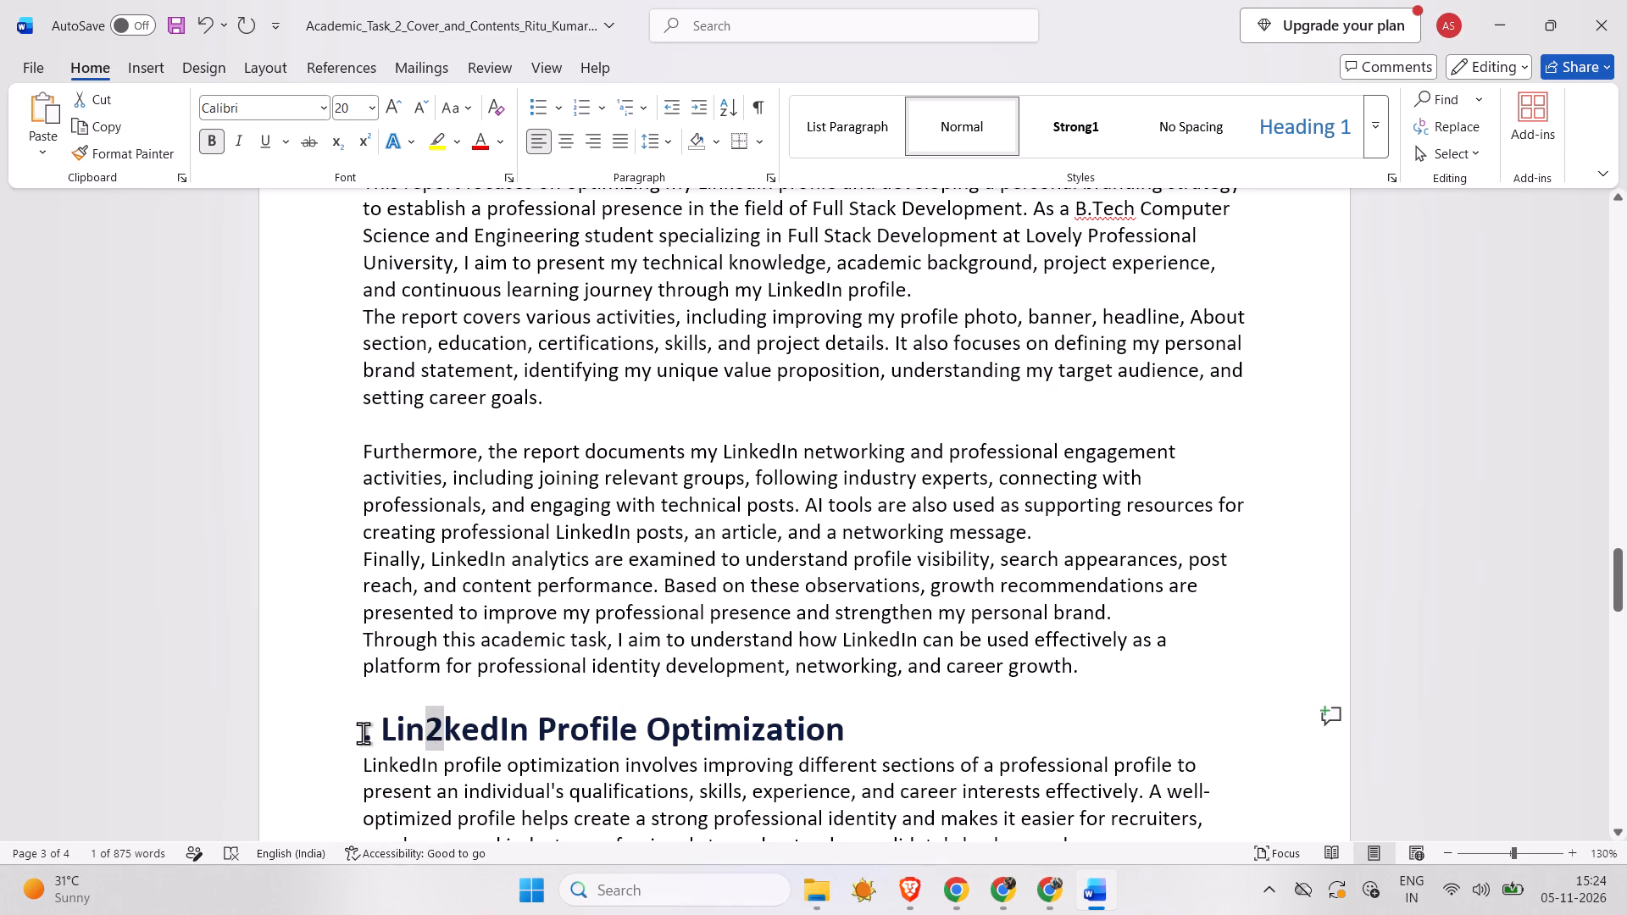
left_click(363, 733)
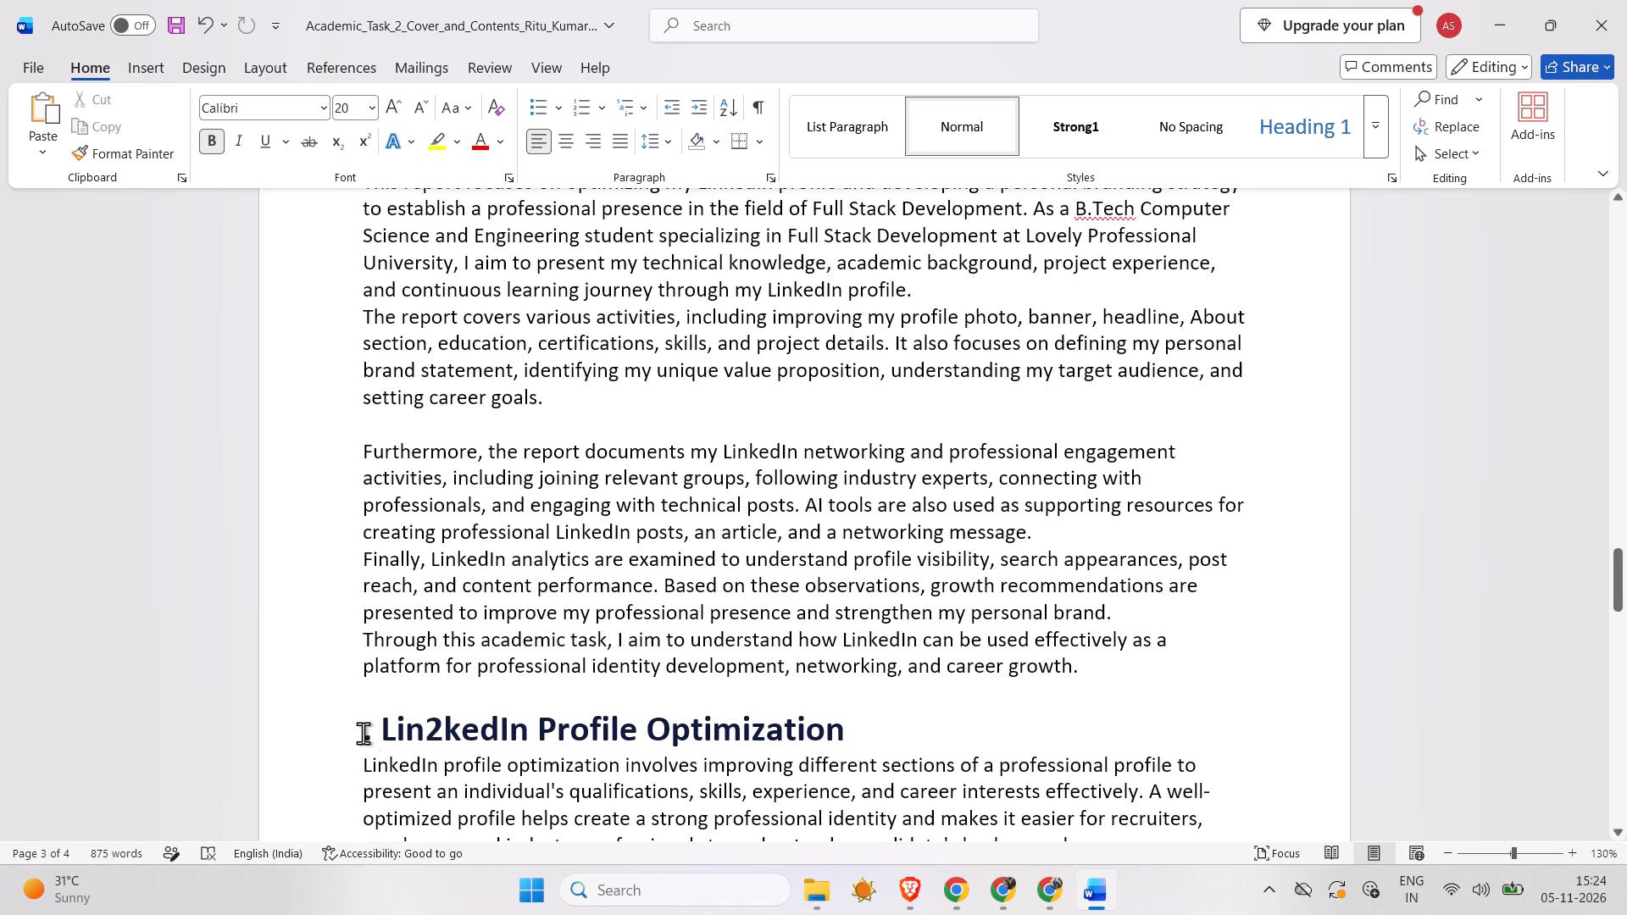
key("ctrl+v")
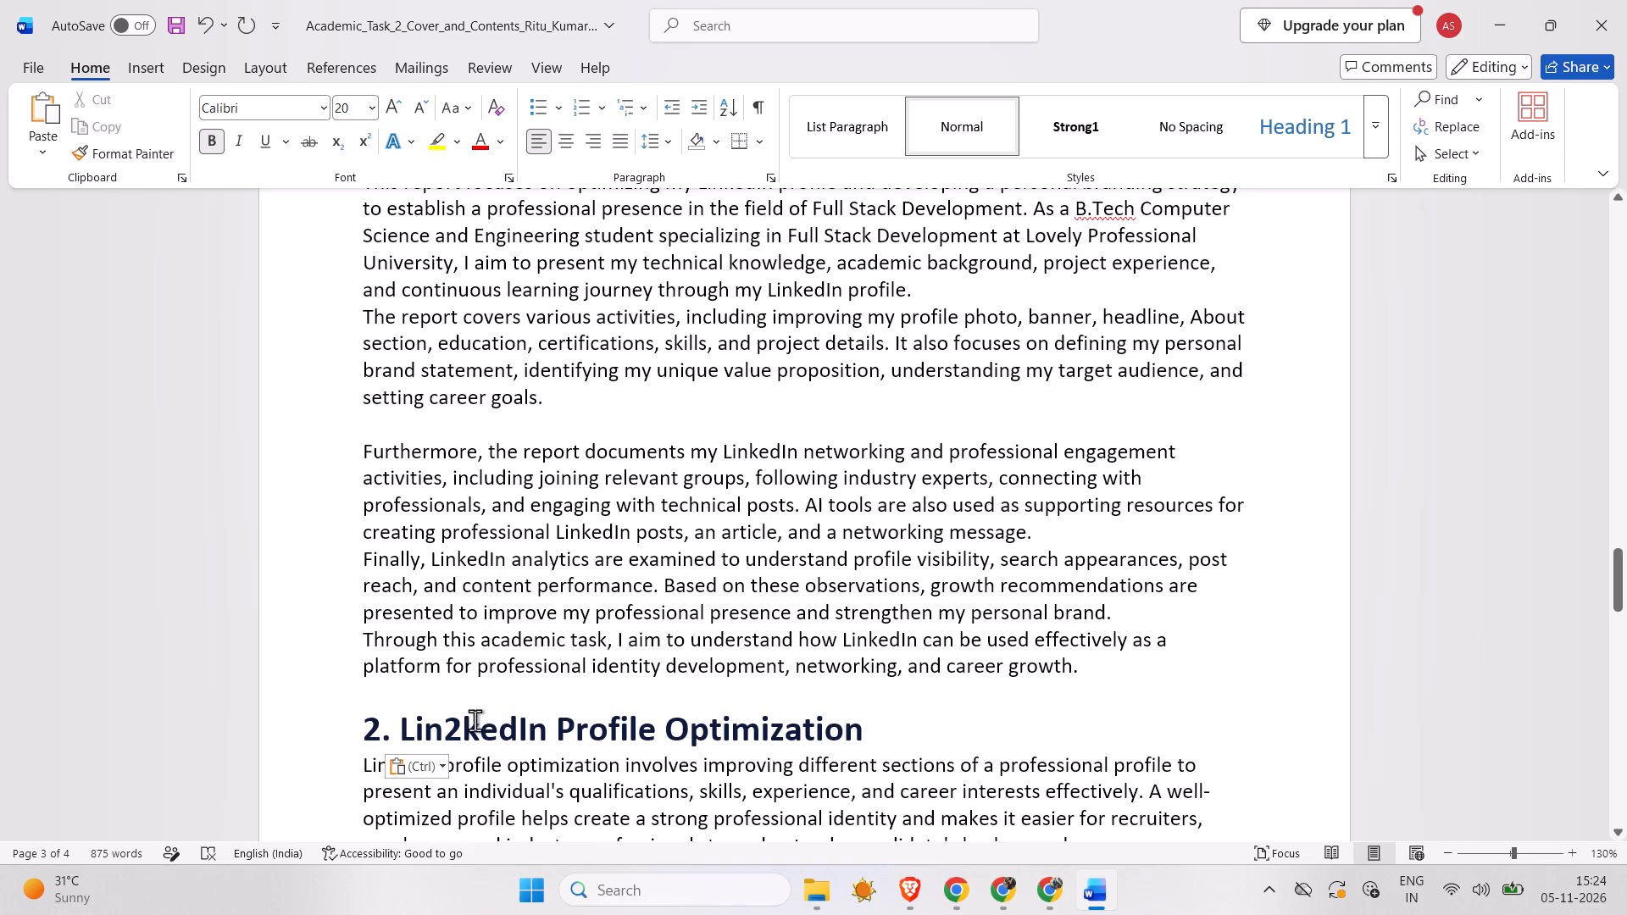
left_click(458, 728)
key("BackSpace")
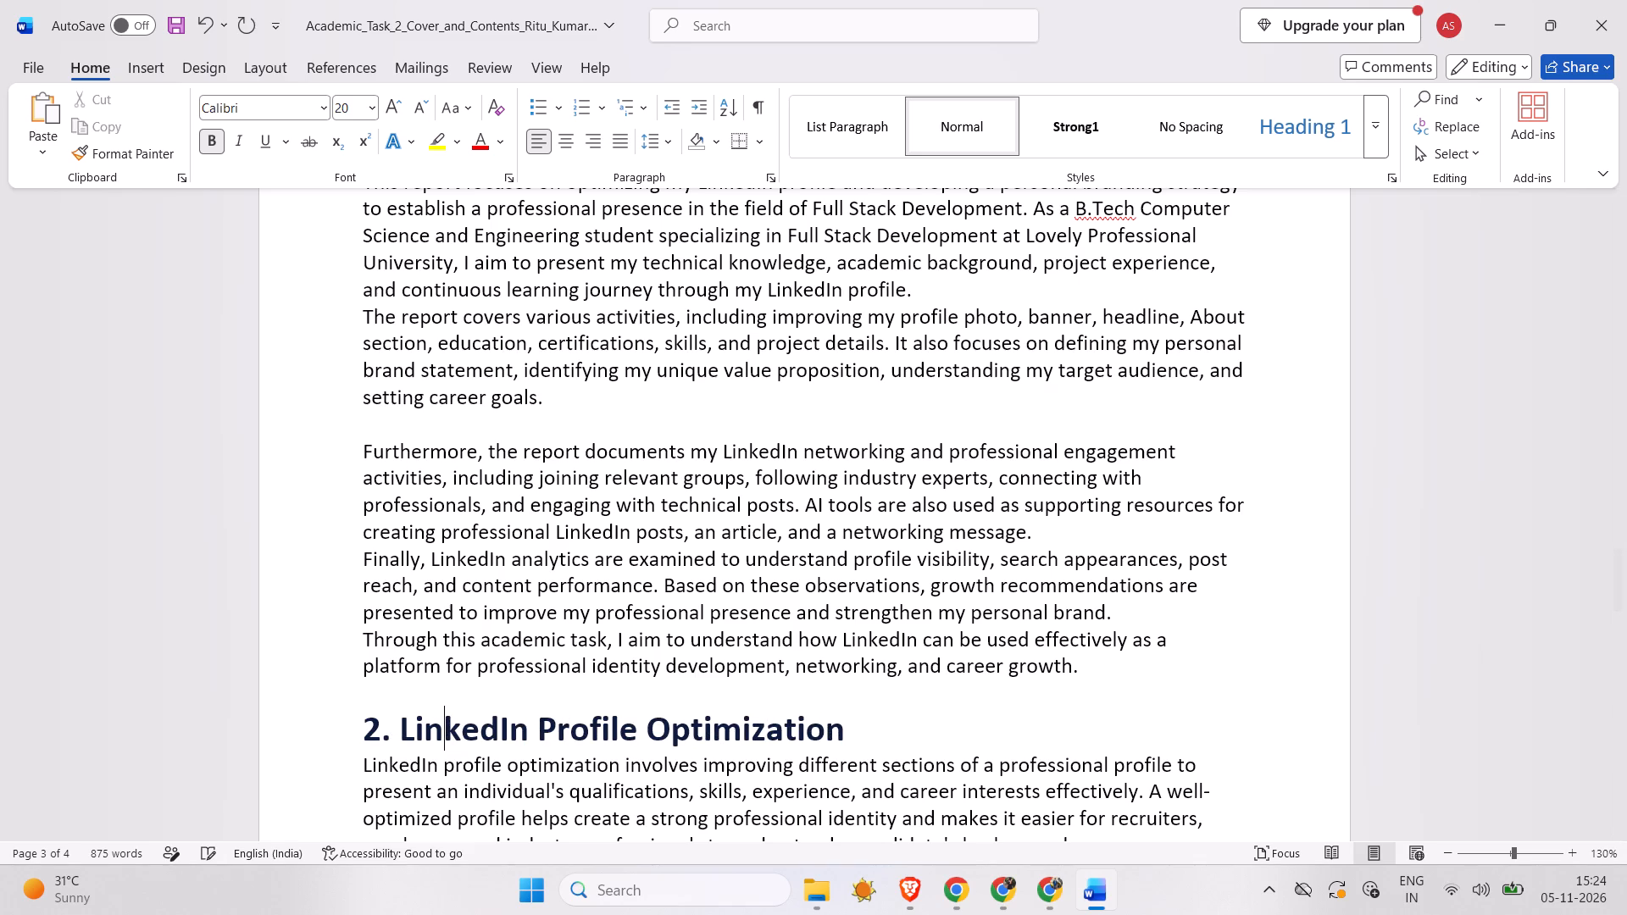
Insert a blank line between the "2. LinkedIn Profile Optimization" heading and its first paragraph.
scroll(458, 728, "right", 1)
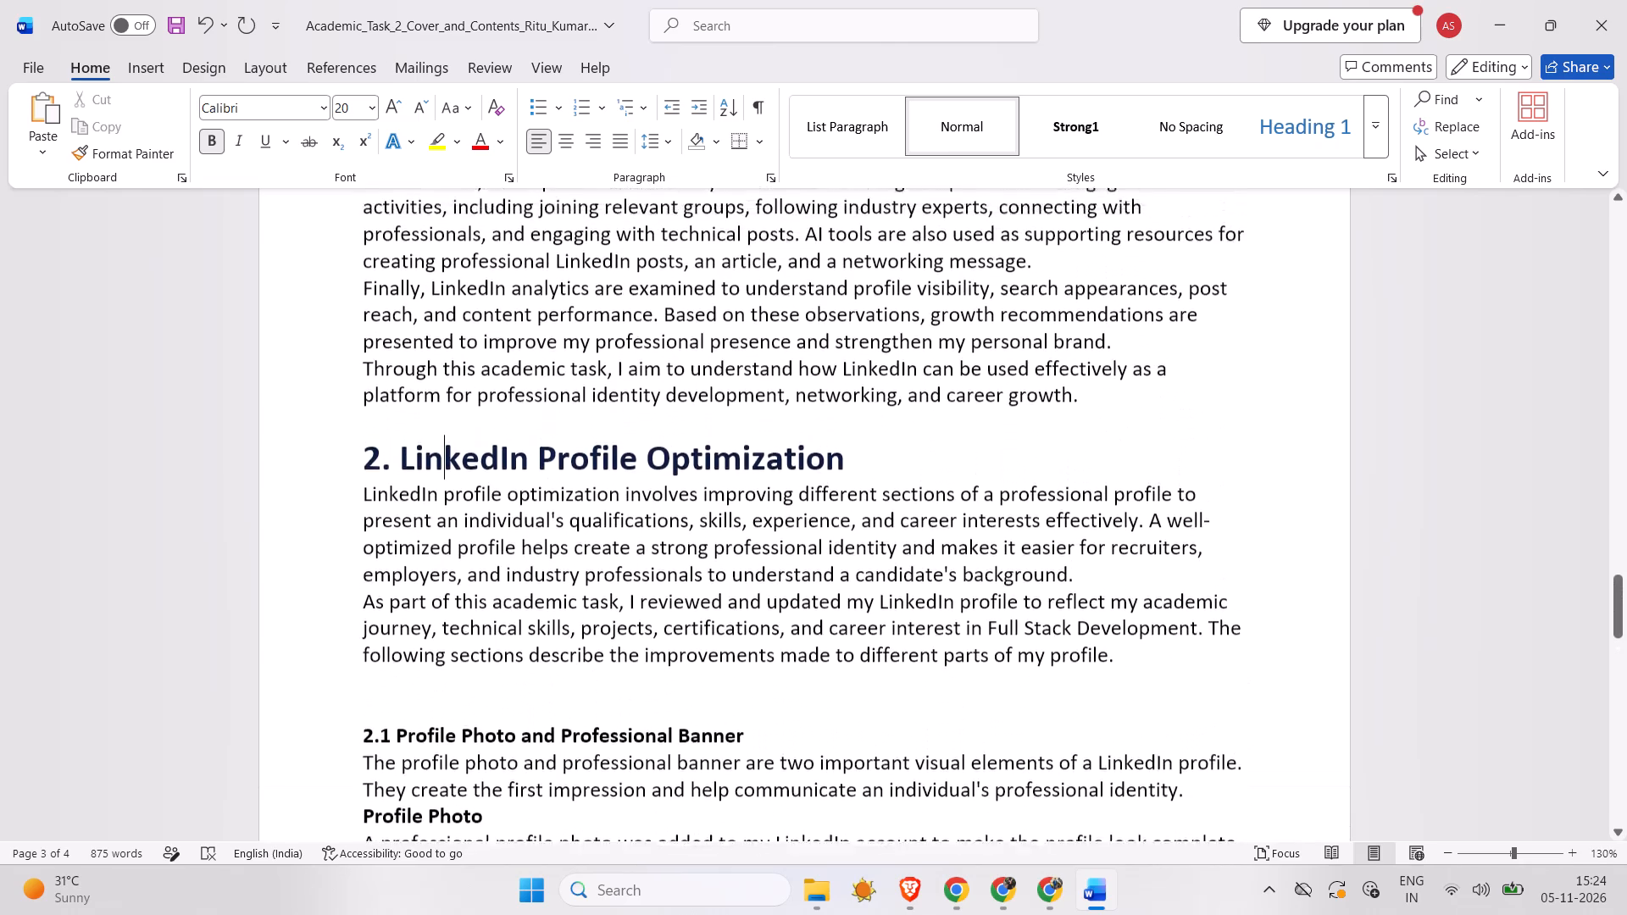
scroll(458, 728, "right", 1)
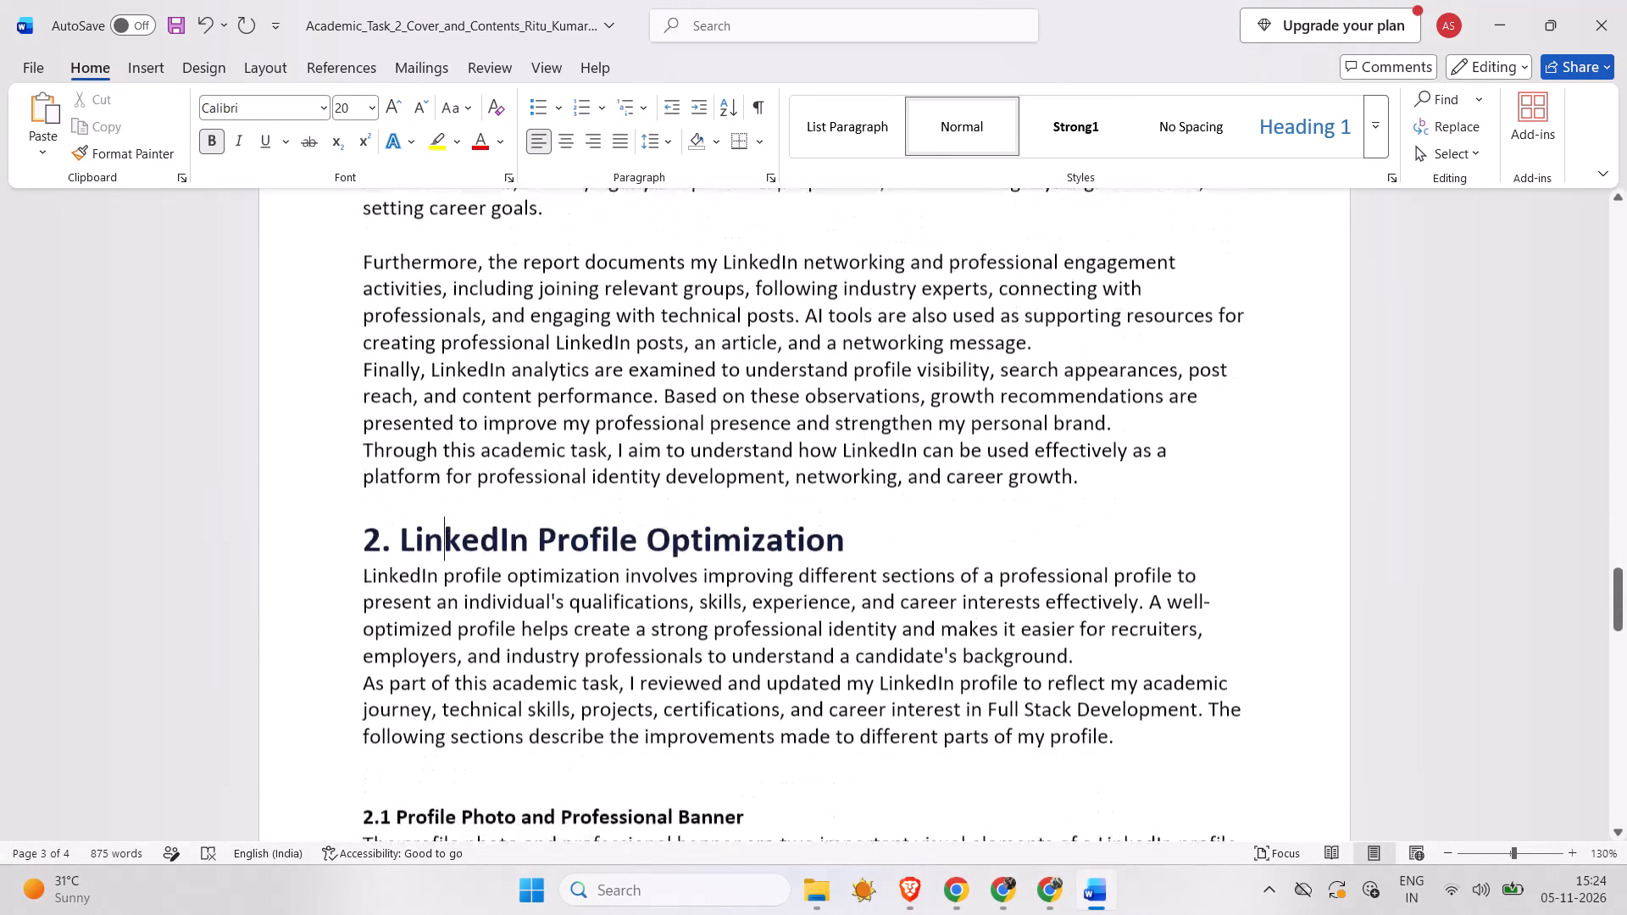
scroll(458, 728, "right", 1)
left_click(891, 472)
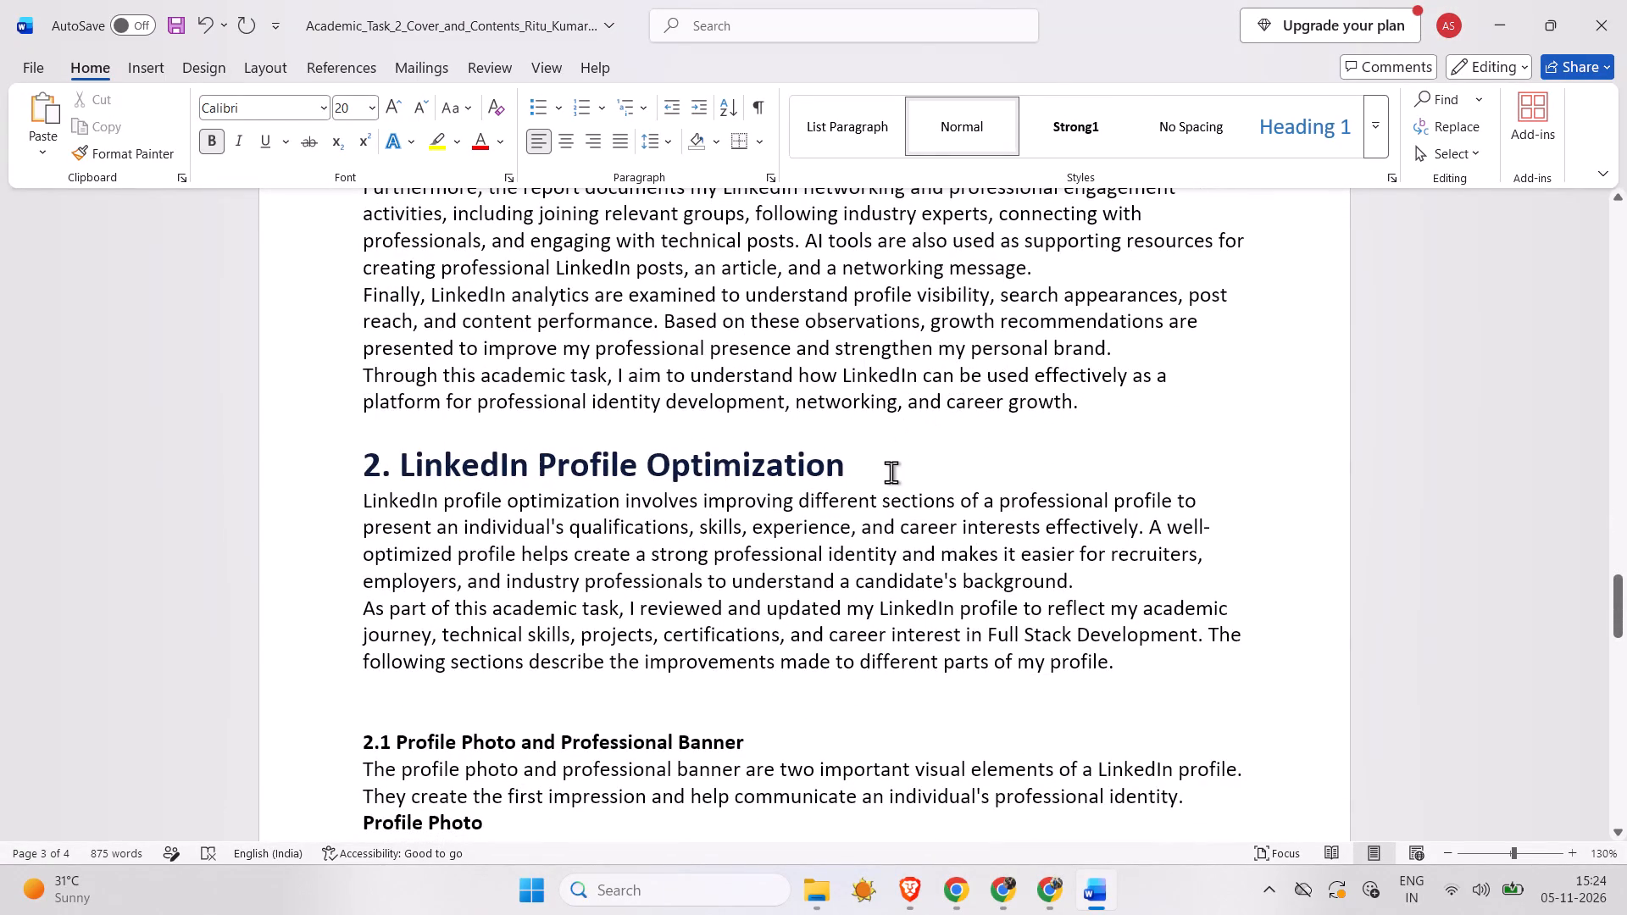
key("Return")
Insert two blank lines between section 2.1's opening paragraph and the "Profile Photo" subheading.
scroll(830, 509, "down", 1)
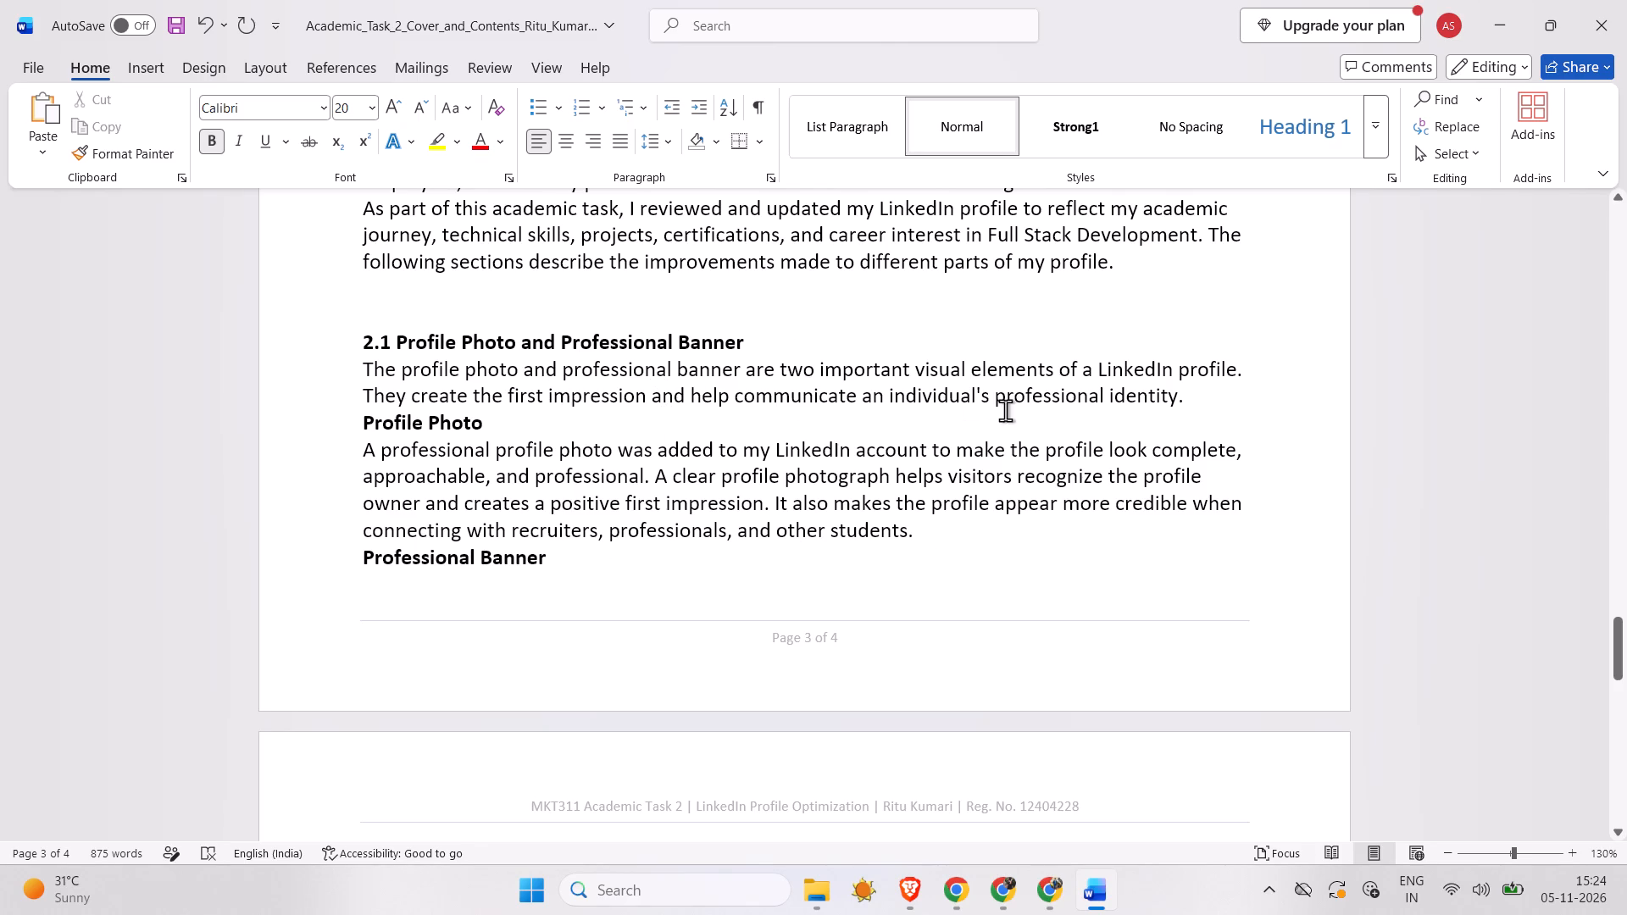
left_click(1220, 396)
key("Return")
key("Return")
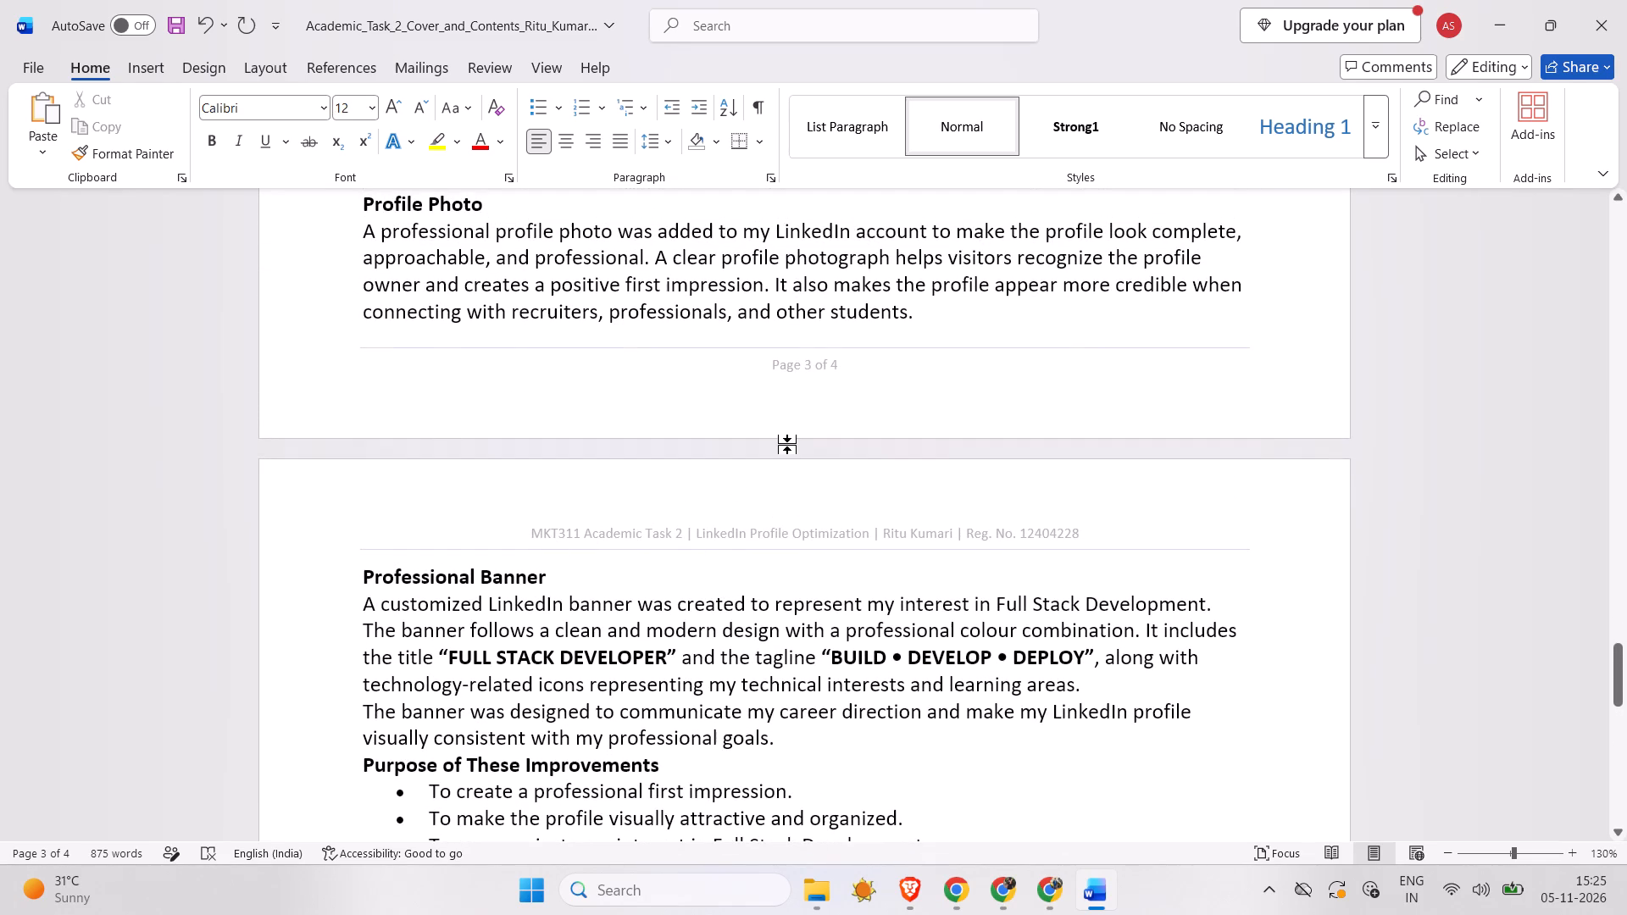
Check the overall page layout of the report and the spacing around sections 2 and 2.1.
scroll(786, 444, "down", 5, "ctrl")
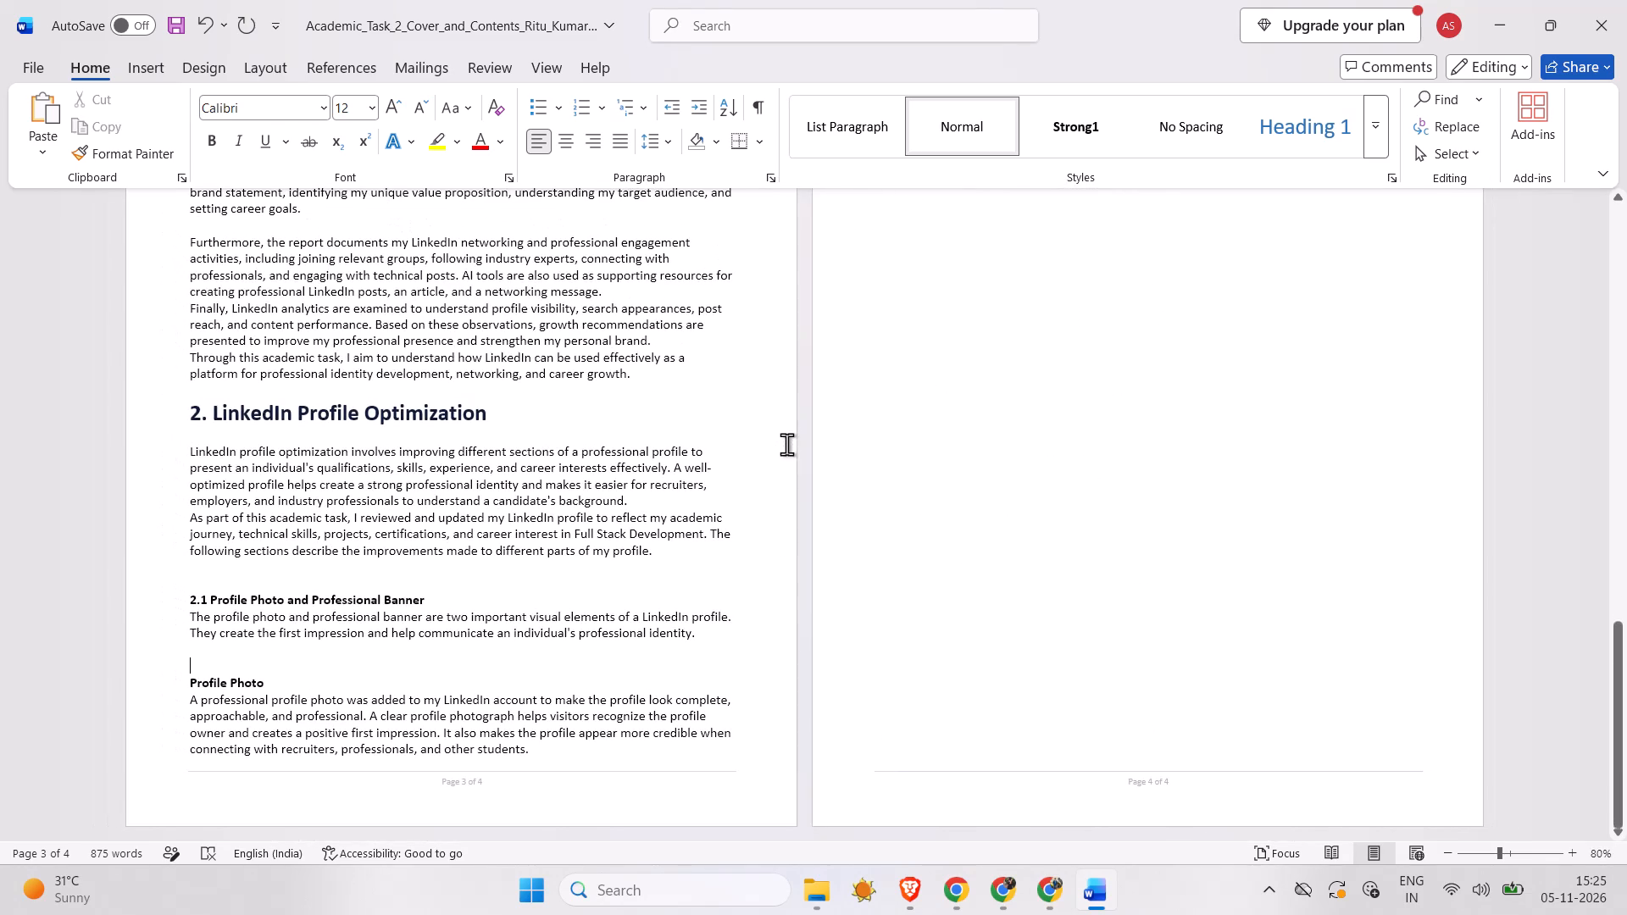
scroll(515, 474, "down", 3, "ctrl")
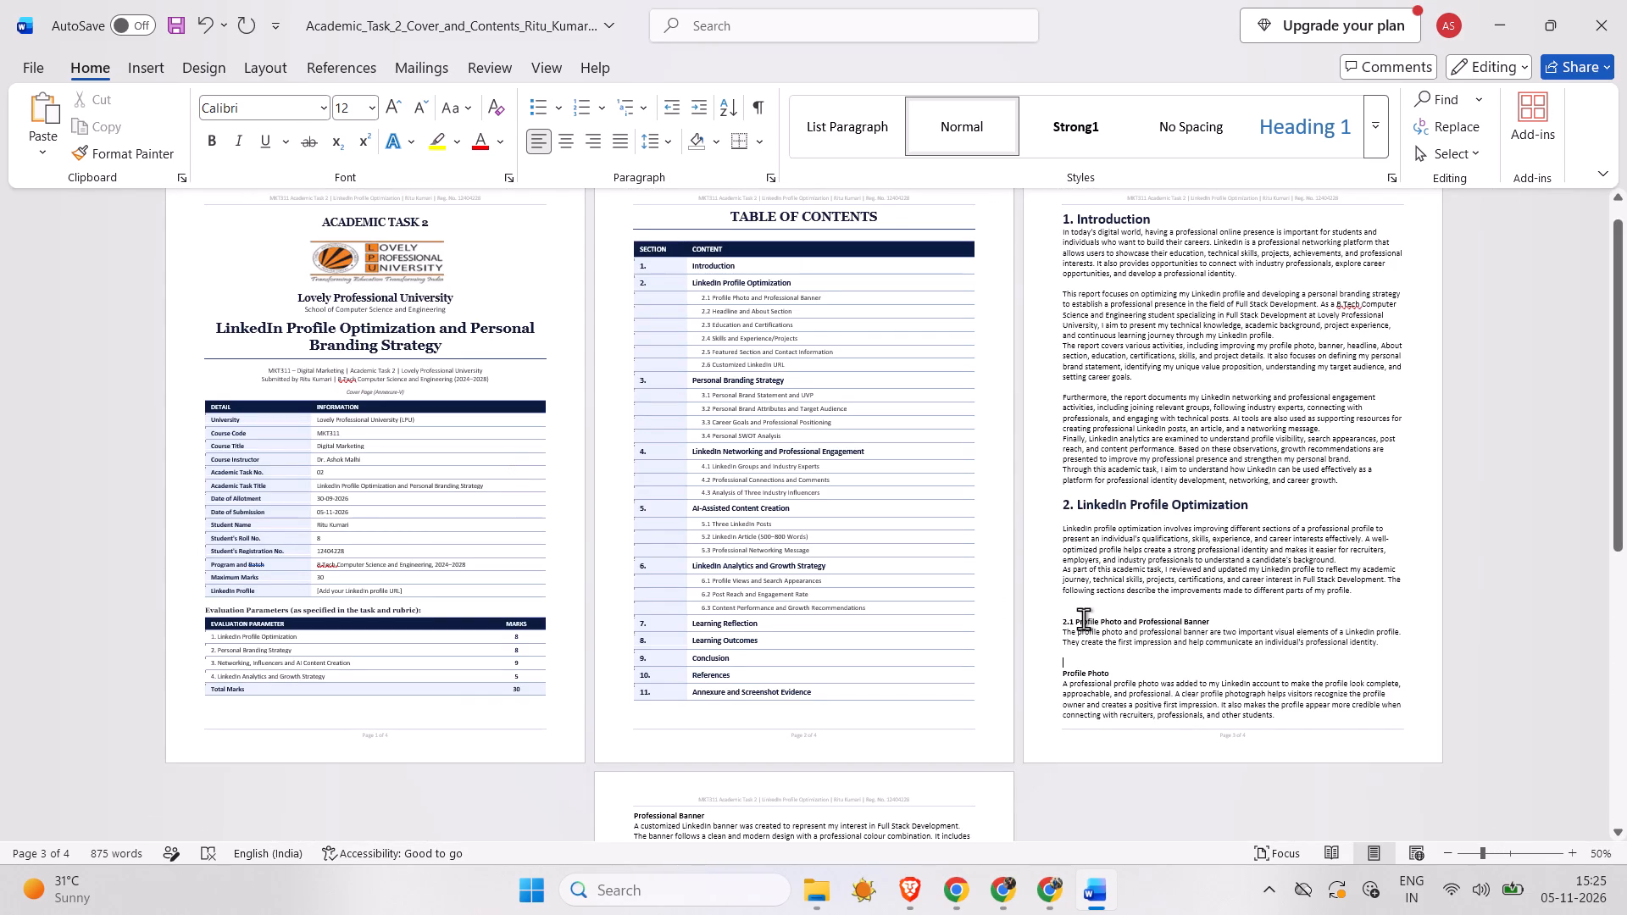
scroll(1158, 610, "up", 1, "ctrl")
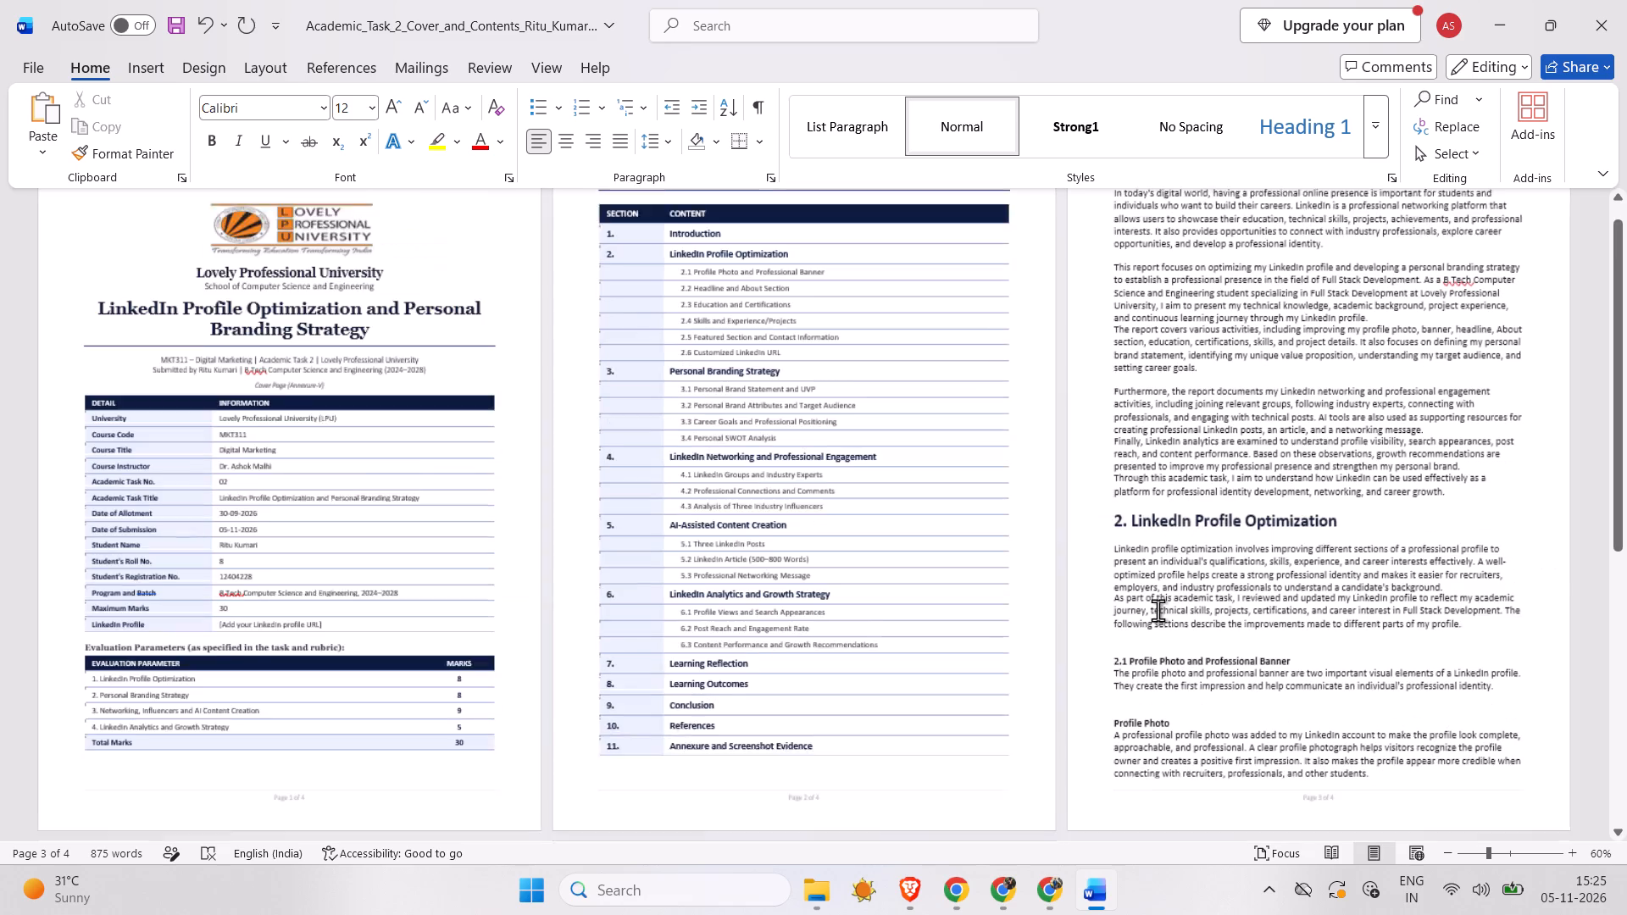
scroll(1362, 553, "up", 1, "ctrl")
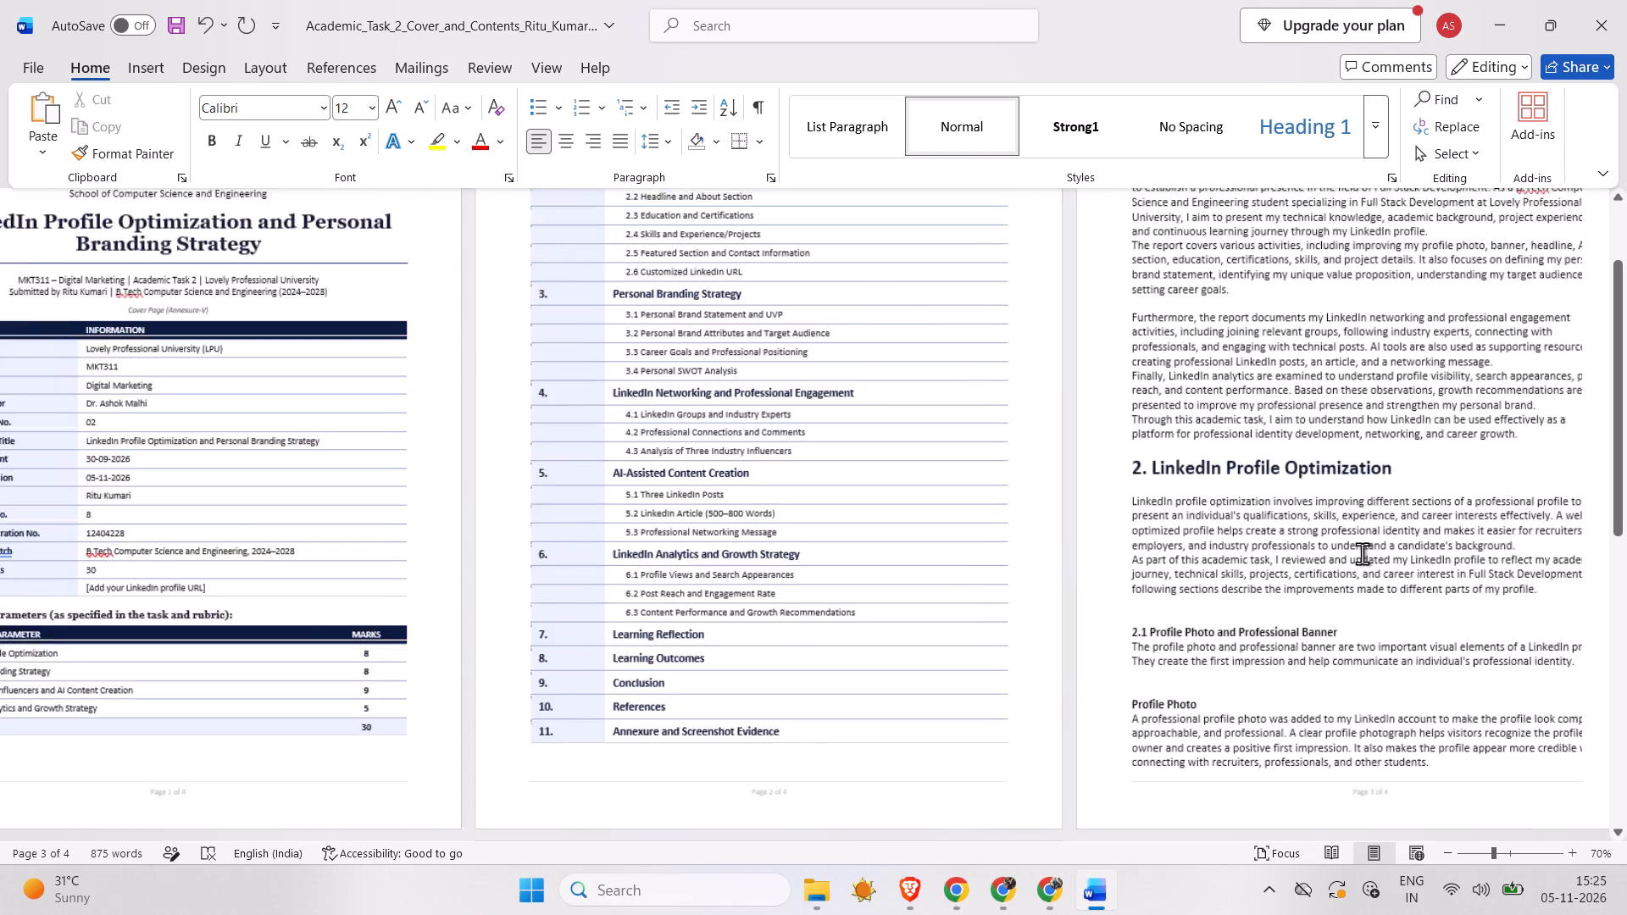
scroll(1362, 553, "up", 1, "ctrl")
scroll(434, 531, "up", 4, "ctrl")
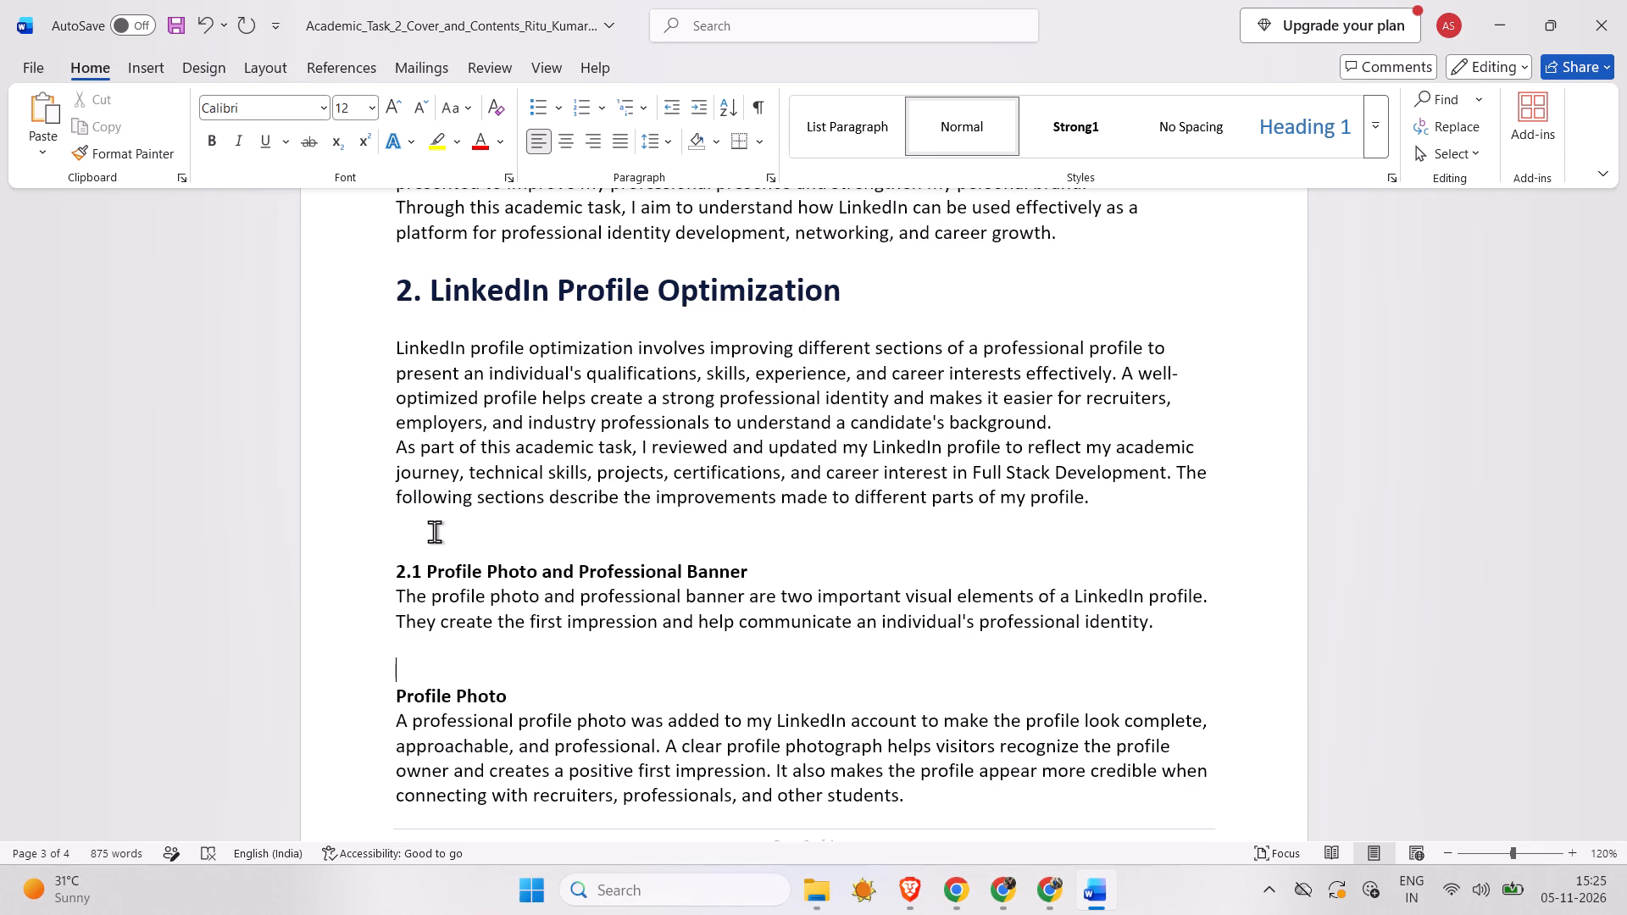
Insert seven blank lines between the Profile Photo paragraph and the "Professional Banner" subheading.
scroll(434, 531, "down", 1)
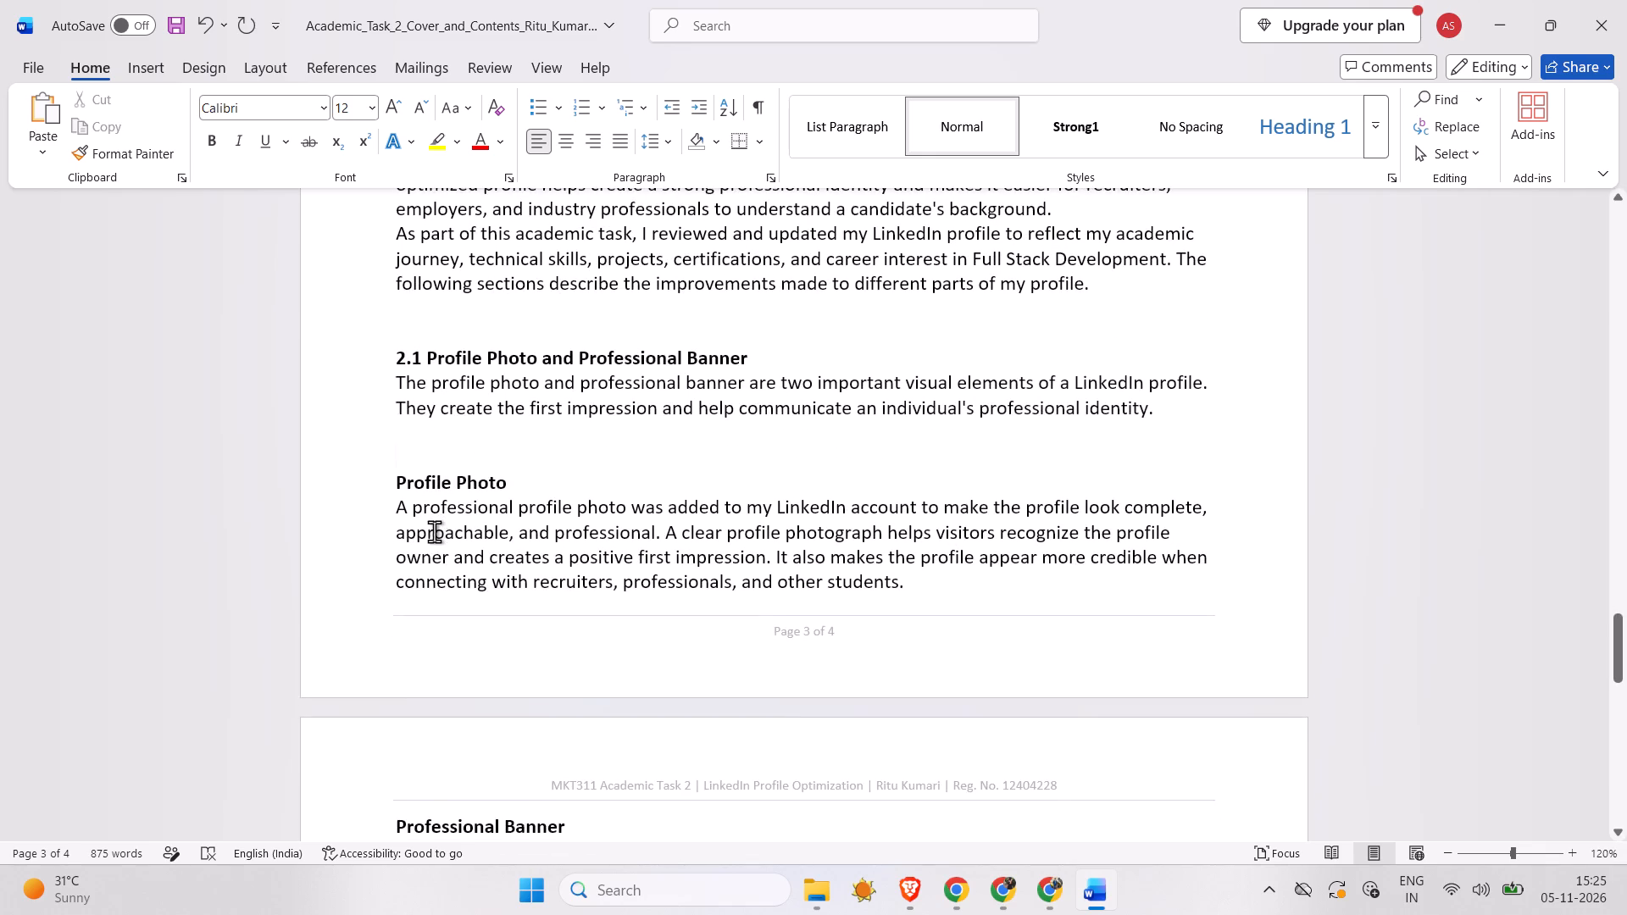
scroll(434, 531, "down", 1)
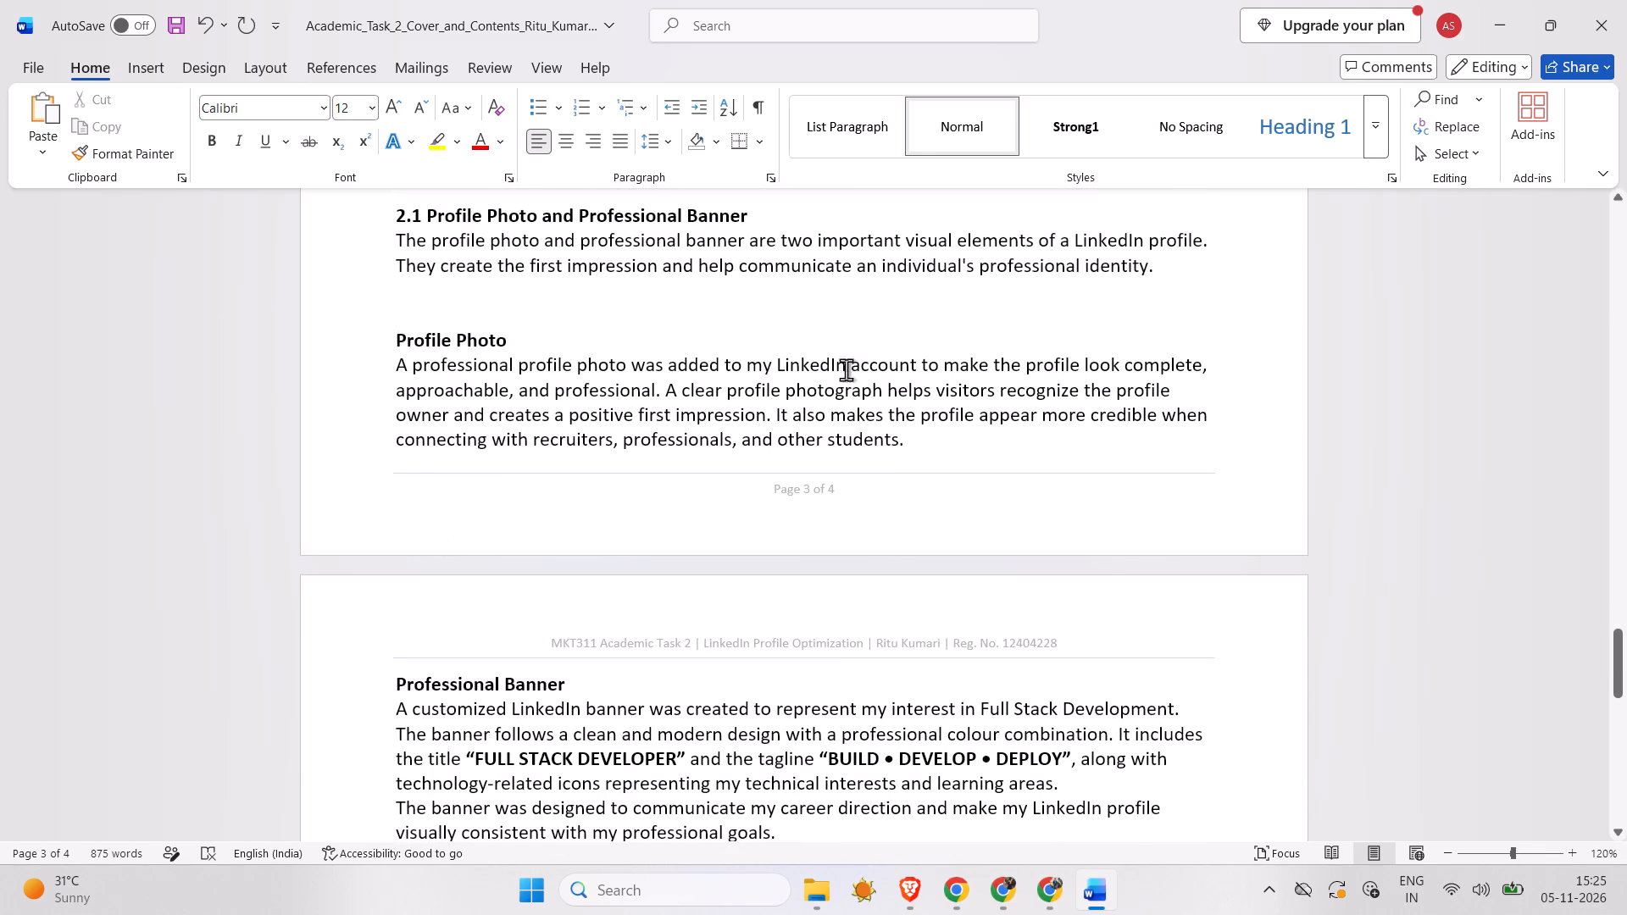
left_click(914, 446)
key("Return")
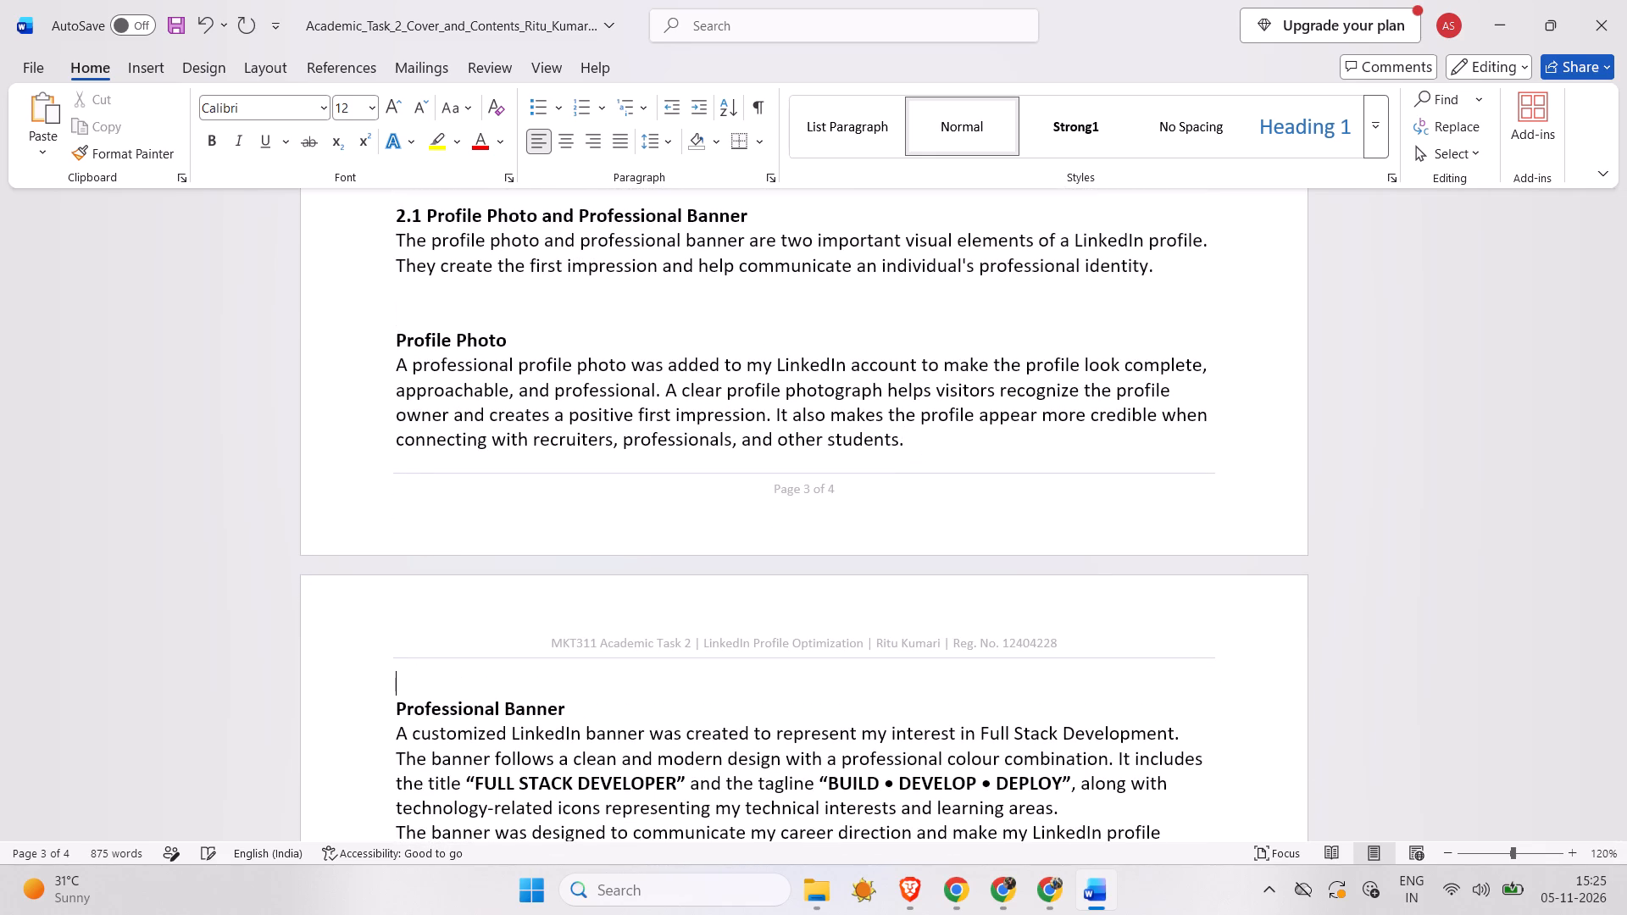
key("Return")
key("Return")
key("Return")
key("Return")
key("Return")
key("Return")
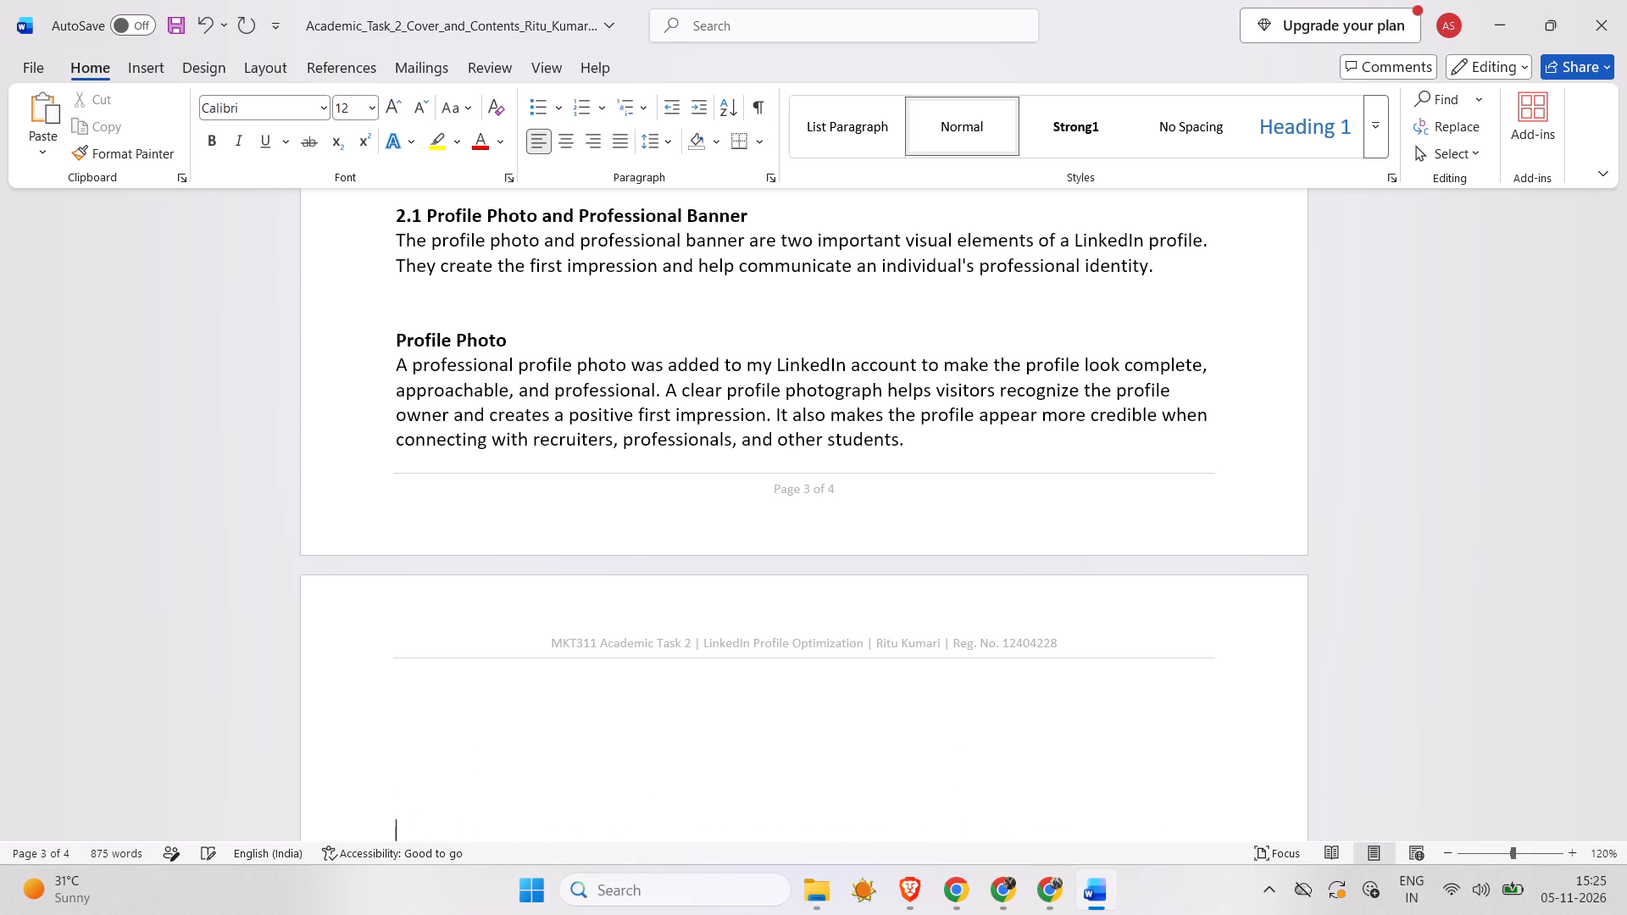
Add one more blank line above the "Profile Photo" subheading in section 2.1.
left_click(690, 306)
key("Return")
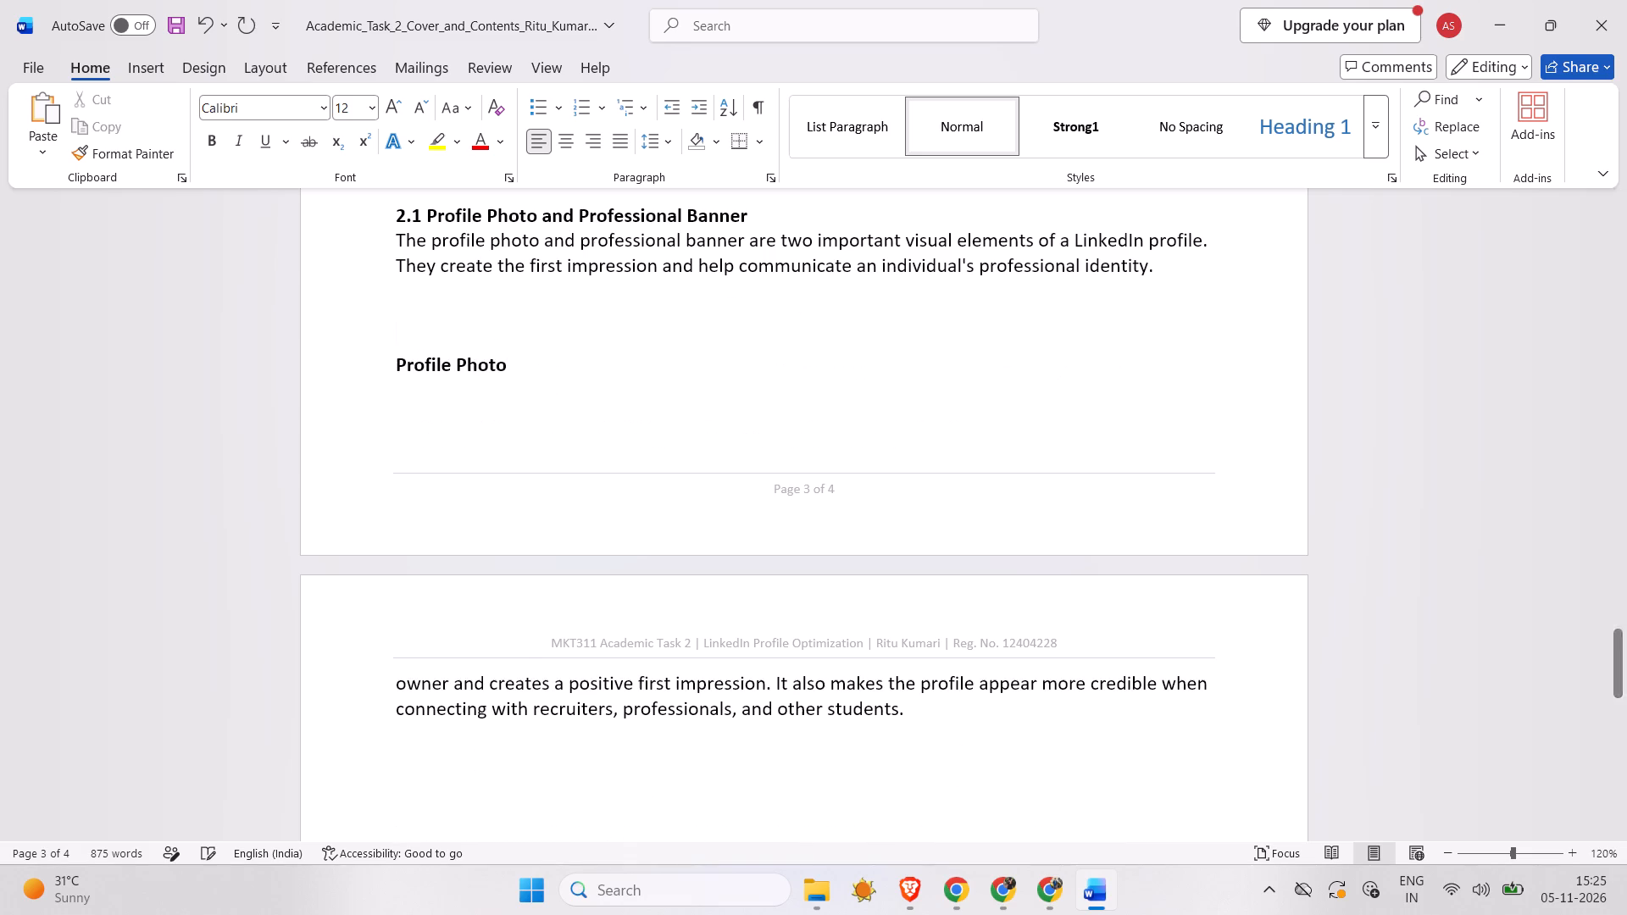
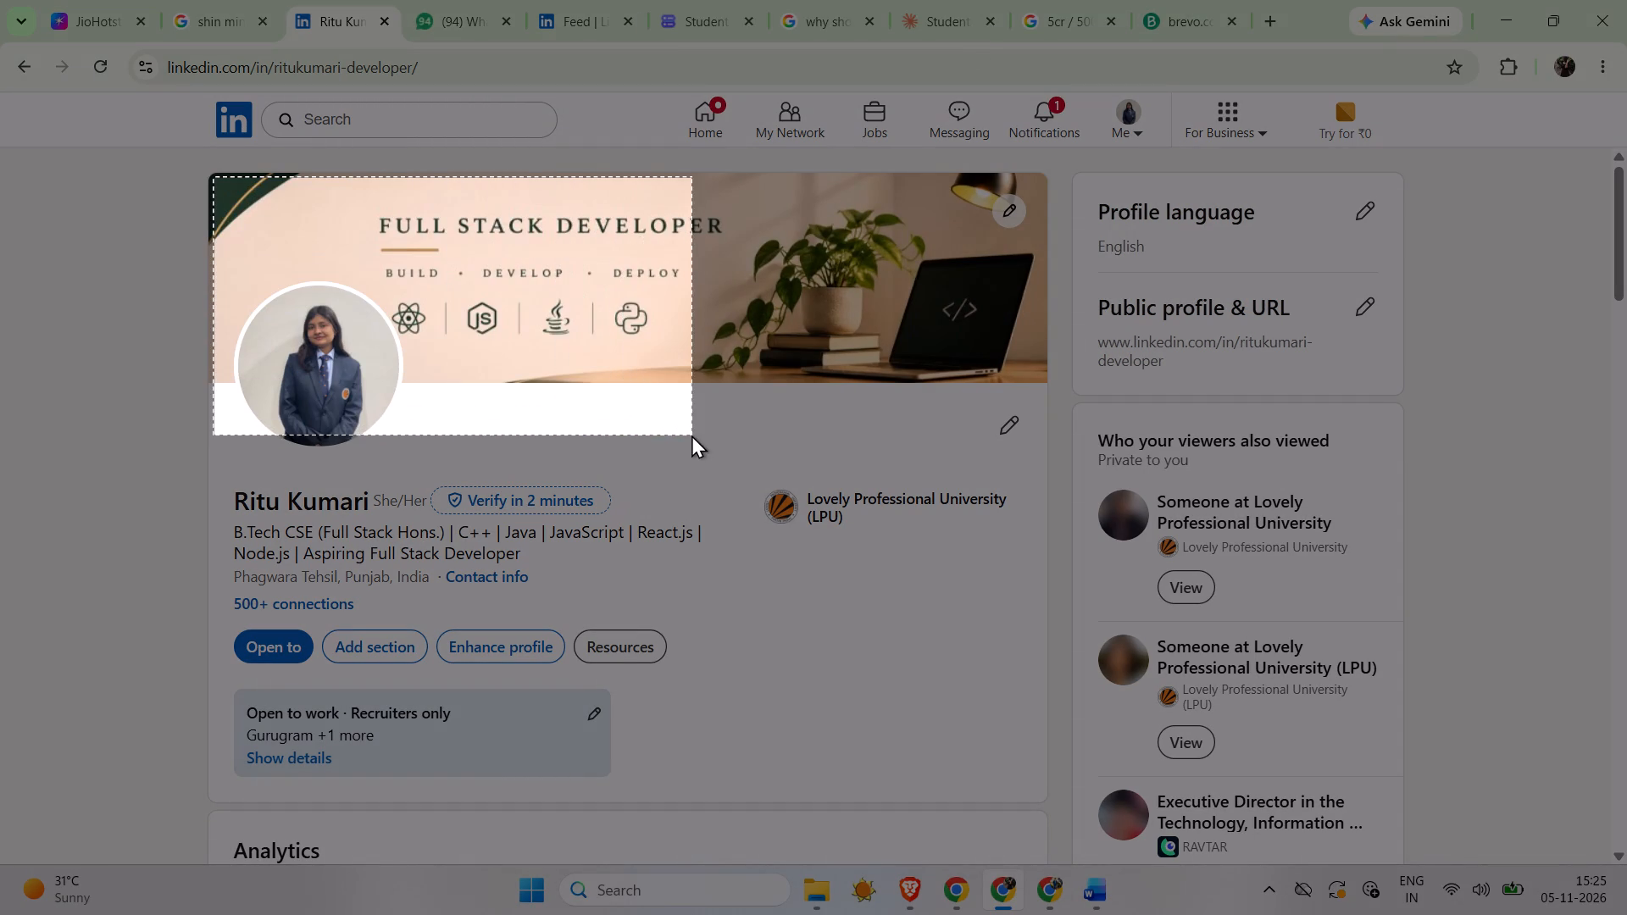
Snip the LinkedIn banner together with the profile photo and paste it below the Profile Photo paragraph in the Word report.
left_click_drag(691, 435, 1016, 451)
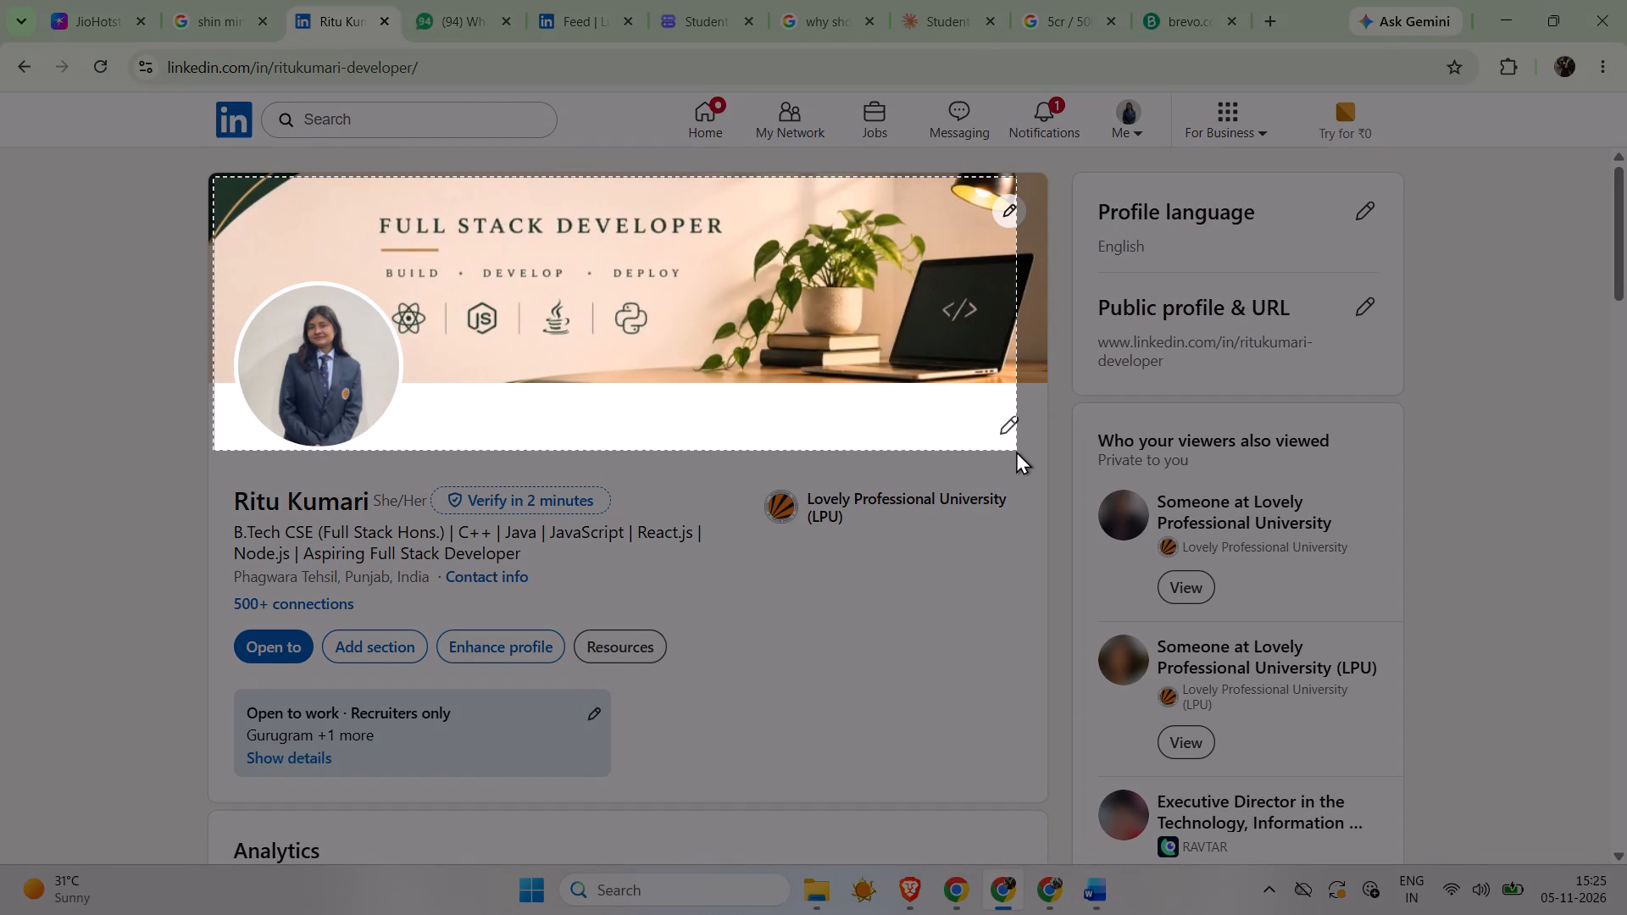
left_click_drag(1016, 451, 1021, 458)
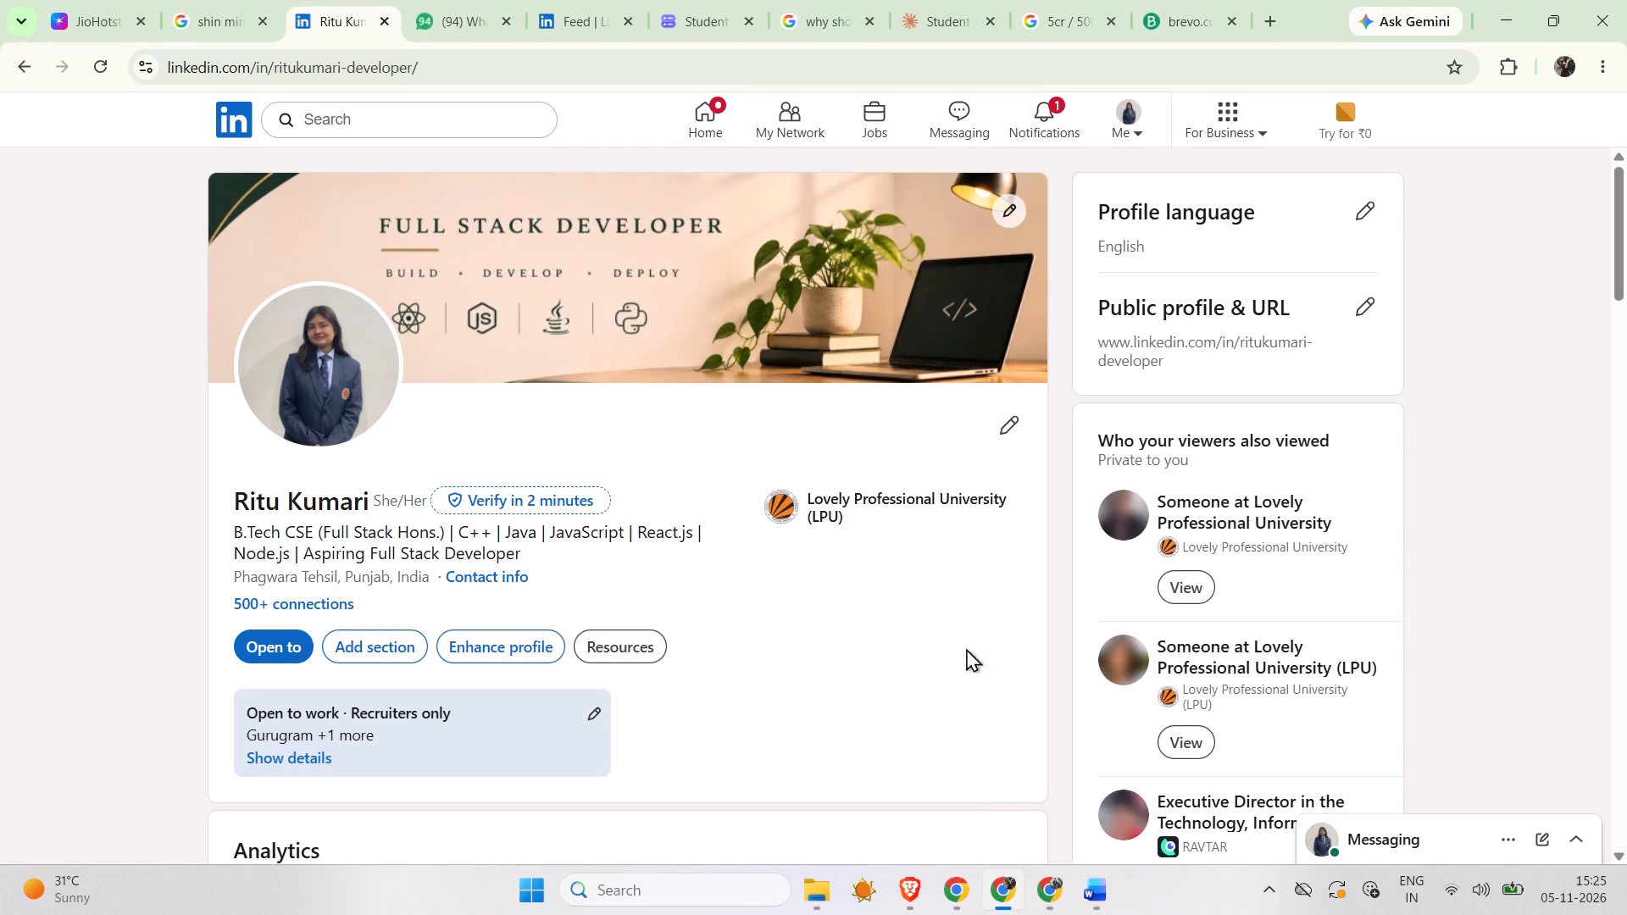
left_click(1083, 898)
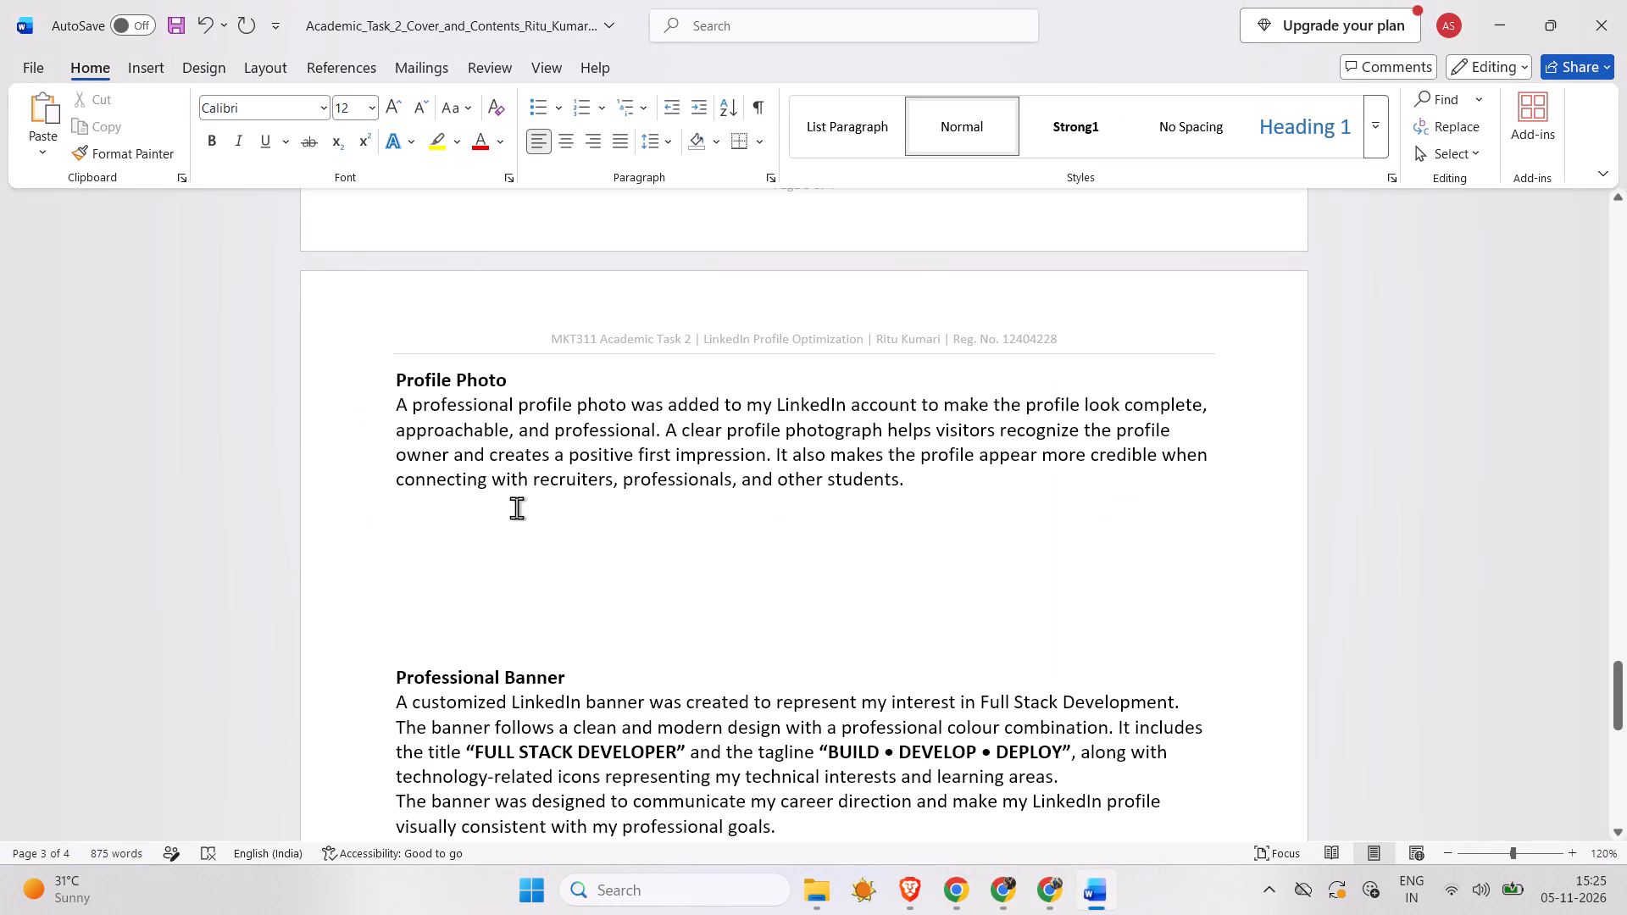
left_click(536, 514)
key("ctrl+v")
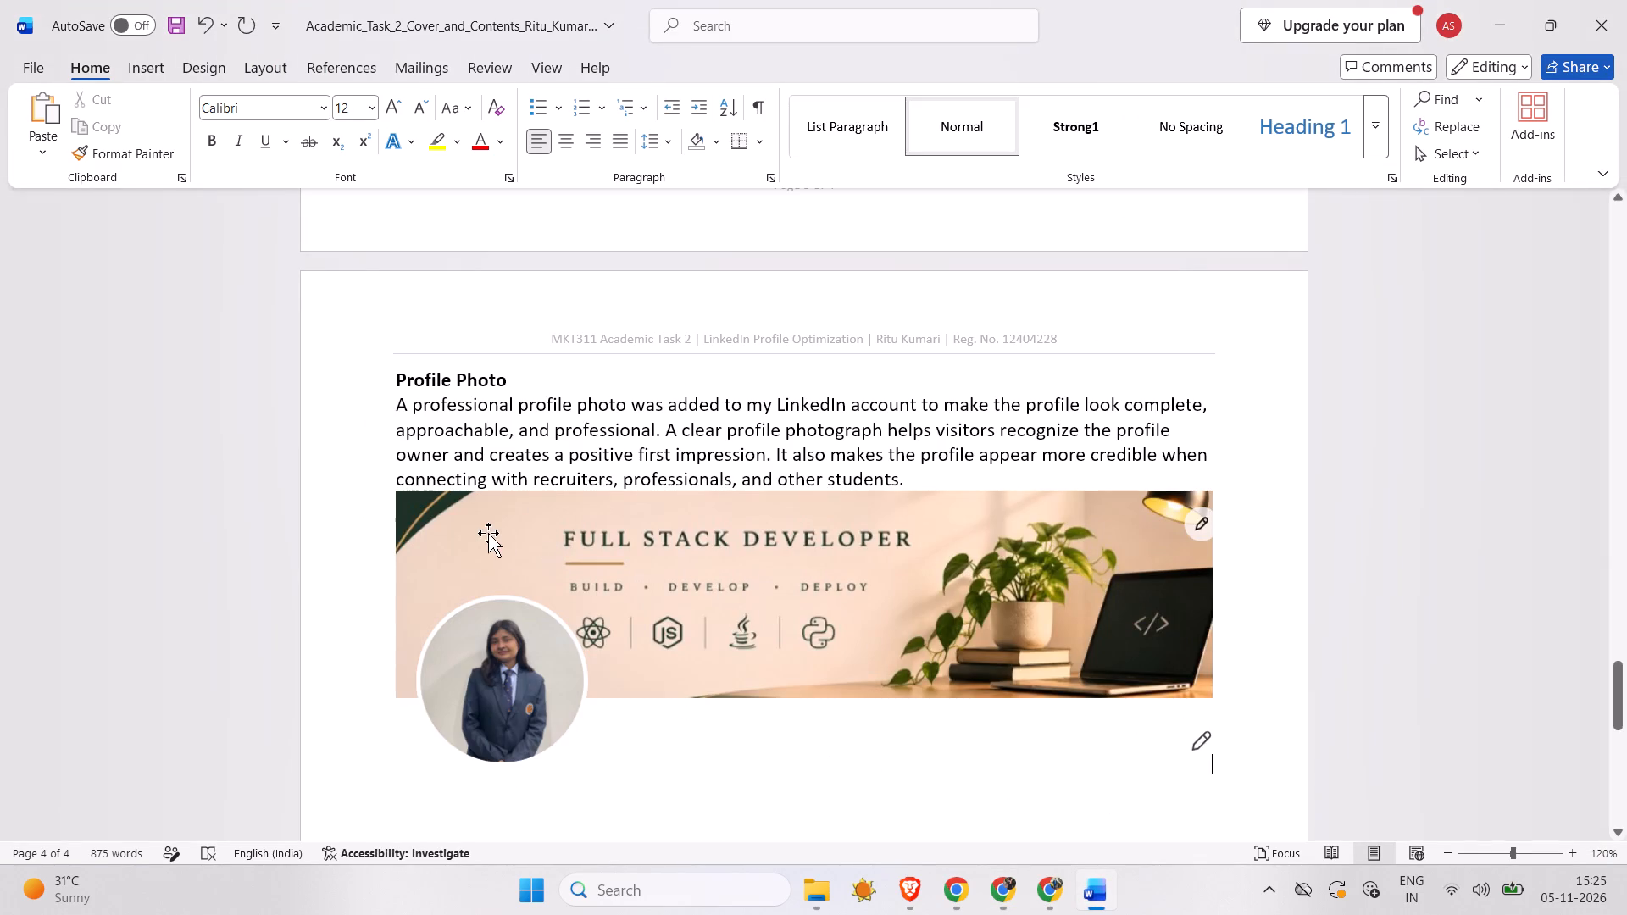
Give the pasted profile image top-and-bottom text wrapping, shrink it proportionally and centre it just below the Profile Photo paragraph.
left_click(841, 601)
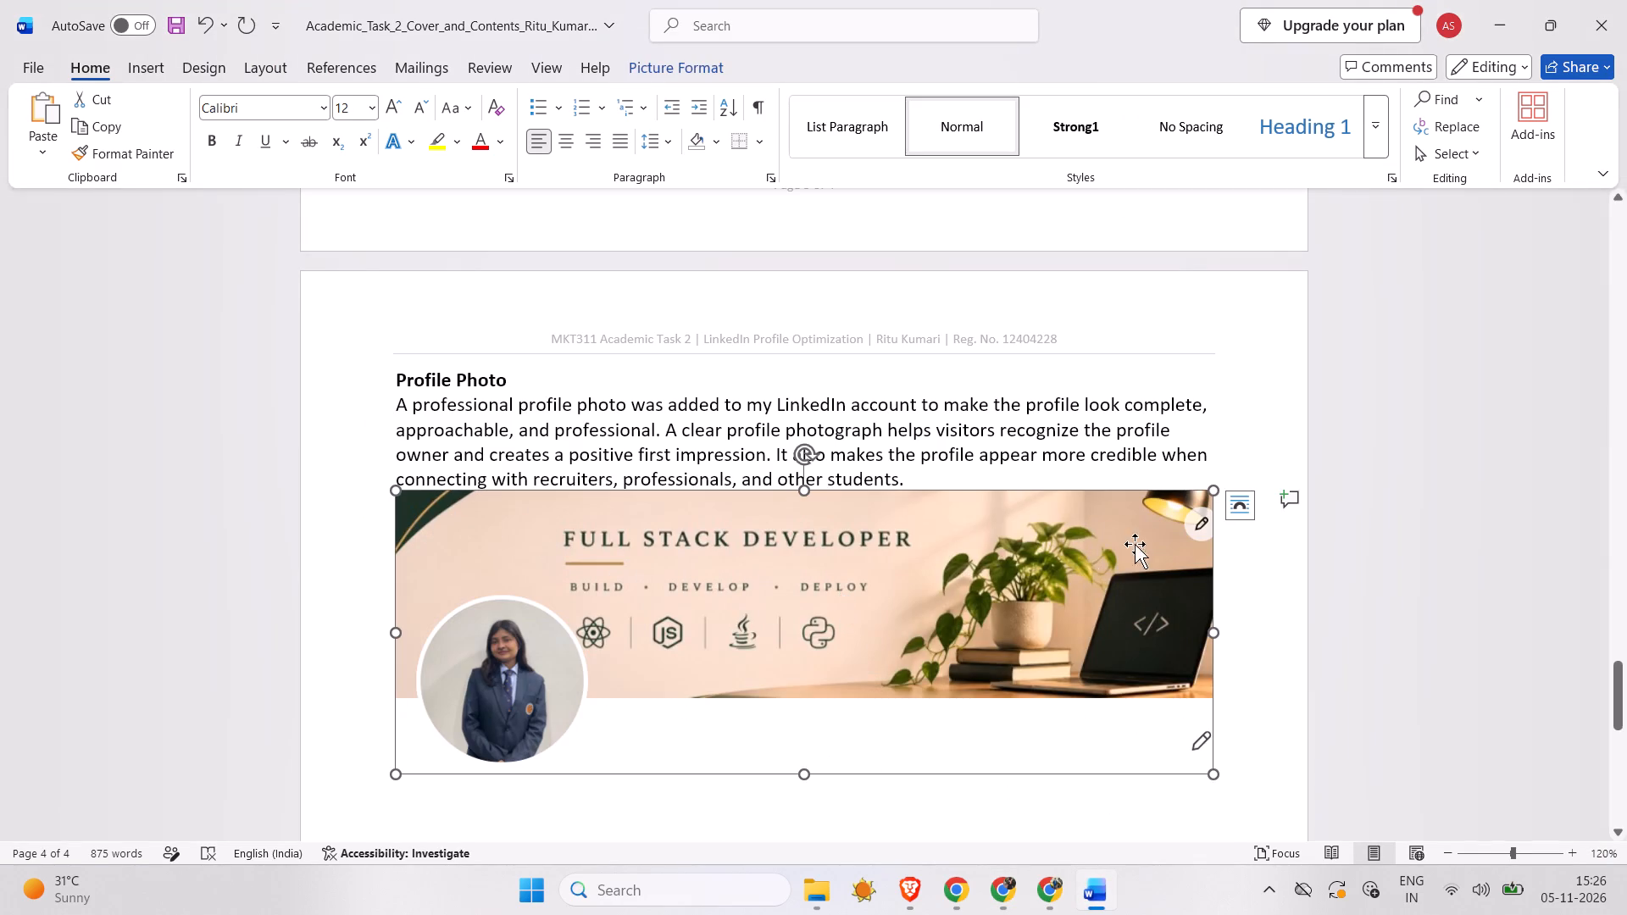
left_click(1250, 502)
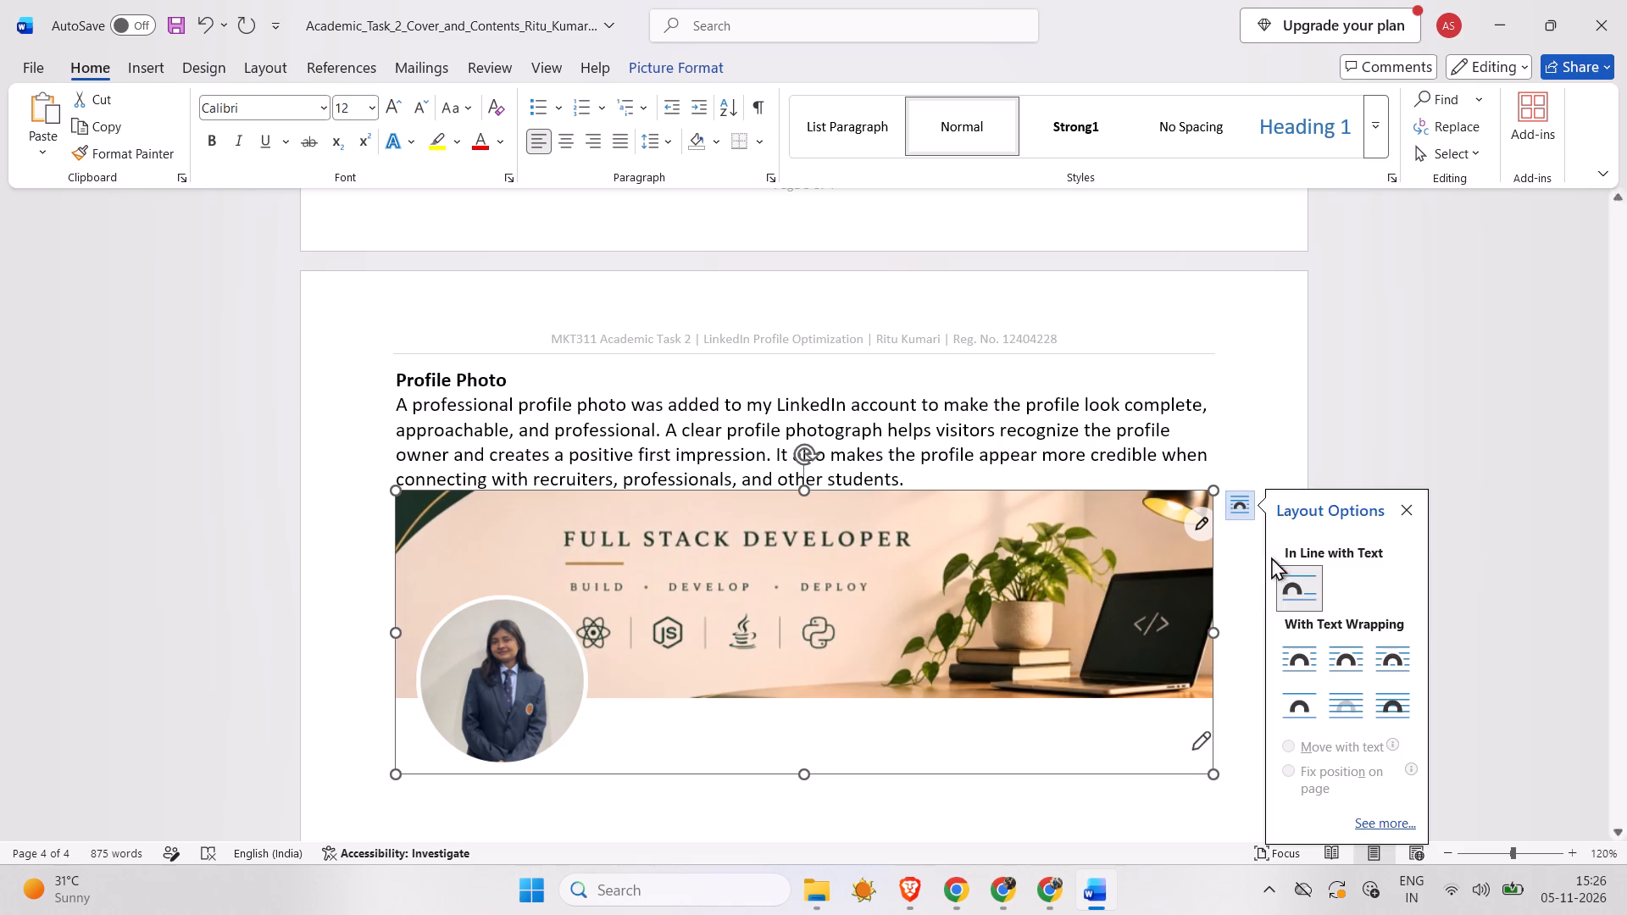
left_click(1303, 699)
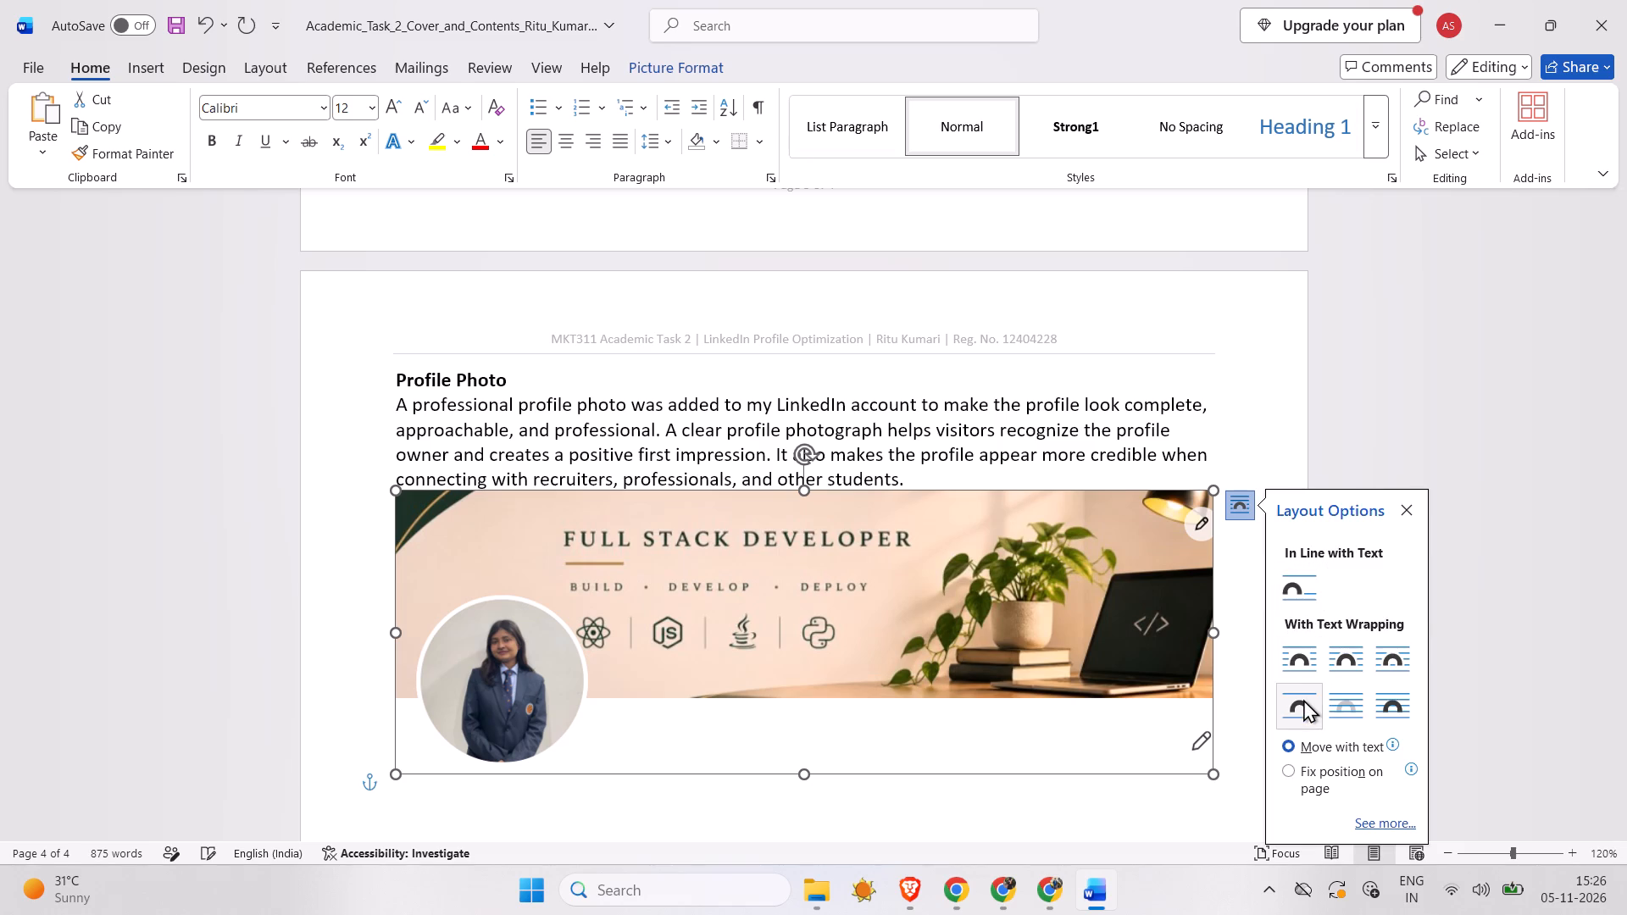
left_click_drag(1212, 774, 1080, 731)
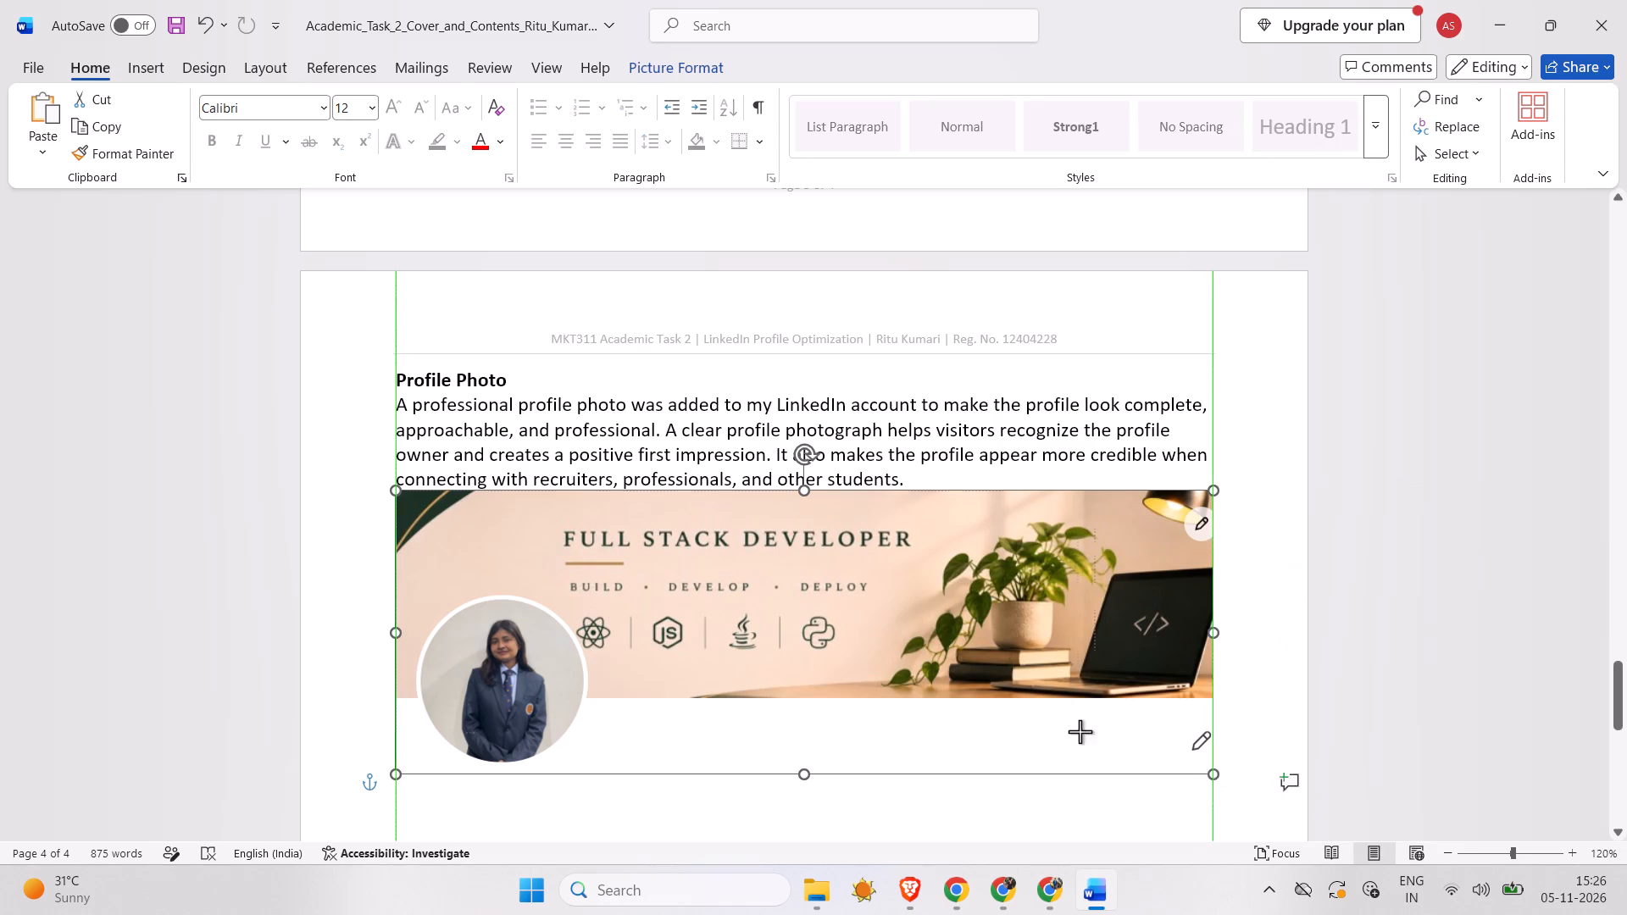
left_click_drag(1080, 731, 1033, 714)
left_click_drag(851, 620, 901, 663)
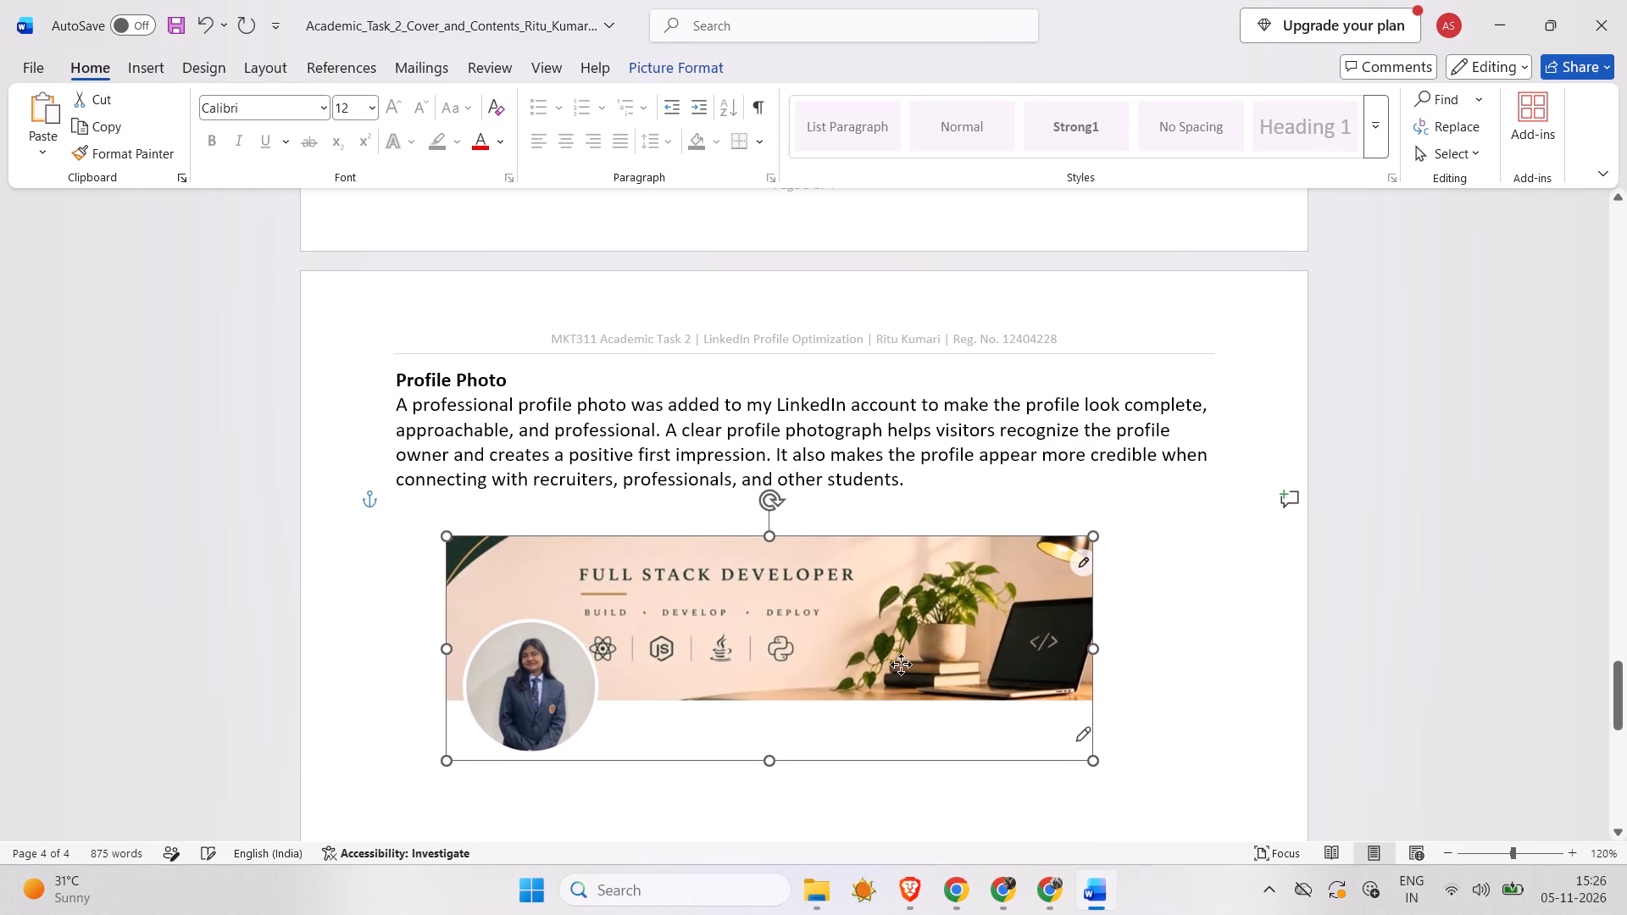
left_click_drag(901, 663, 940, 646)
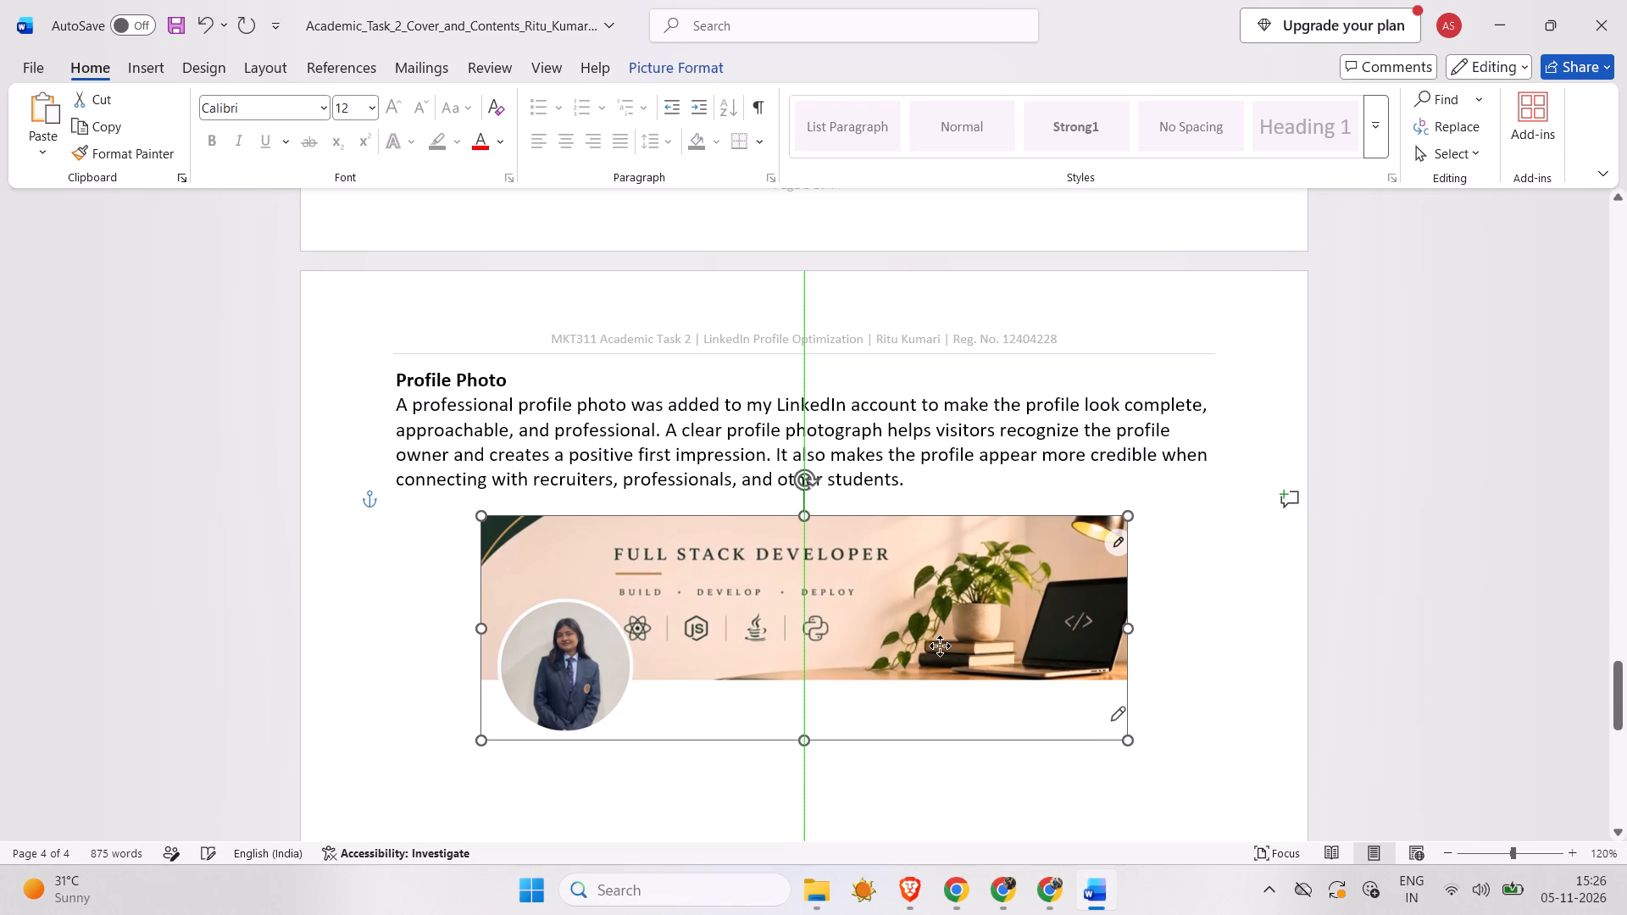
left_click_drag(940, 646, 939, 646)
left_click(917, 501)
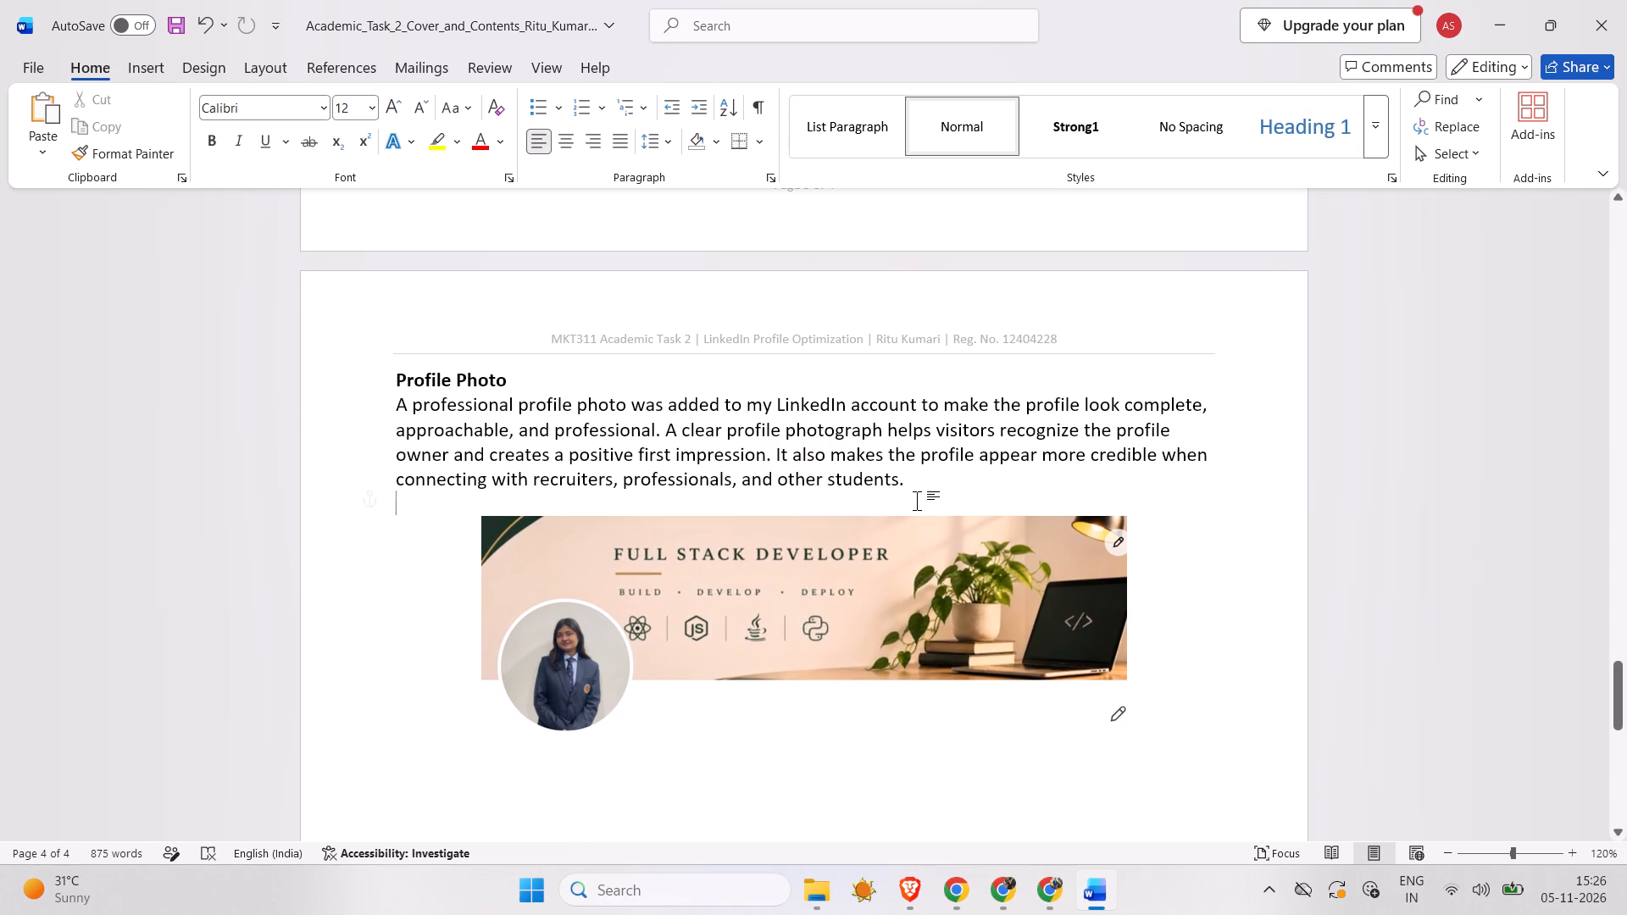
Remove five blank lines between the profile image and the "Professional Banner" subheading.
scroll(802, 463, "down", 1)
scroll(412, 558, "down", 1)
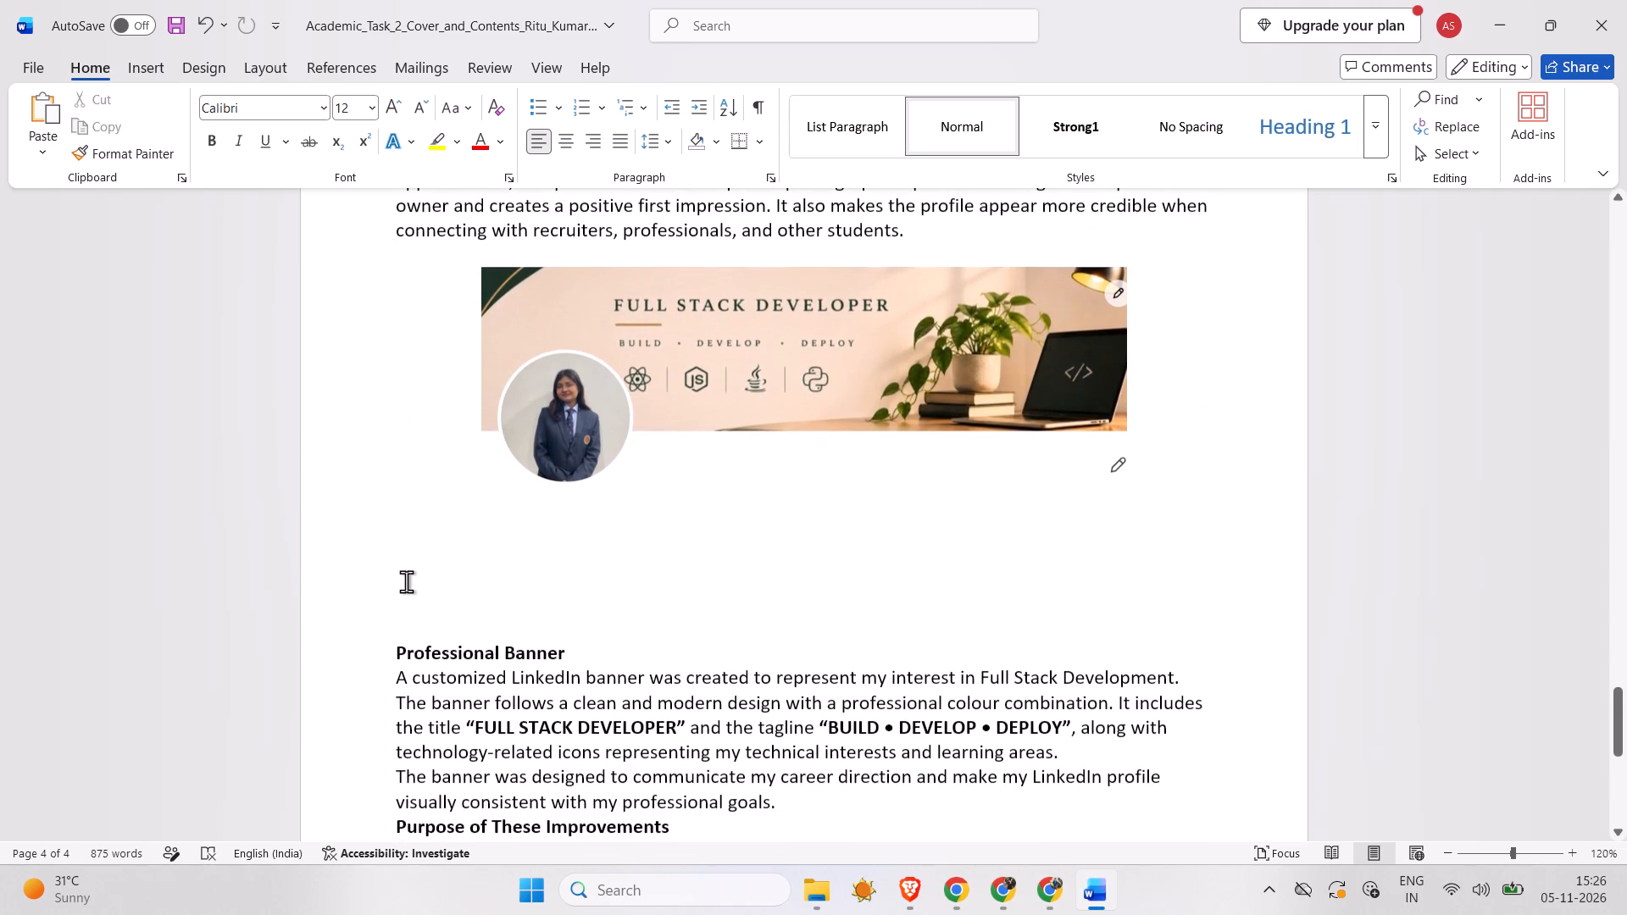
left_click(389, 617)
key("BackSpace")
key("BackSpace")
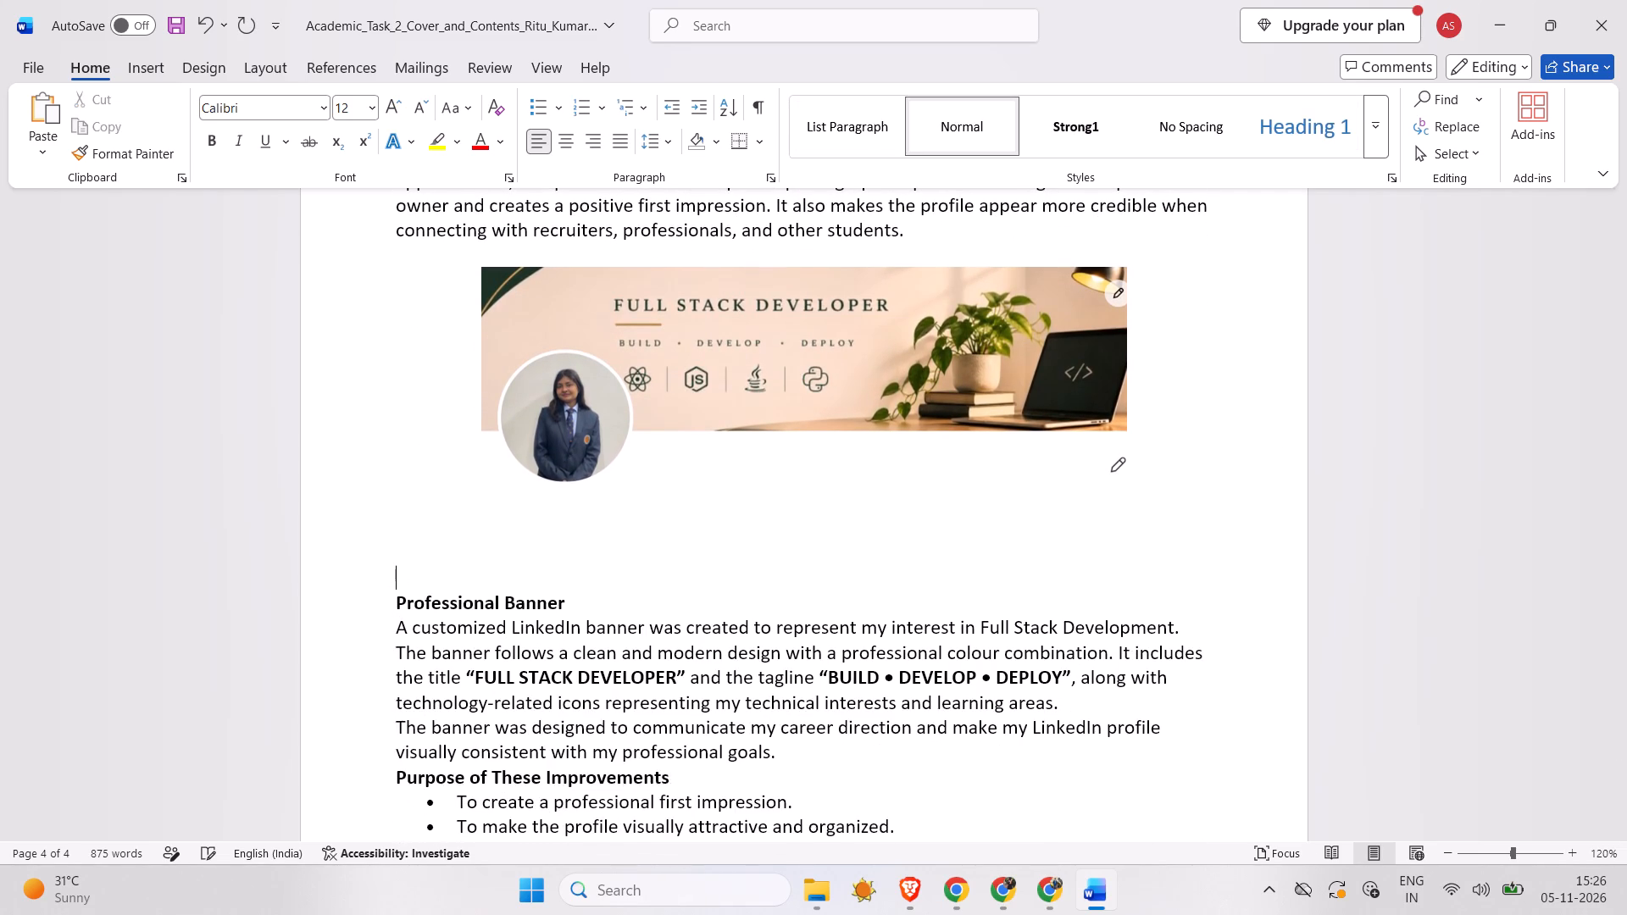
key("BackSpace")
key("BackSpace")
key("BackSpace")
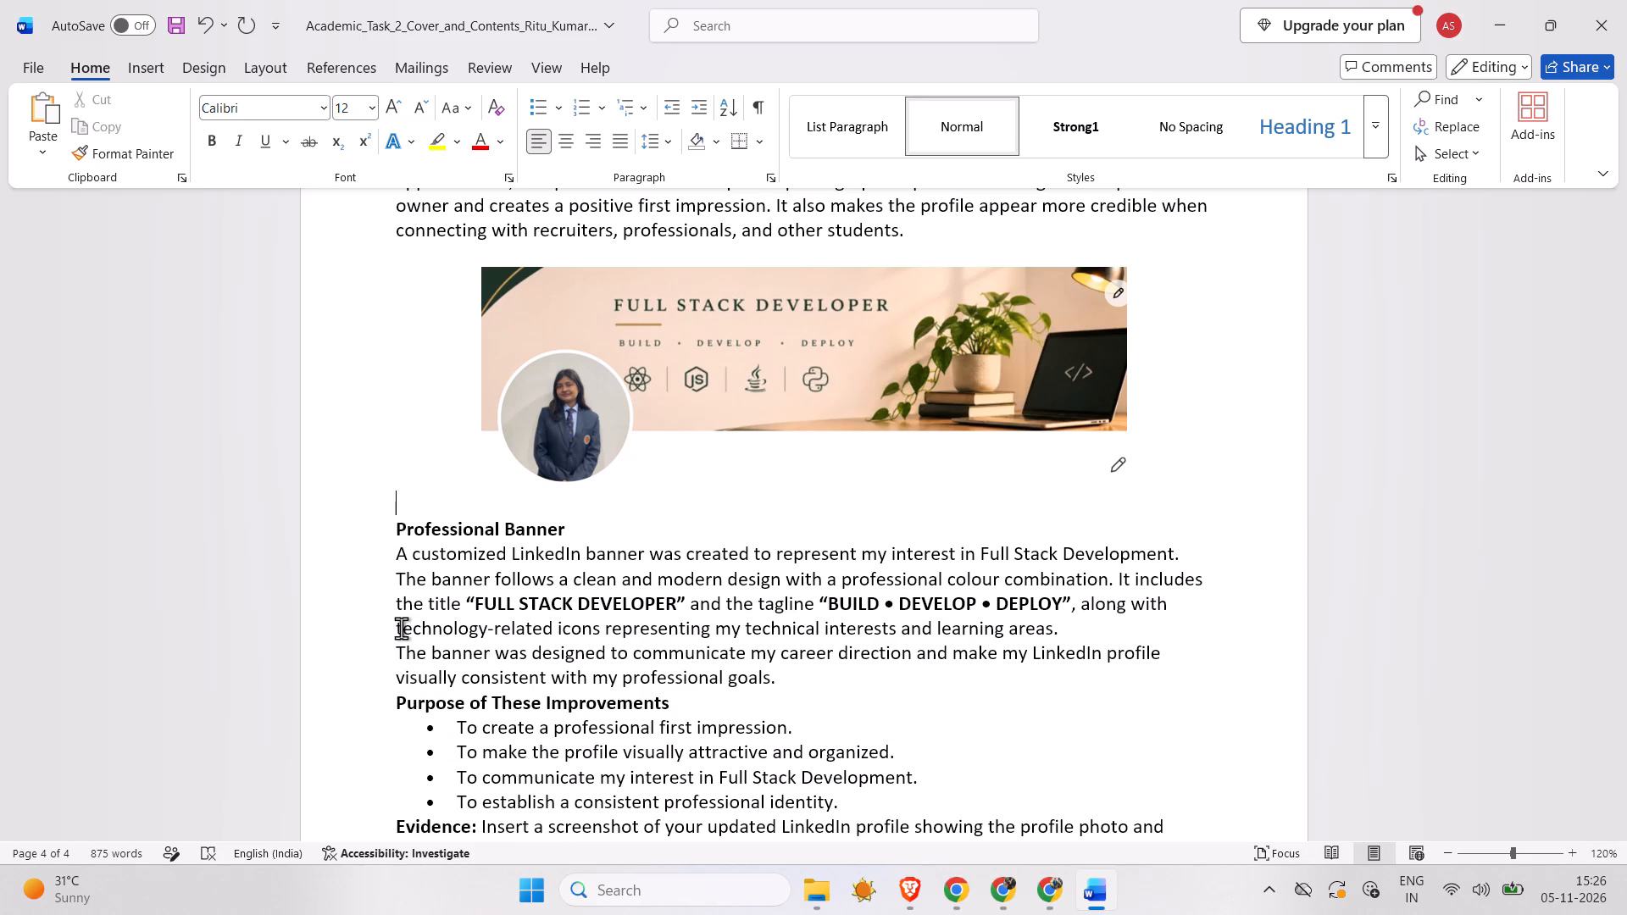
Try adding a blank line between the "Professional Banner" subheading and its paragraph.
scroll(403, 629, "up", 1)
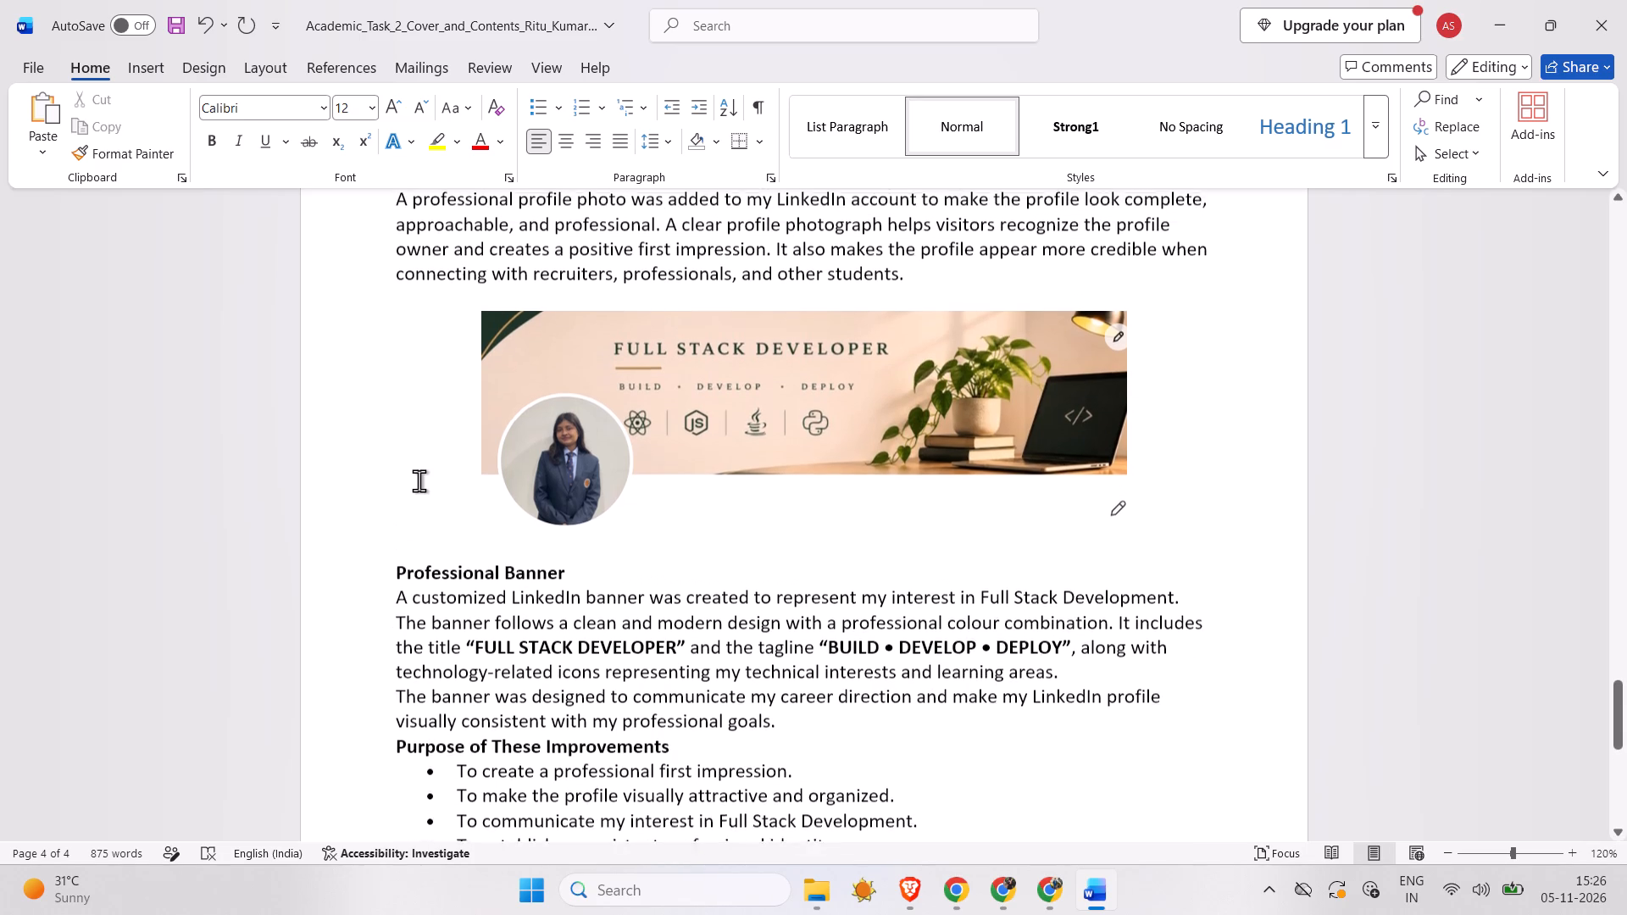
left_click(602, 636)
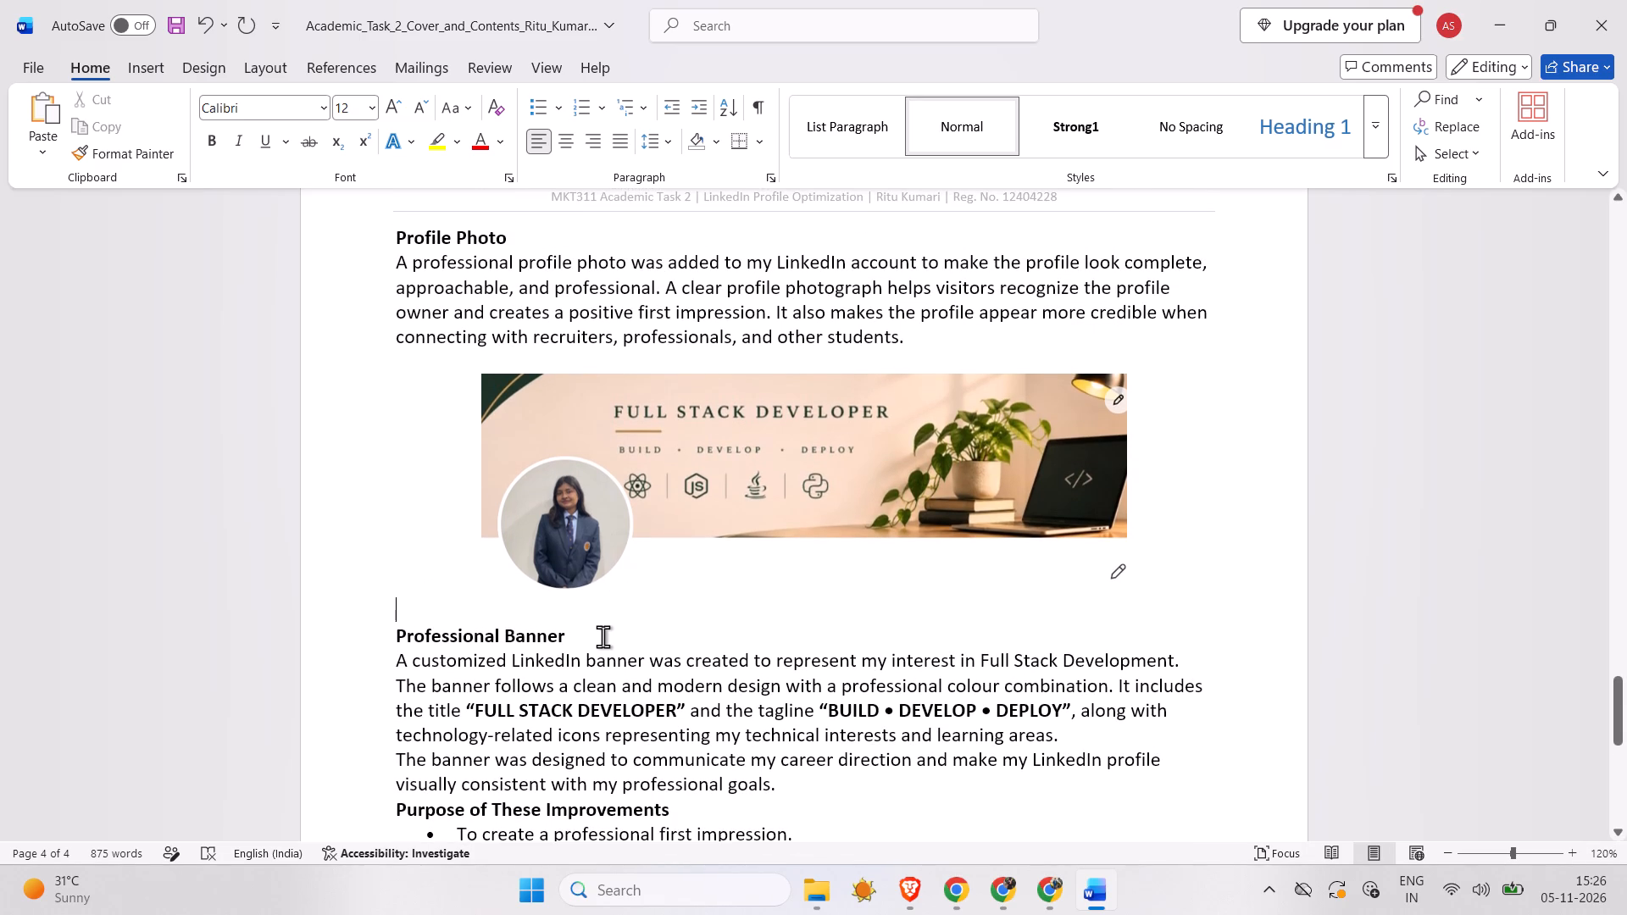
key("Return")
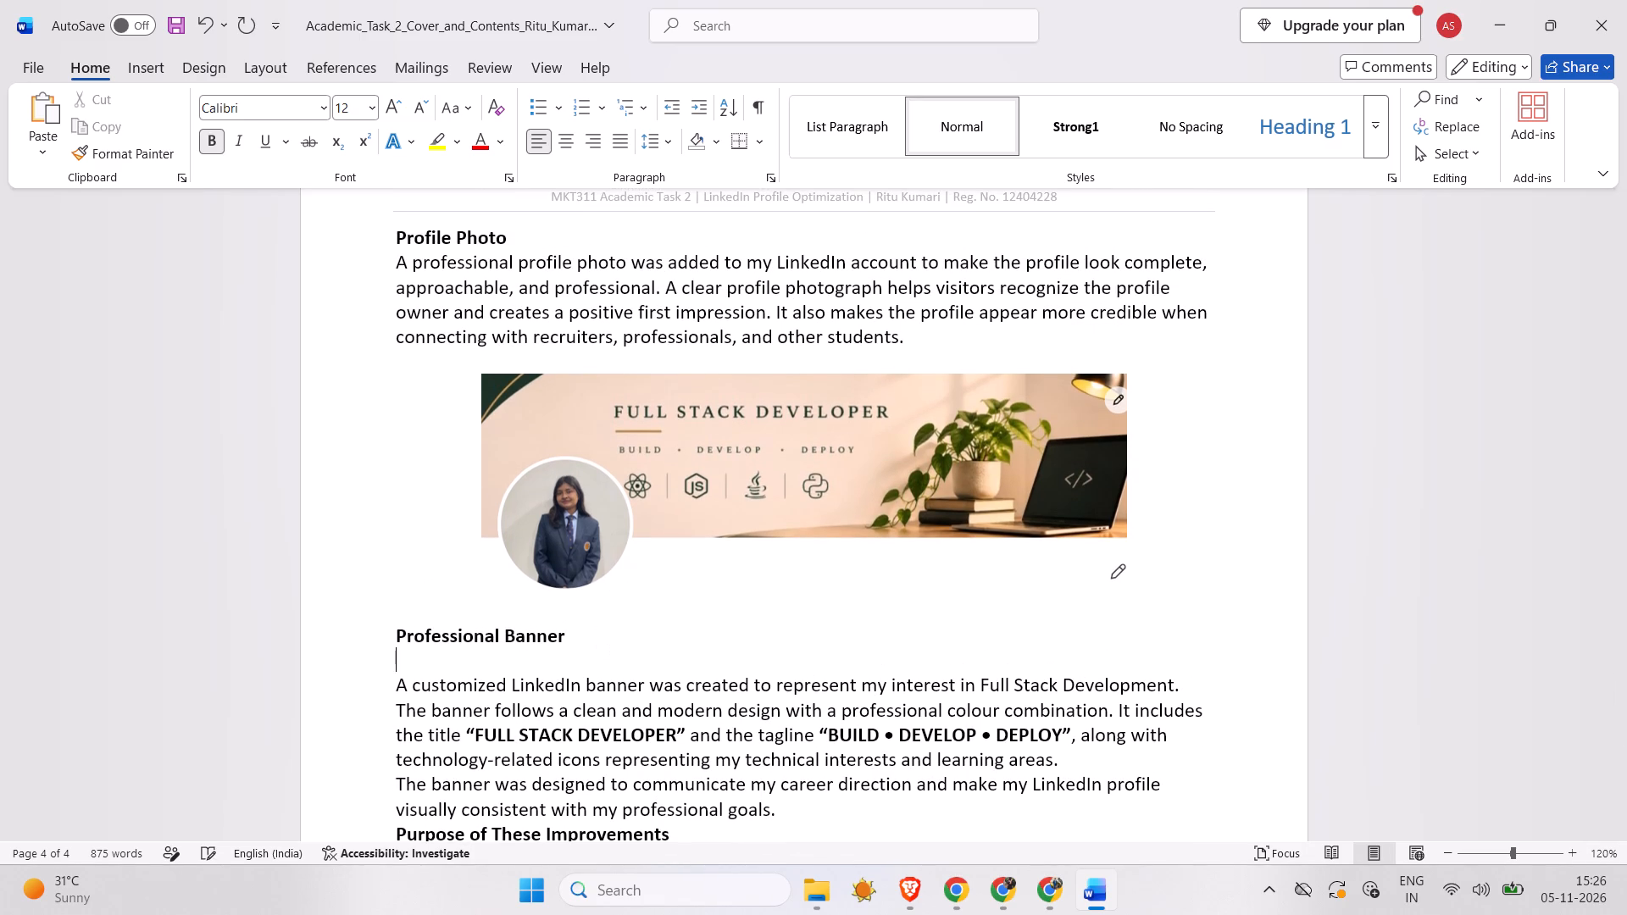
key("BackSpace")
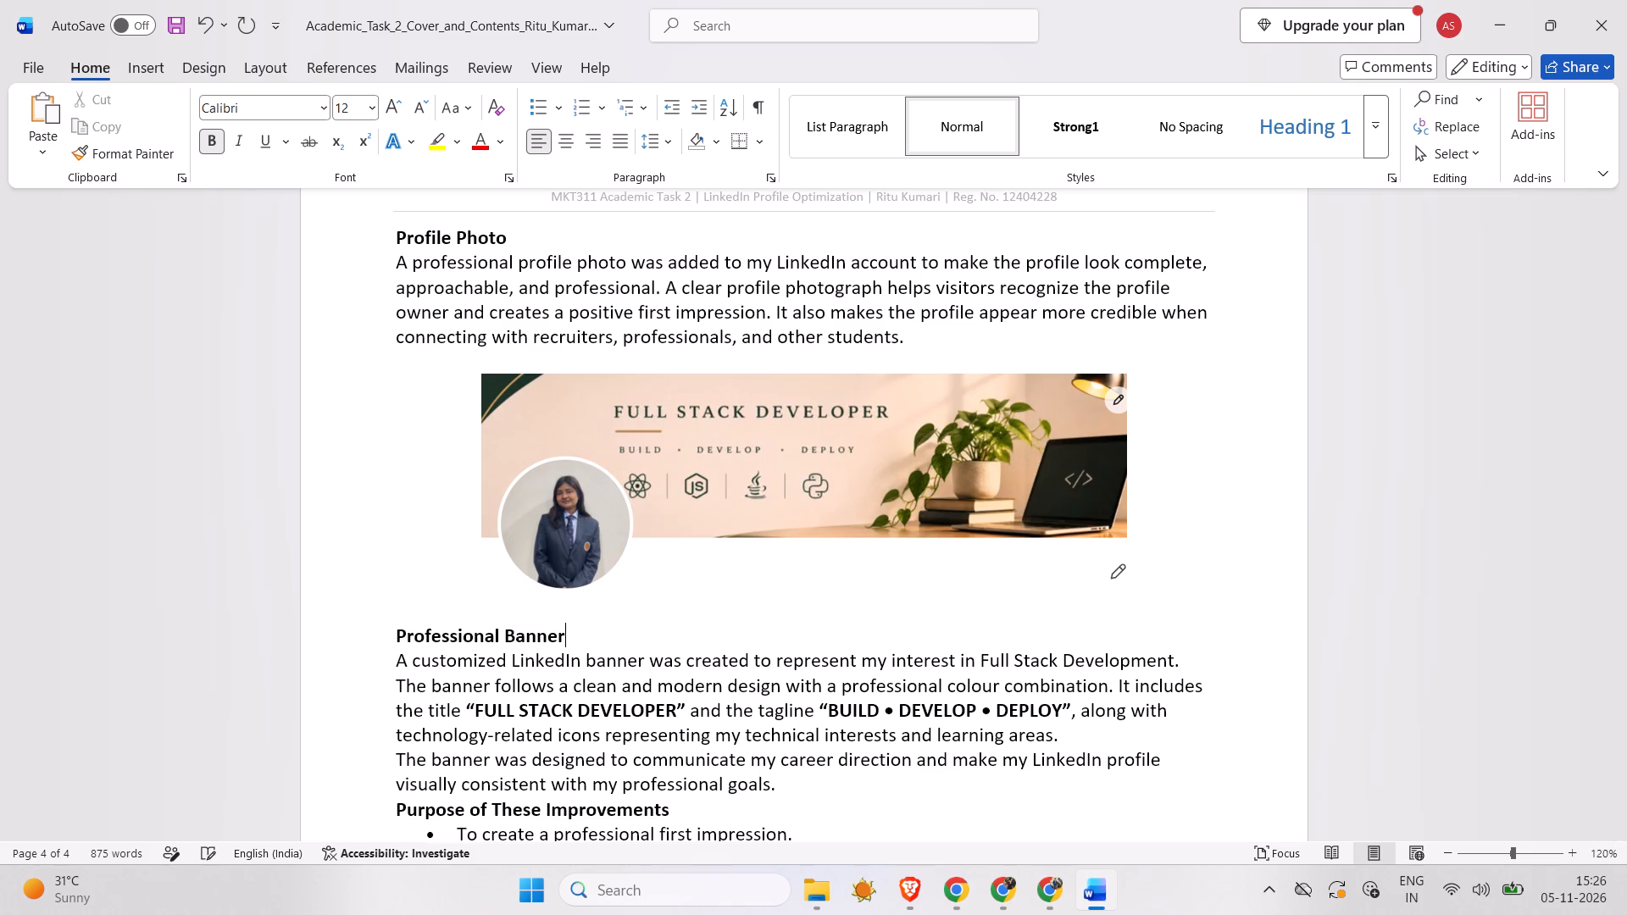
Delete the "Evidence" placeholder note about inserting a screenshot at the end of section 2.1.
scroll(469, 568, "down", 1)
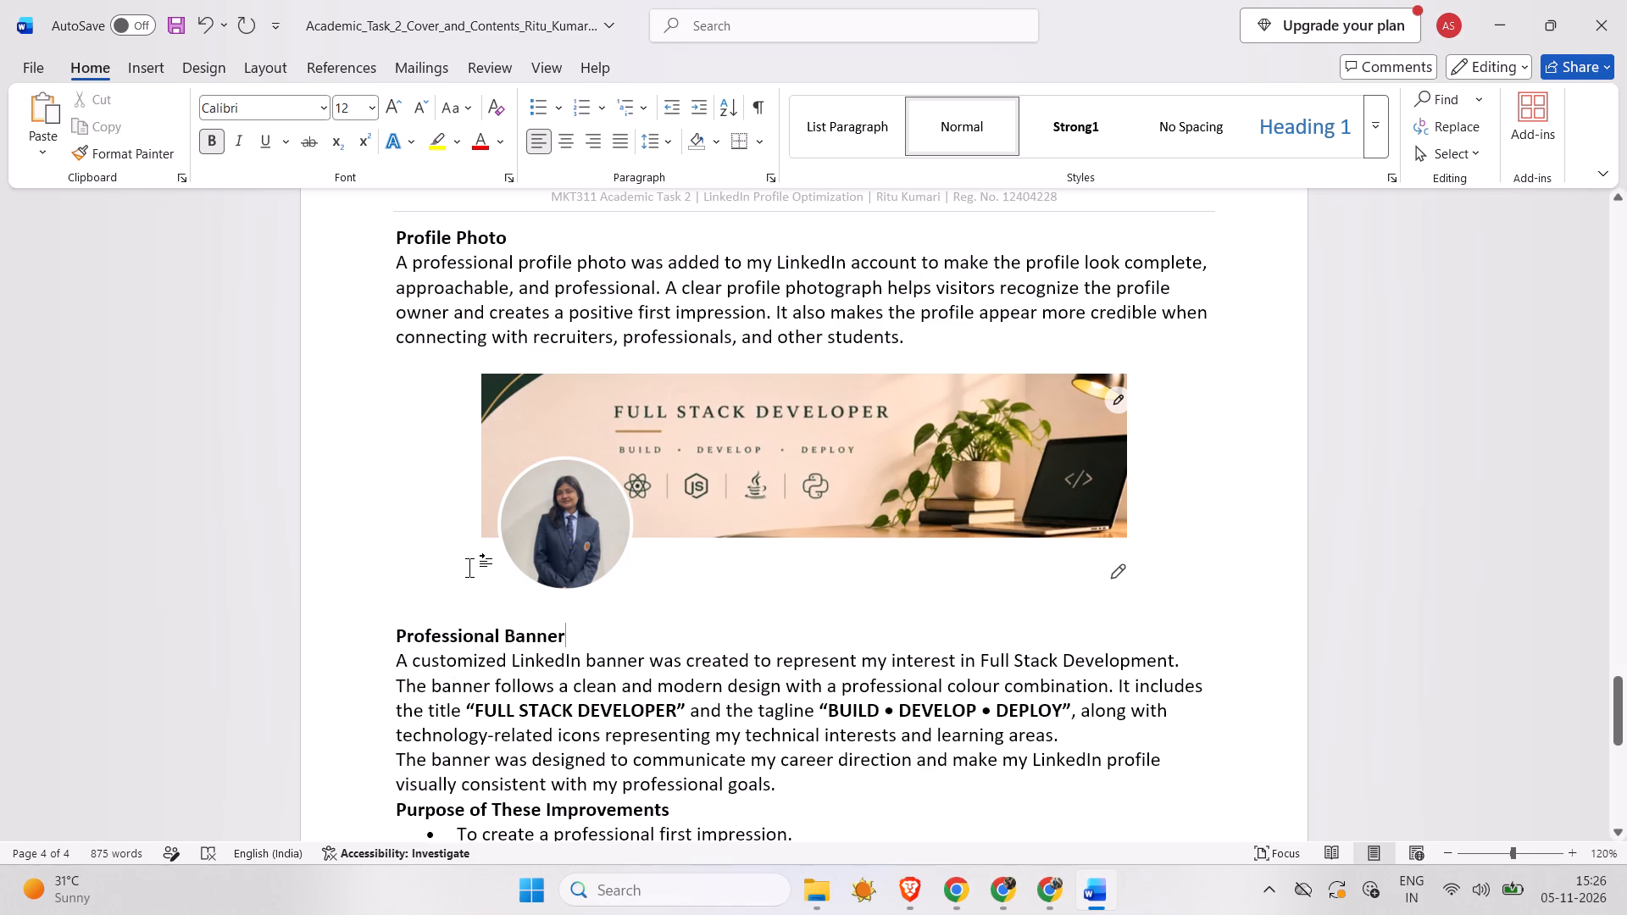
scroll(469, 568, "down", 1)
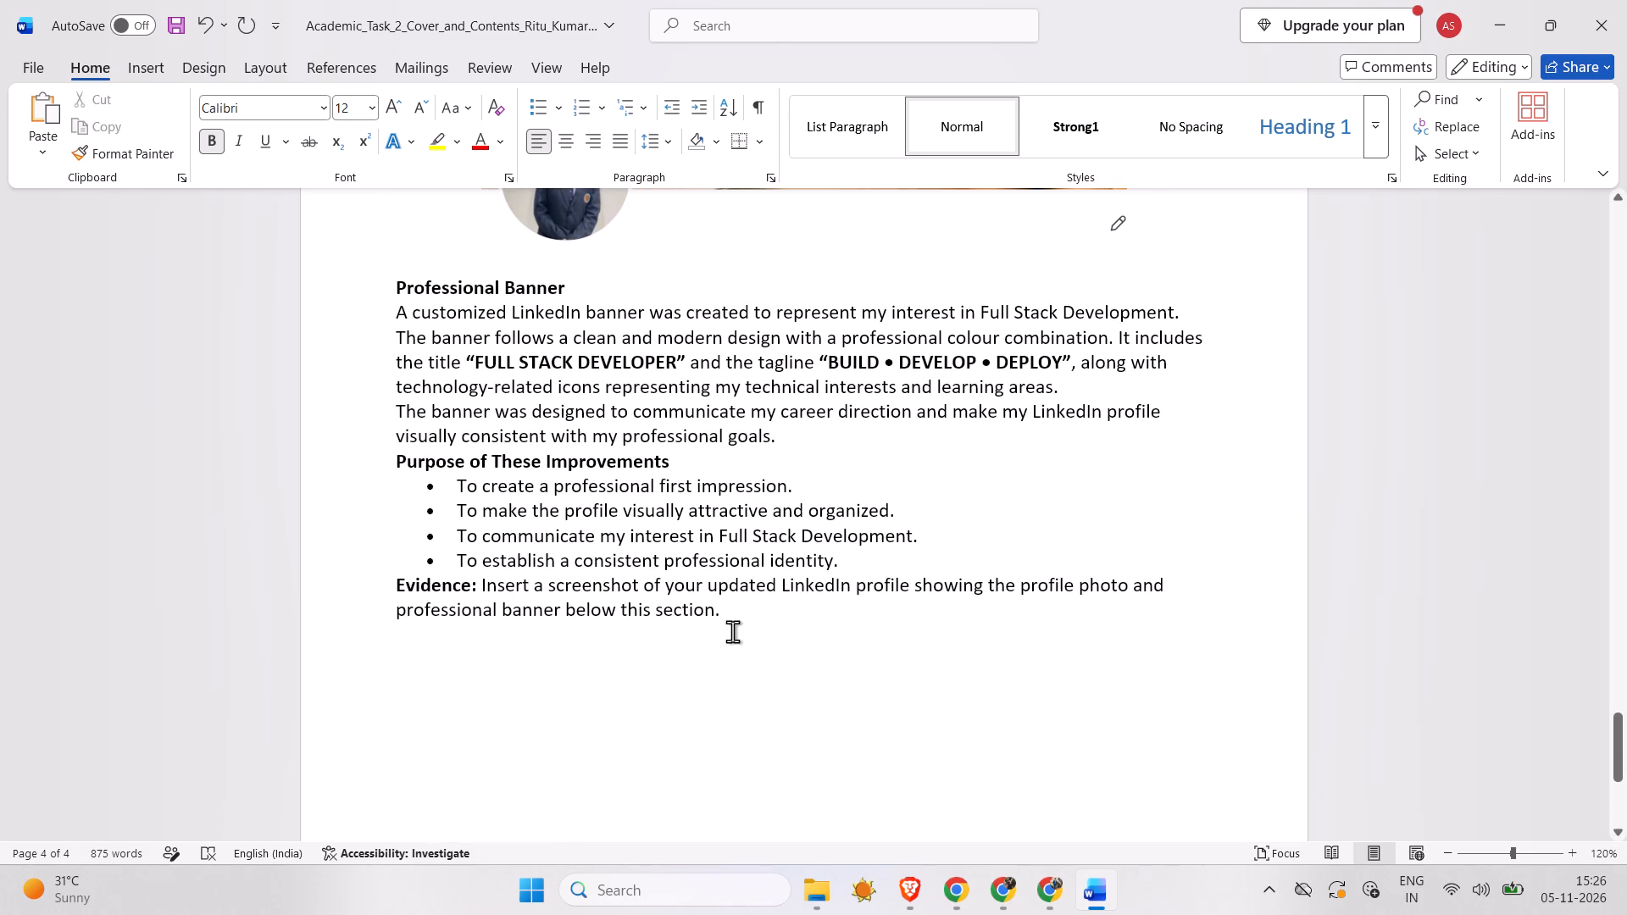
left_click_drag(723, 620, 394, 586)
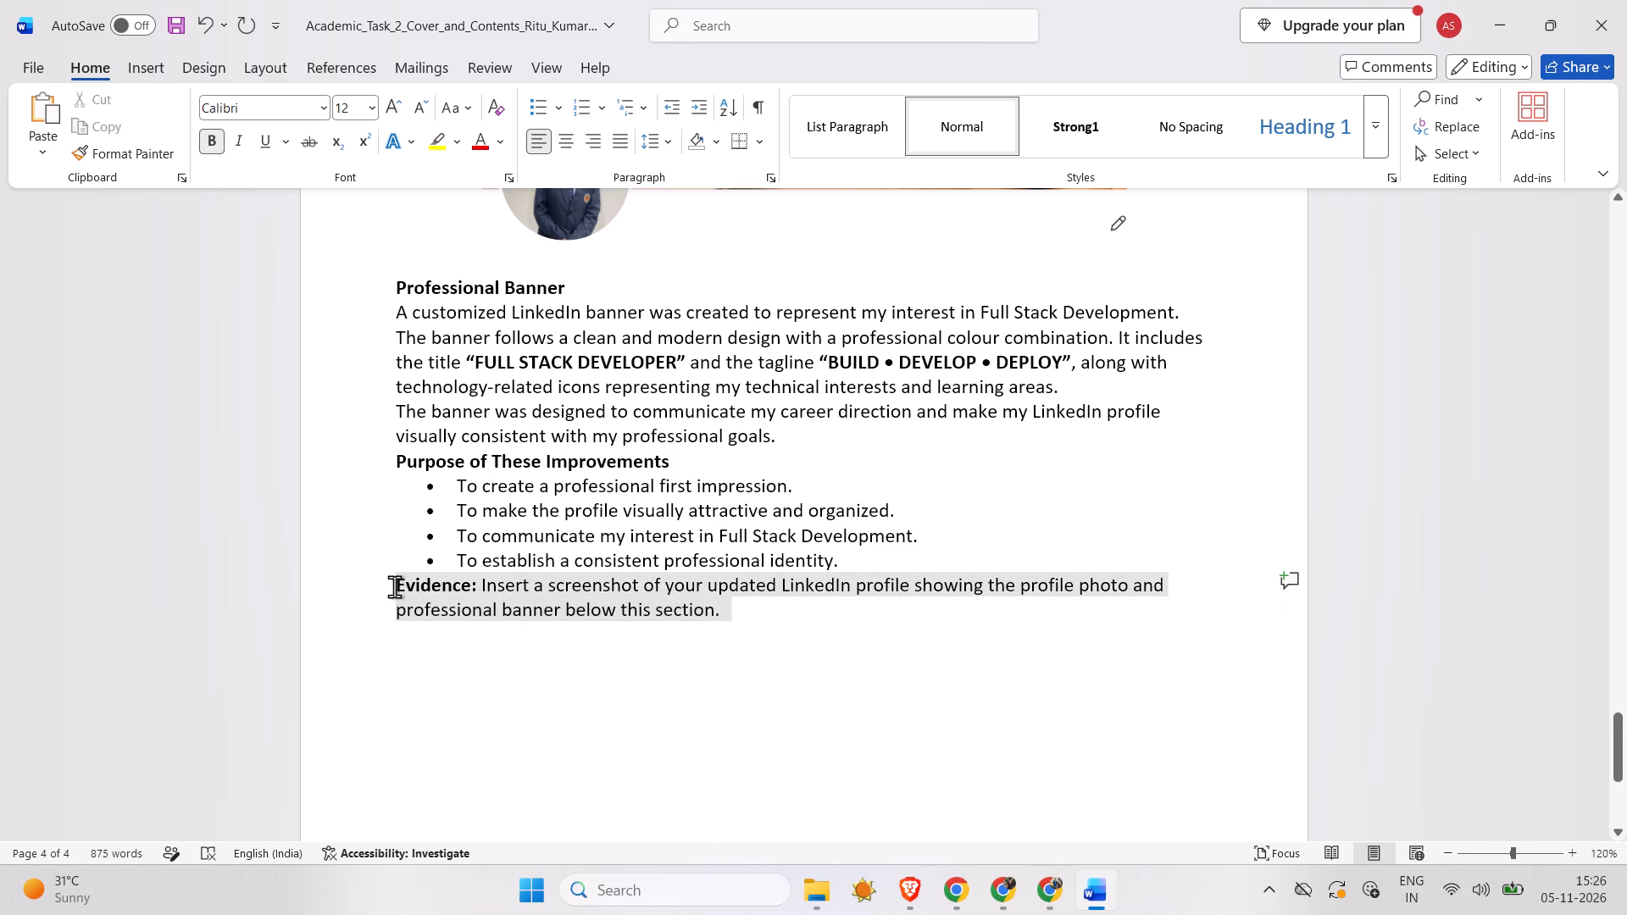
left_click_drag(394, 586, 394, 585)
key("BackSpace")
Snip the enlarged LinkedIn background banner in Chrome and paste it below the "Purpose of These Improvements" bullets in Word.
scroll(409, 536, "down", 1)
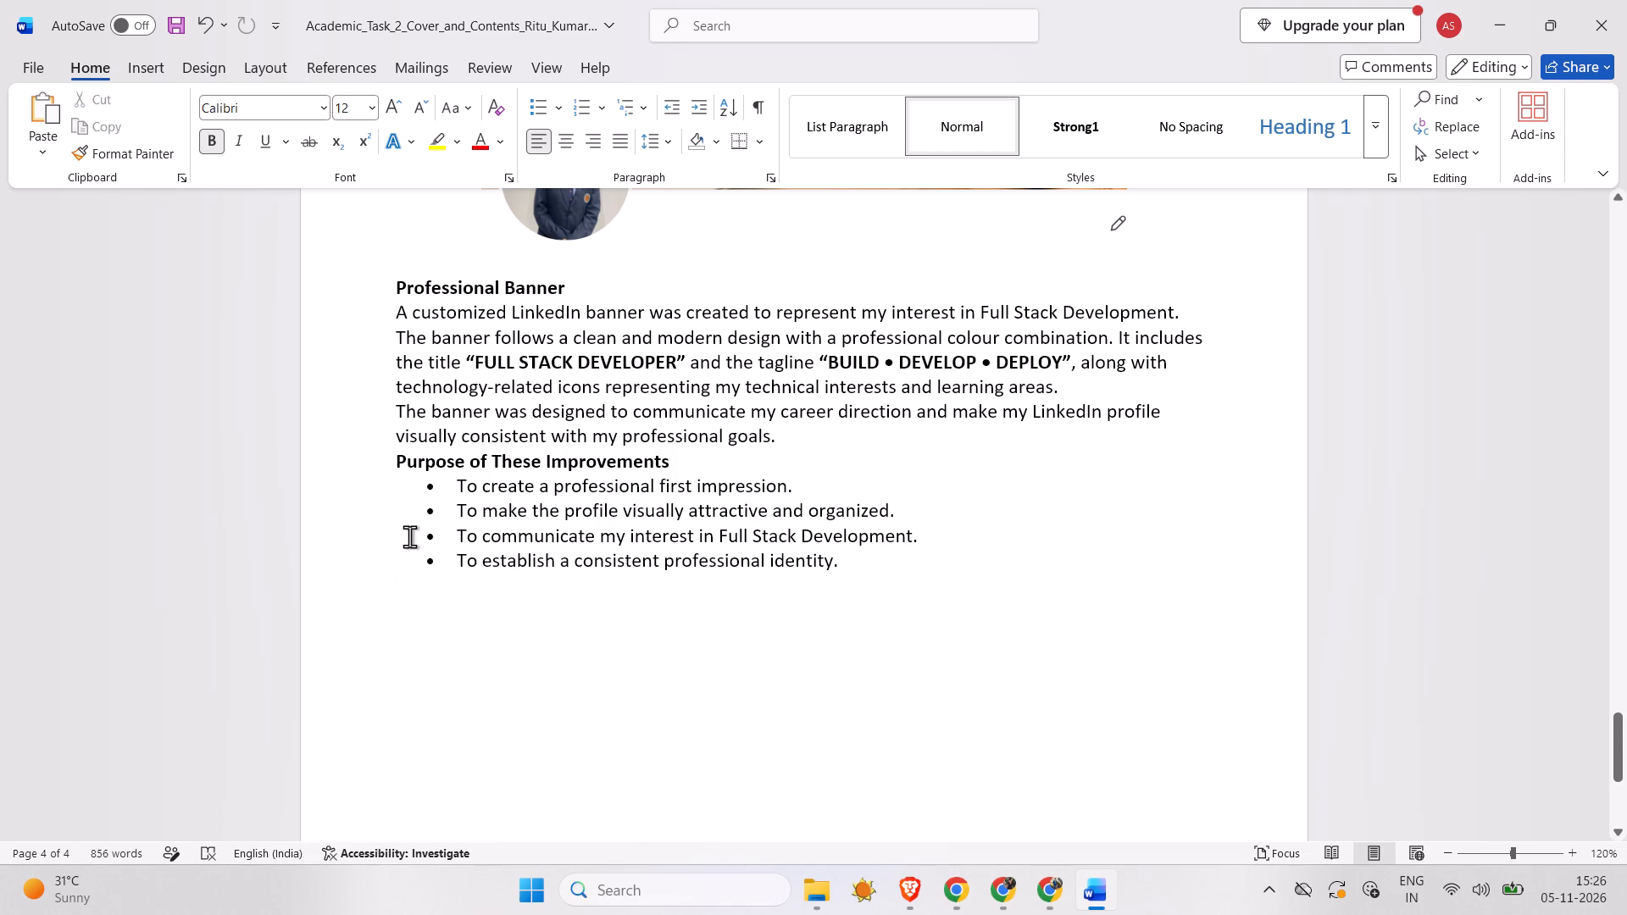
scroll(409, 536, "down", 1)
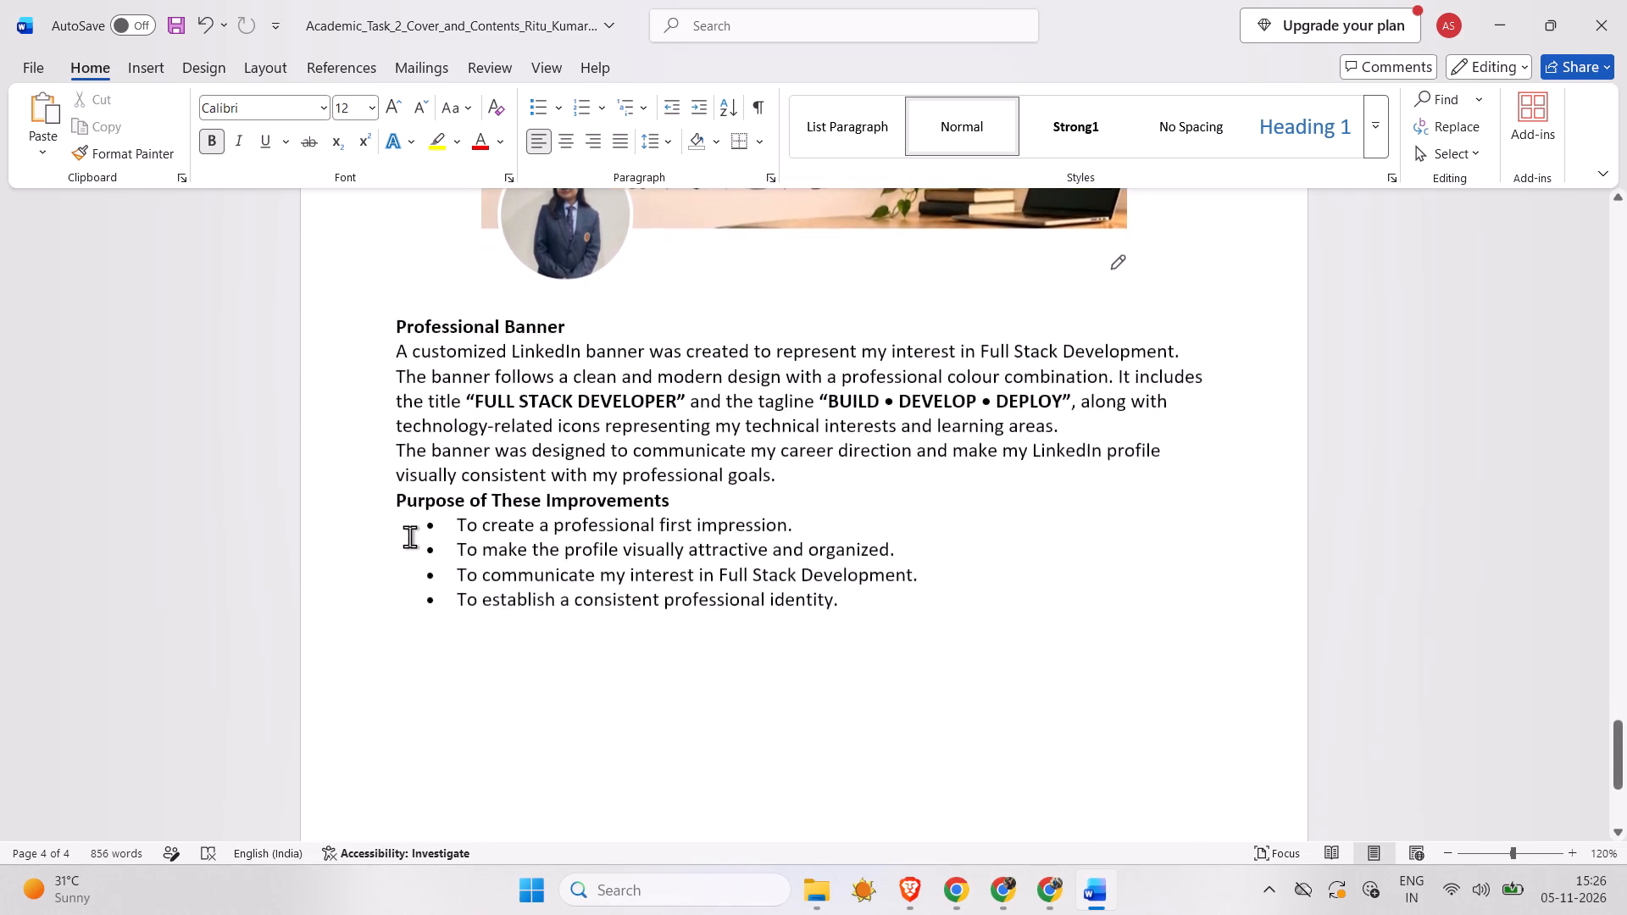
scroll(409, 536, "down", 1)
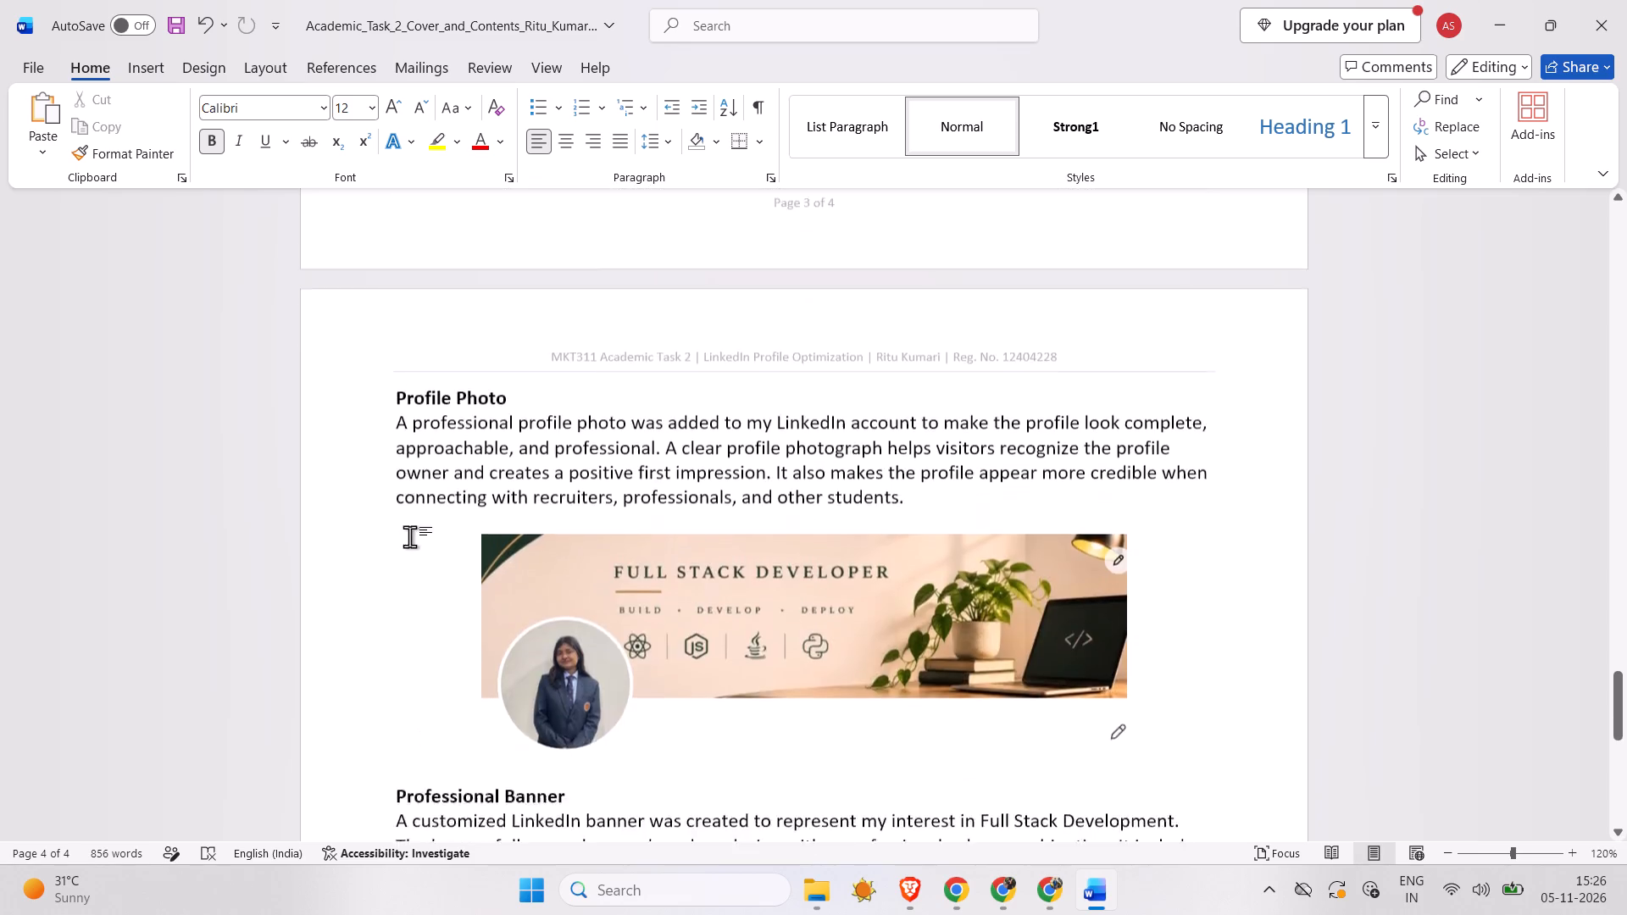
scroll(409, 536, "down", 1)
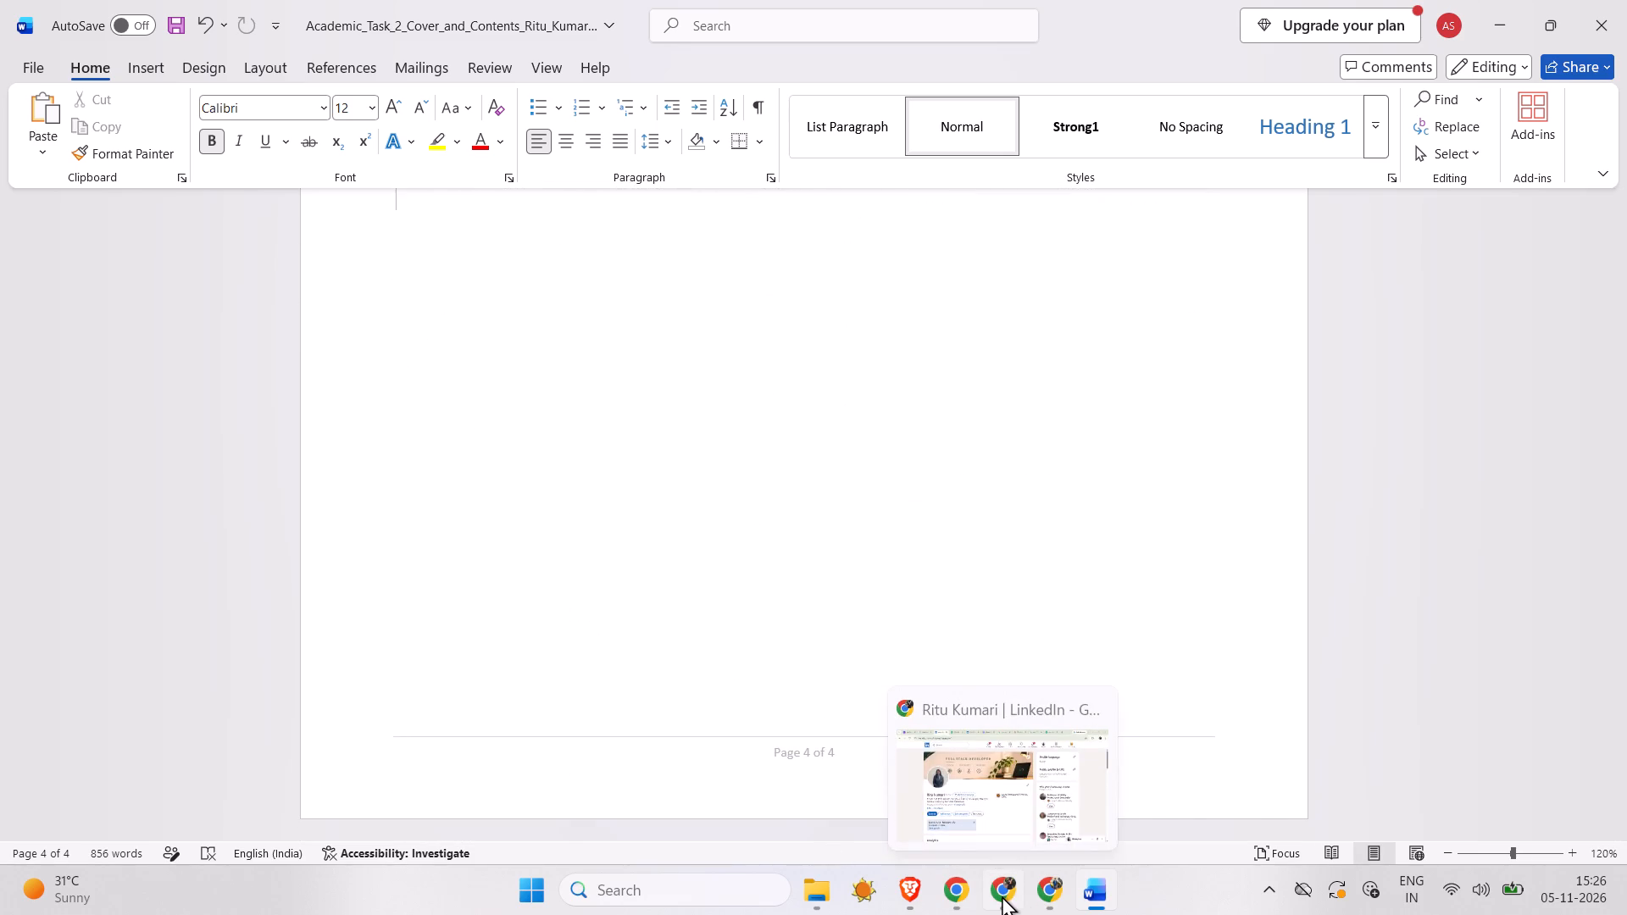
left_click(1002, 896)
left_click(756, 331)
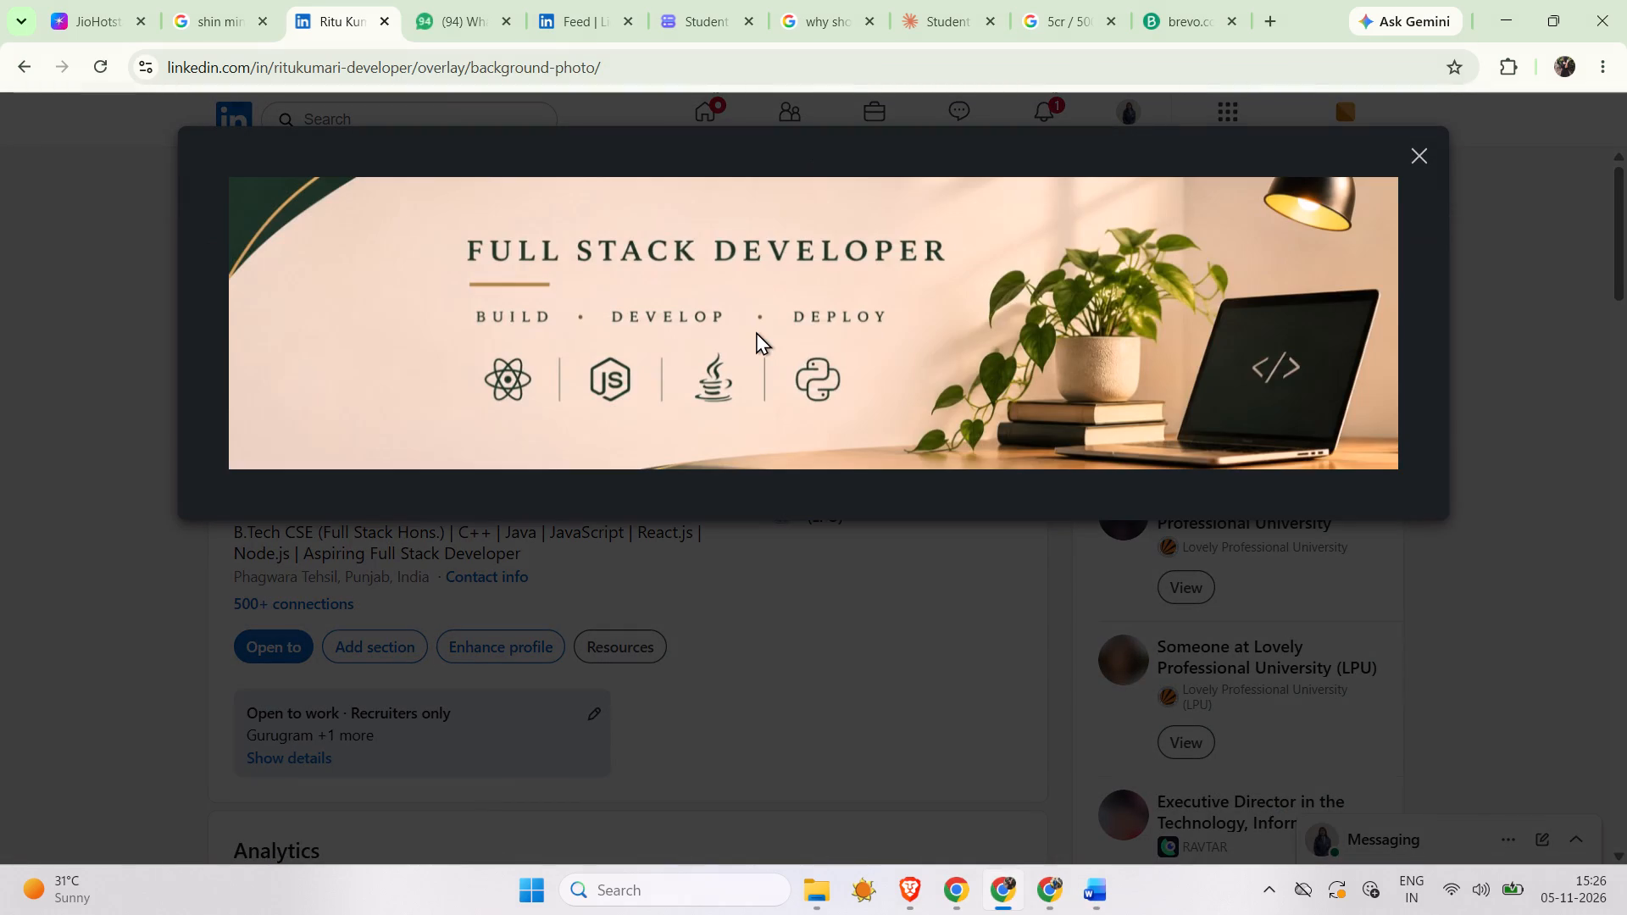
key("shift+super+s")
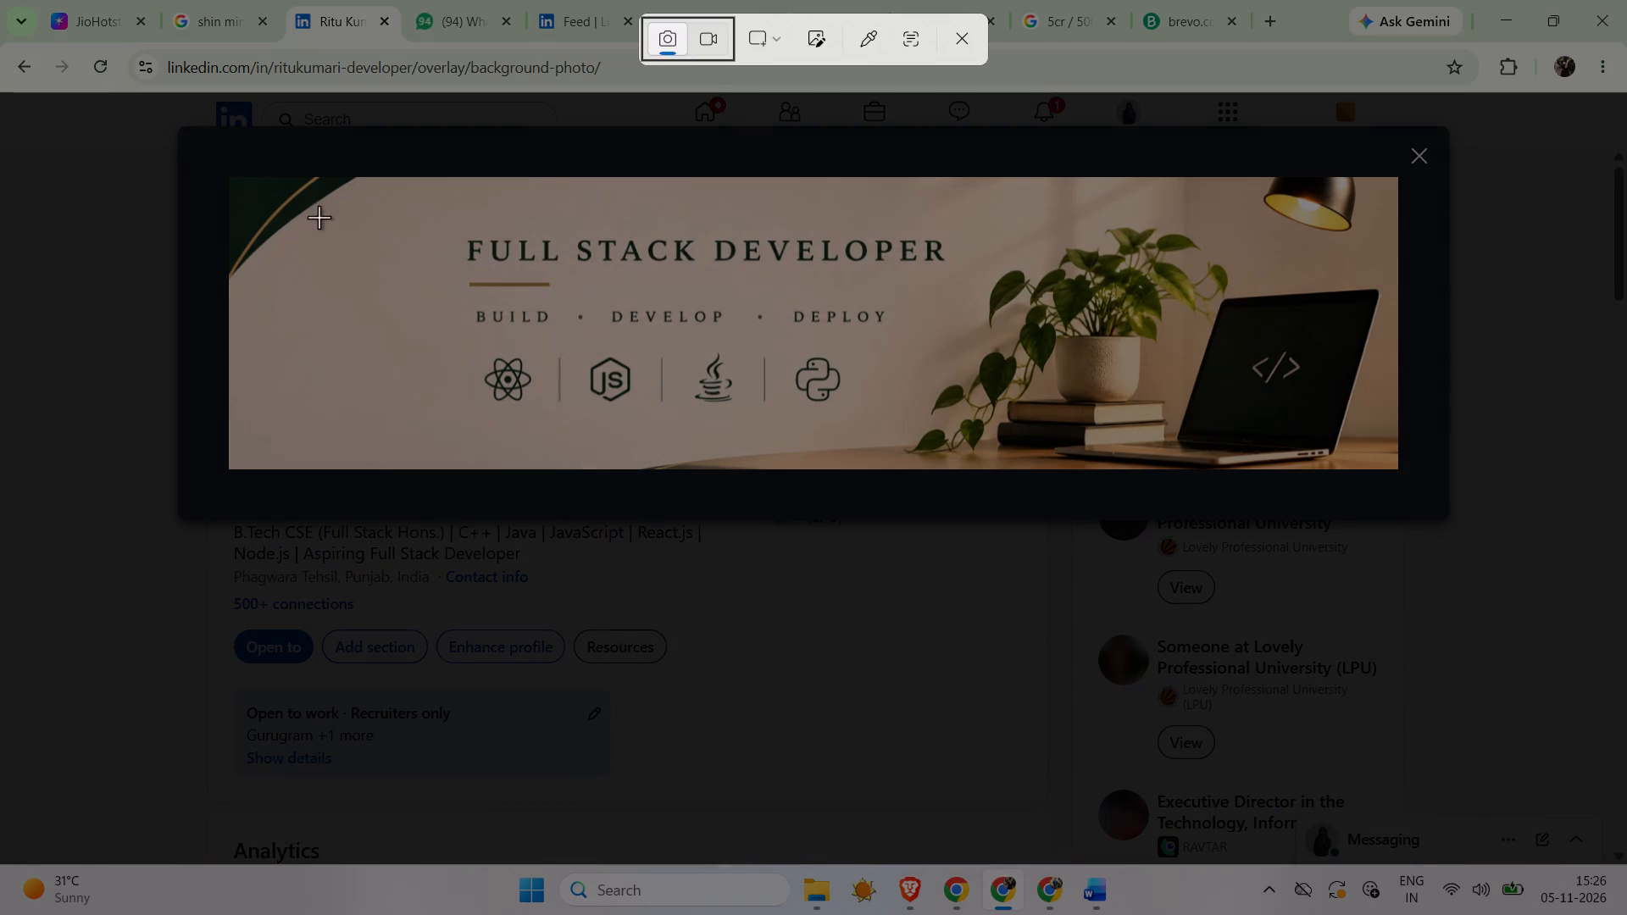
left_click_drag(229, 180, 1365, 451)
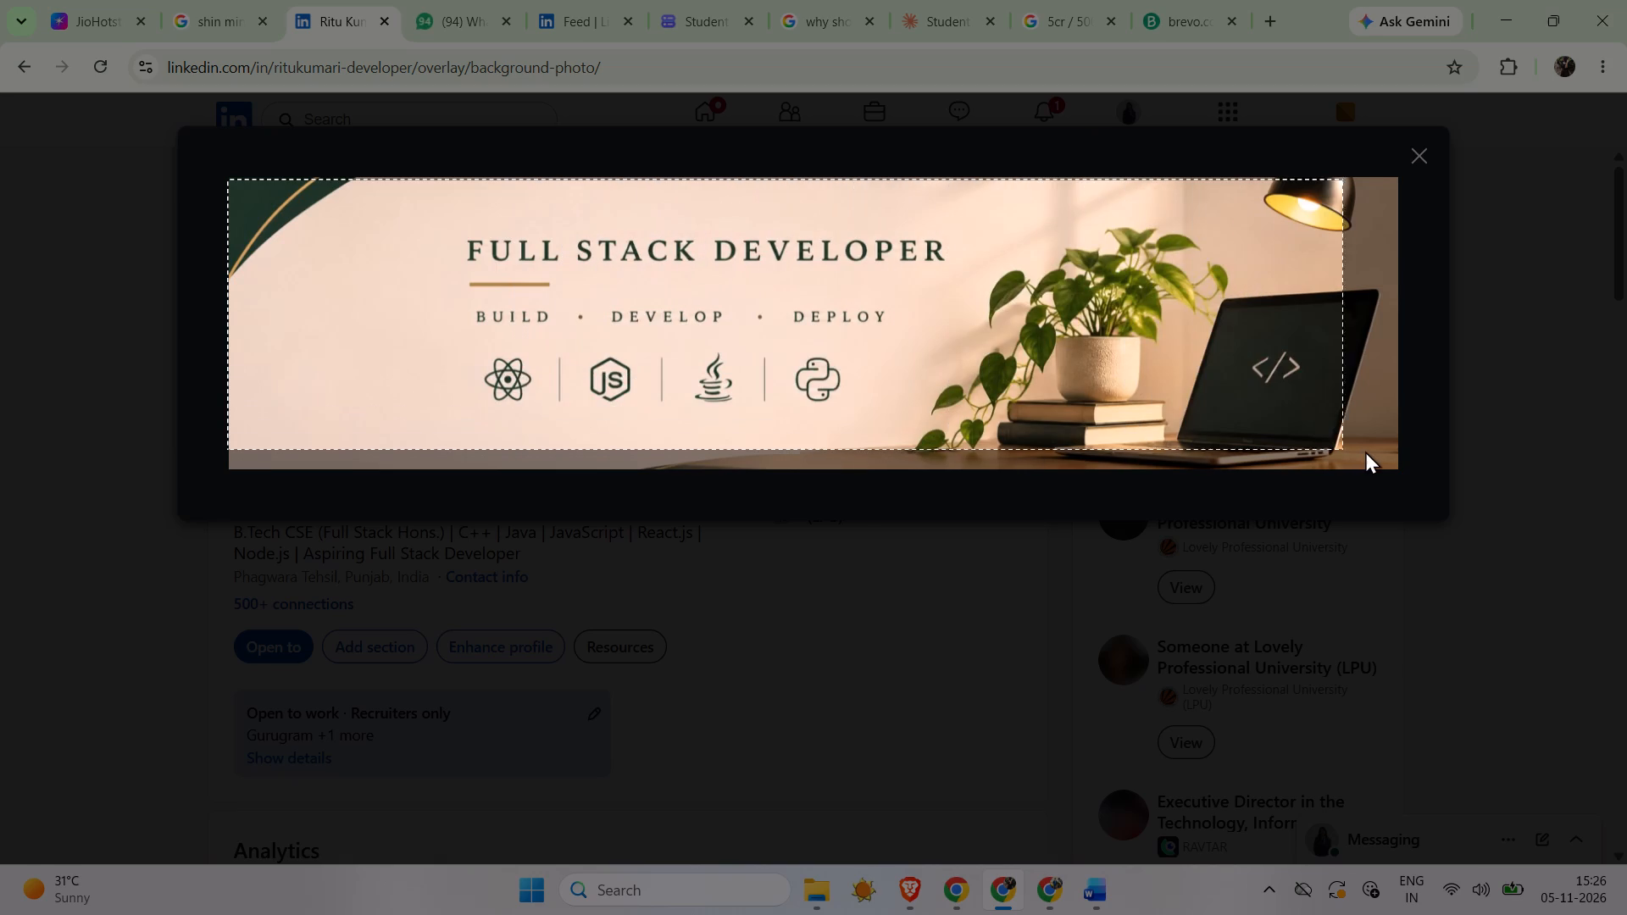
left_click_drag(1365, 451, 1395, 466)
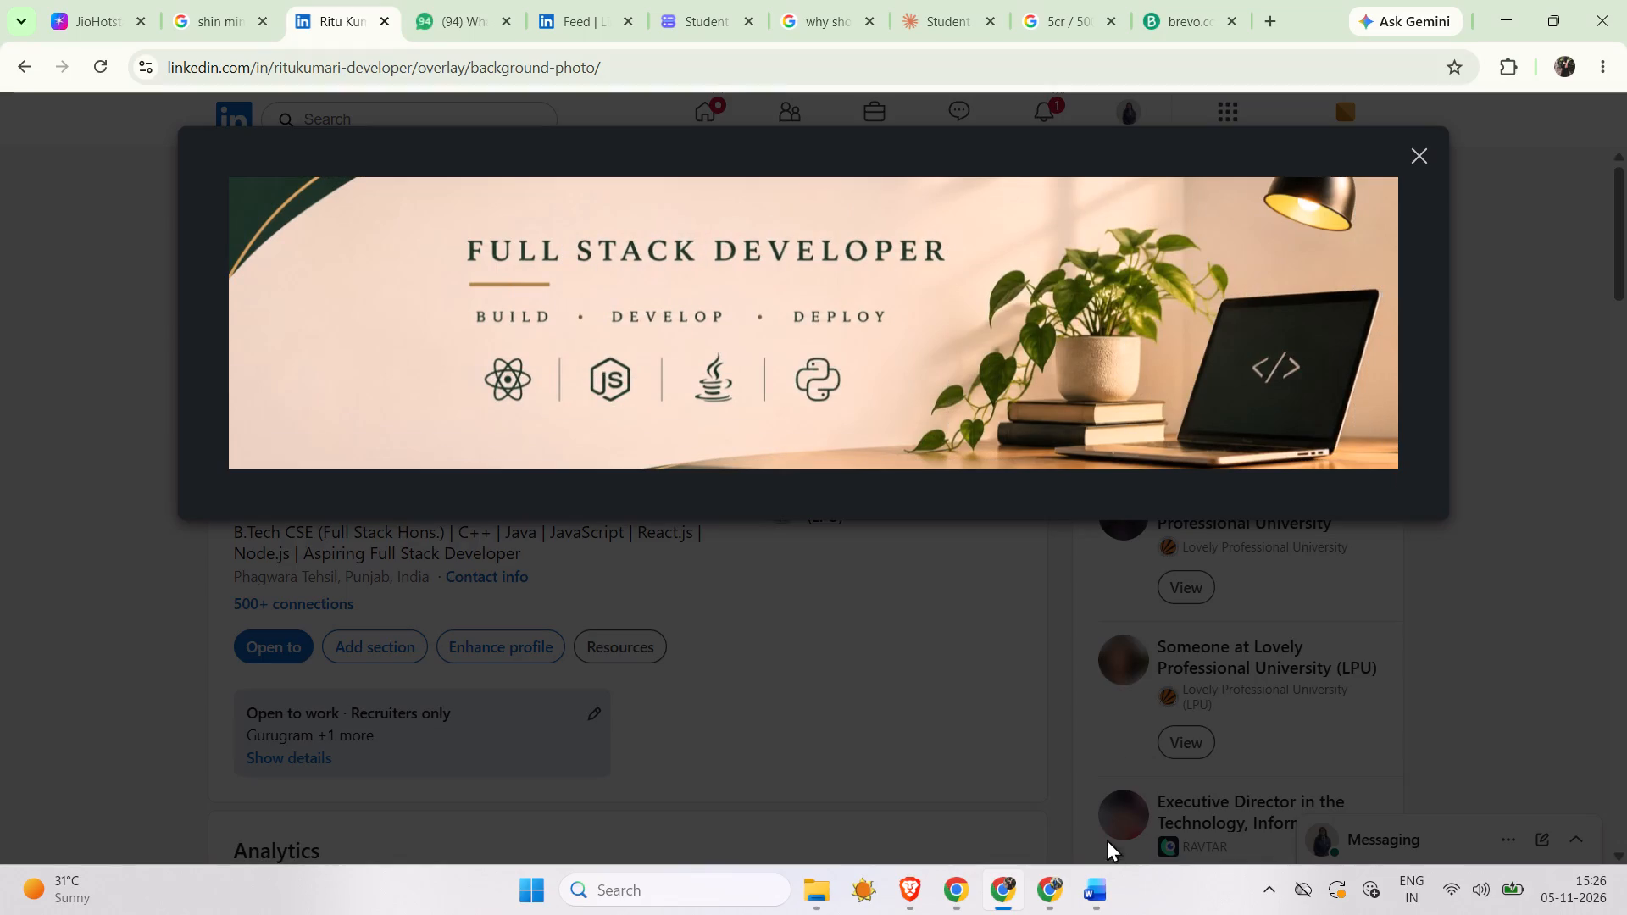
left_click(1097, 888)
key("ctrl+v")
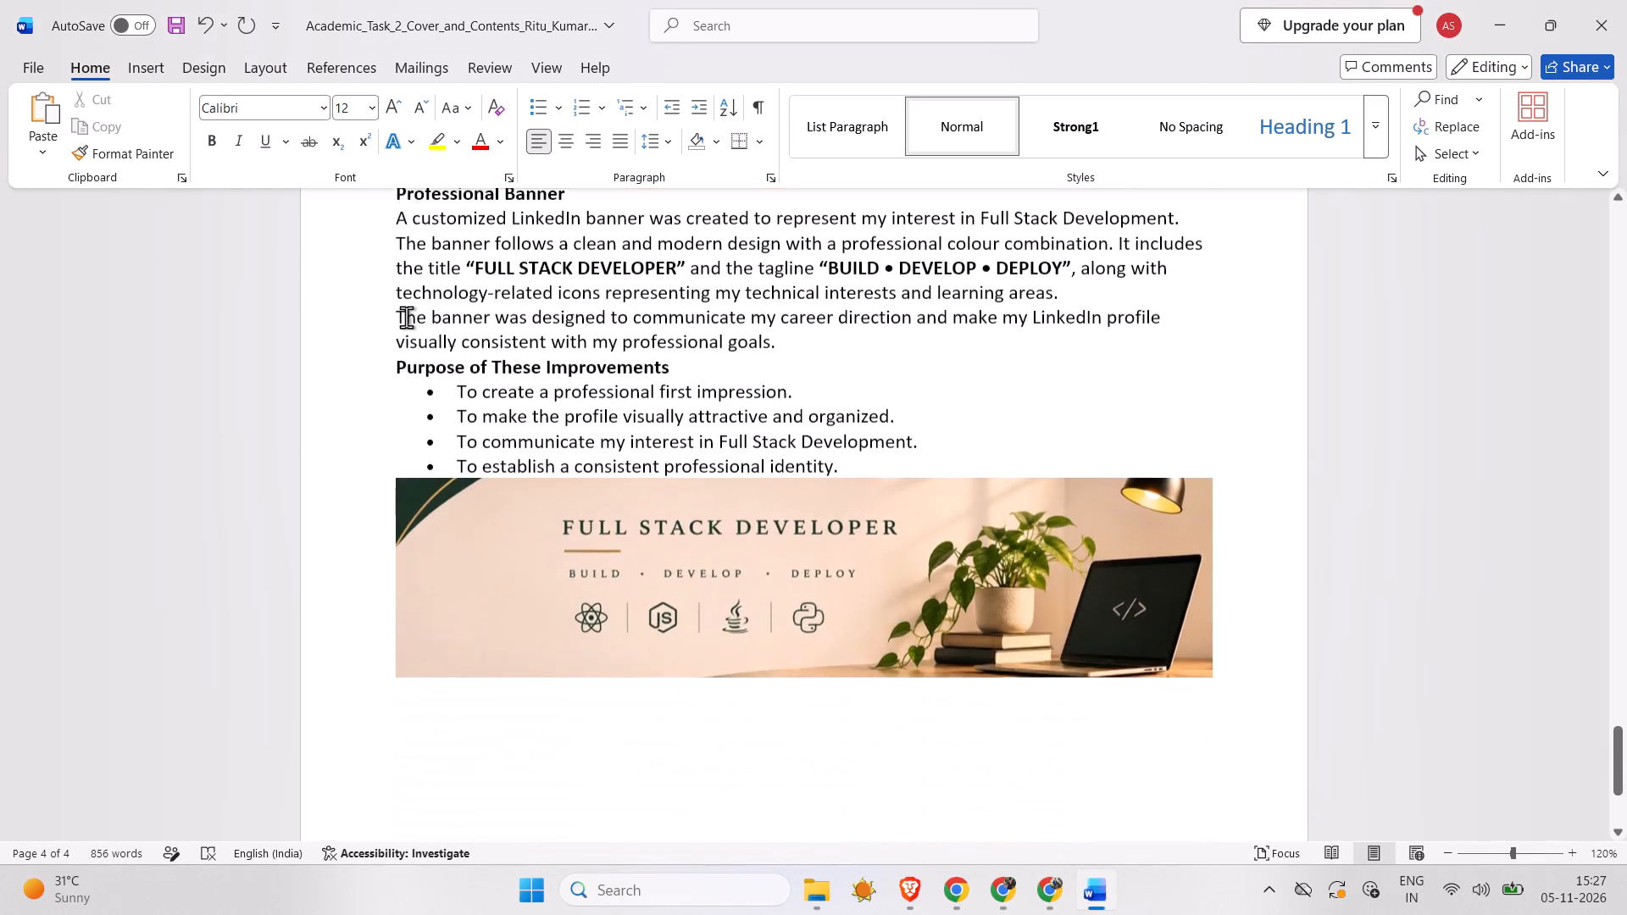
Set the pasted banner's text wrapping to Top and Bottom, shrink it slightly, and centre it just below the "Purpose of These Improvements" bullets.
left_click(708, 593)
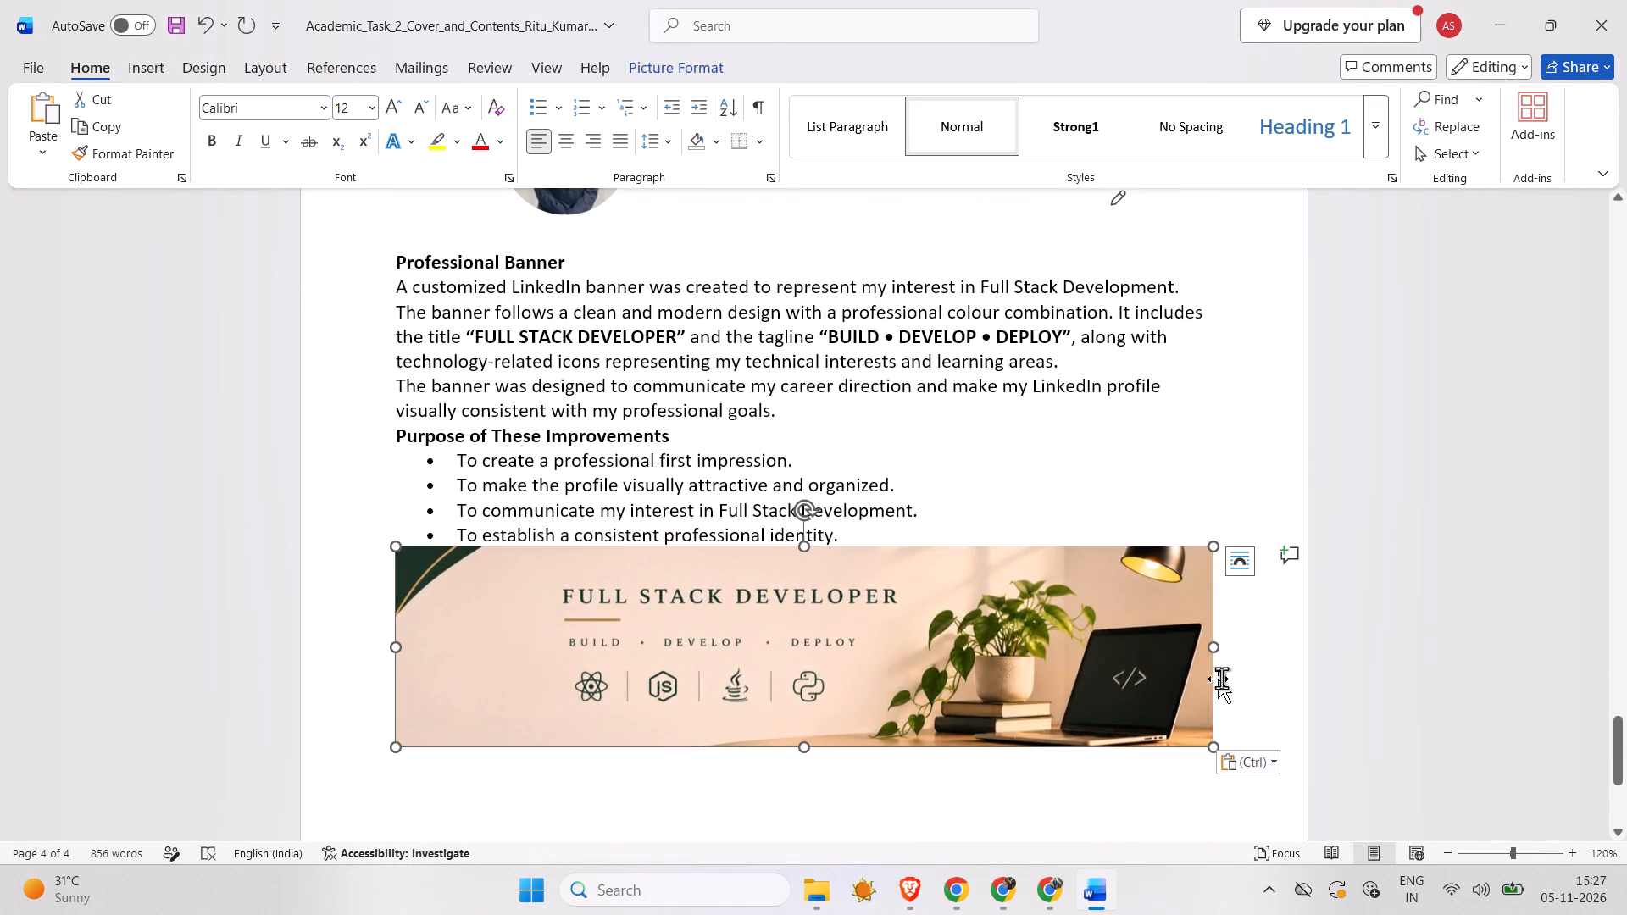
left_click(1241, 571)
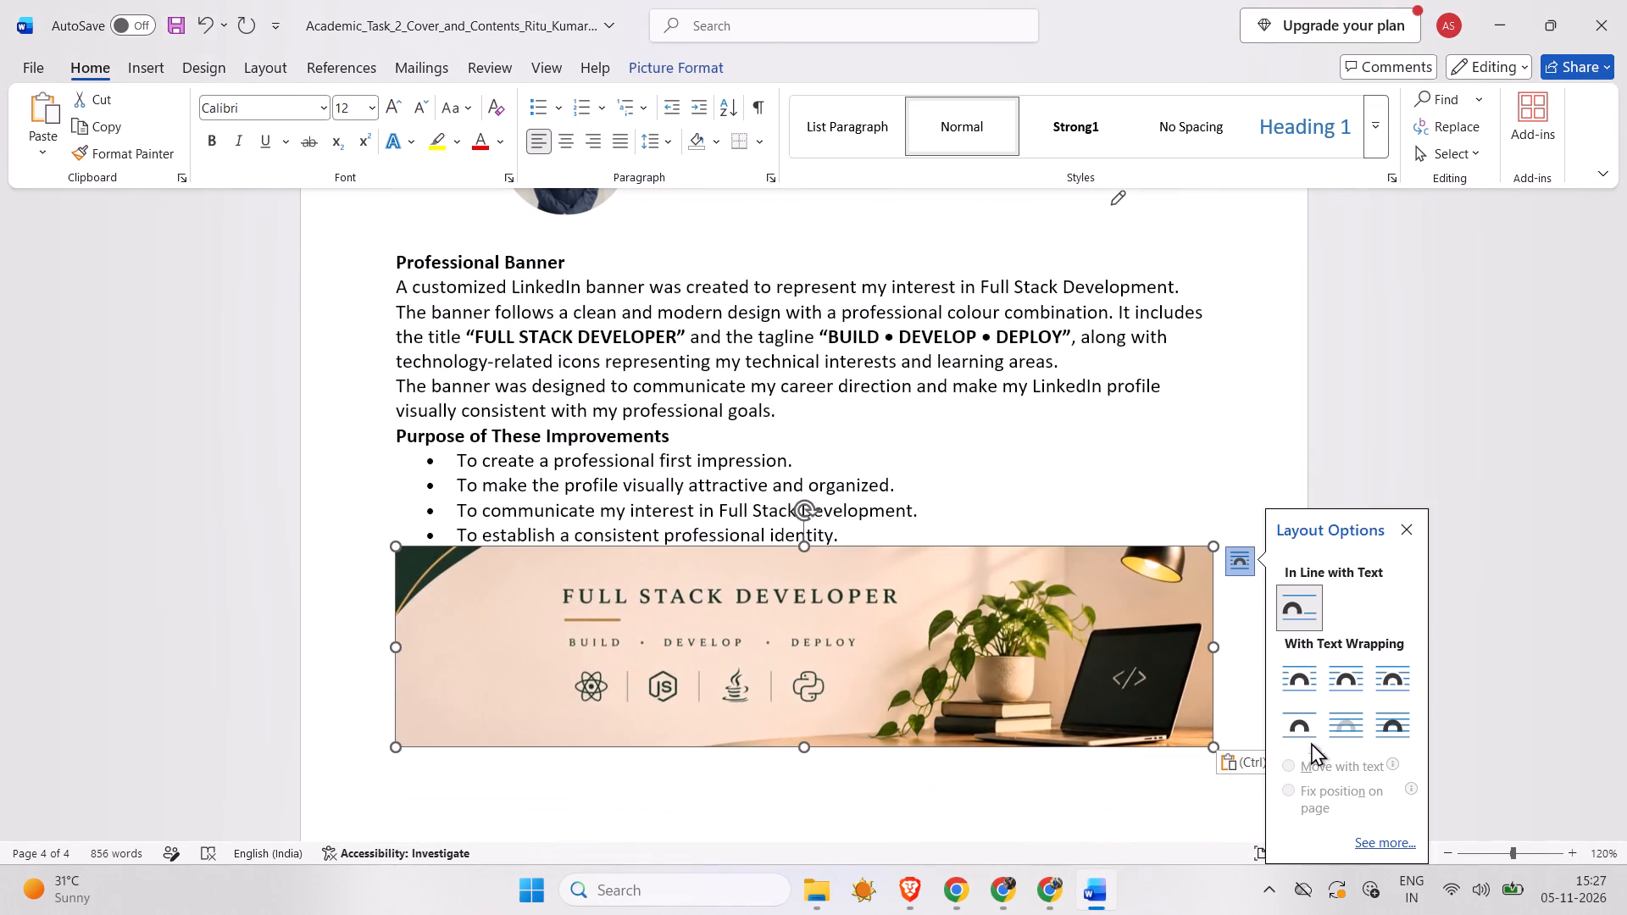
left_click(1305, 735)
left_click_drag(1213, 747, 1137, 726)
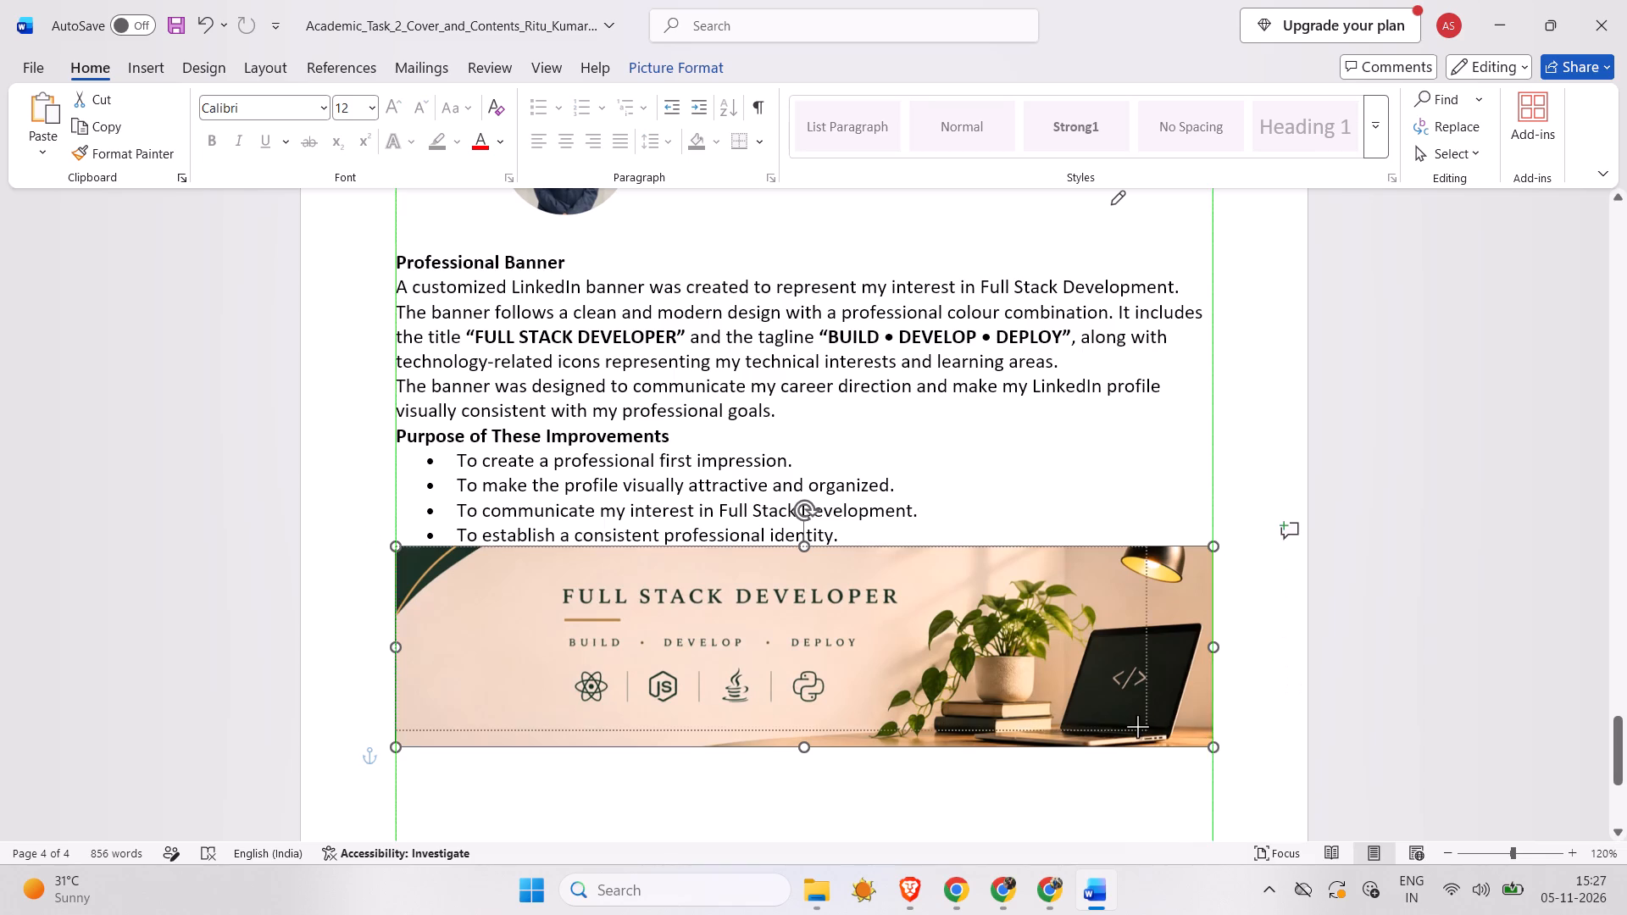
left_click_drag(1137, 726, 1126, 724)
left_click_drag(791, 556, 805, 591)
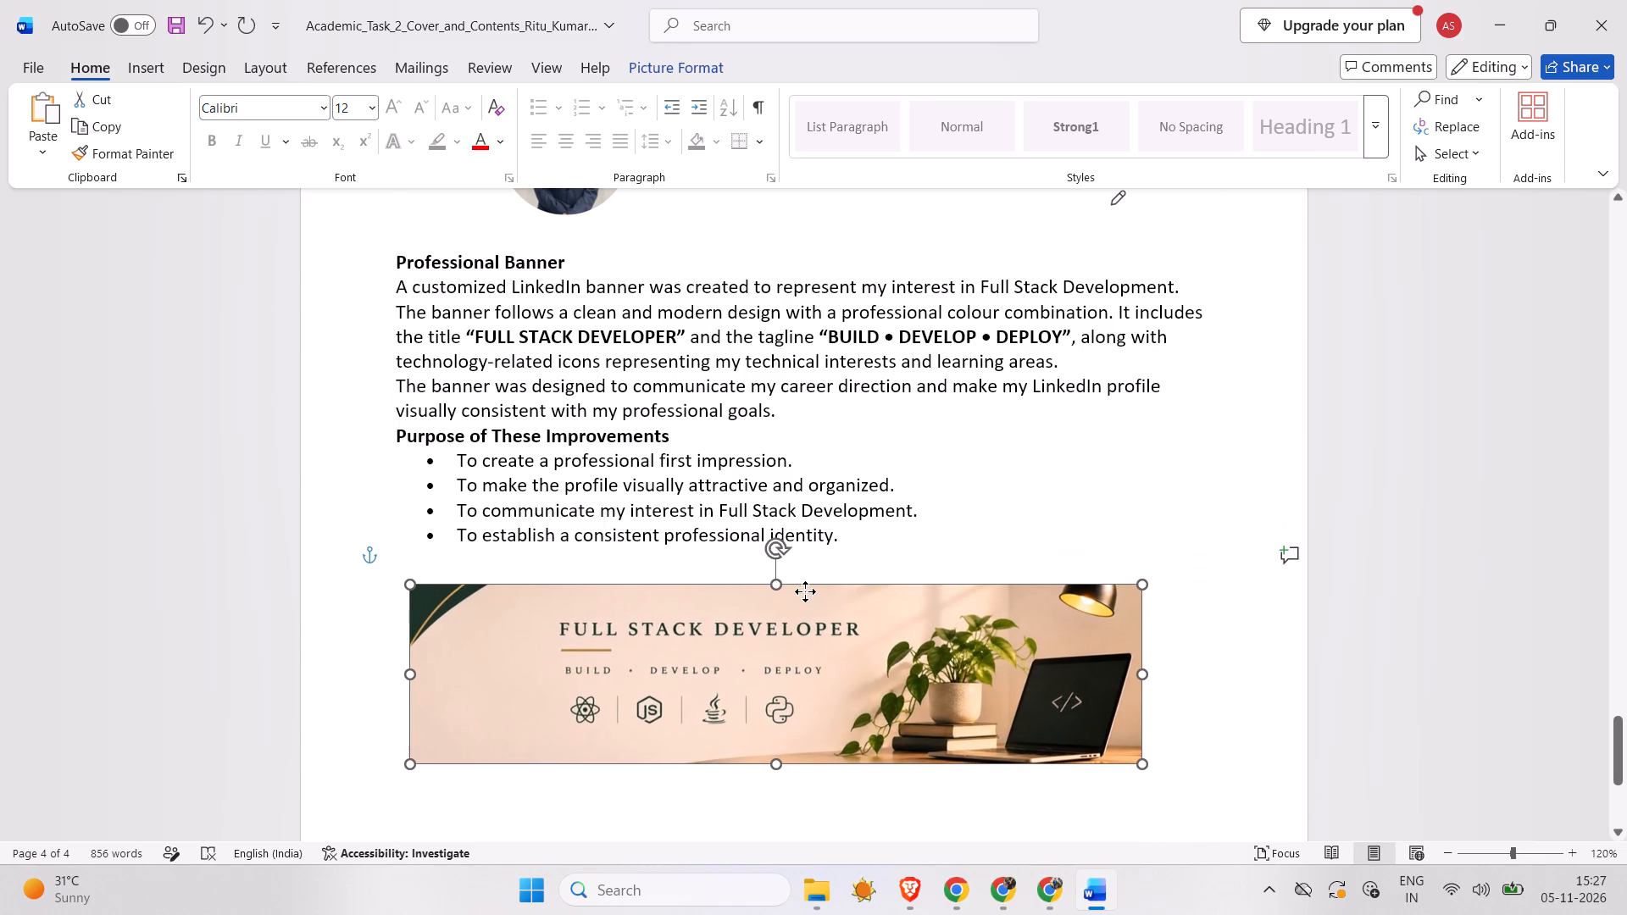
left_click_drag(805, 591, 823, 580)
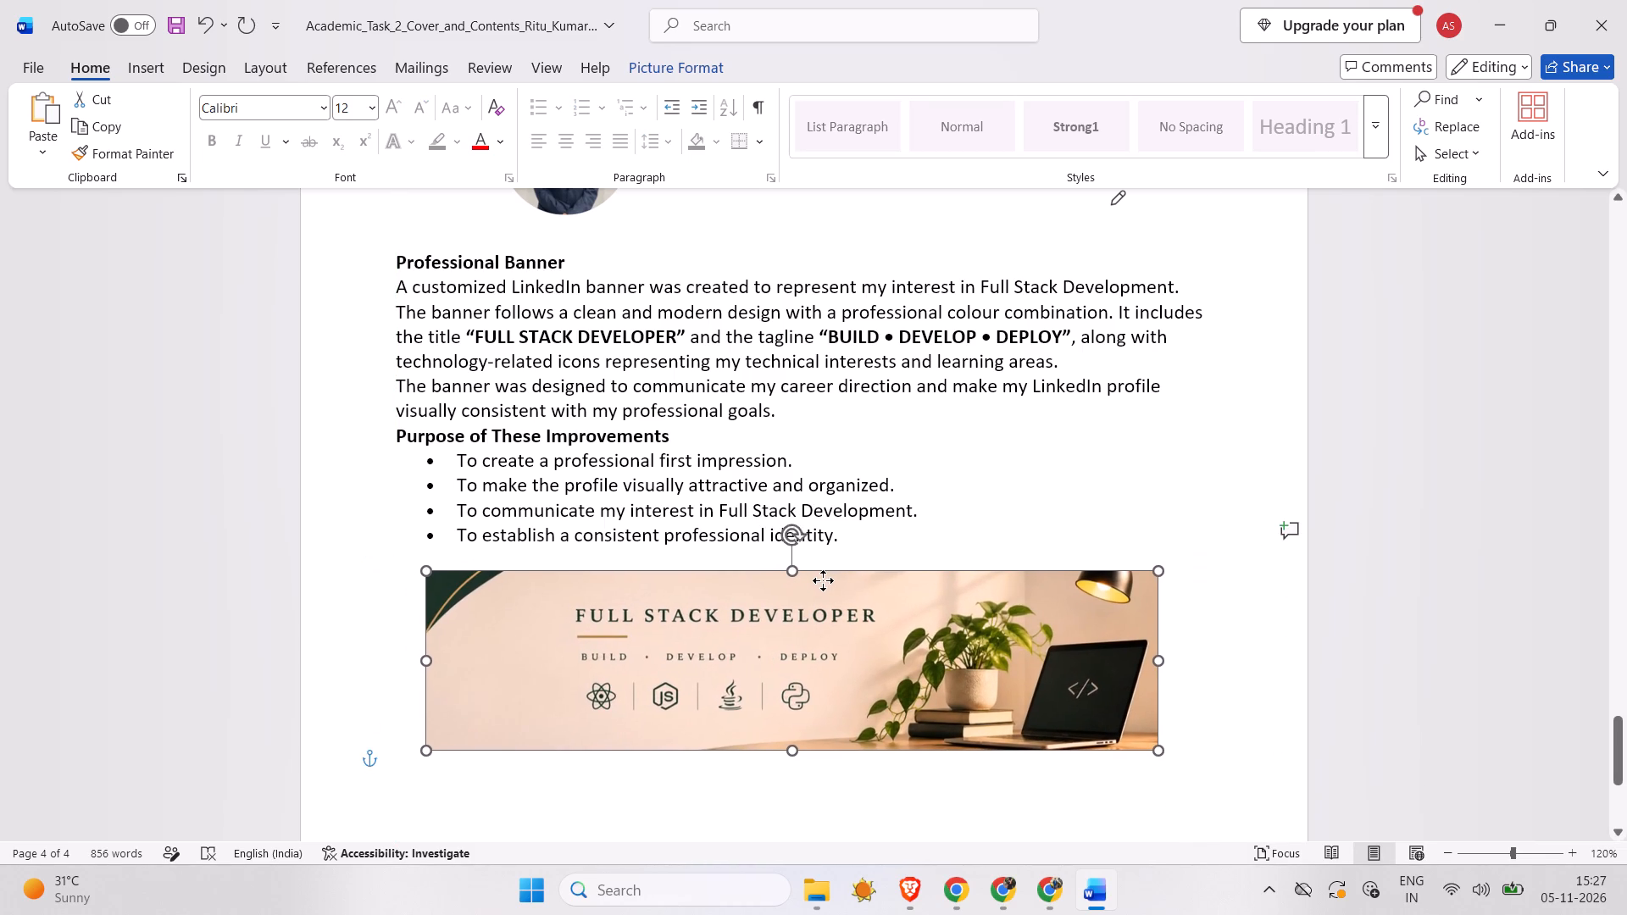
left_click_drag(823, 580, 842, 582)
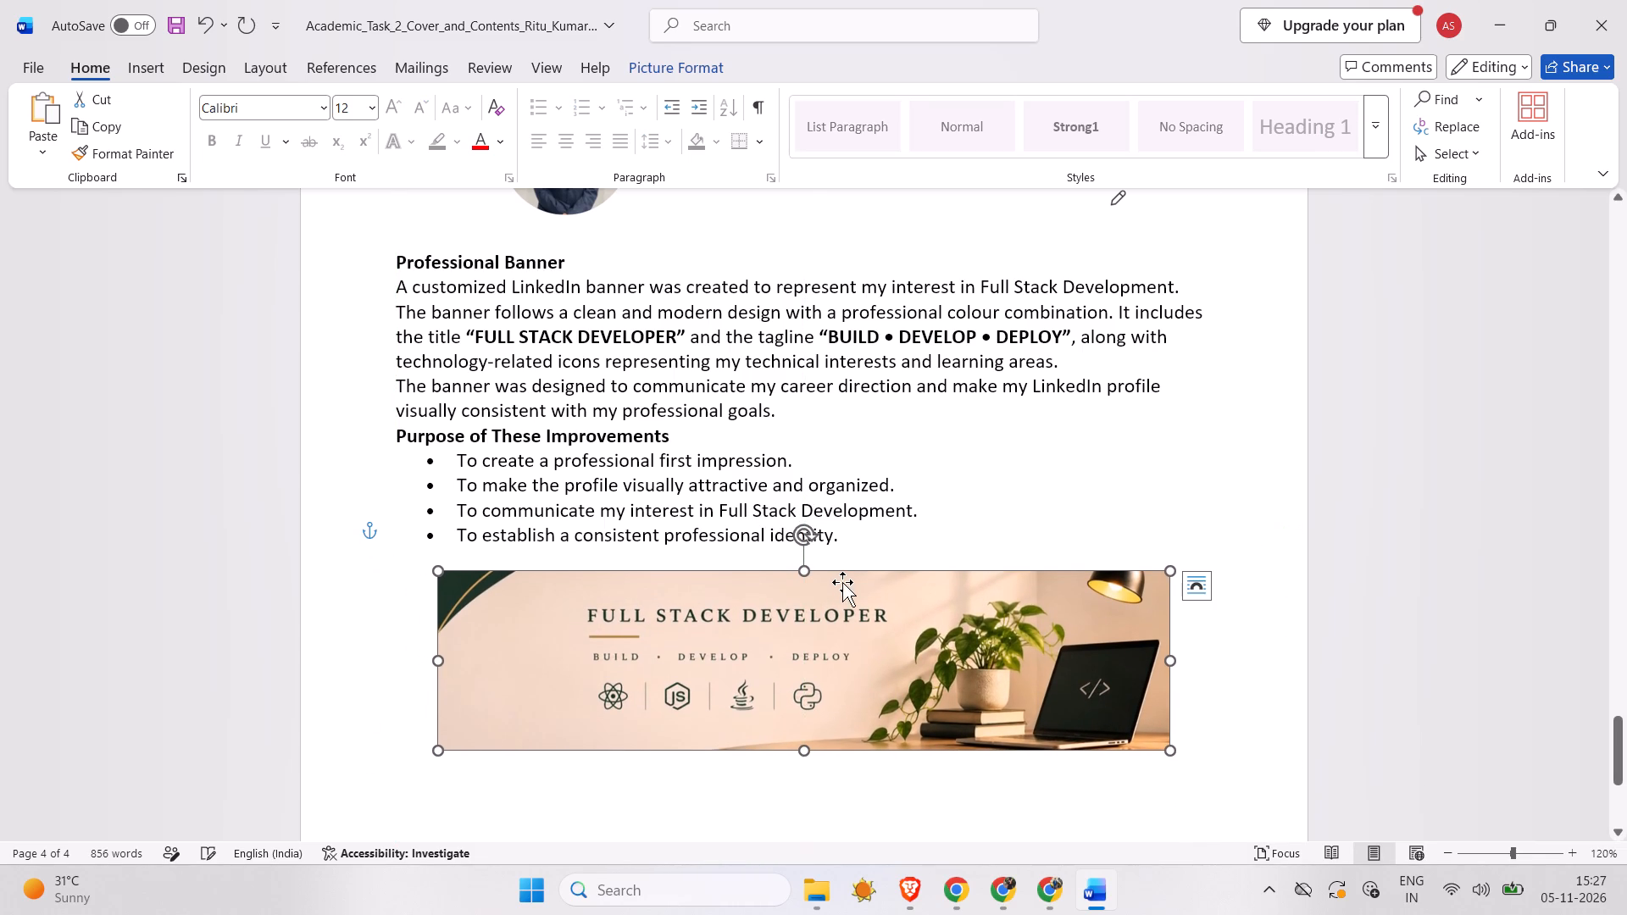
left_click(932, 476)
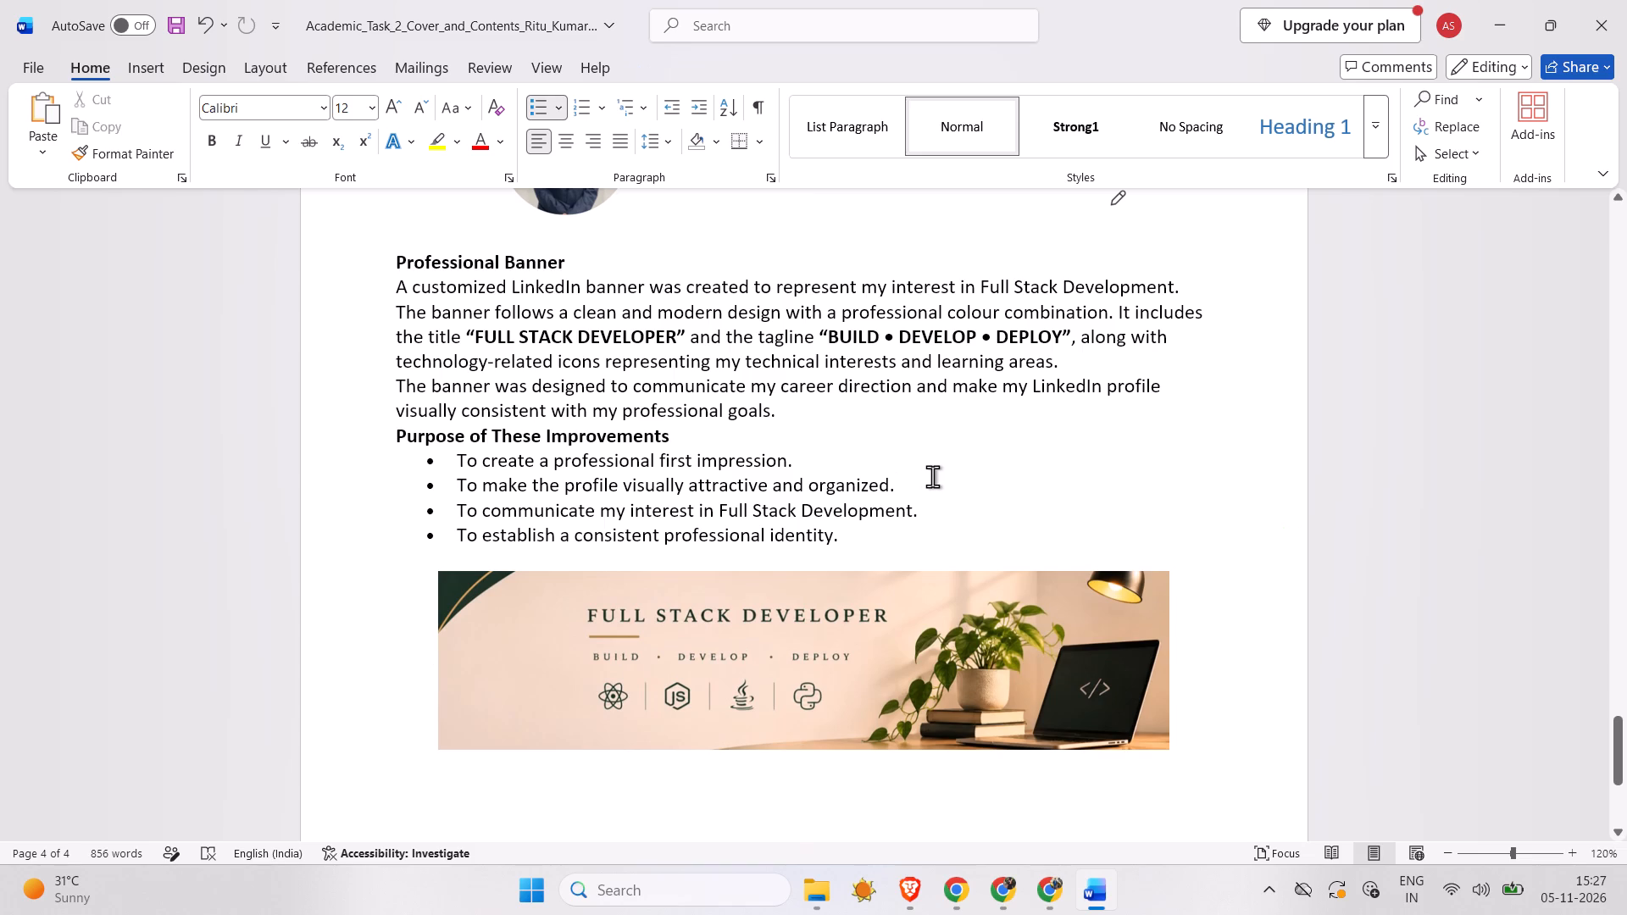
scroll(932, 476, "right", 1)
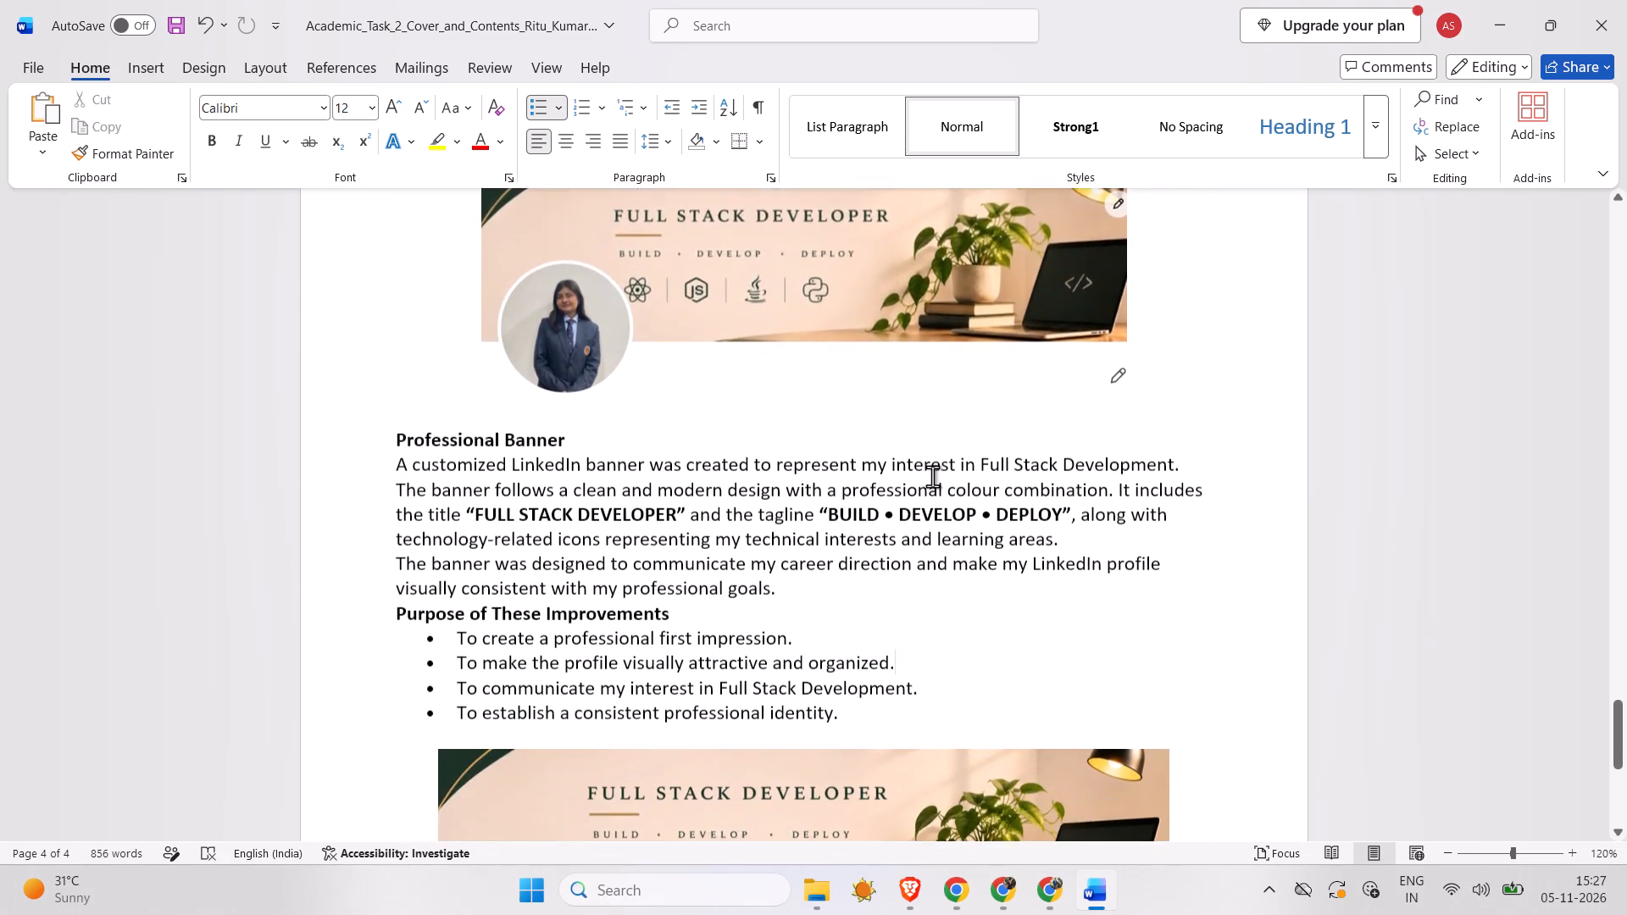
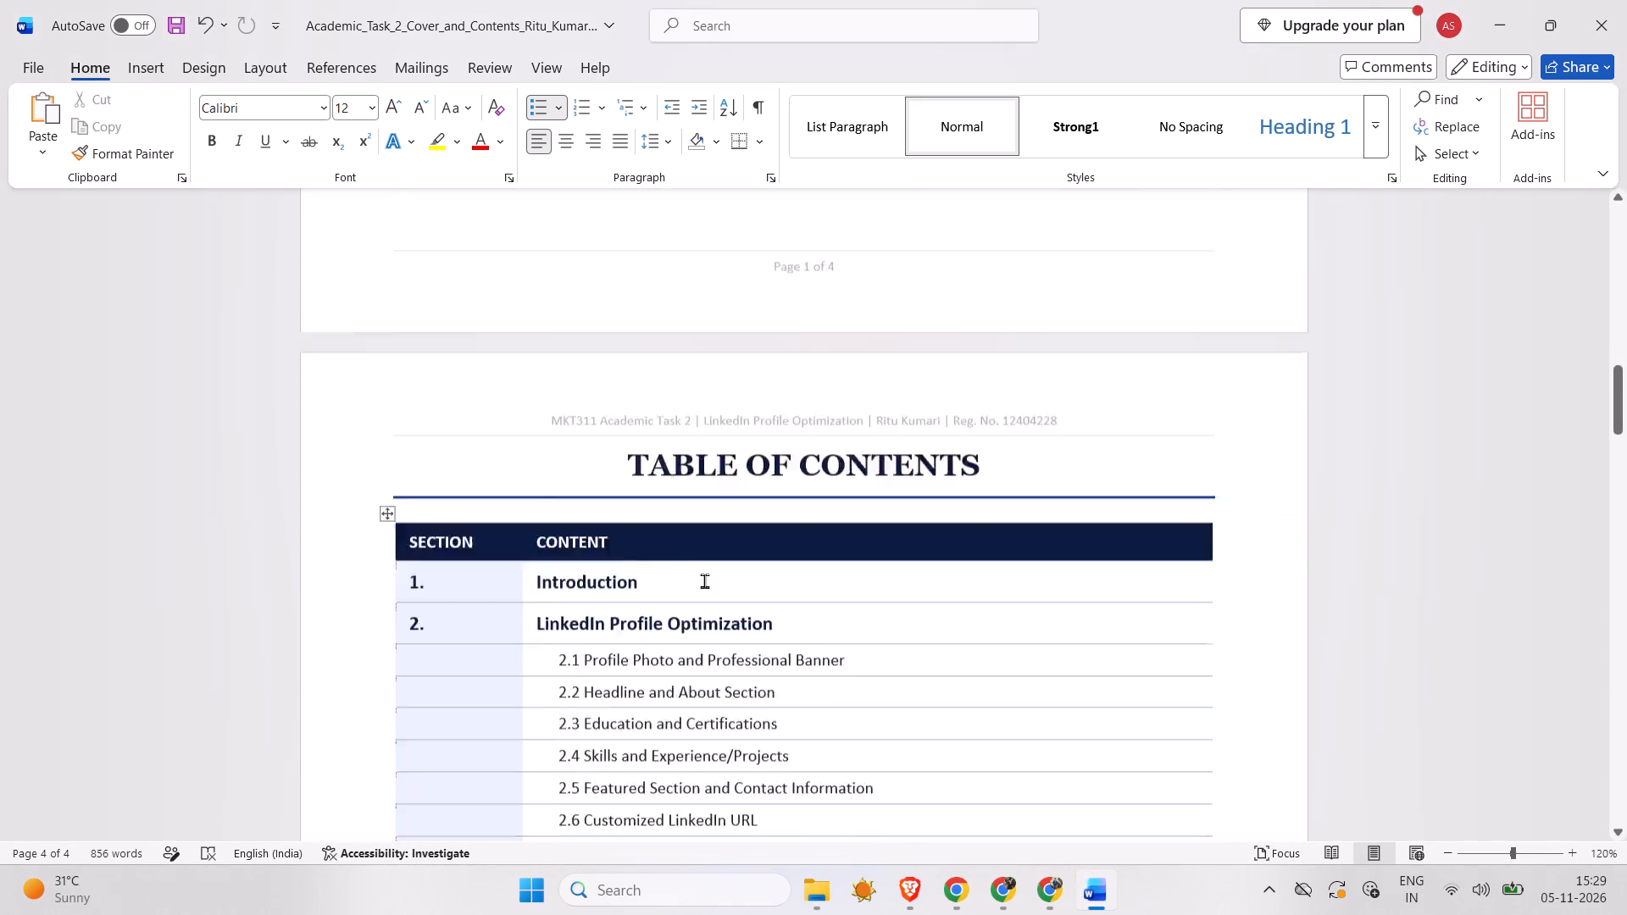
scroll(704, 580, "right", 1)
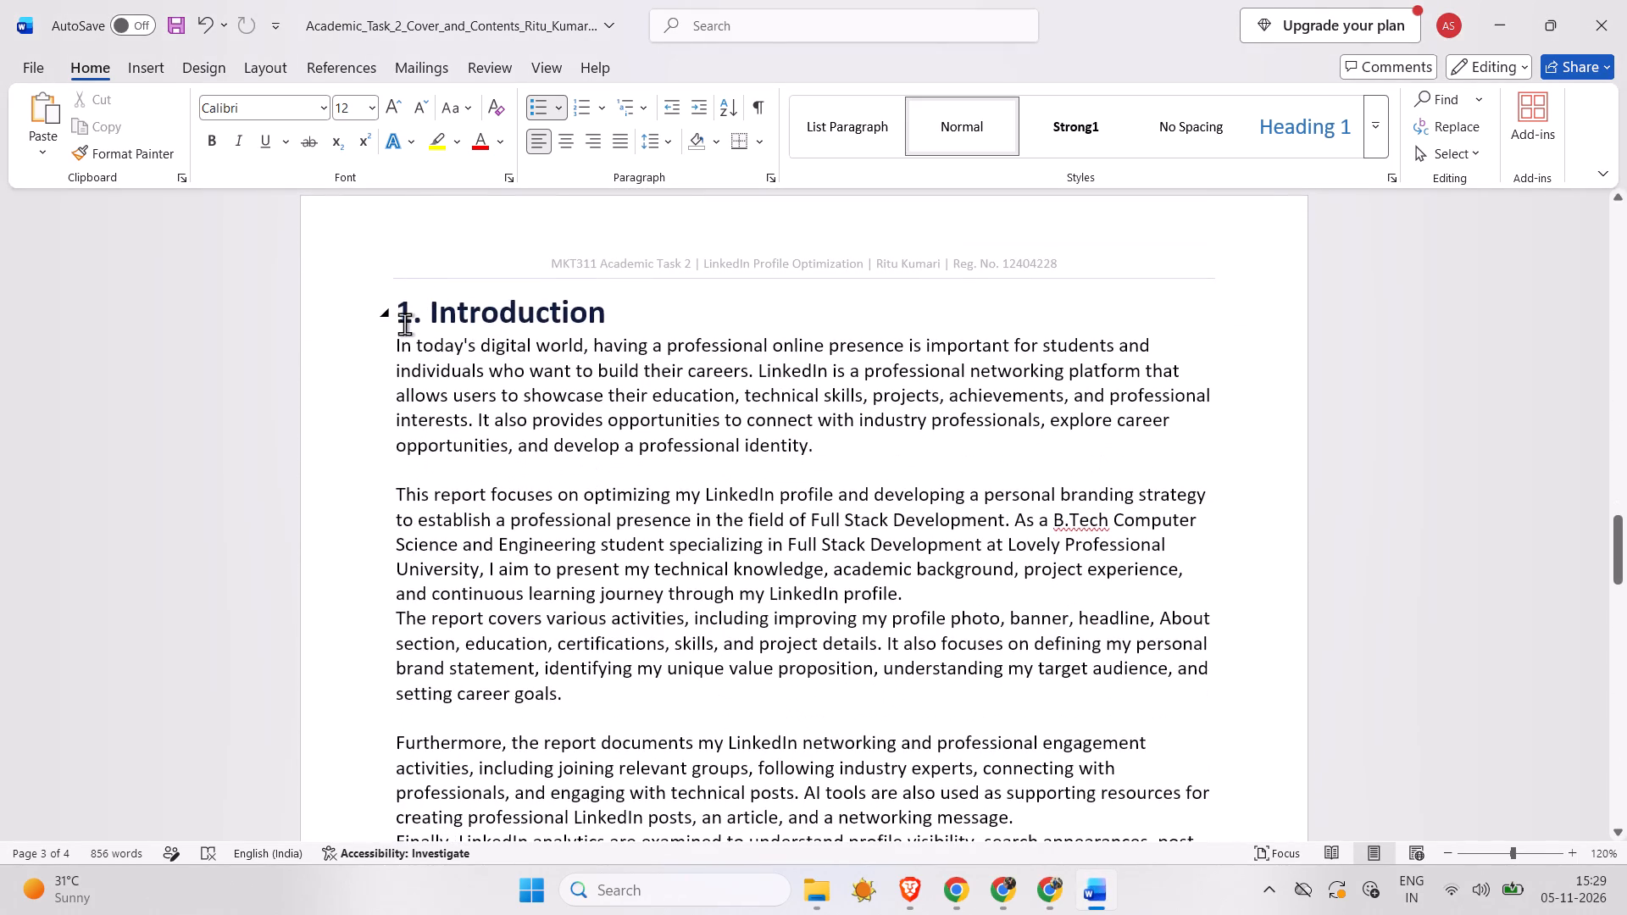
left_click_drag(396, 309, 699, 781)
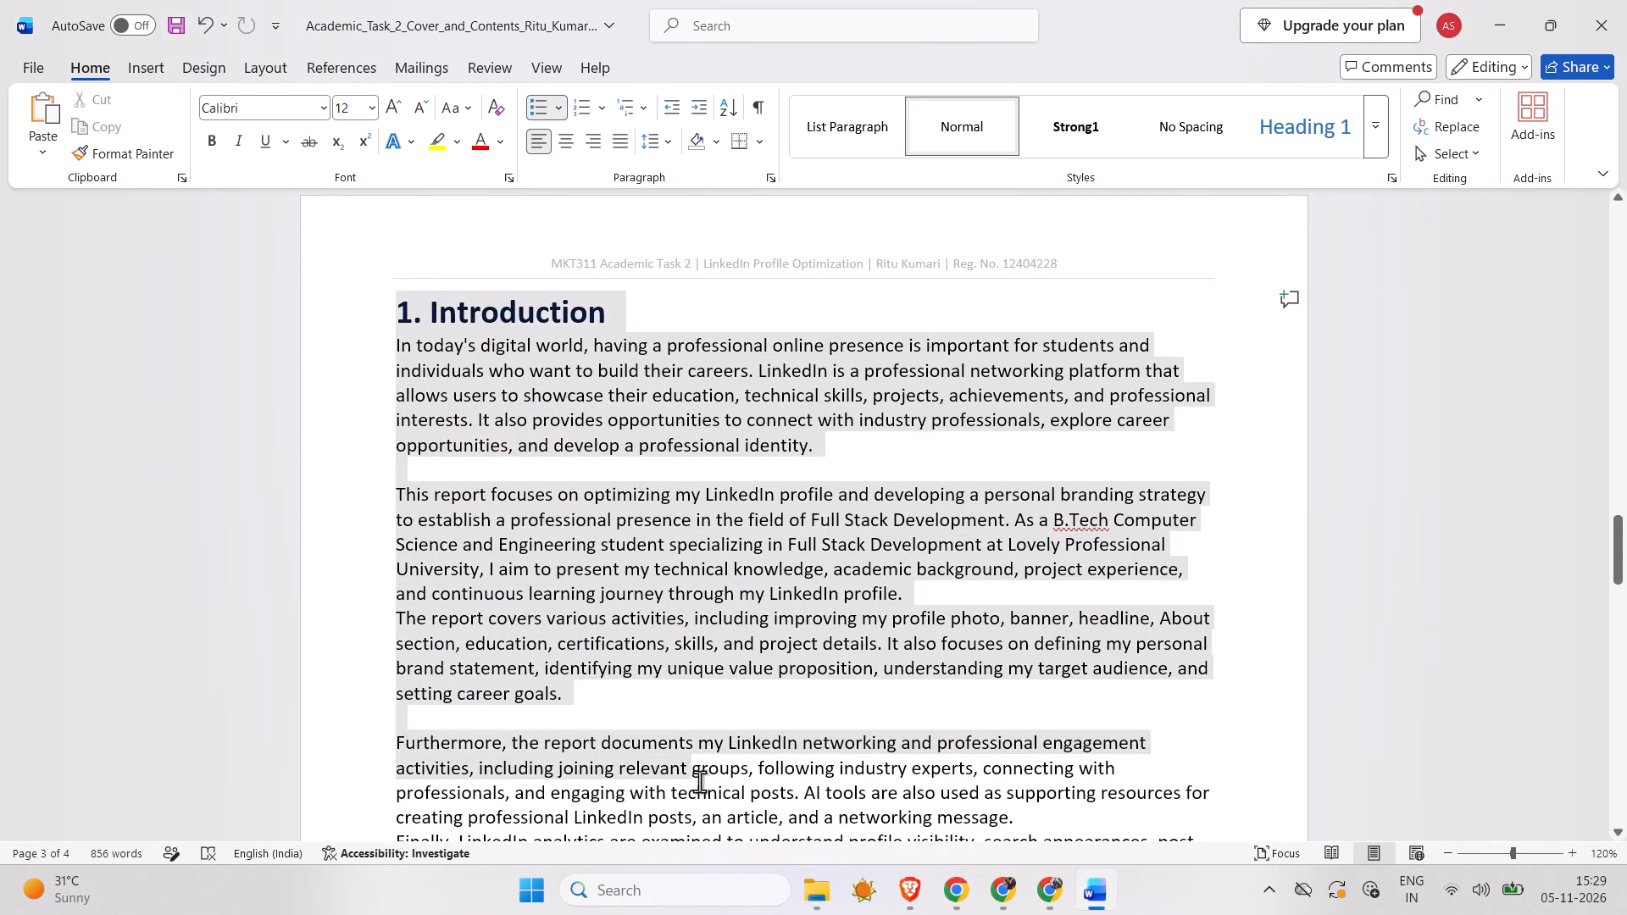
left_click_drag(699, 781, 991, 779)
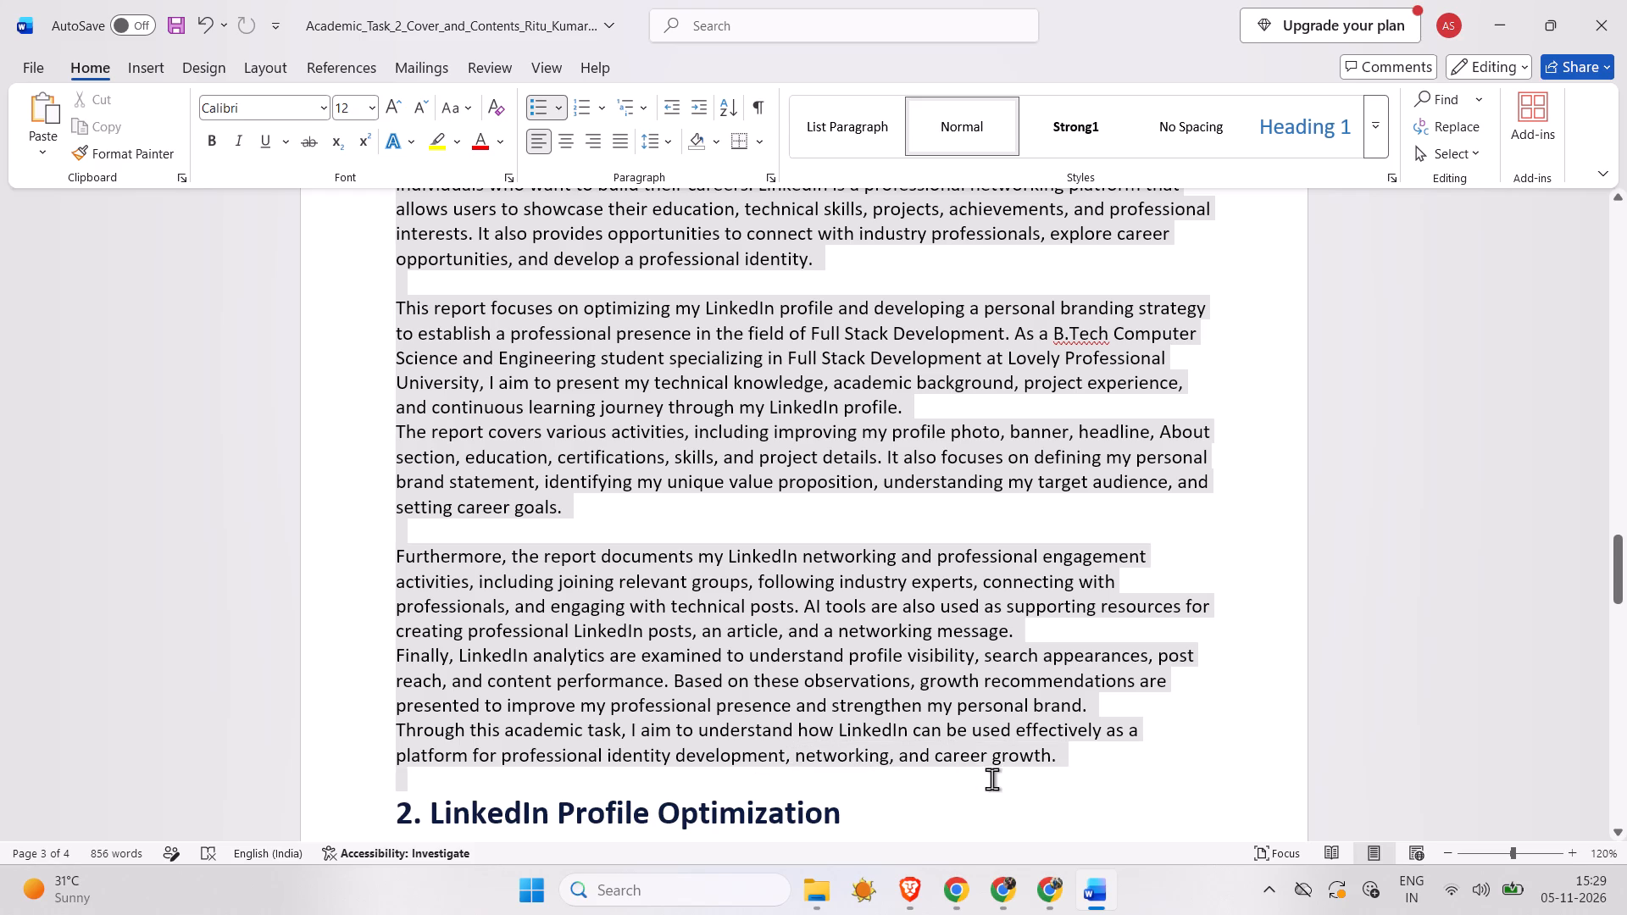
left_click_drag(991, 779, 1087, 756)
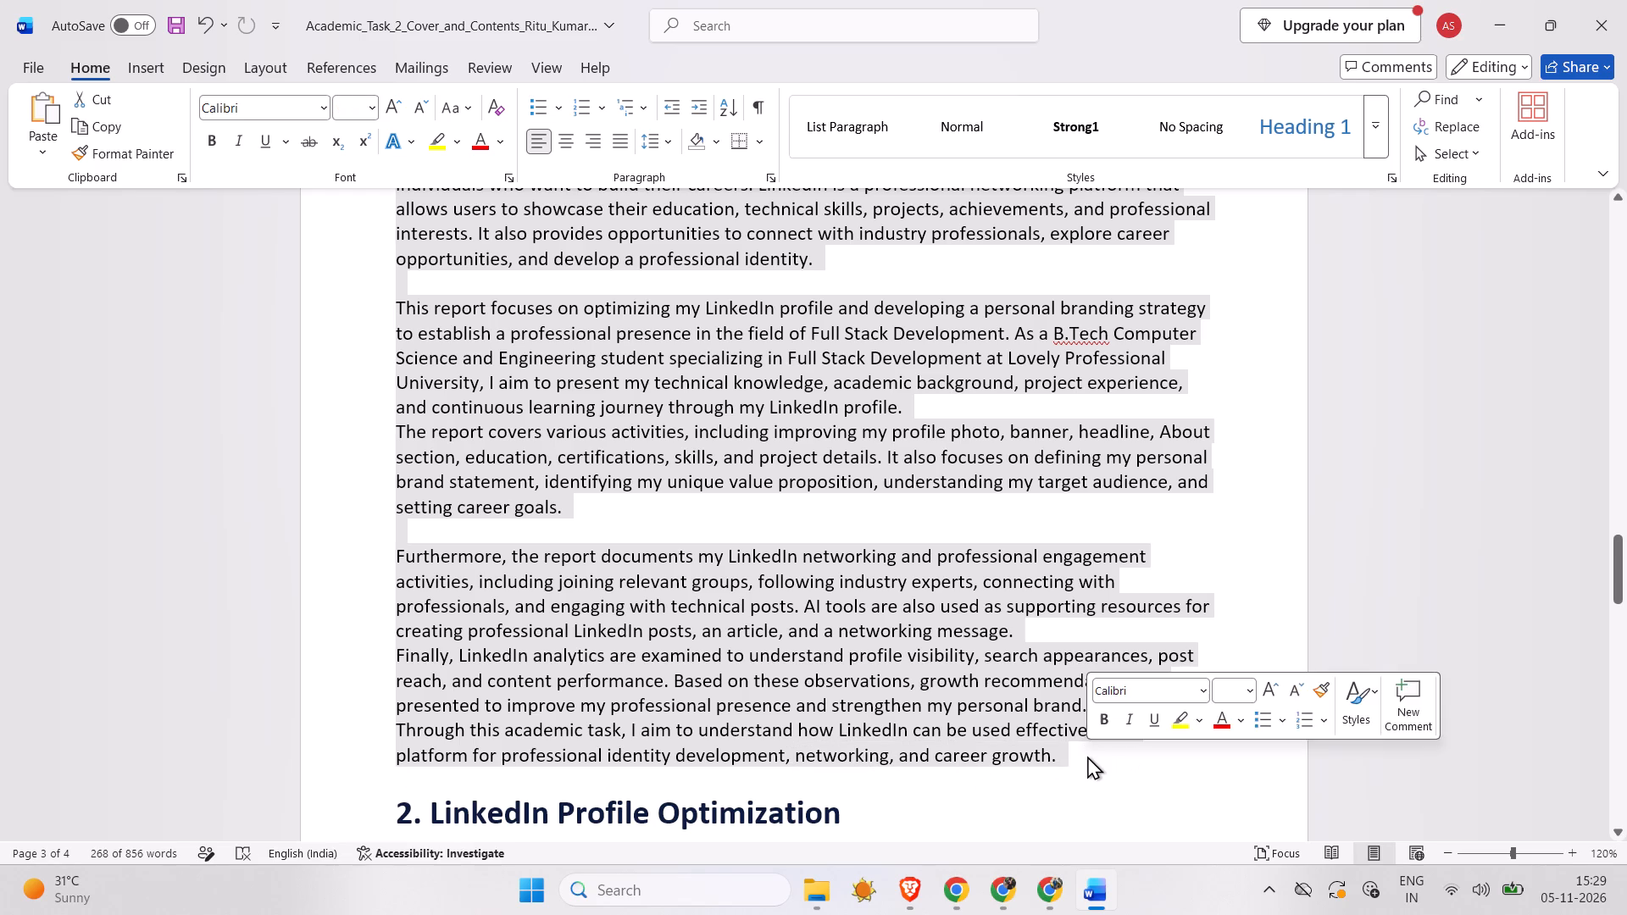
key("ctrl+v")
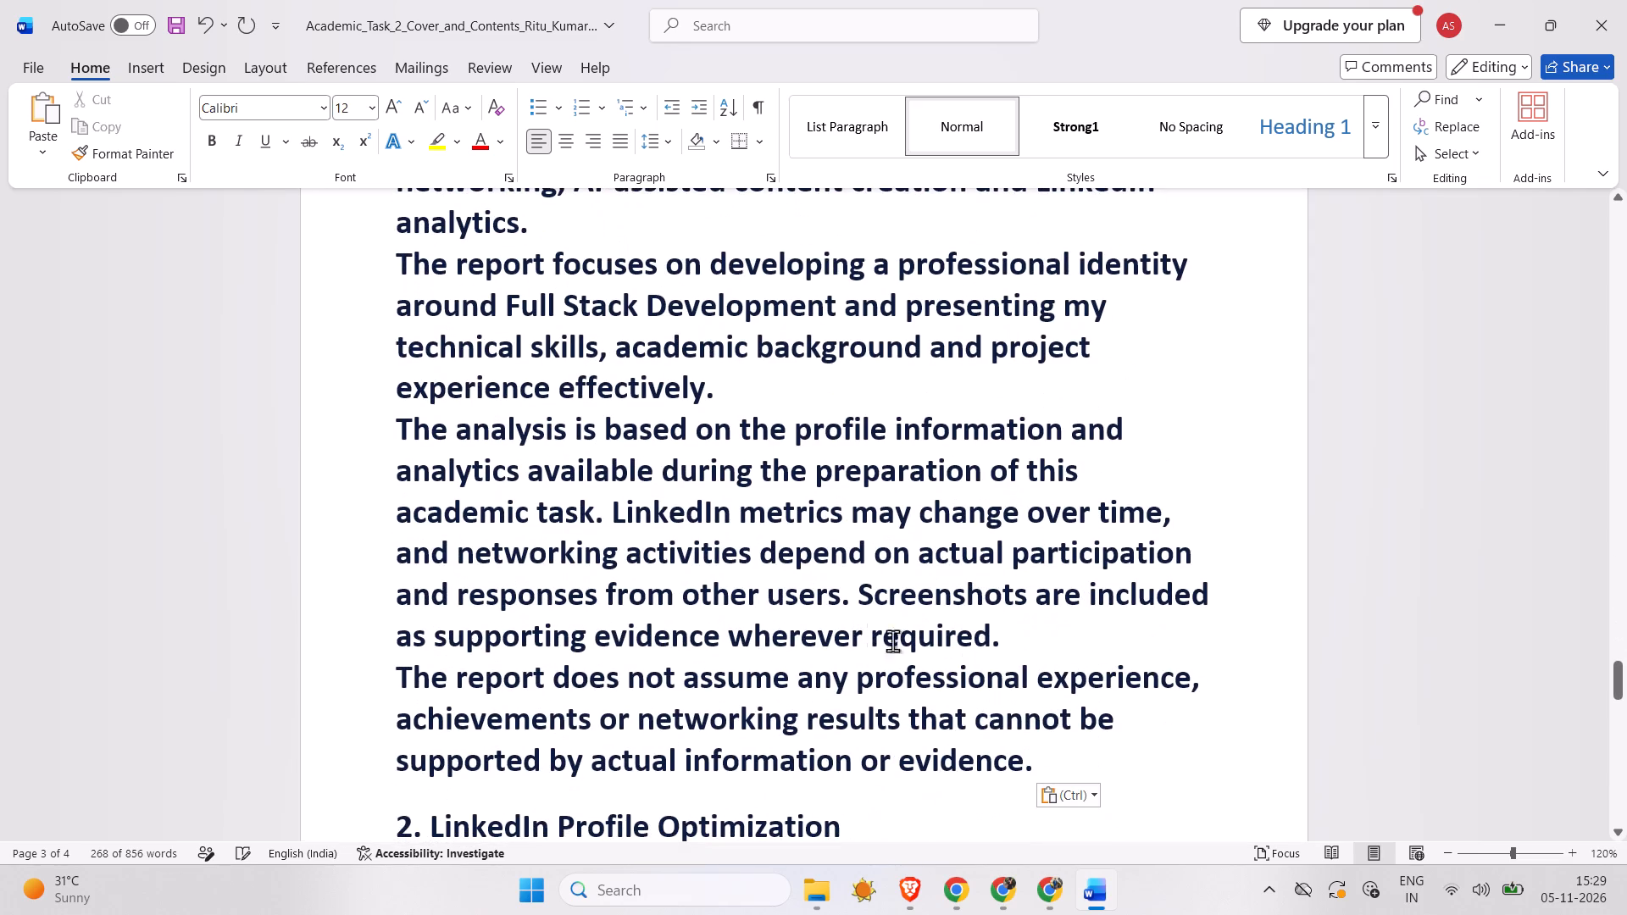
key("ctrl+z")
Paste the copied Introduction block twice inside the old Introduction's first paragraph, within the word "showcase".
scroll(691, 522, "up", 1)
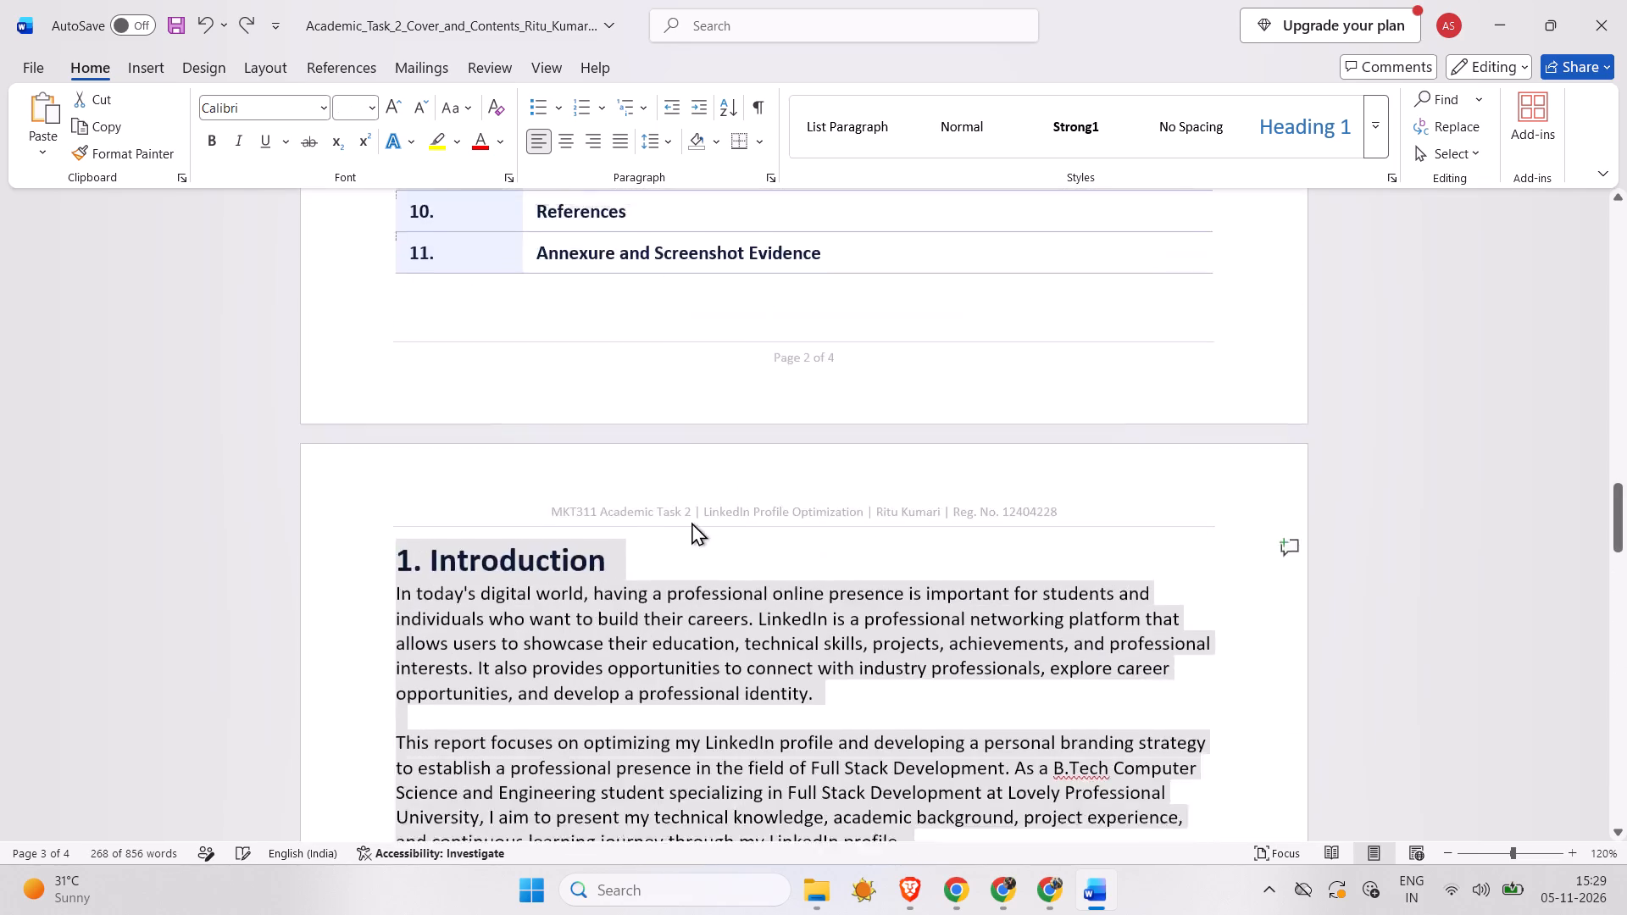
scroll(691, 522, "up", 1)
left_click(644, 522)
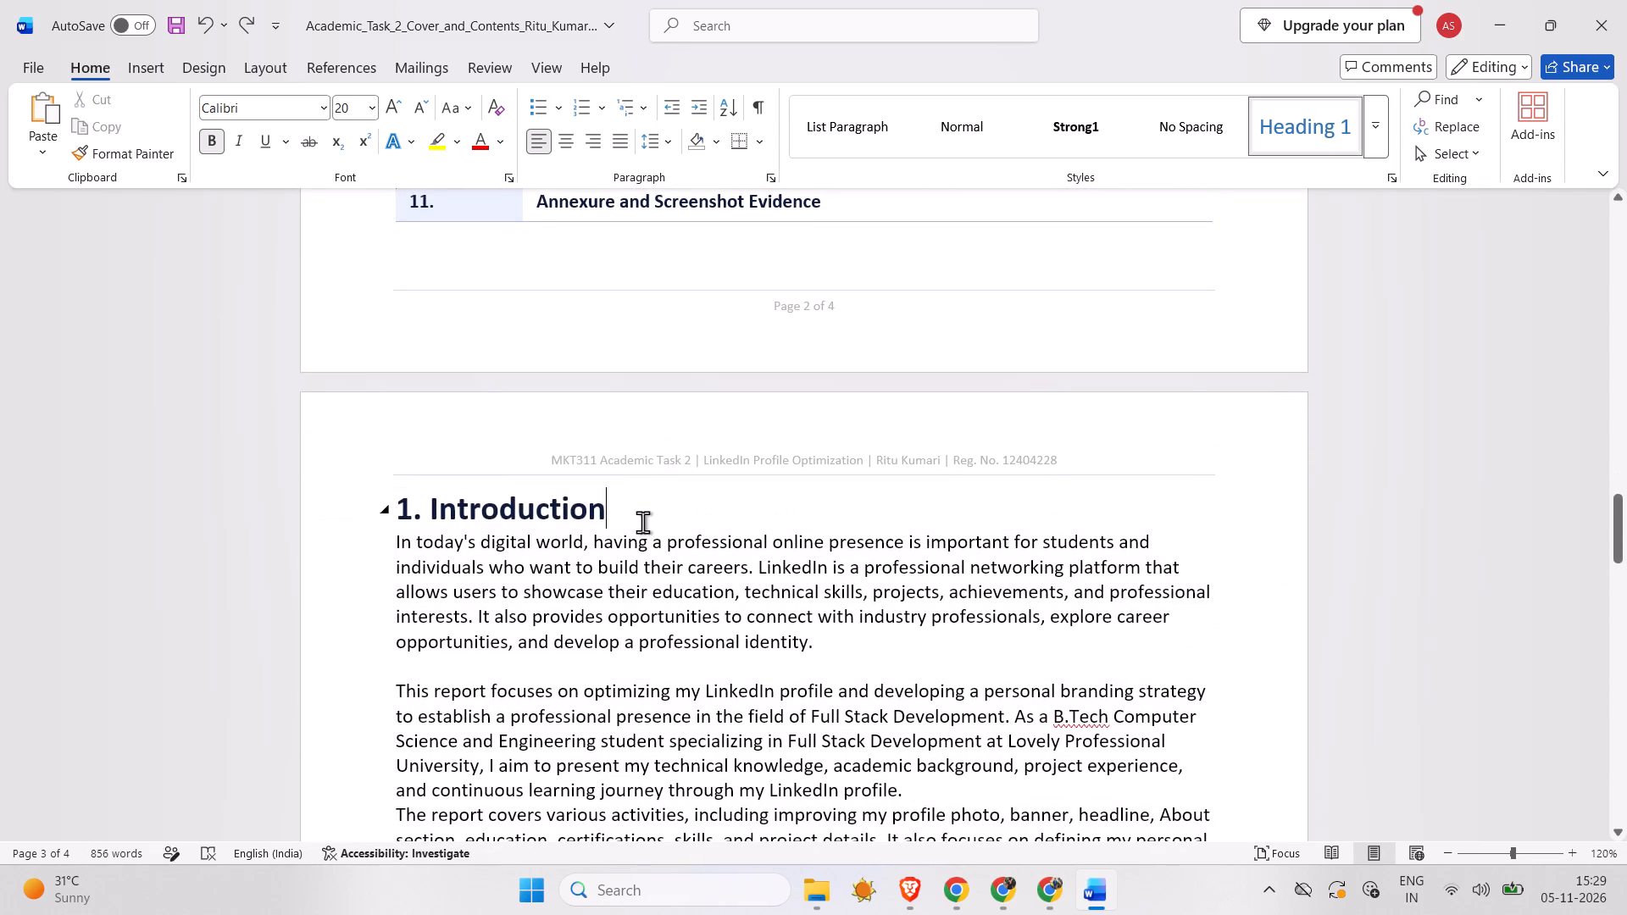
left_click(590, 582)
key("ctrl+v")
key("ctrl+v")
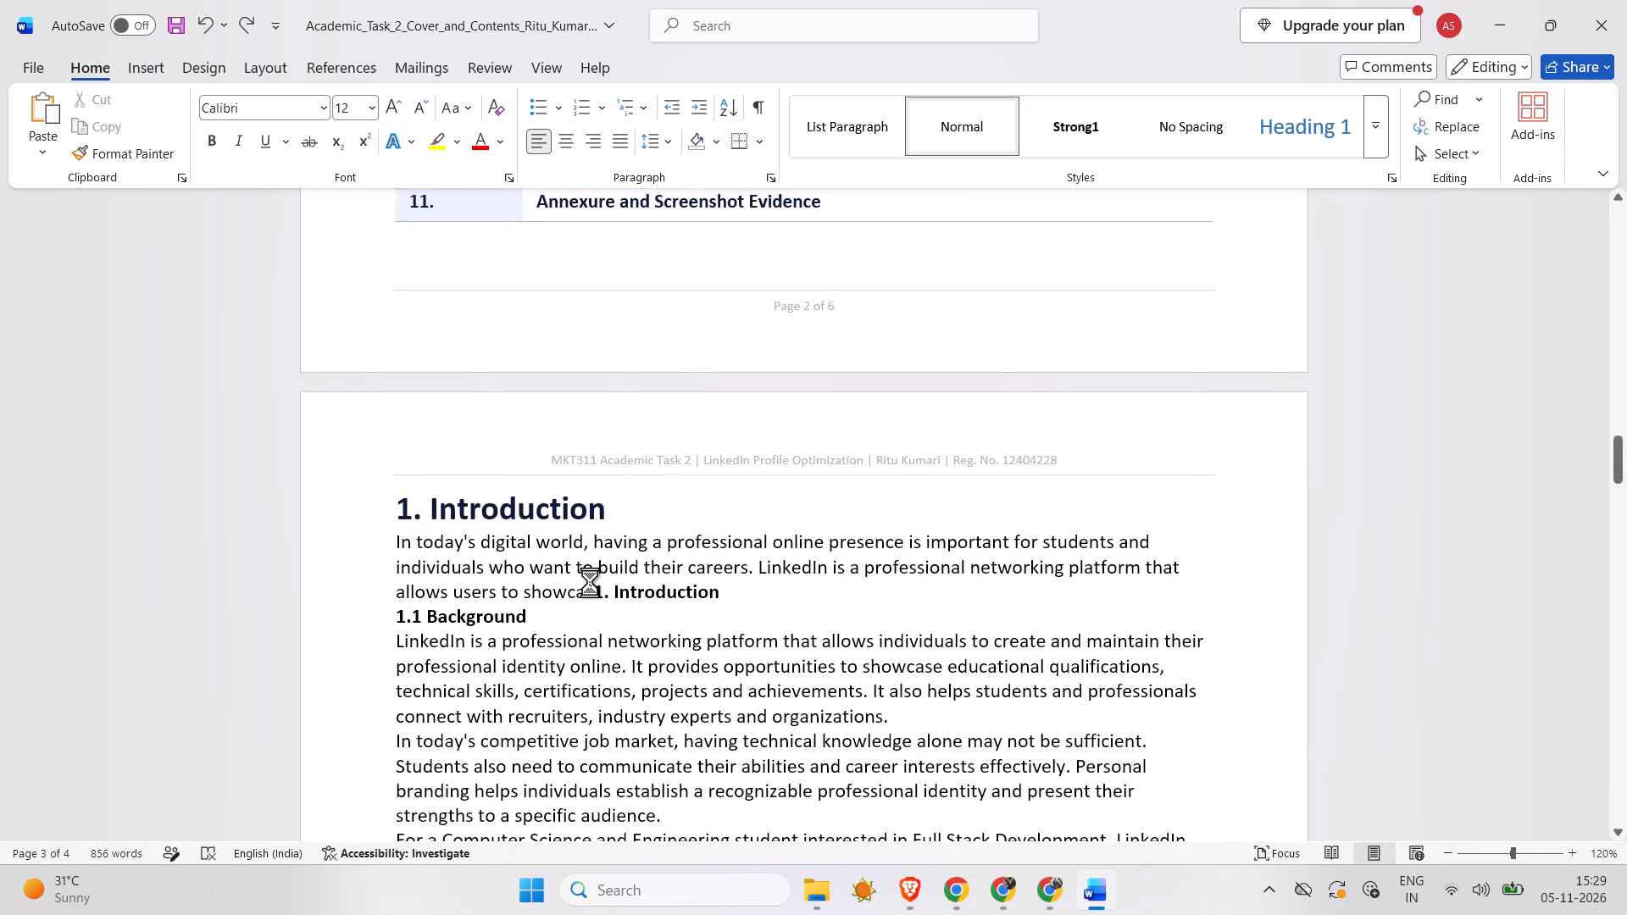
Delete the old large "1. Introduction" heading and most of its opening text above the first pasted block, undoing the excess deletions.
scroll(590, 582, "up", 1)
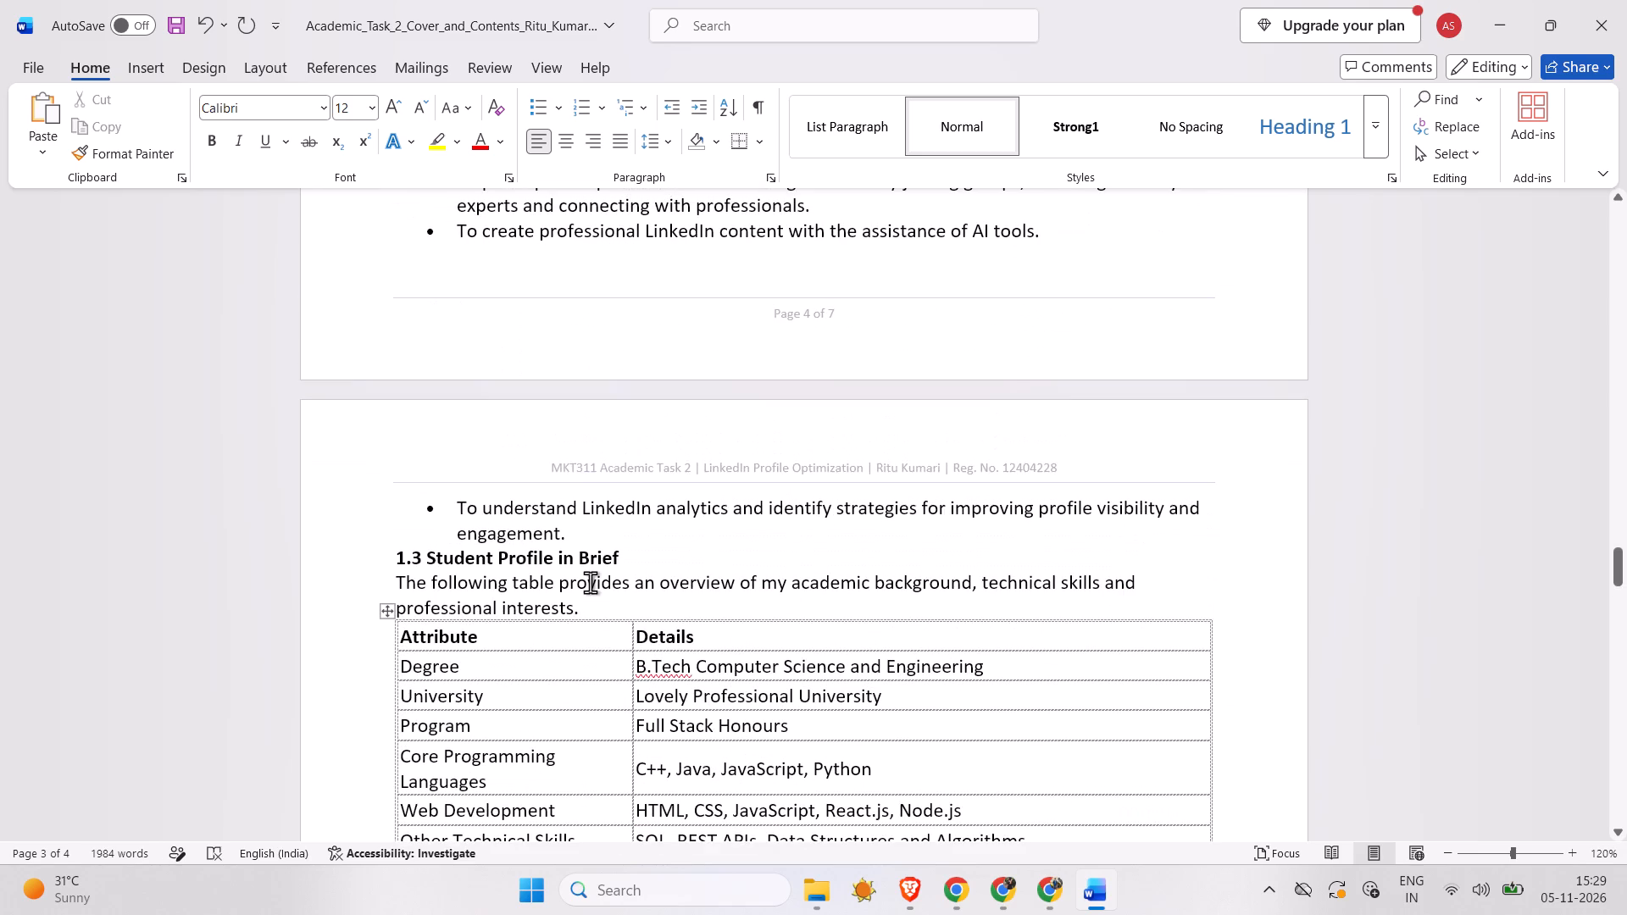
scroll(590, 582, "up", 1)
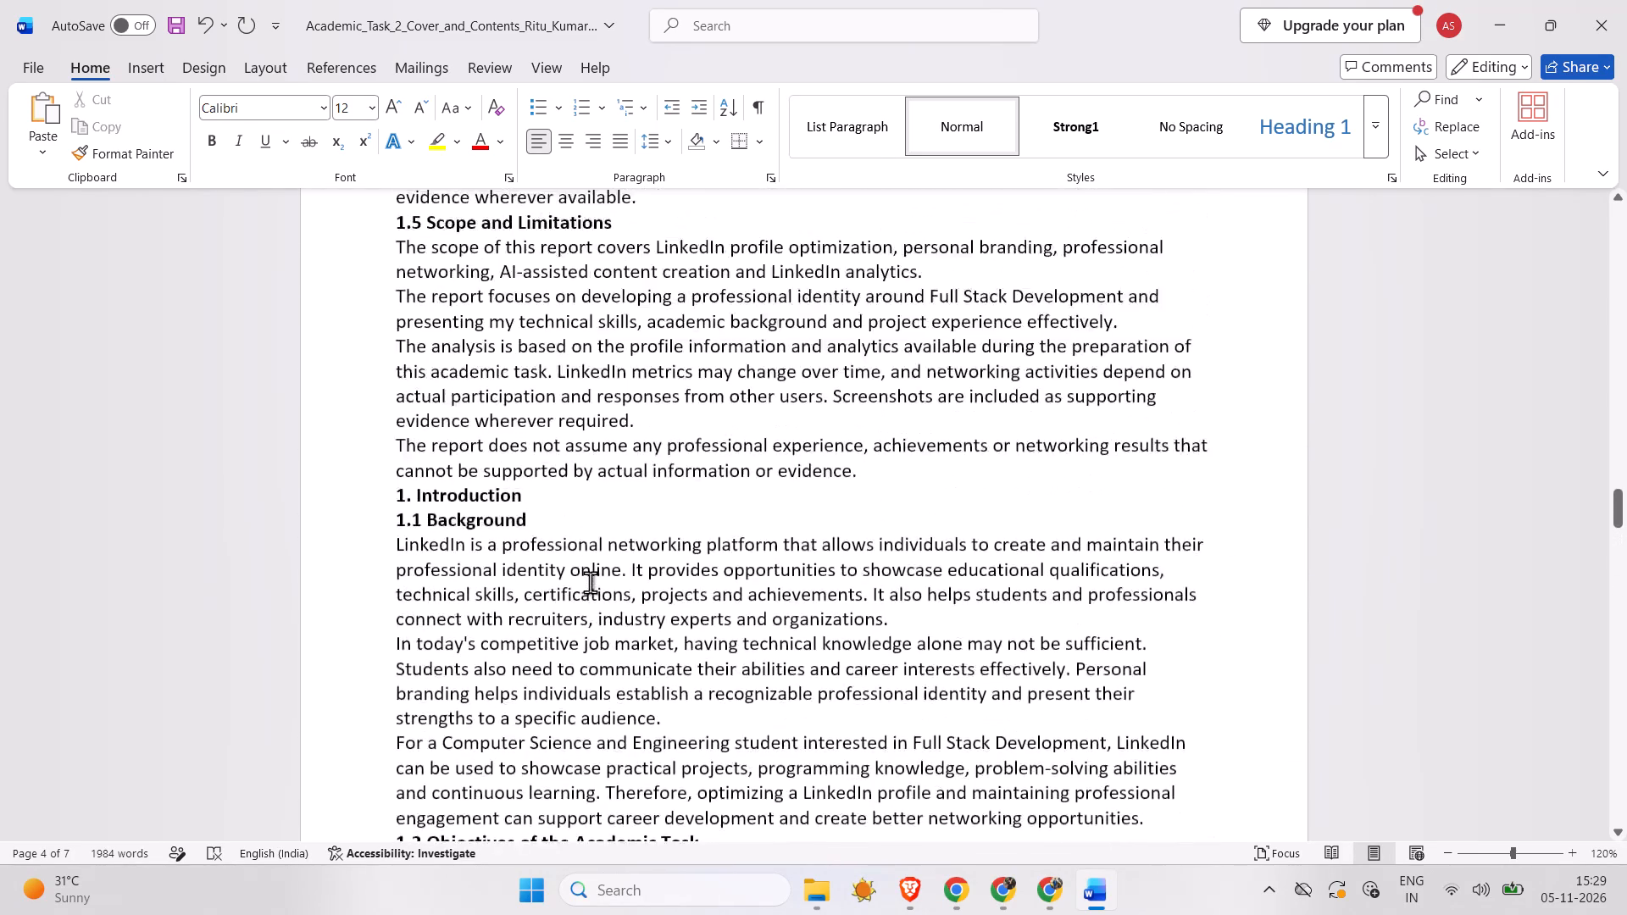
scroll(590, 582, "up", 1)
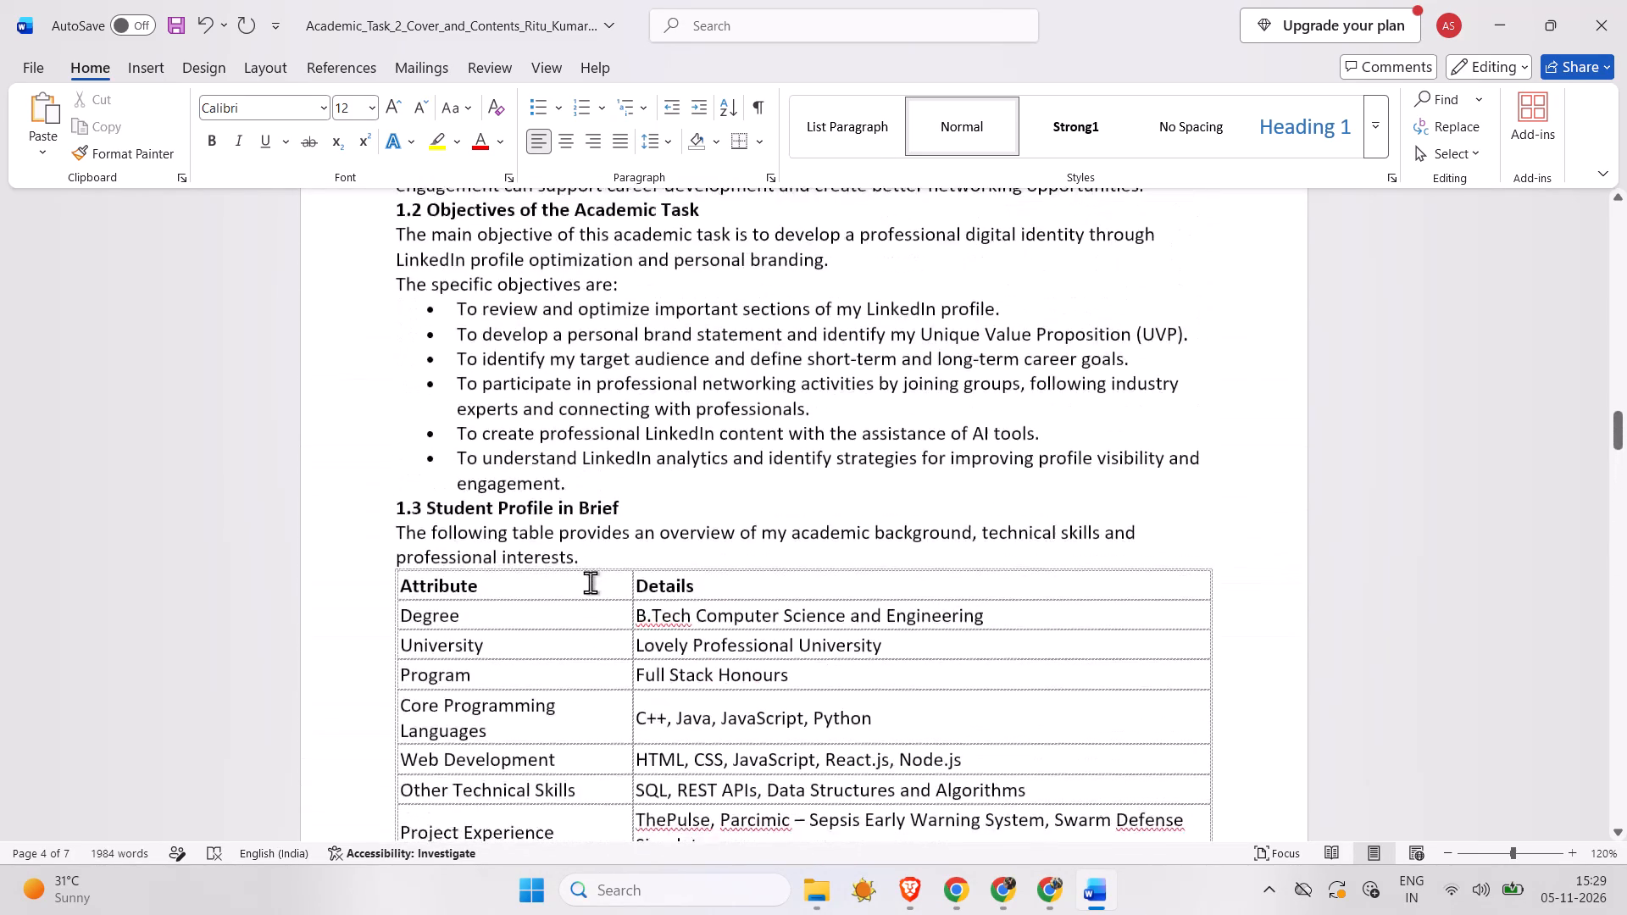
scroll(590, 582, "up", 1)
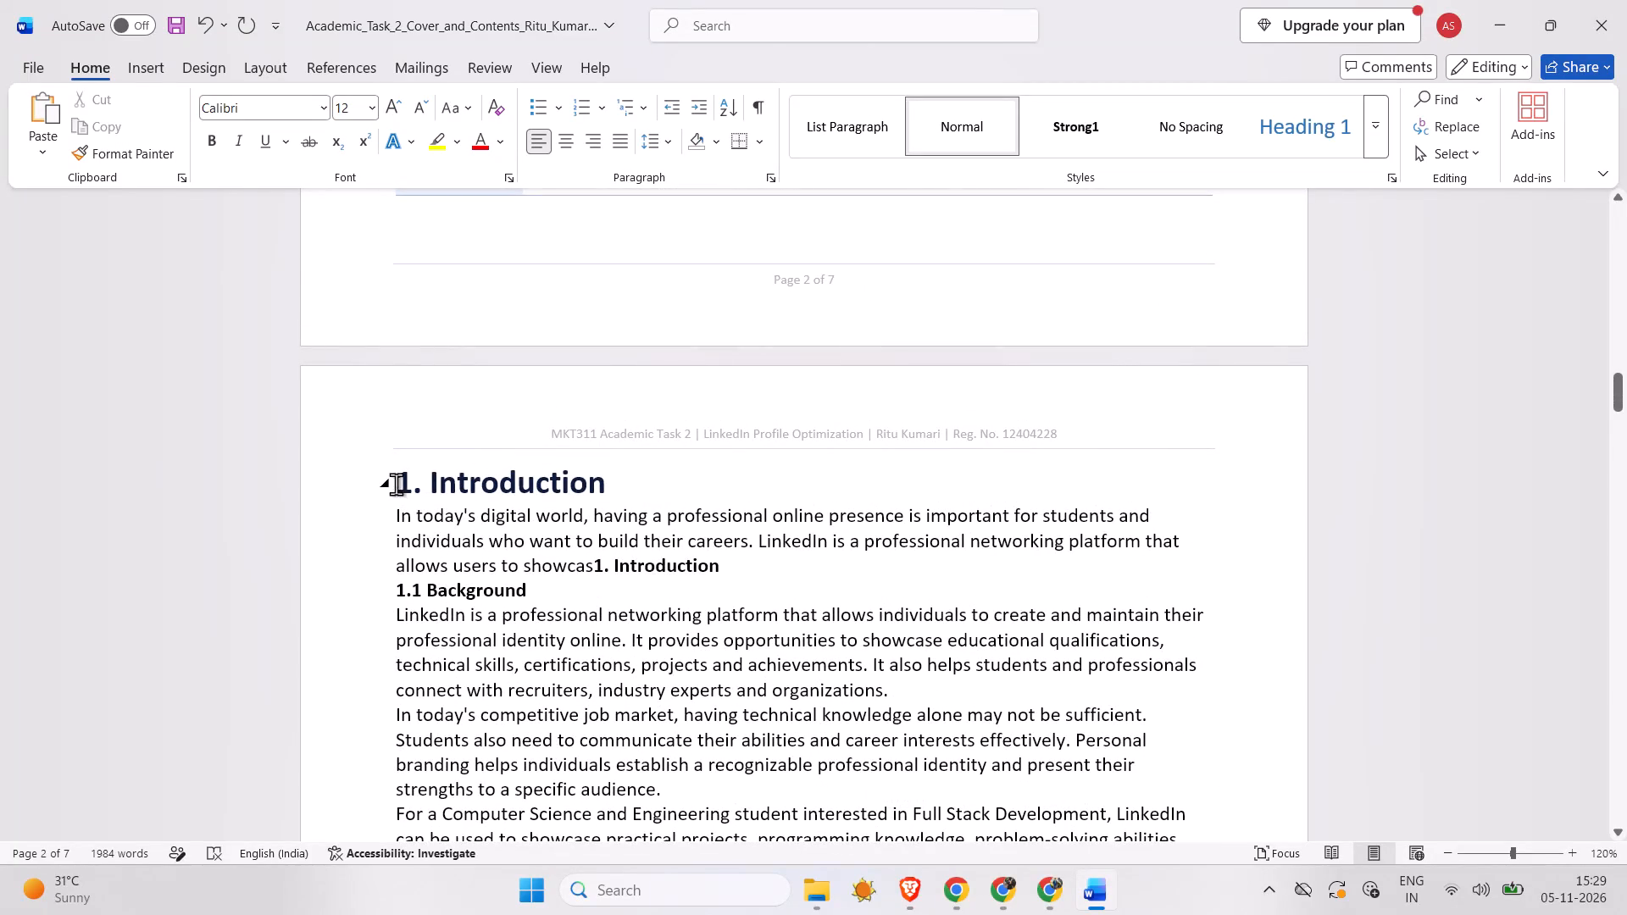
left_click_drag(392, 479, 581, 573)
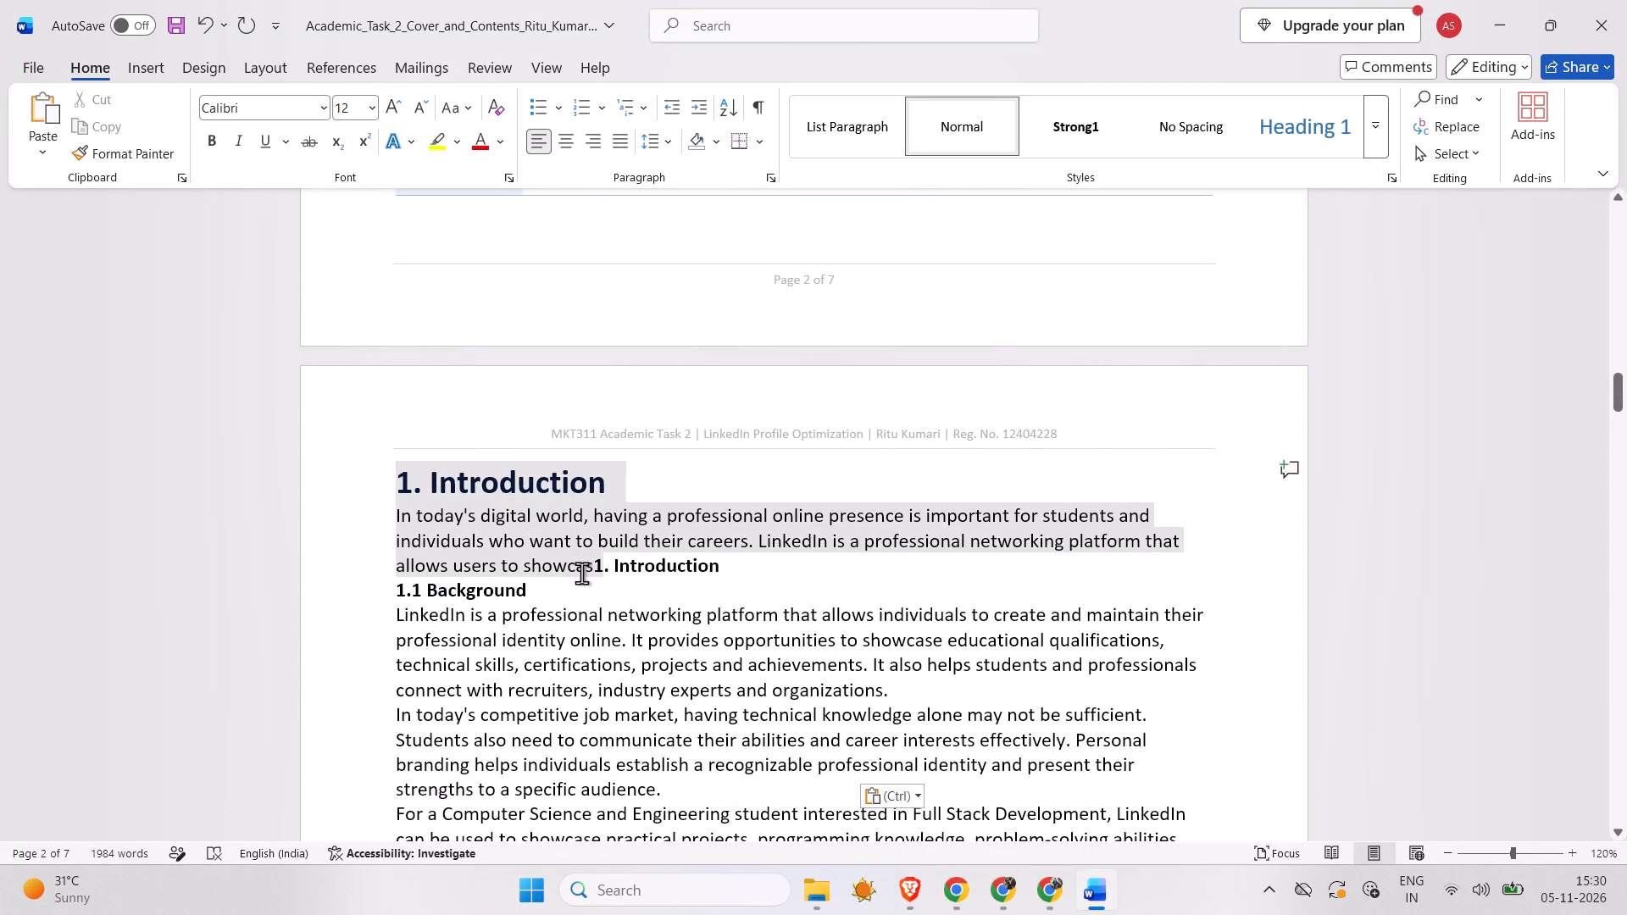
left_click_drag(581, 573, 592, 567)
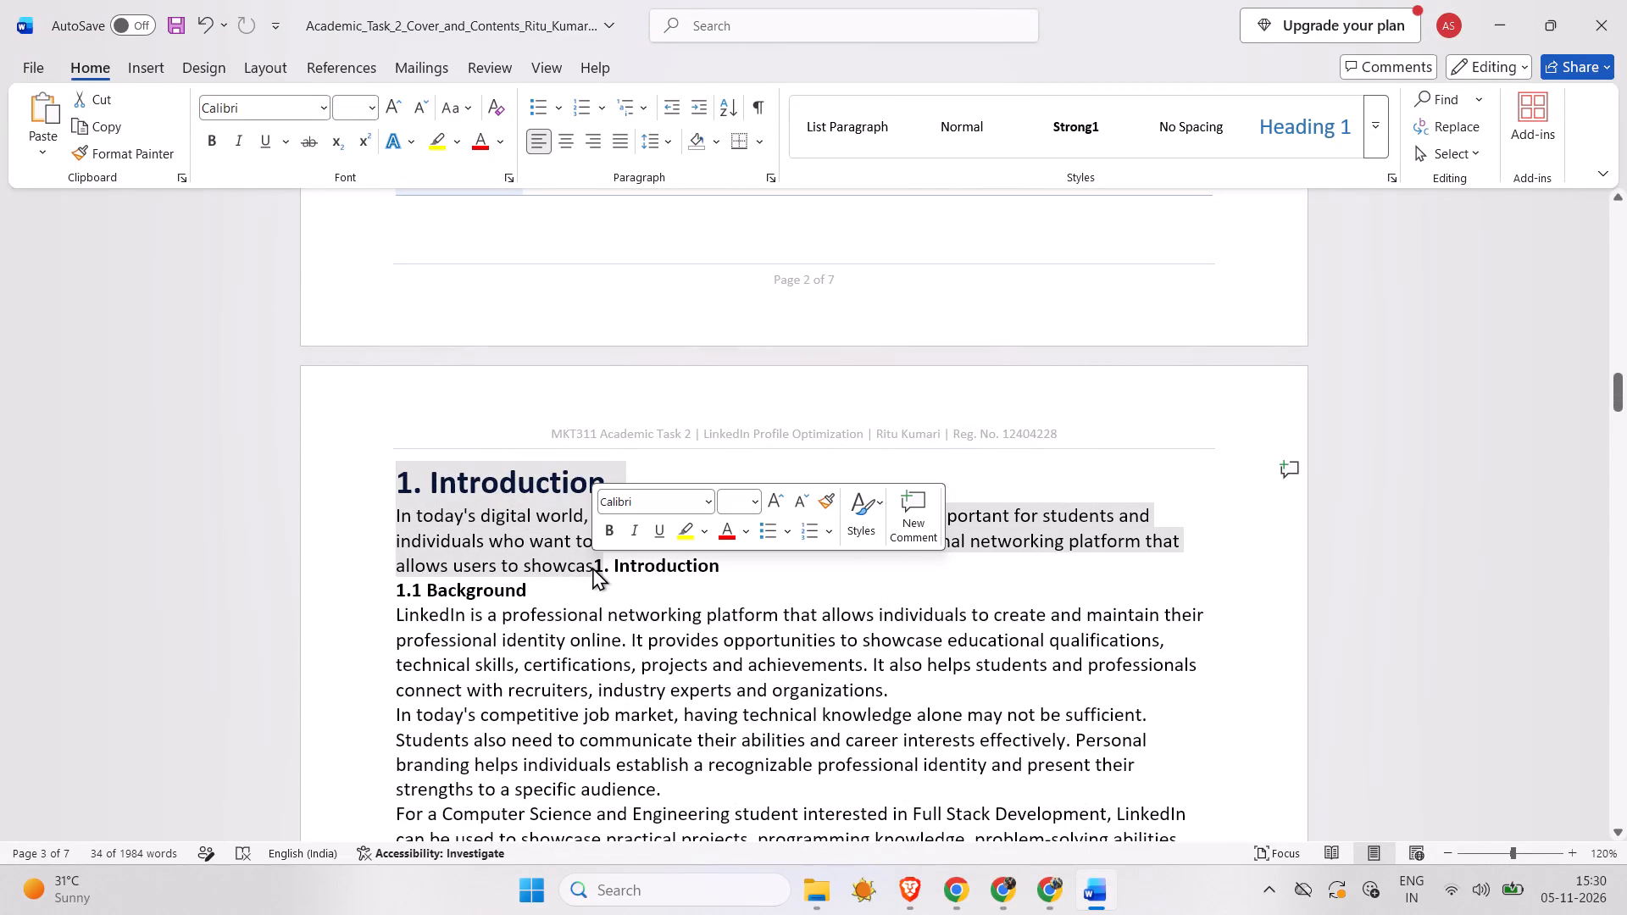
left_click(588, 567)
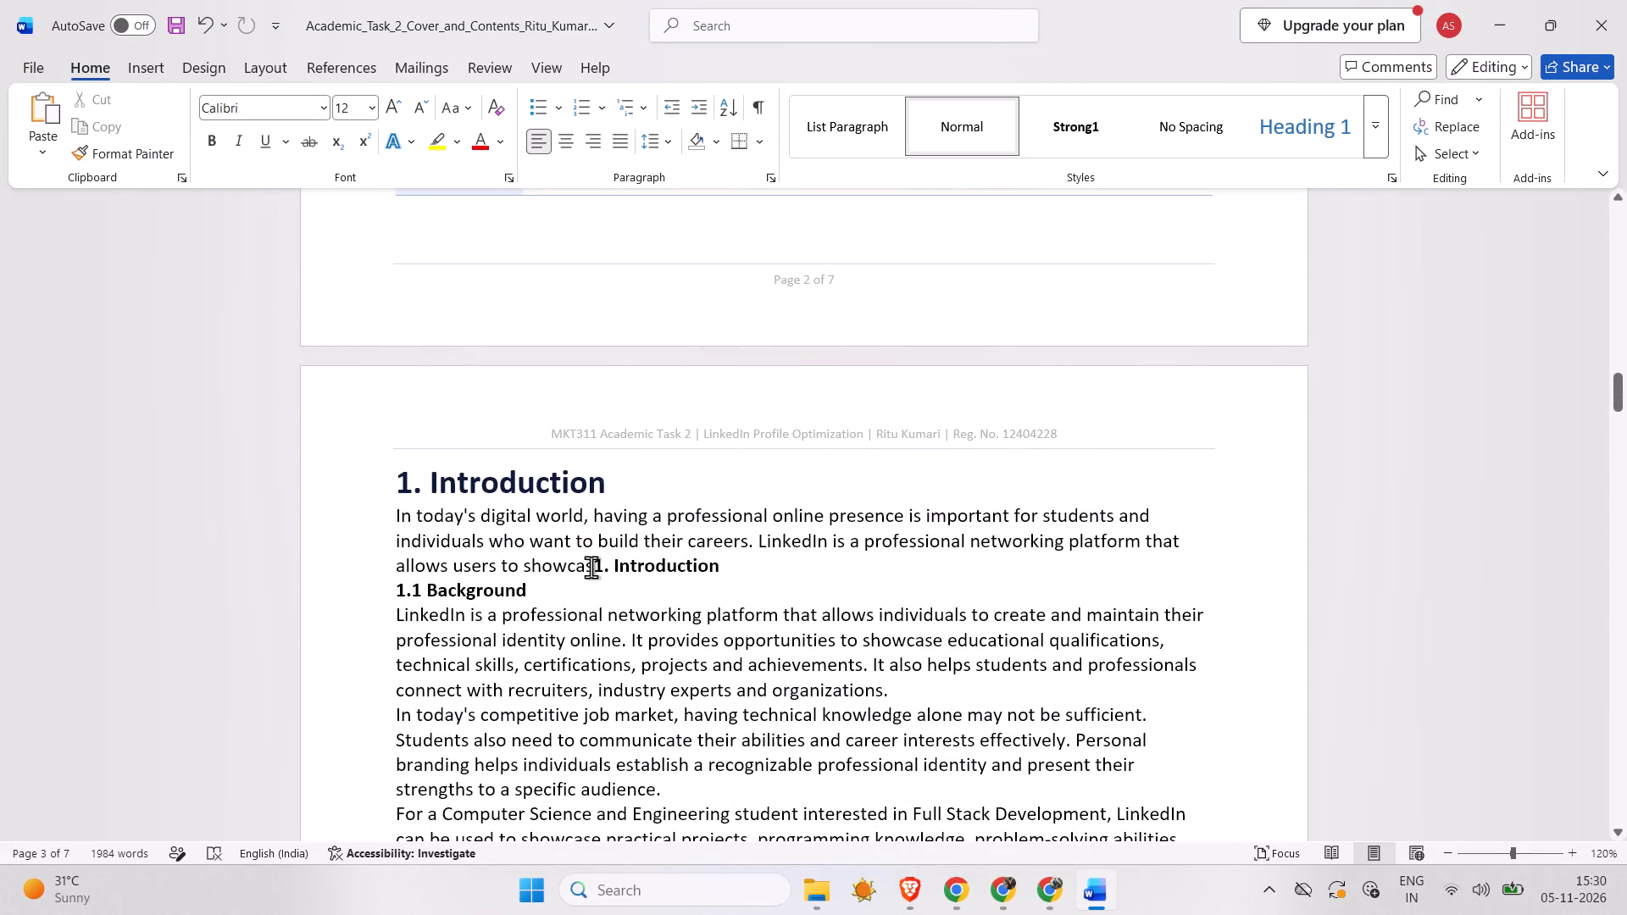
left_click_drag(591, 567, 428, 483)
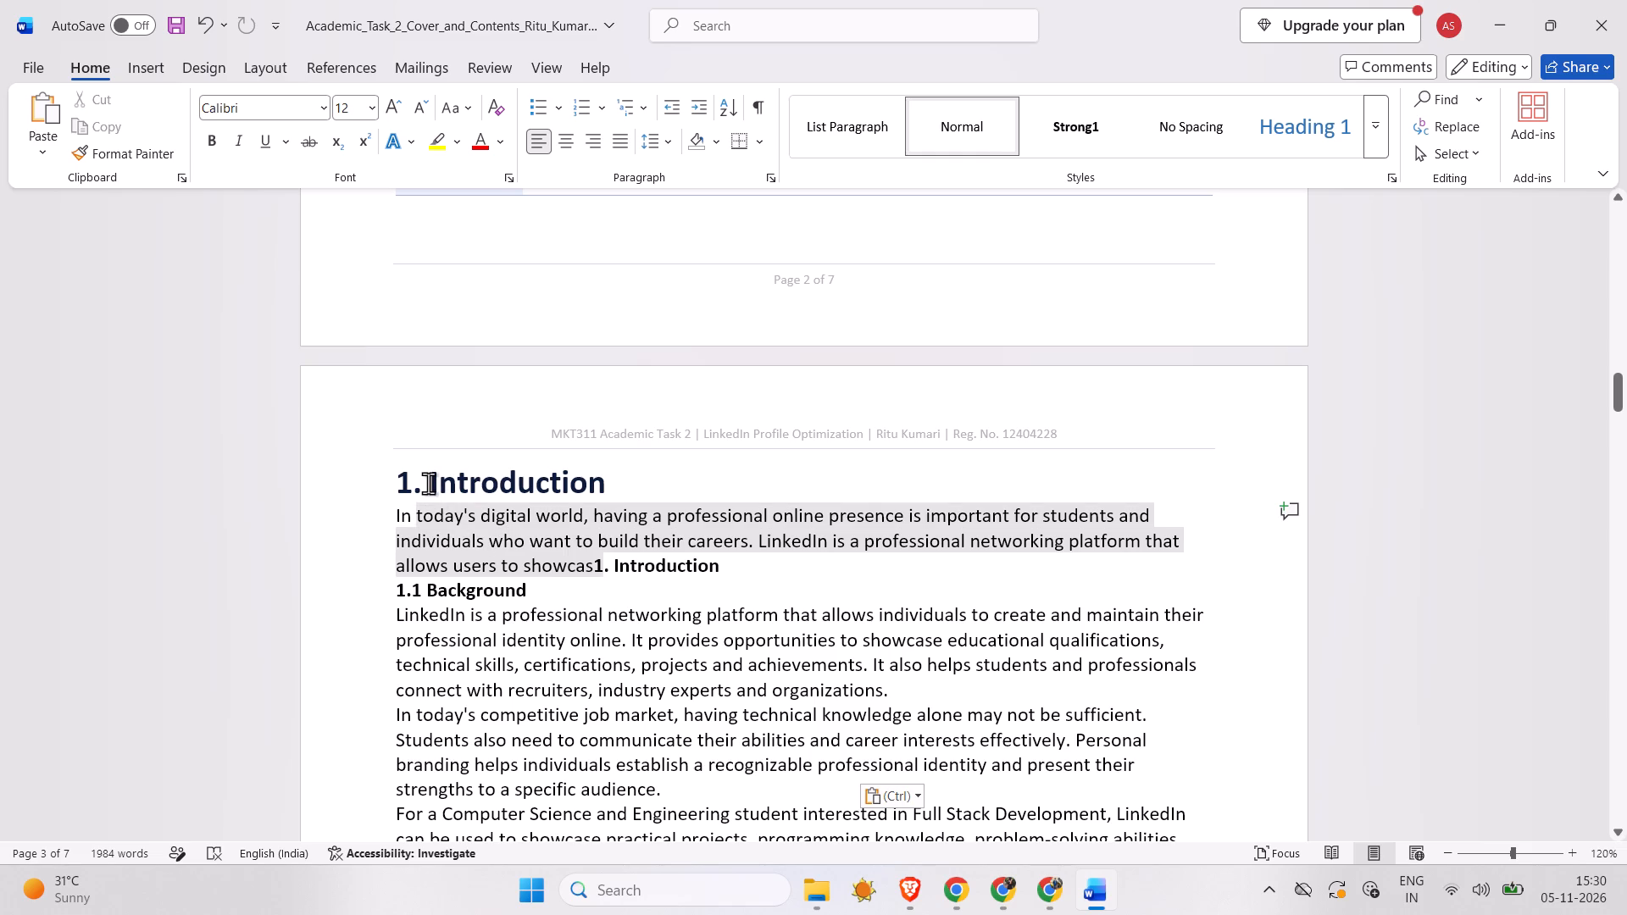
left_click_drag(428, 483, 403, 482)
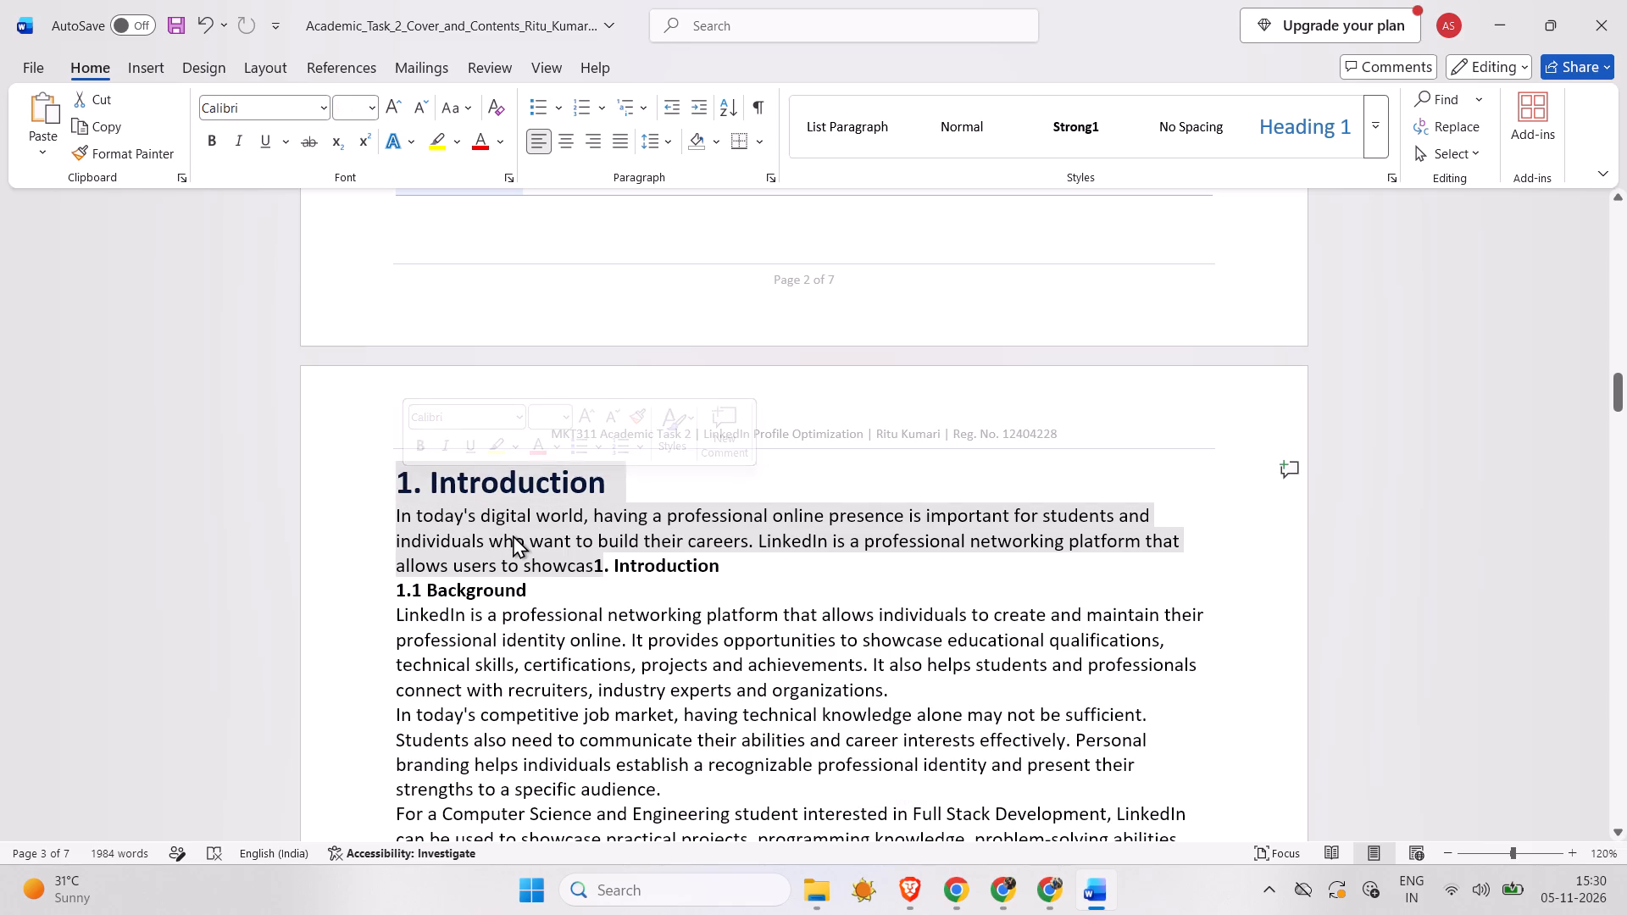
left_click(513, 535)
left_click(543, 567)
key("BackSpace")
key("BackSpace")
key("BackSpace")
key("BackSpace")
key("BackSpace")
key("BackSpace")
key("BackSpace")
key("BackSpace")
key("BackSpace")
key("BackSpace")
key("BackSpace")
key("BackSpace")
key("BackSpace")
key("BackSpace")
key("BackSpace")
key("BackSpace")
key("BackSpace")
key("BackSpace")
key("BackSpace")
key("BackSpace")
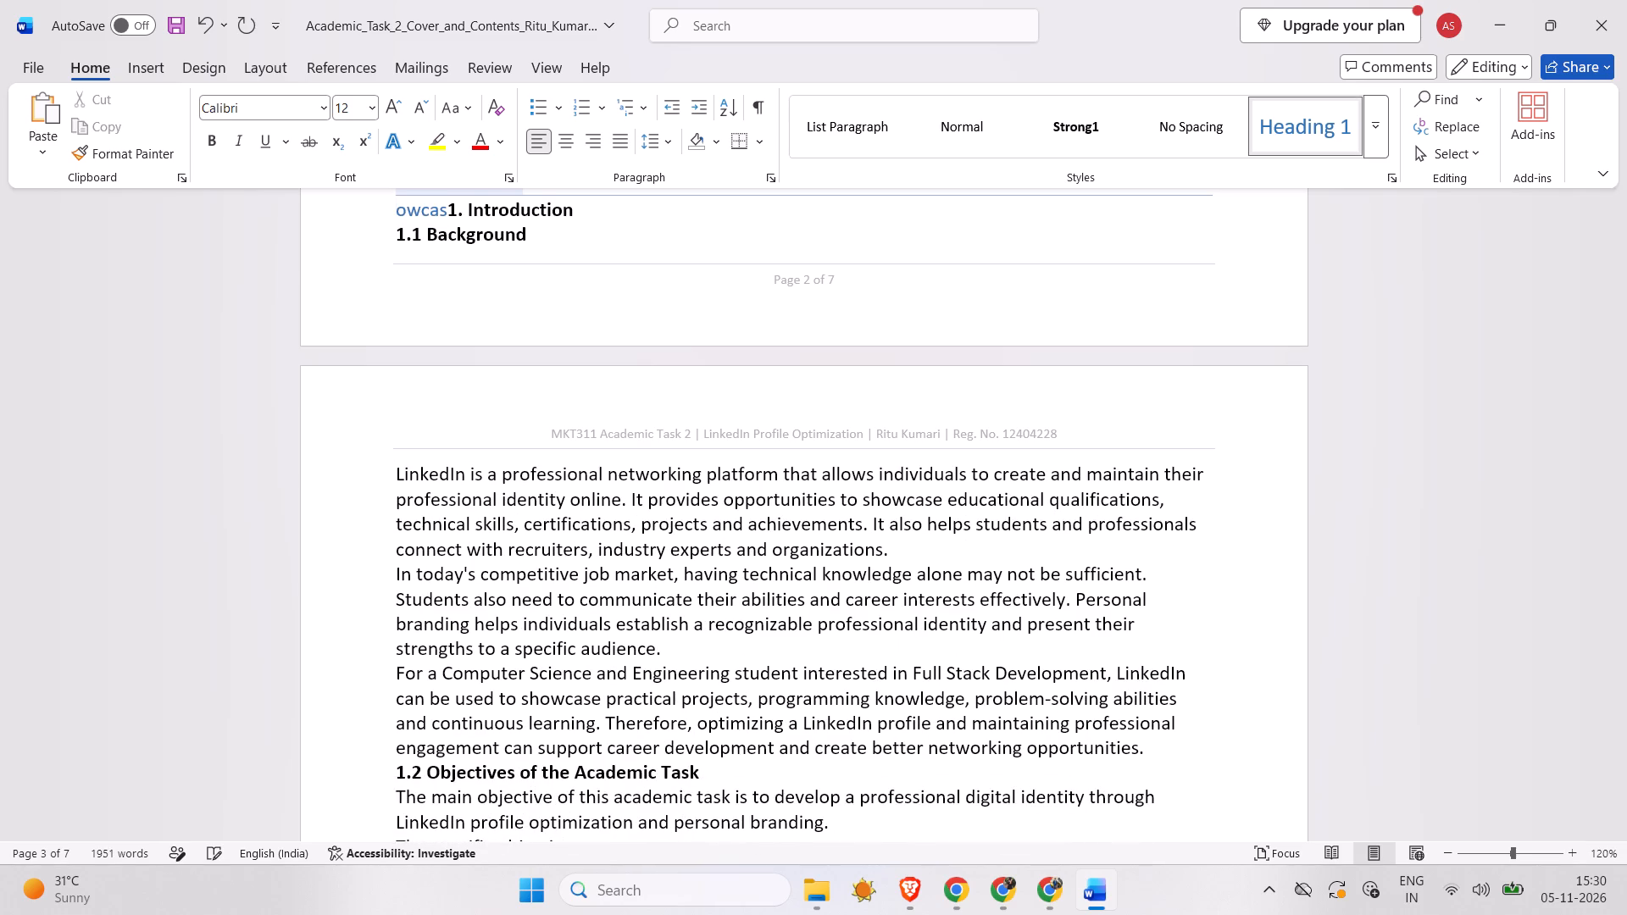
key("ctrl+z")
key("ctrl+z")
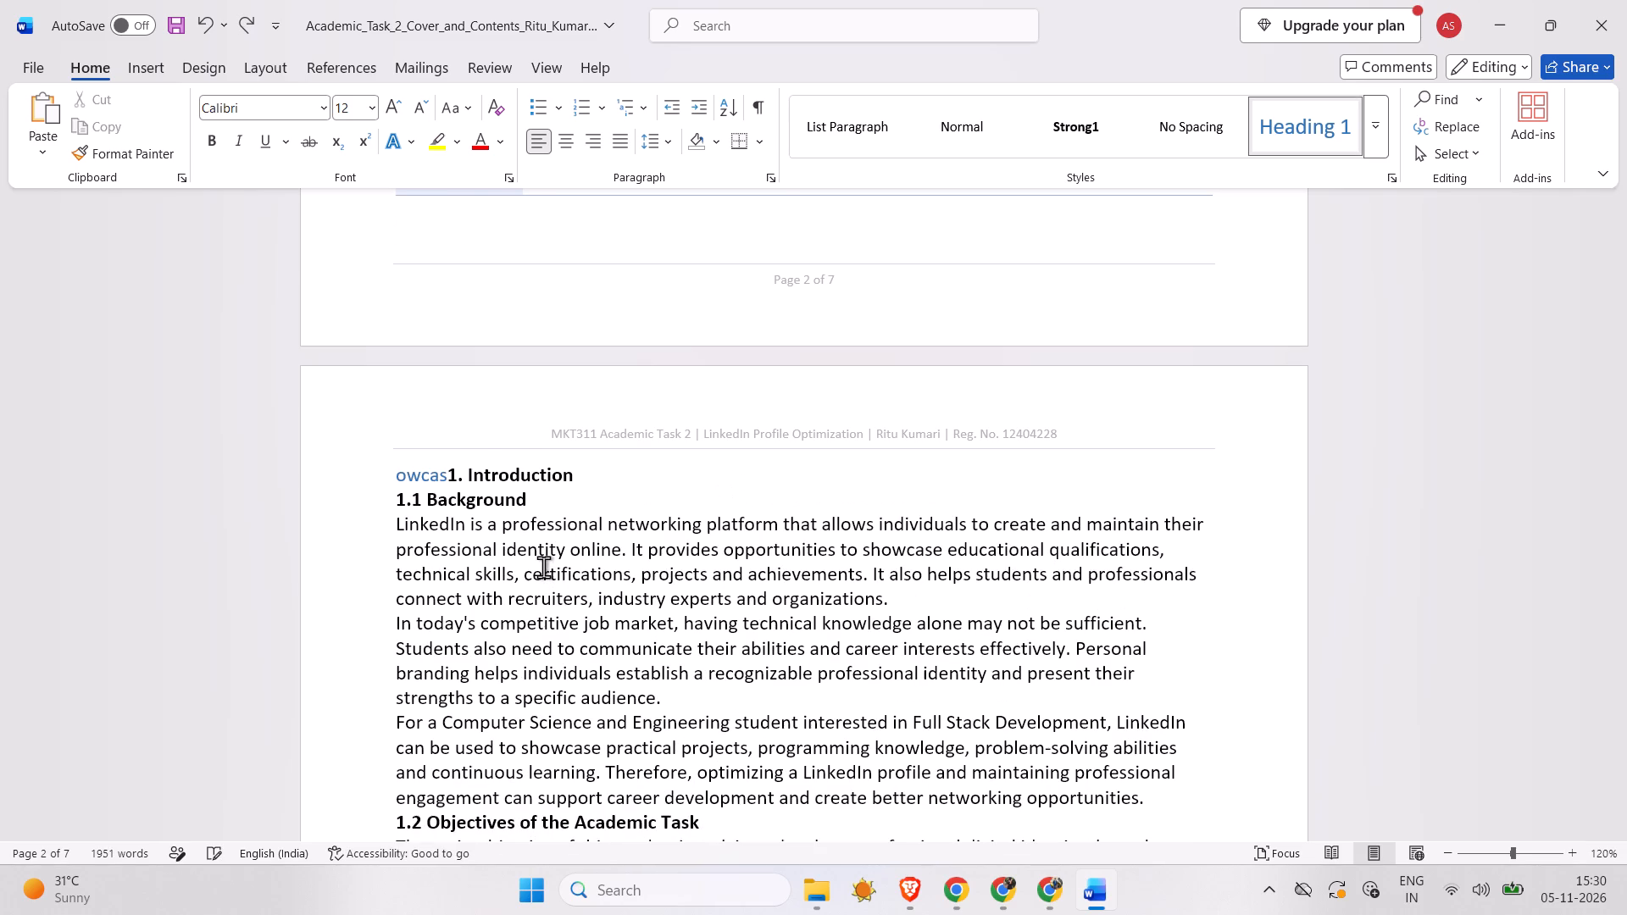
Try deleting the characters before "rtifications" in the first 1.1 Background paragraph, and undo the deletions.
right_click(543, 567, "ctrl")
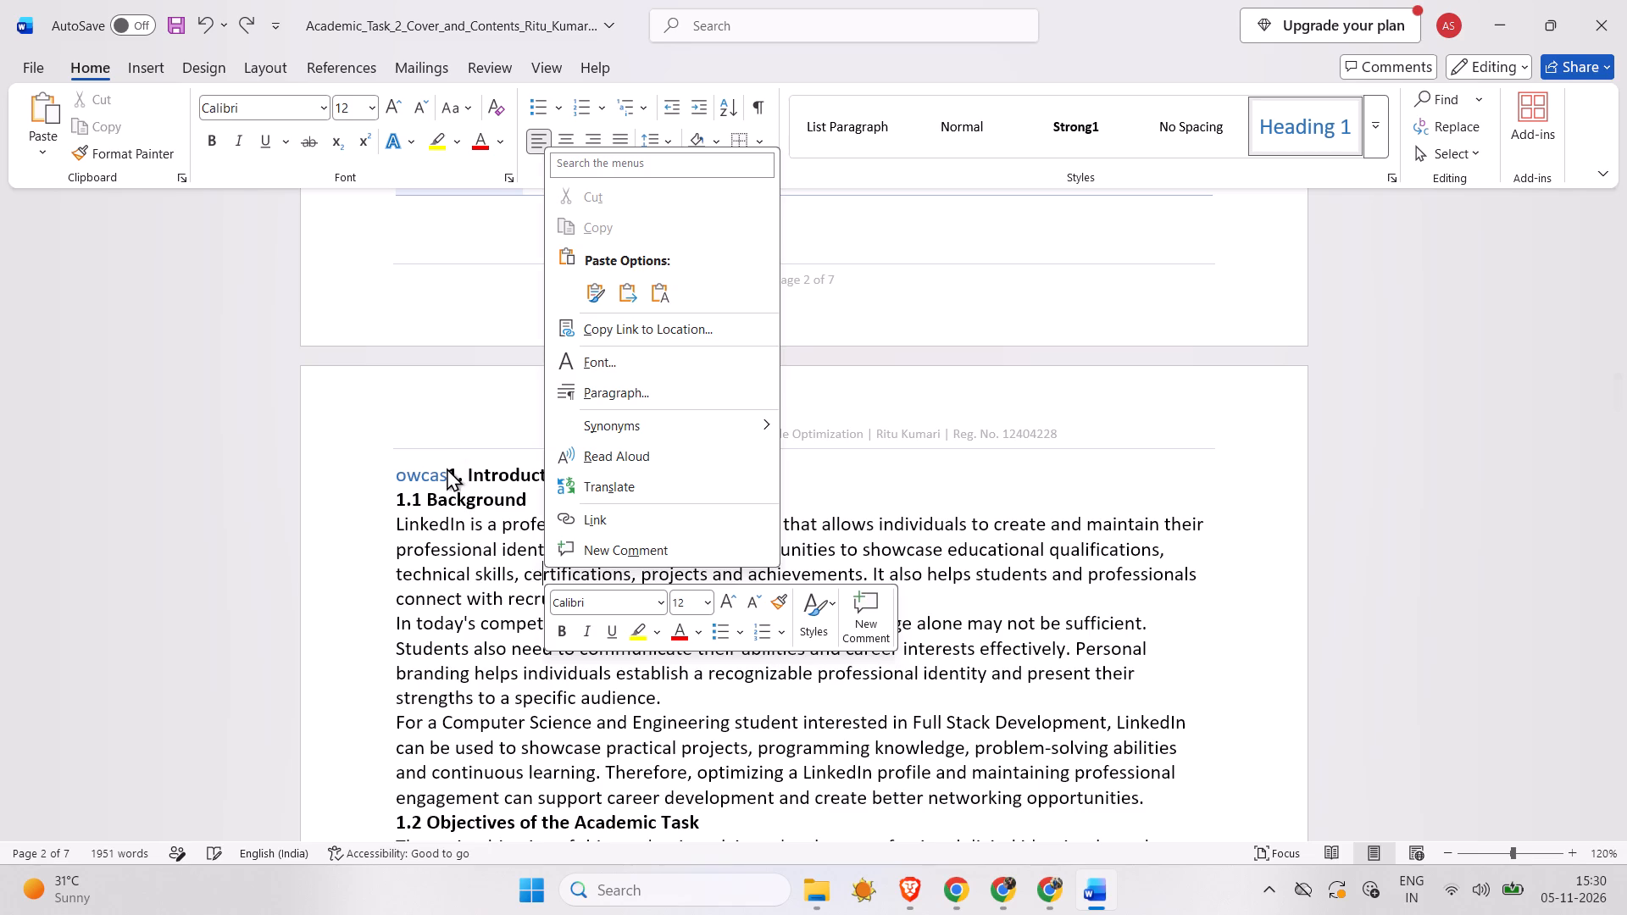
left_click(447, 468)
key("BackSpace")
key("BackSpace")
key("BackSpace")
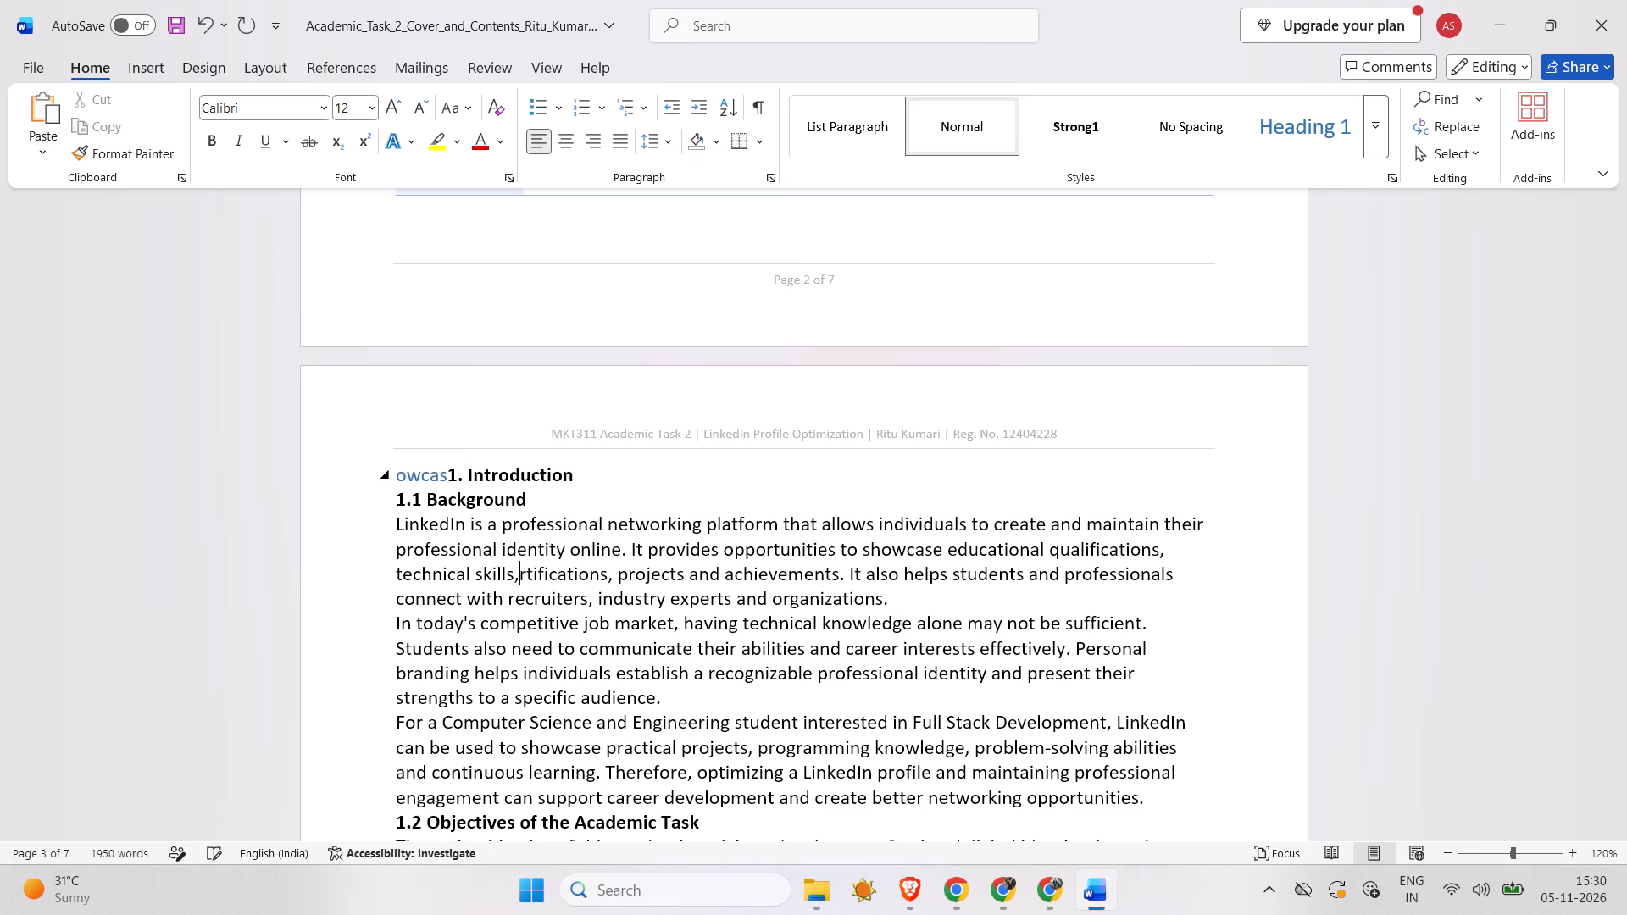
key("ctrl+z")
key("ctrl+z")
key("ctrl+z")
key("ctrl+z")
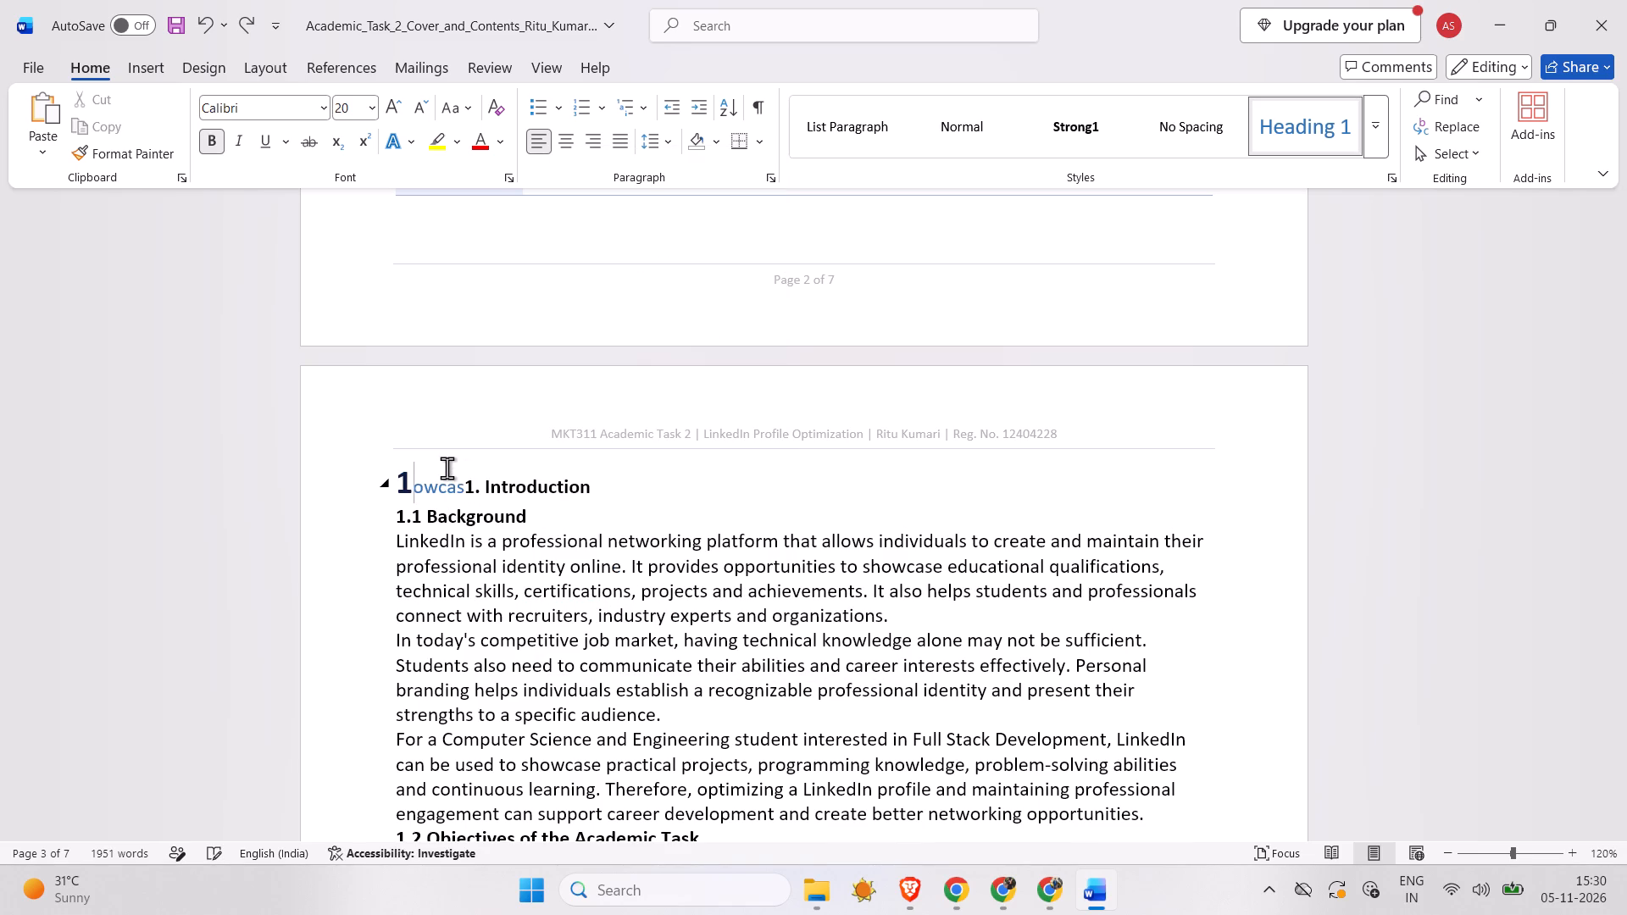
Delete the leftover "1owcas" characters directly in front of the pasted "1. Introduction" heading.
key("Right")
key("Right")
key("Right")
key("Right")
key("Right")
key("BackSpace")
key("BackSpace")
key("BackSpace")
key("BackSpace")
key("BackSpace")
key("BackSpace")
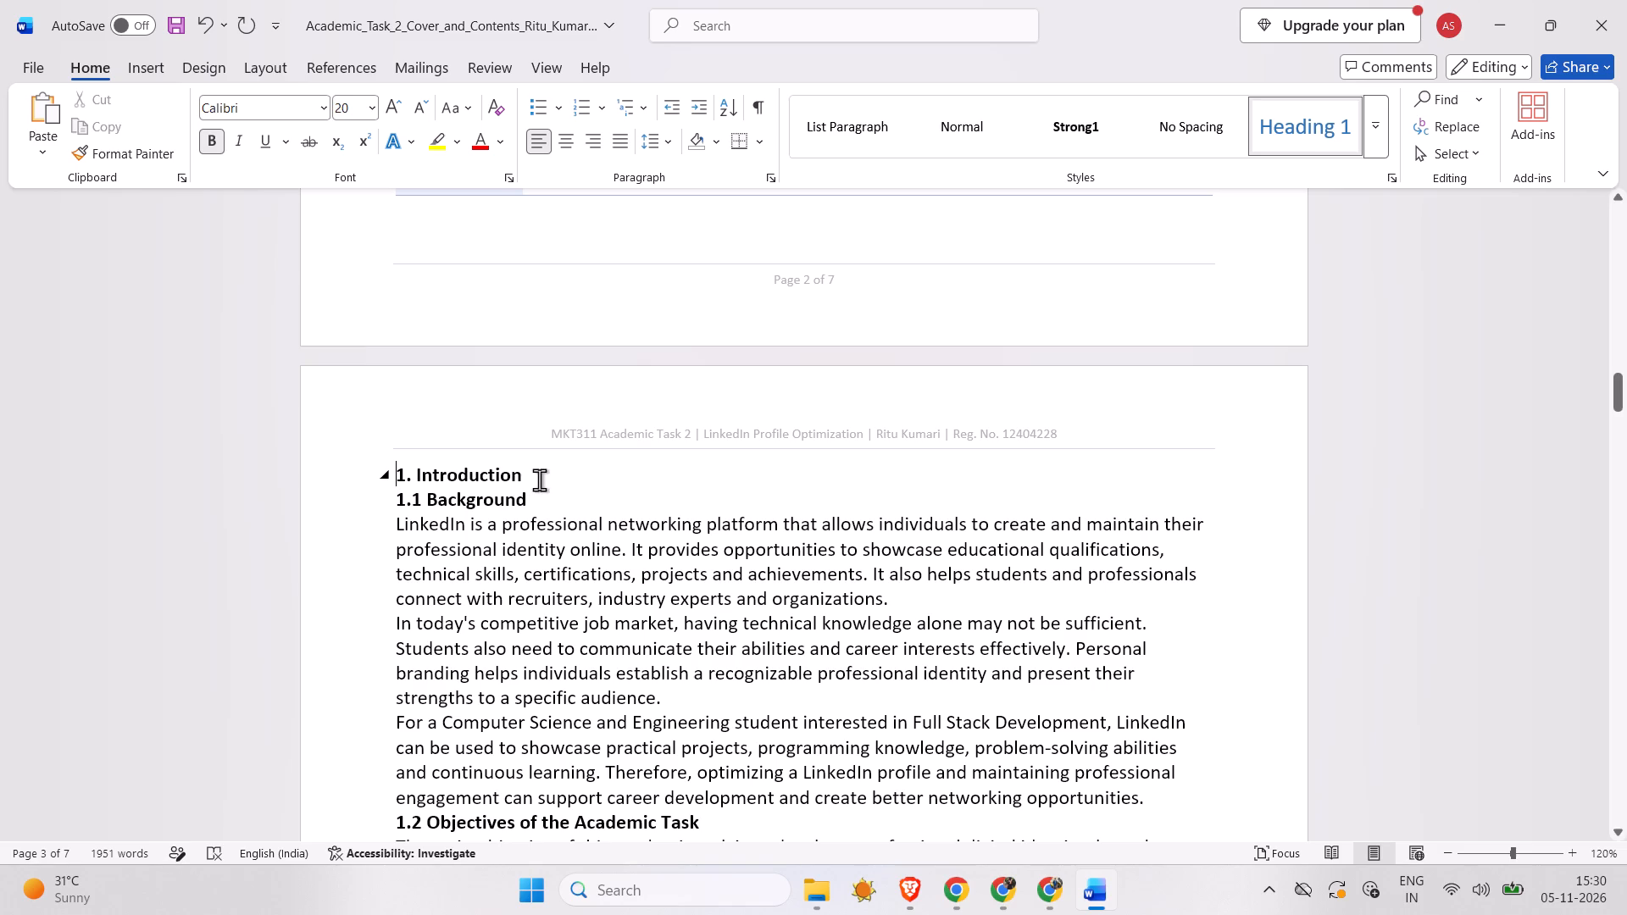
Apply the Heading 1 style to the pasted "1. Introduction" line.
left_click_drag(539, 475, 384, 463)
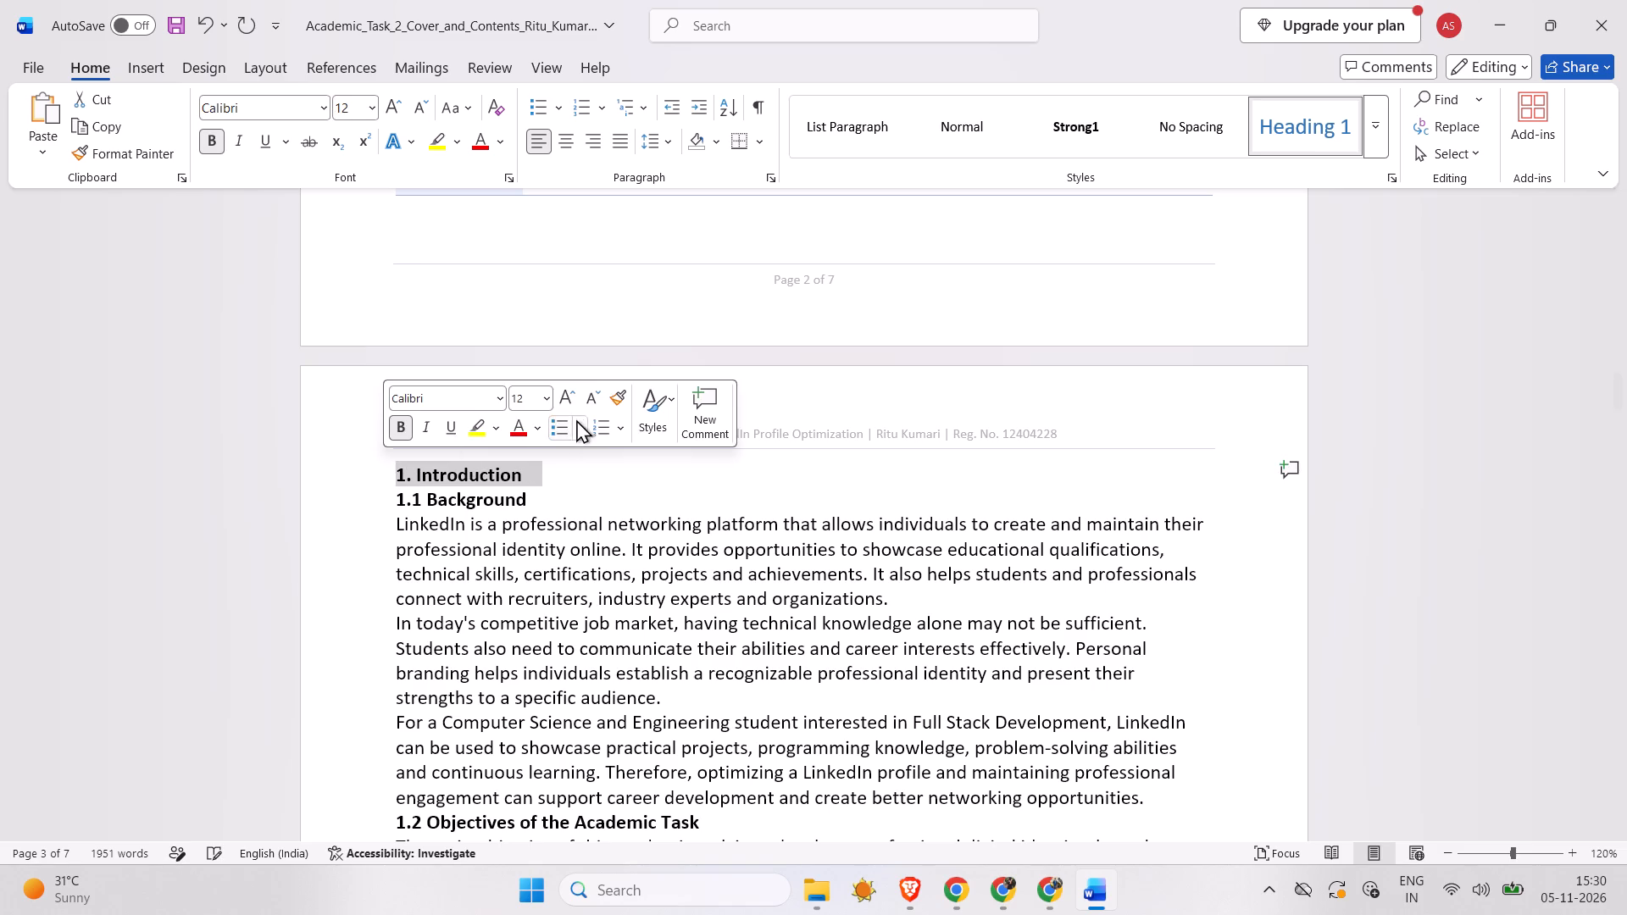
left_click(670, 415)
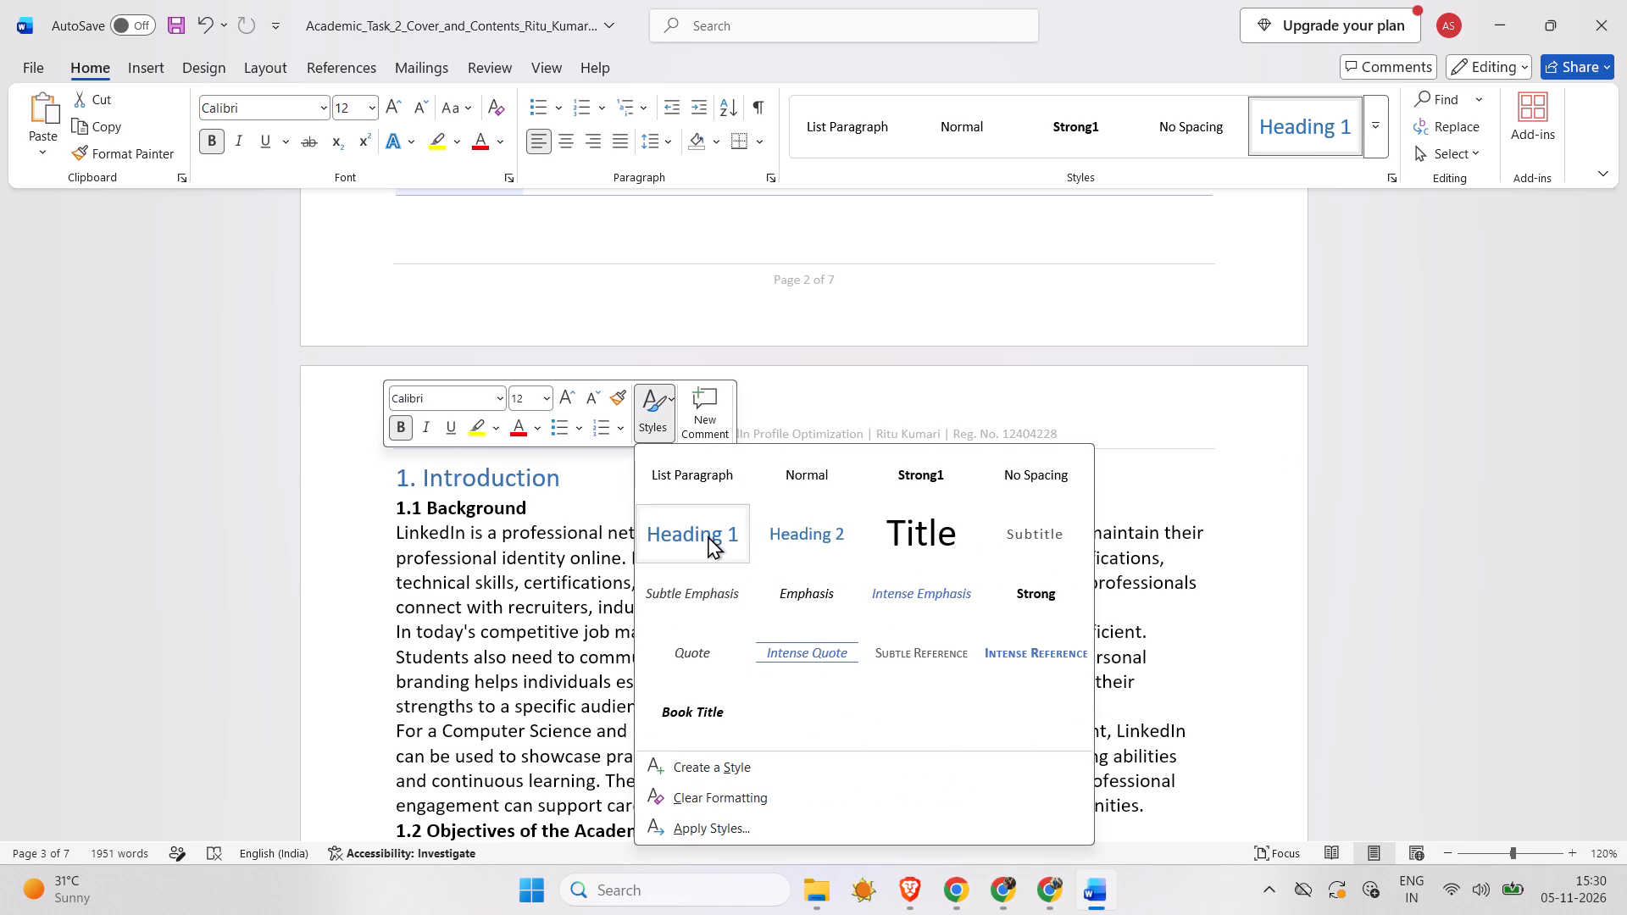
left_click(708, 535)
left_click(752, 426)
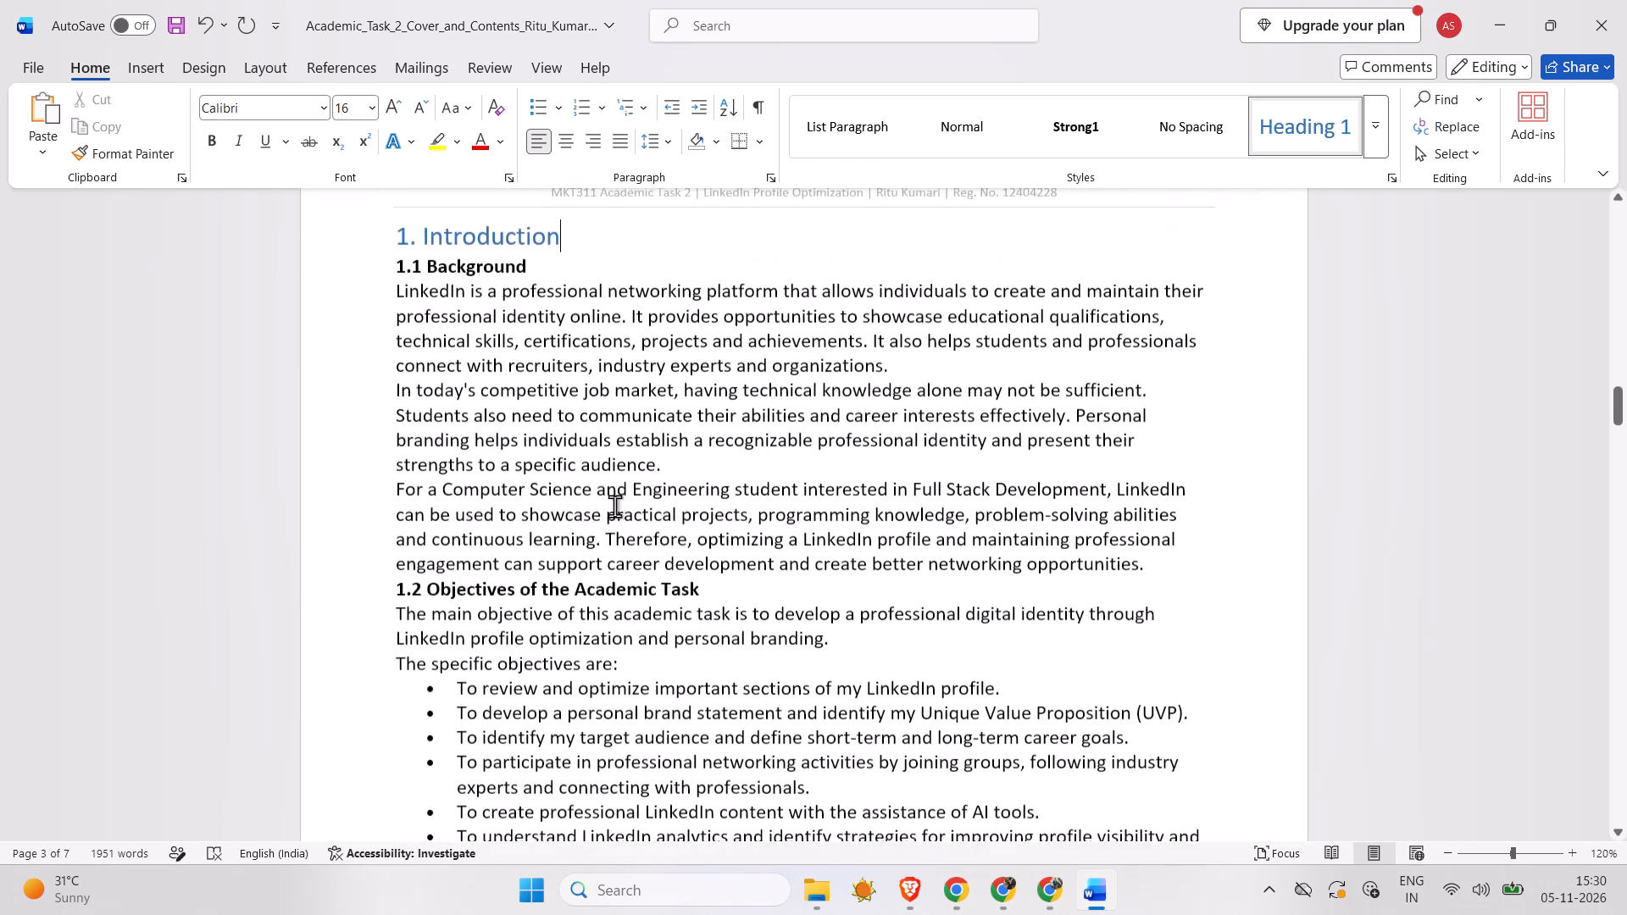
Insert an empty line between the last 1.1 Background paragraph and "1.2 Objectives of the Academic Task".
left_click(1172, 599)
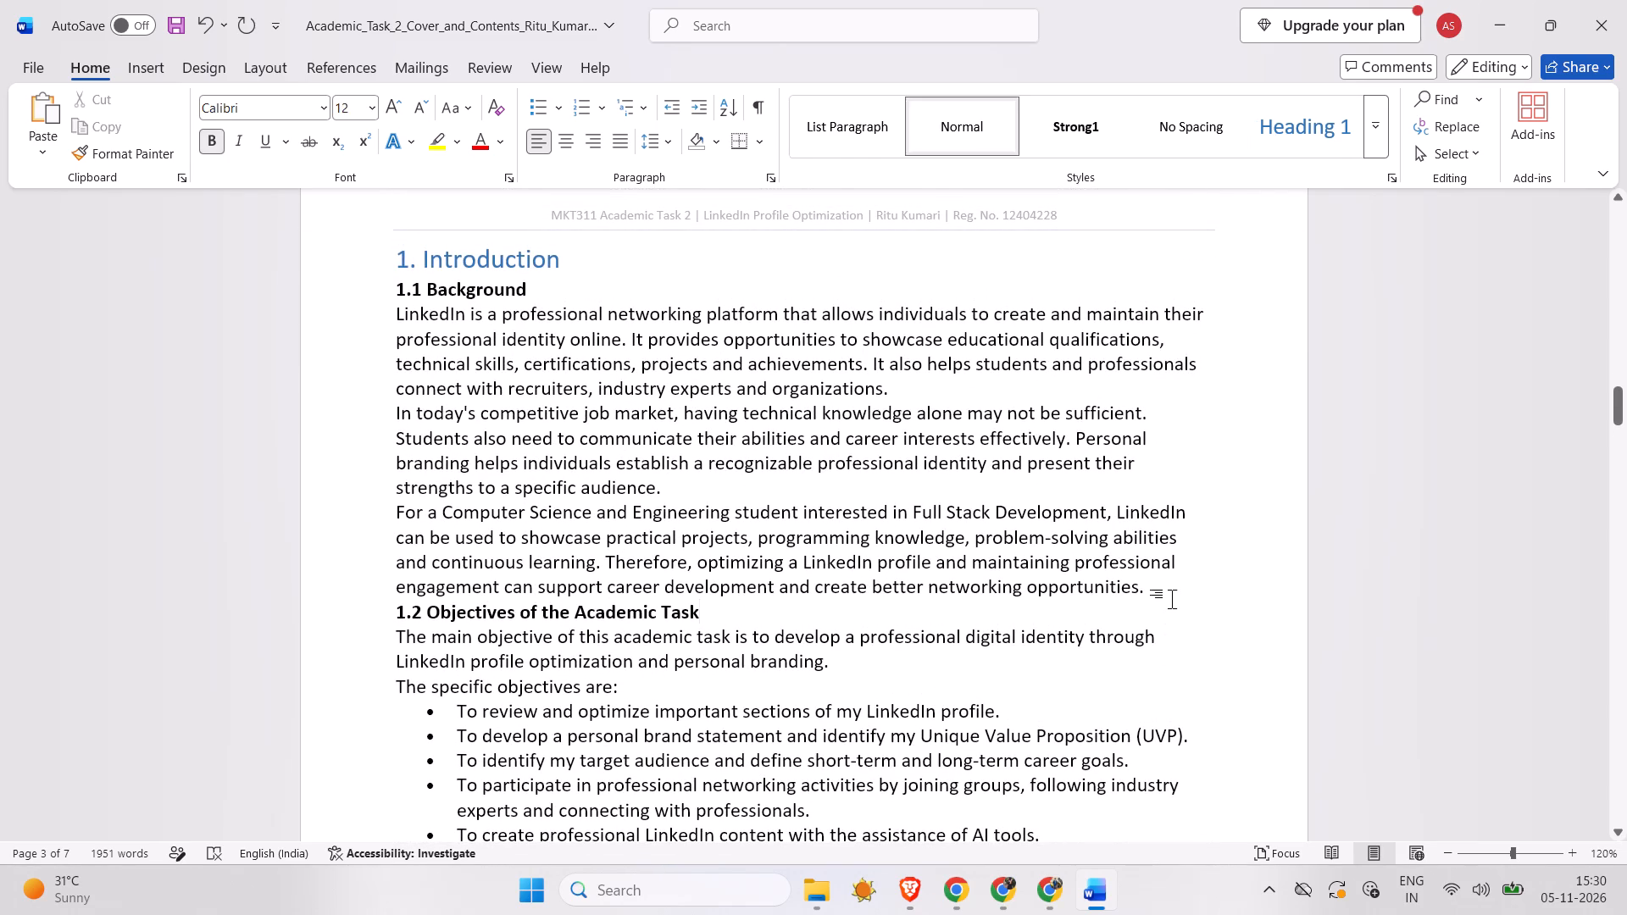
left_click(1163, 591)
key("Return")
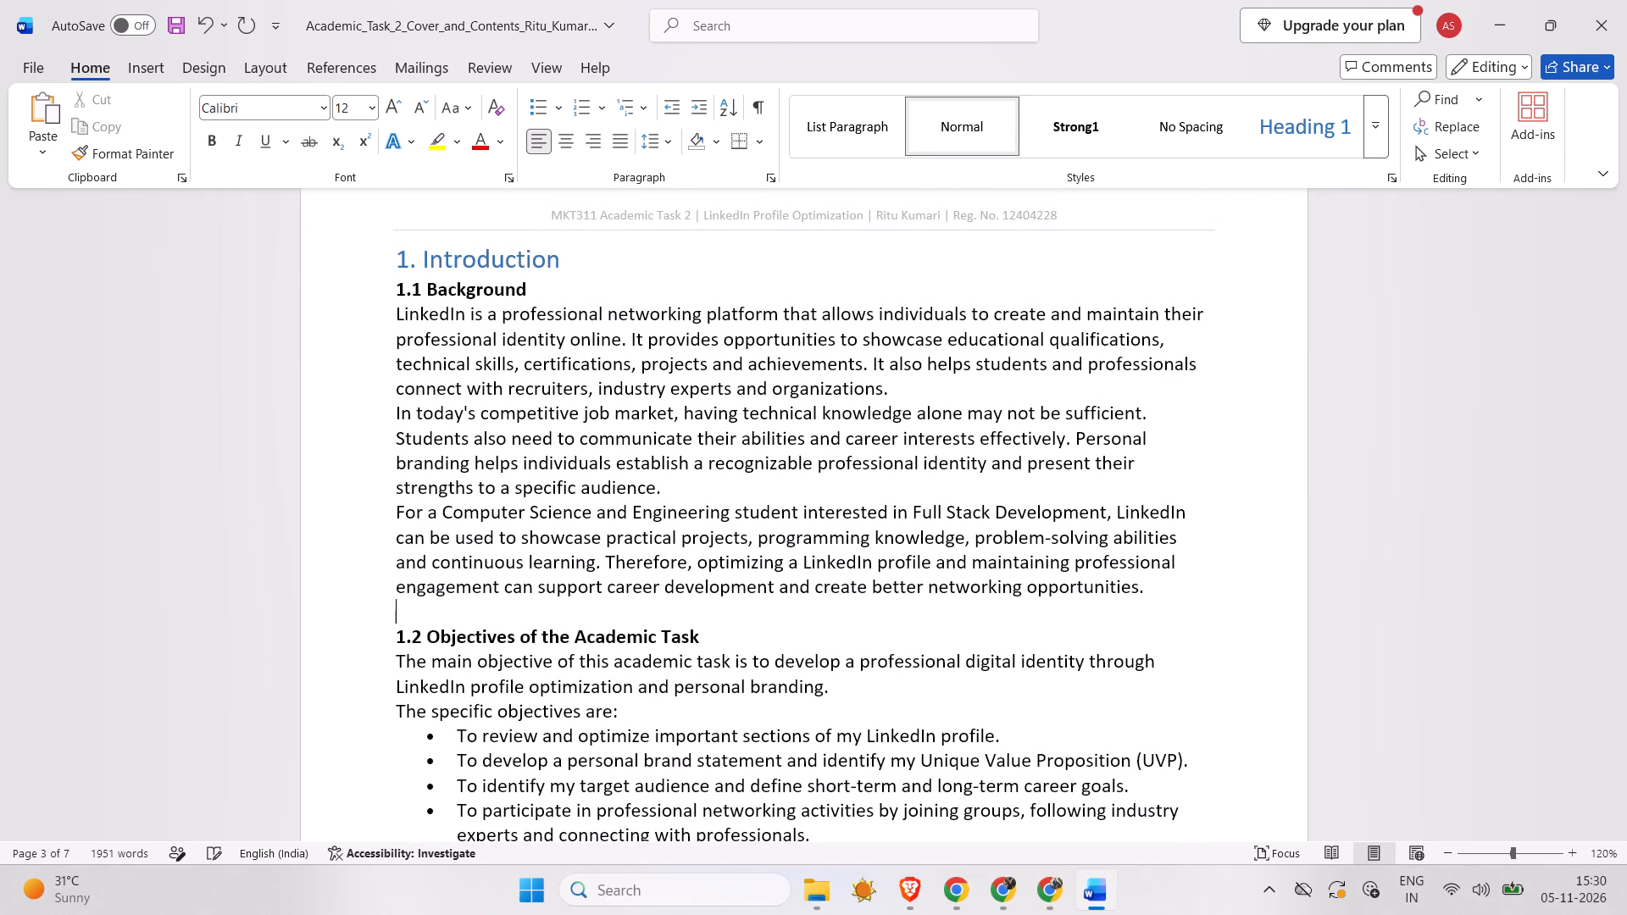
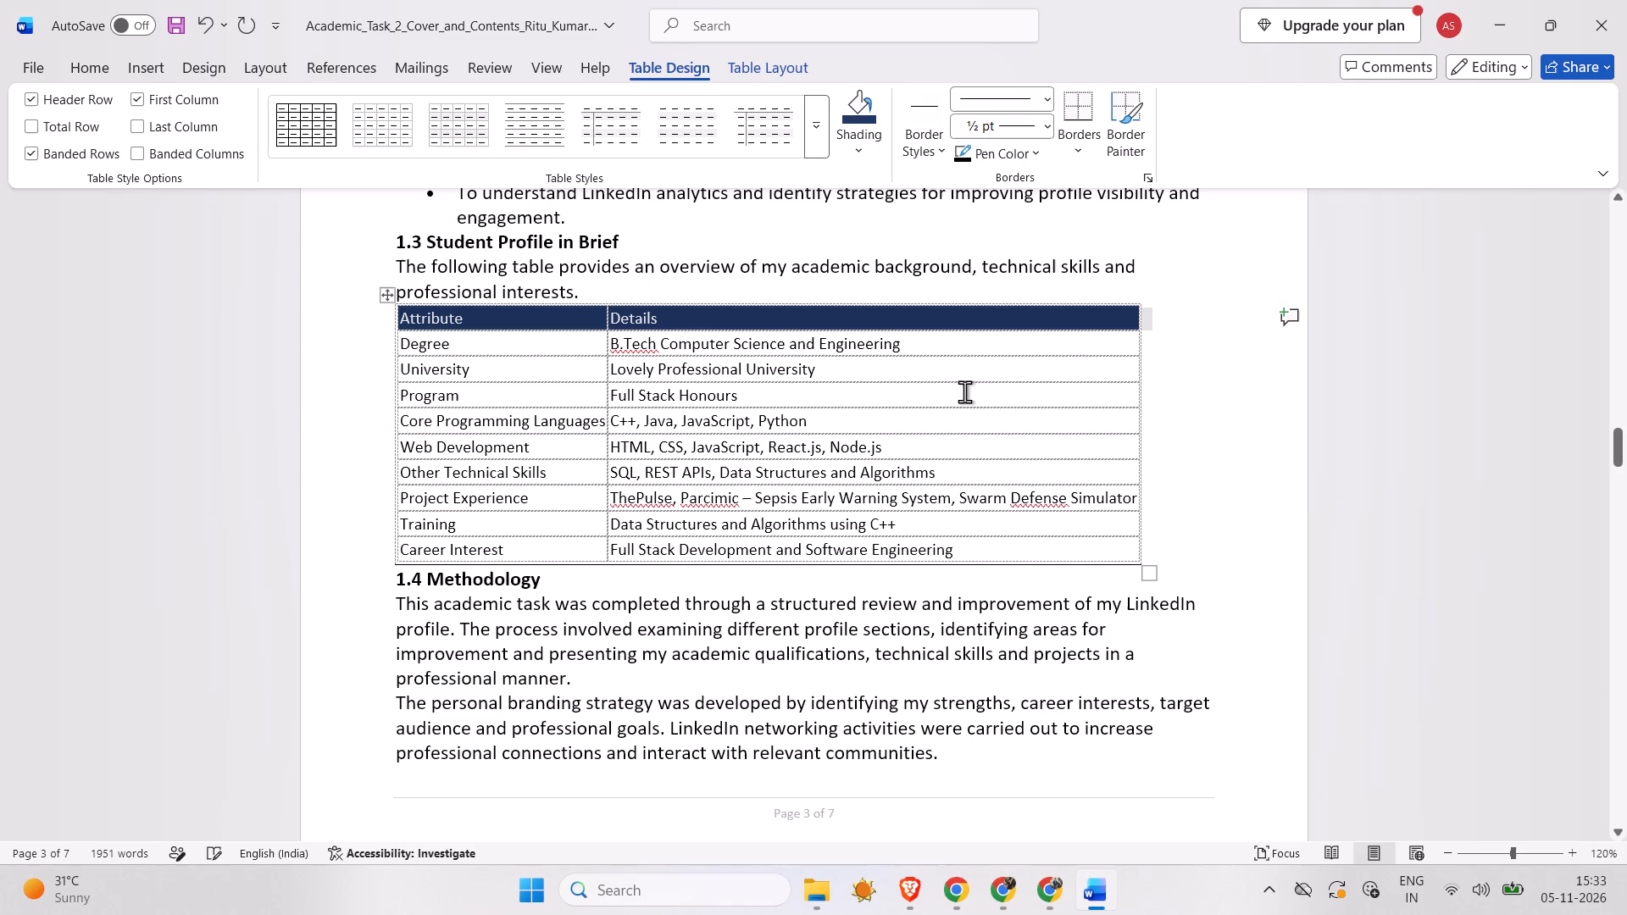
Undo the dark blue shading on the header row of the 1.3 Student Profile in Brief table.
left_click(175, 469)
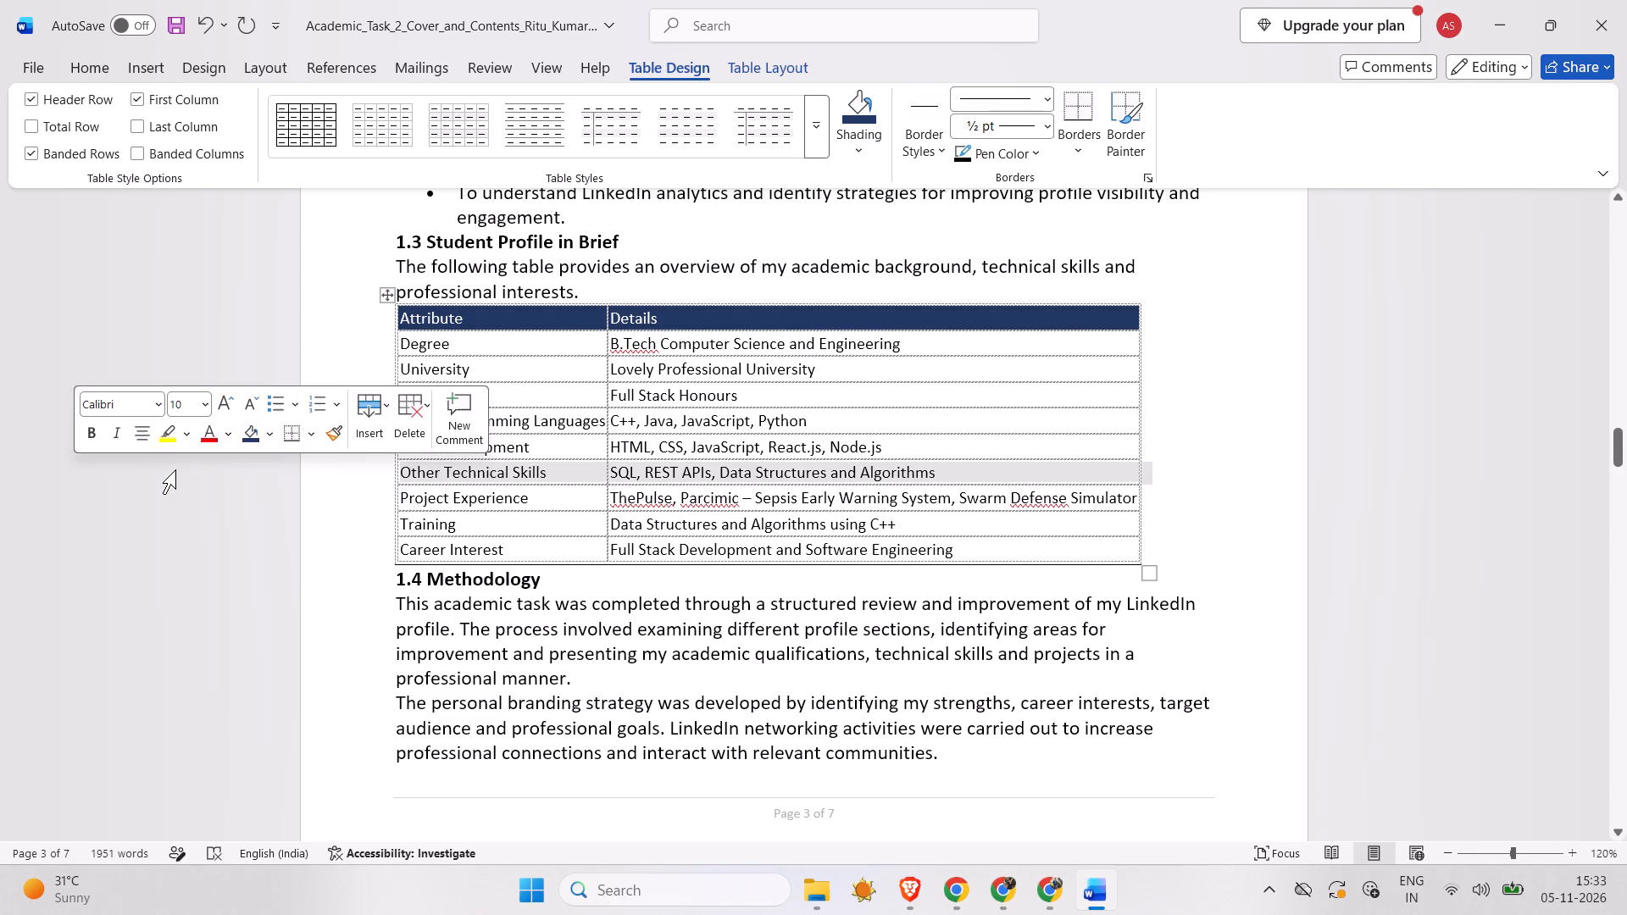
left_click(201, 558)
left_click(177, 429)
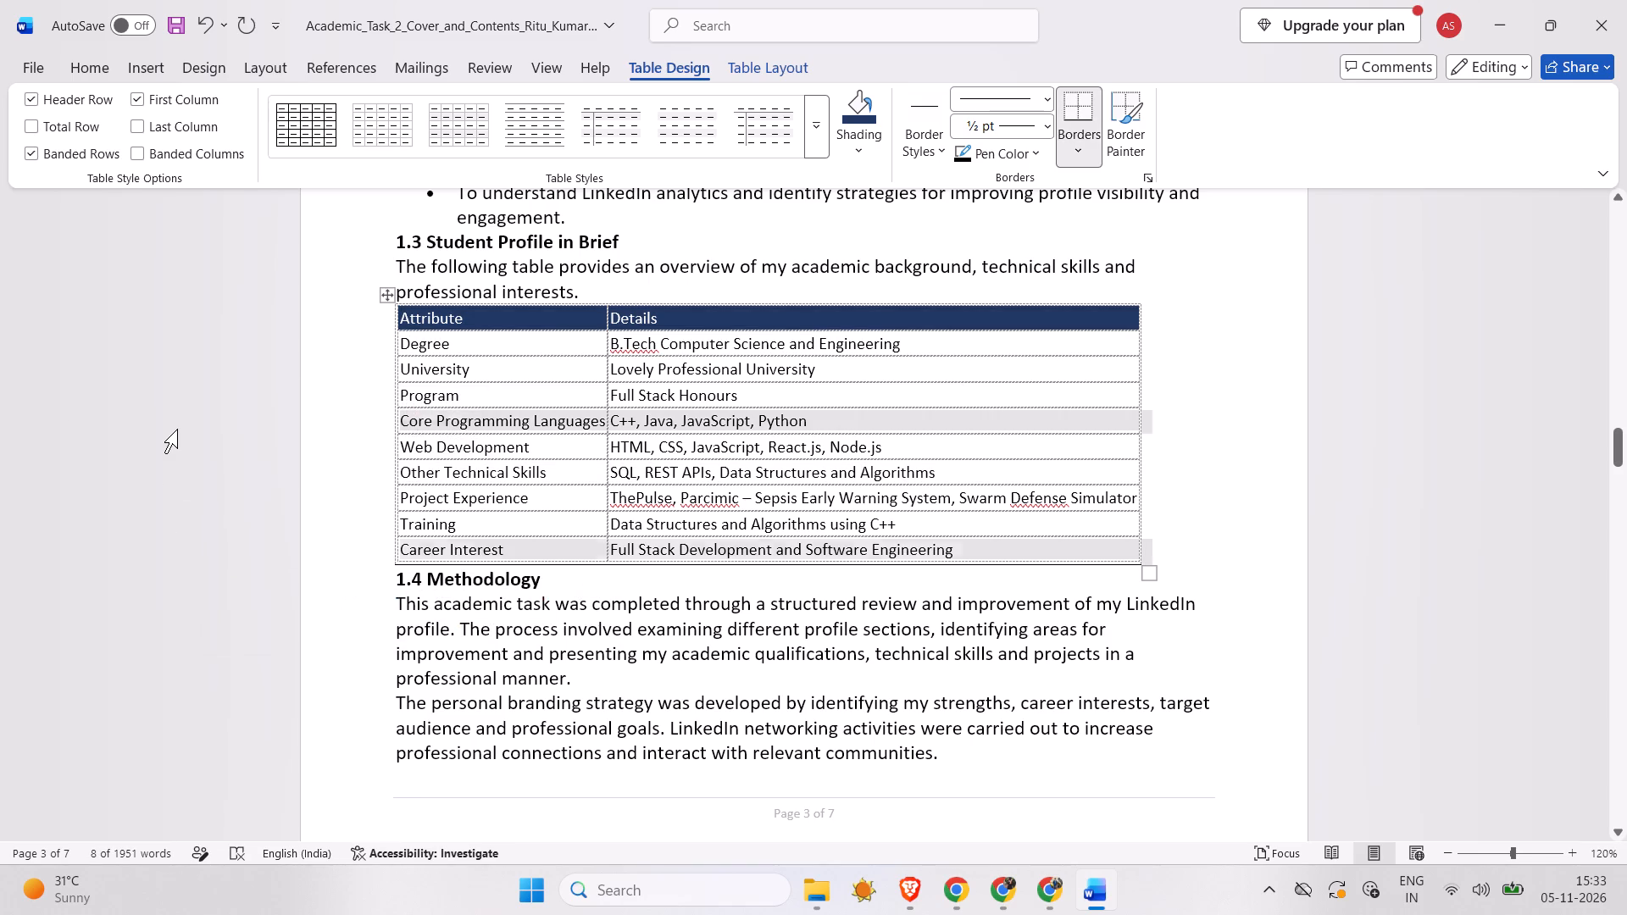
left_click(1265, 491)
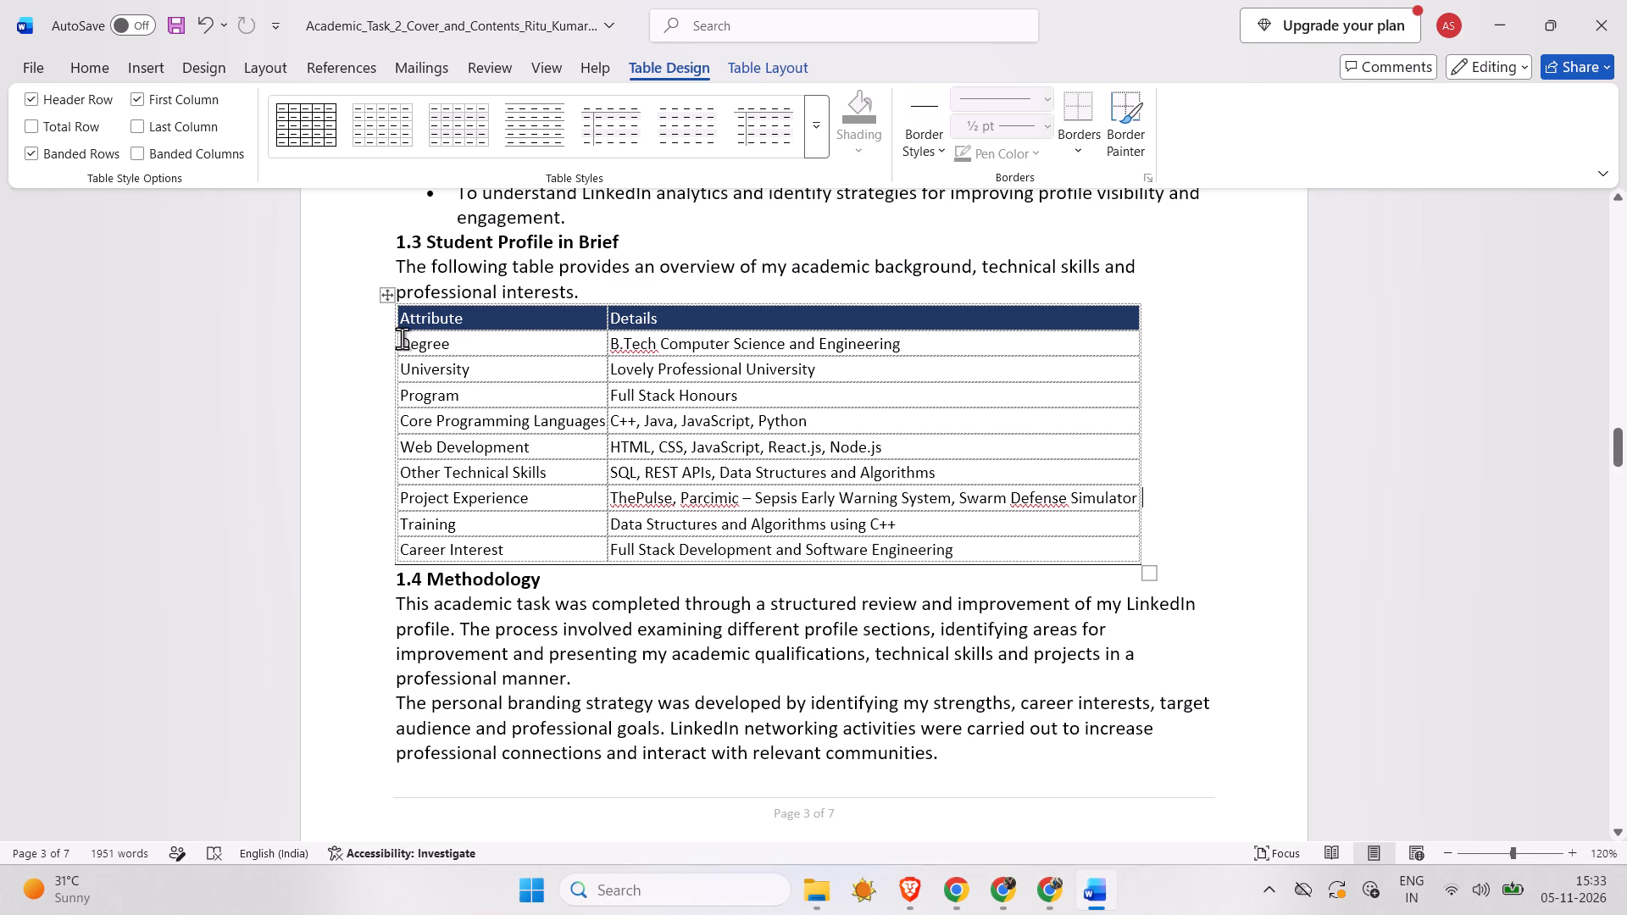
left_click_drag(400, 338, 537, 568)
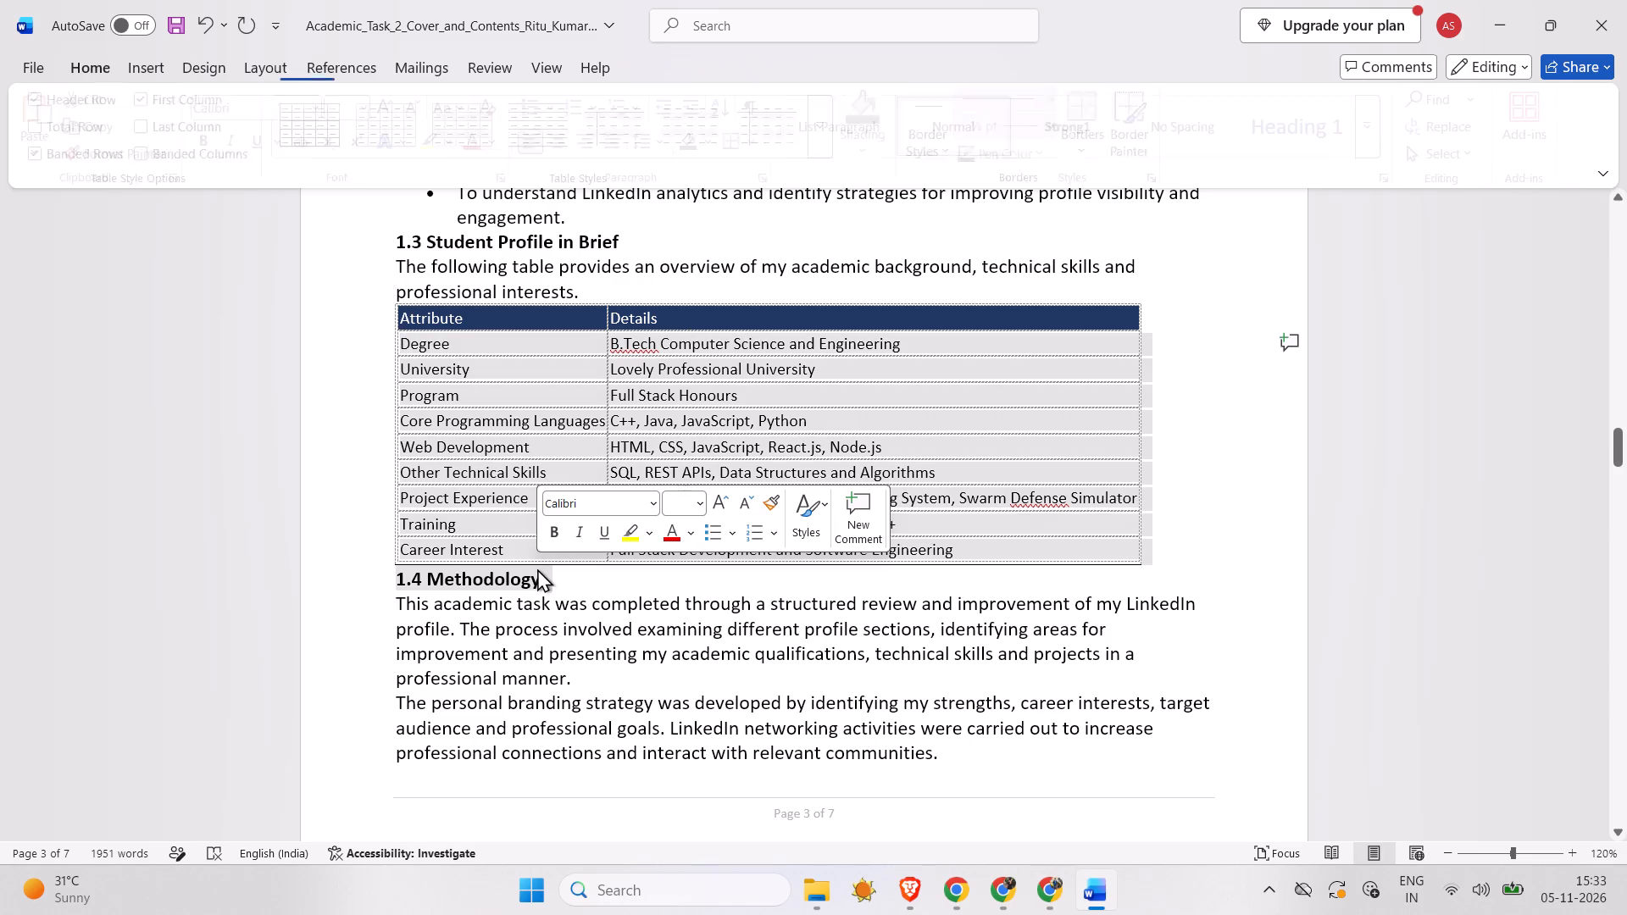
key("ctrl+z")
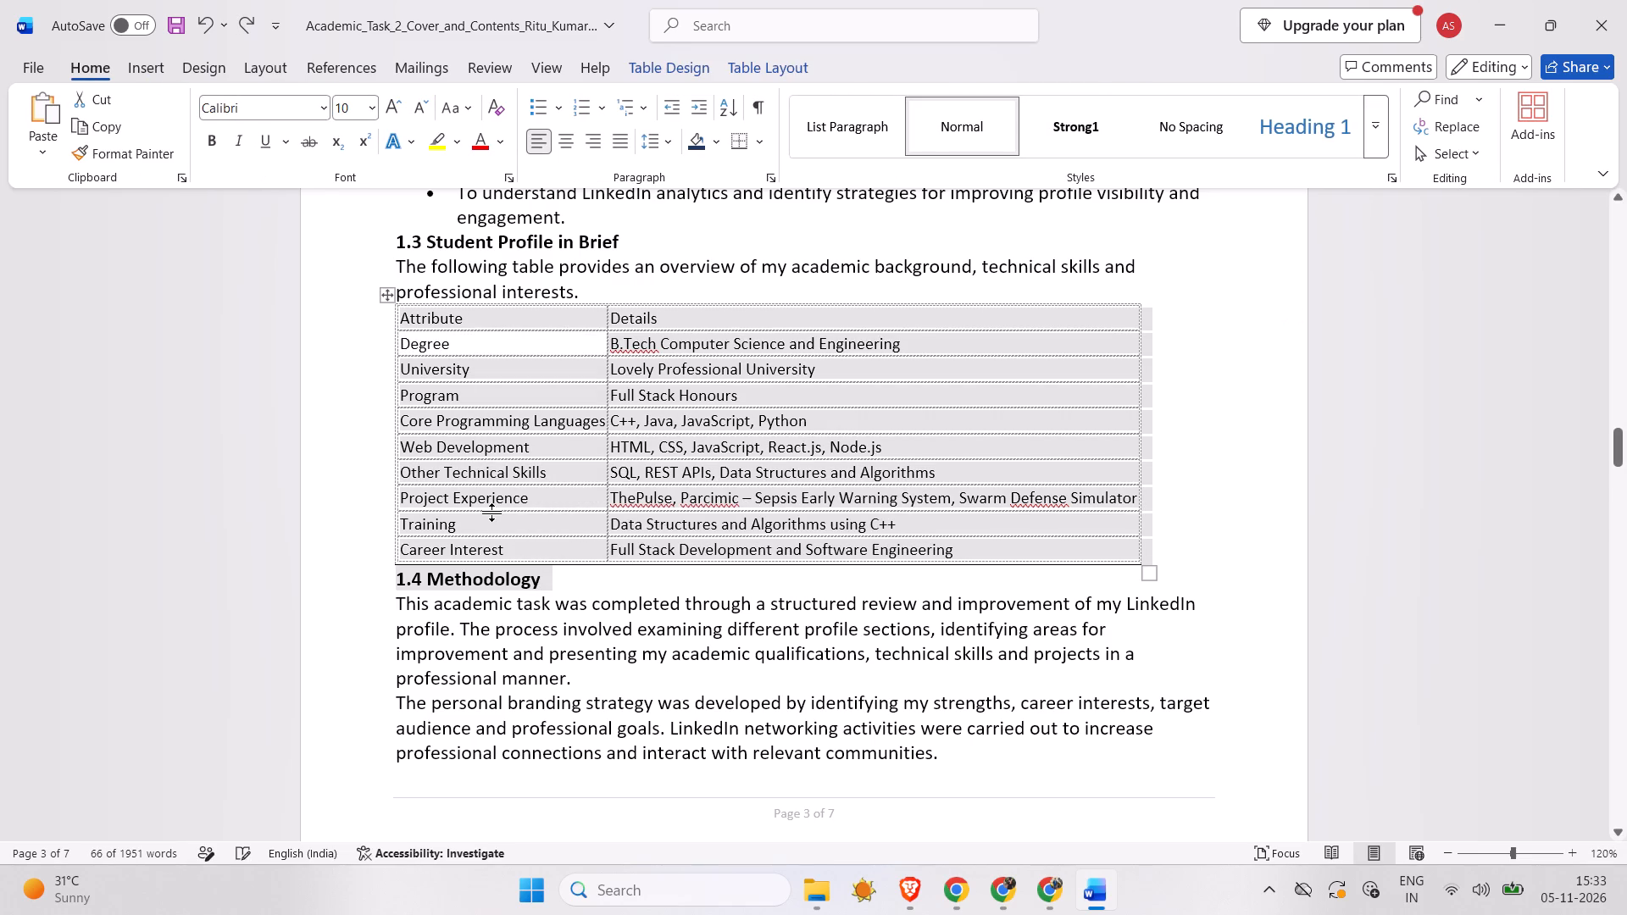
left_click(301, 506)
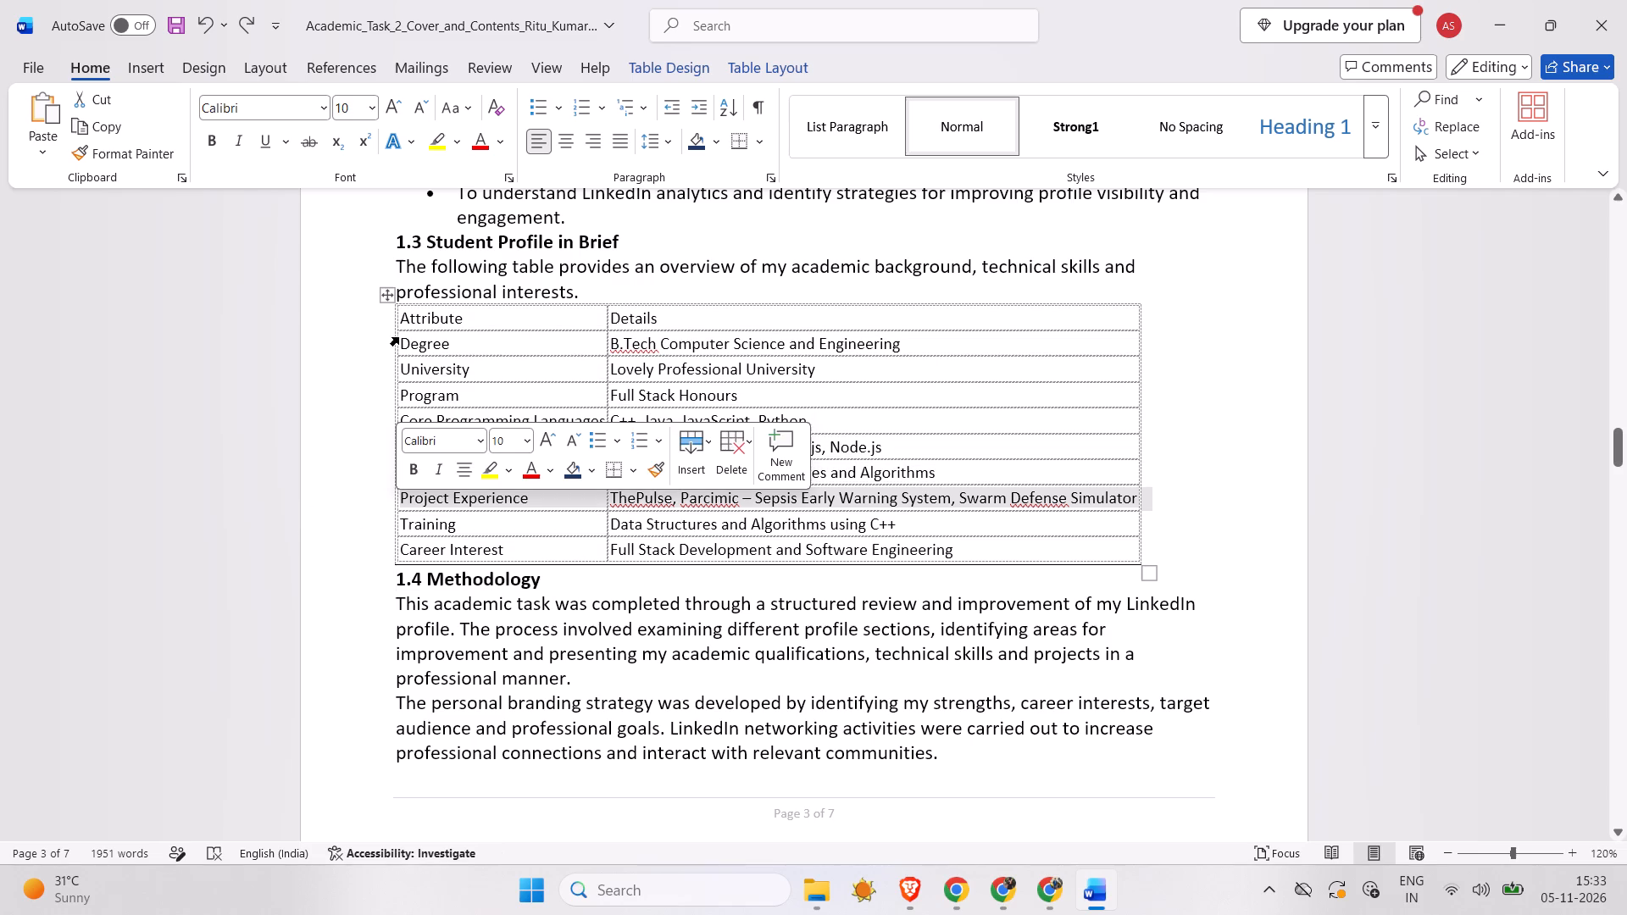
Shade the Attribute and Details header row of the 1.3 Student Profile in Brief table dark navy blue.
left_click_drag(402, 316, 1158, 317)
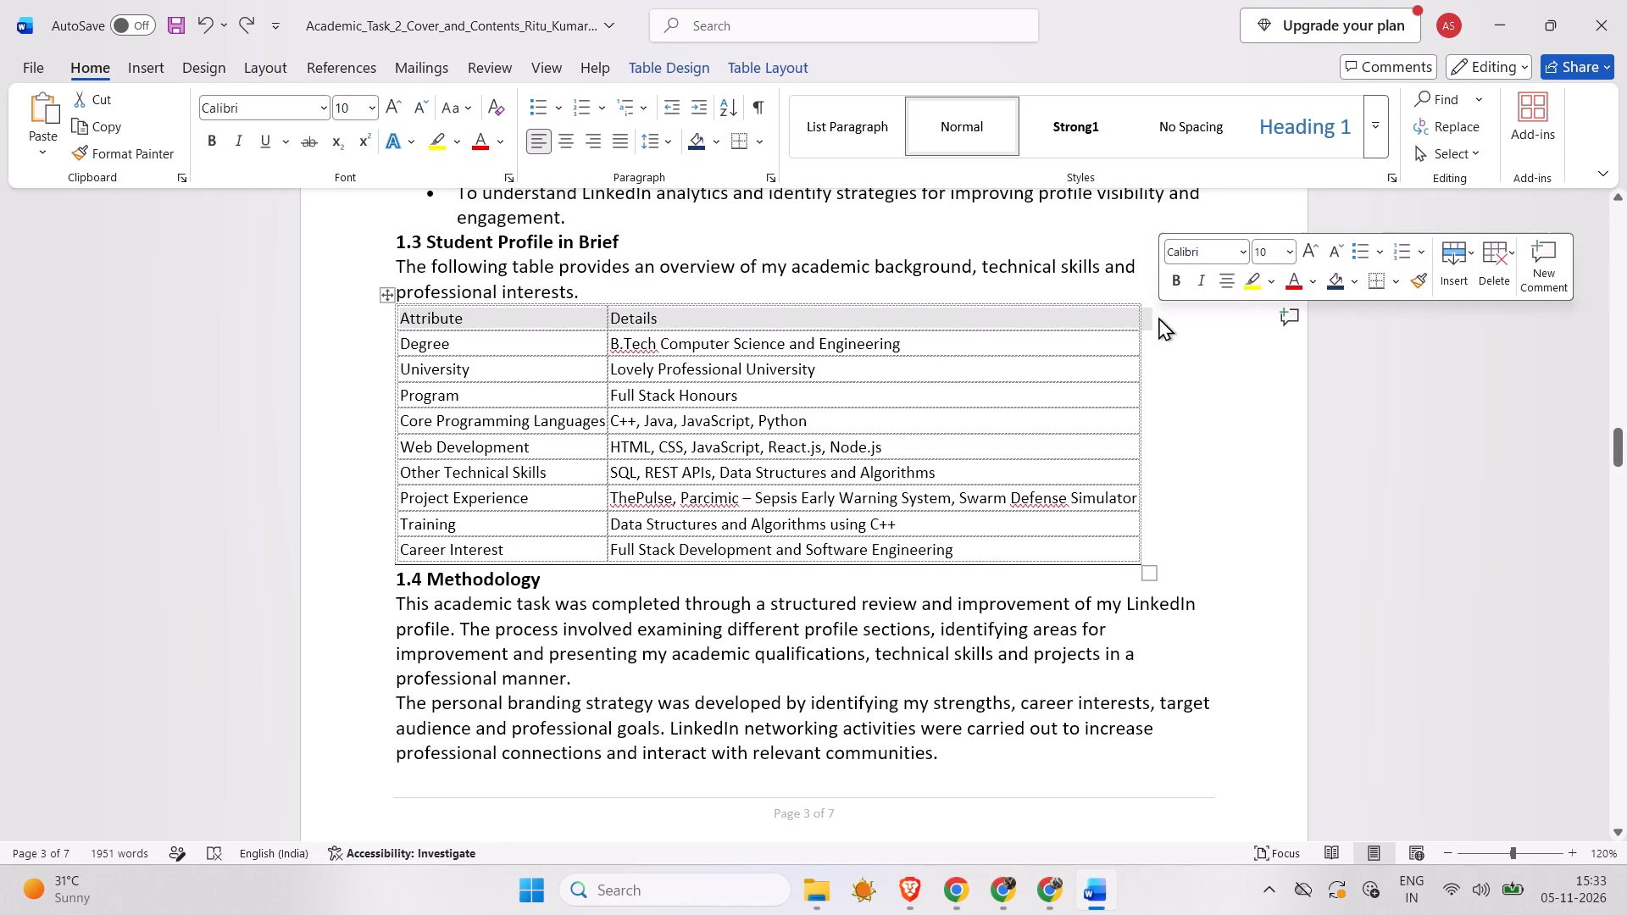
left_click(658, 67)
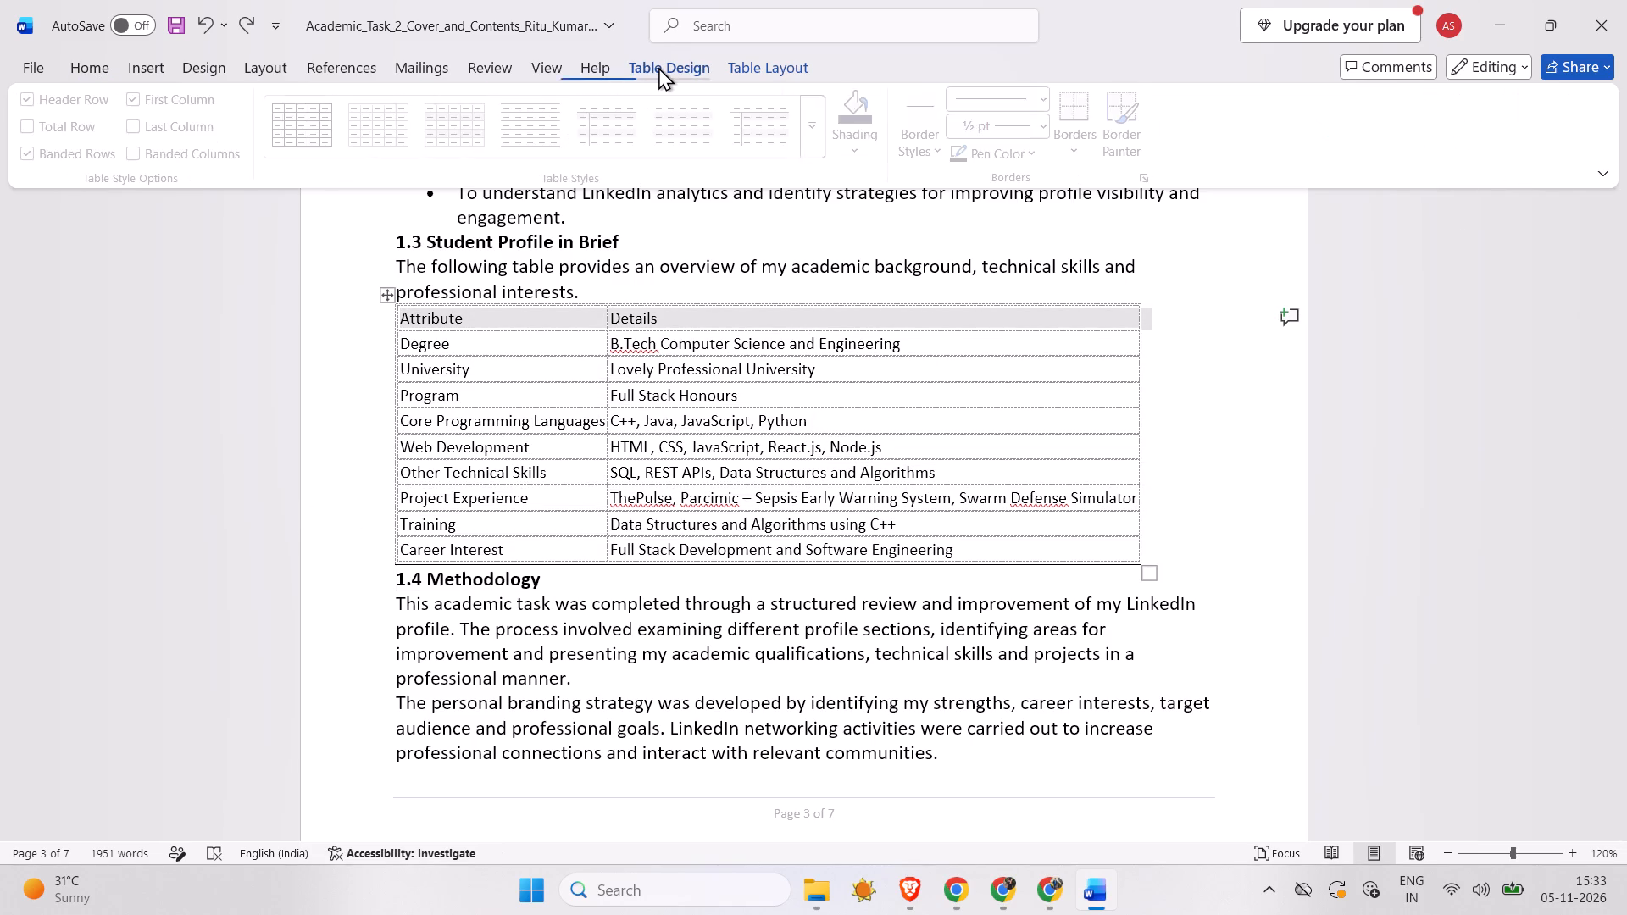
left_click(867, 149)
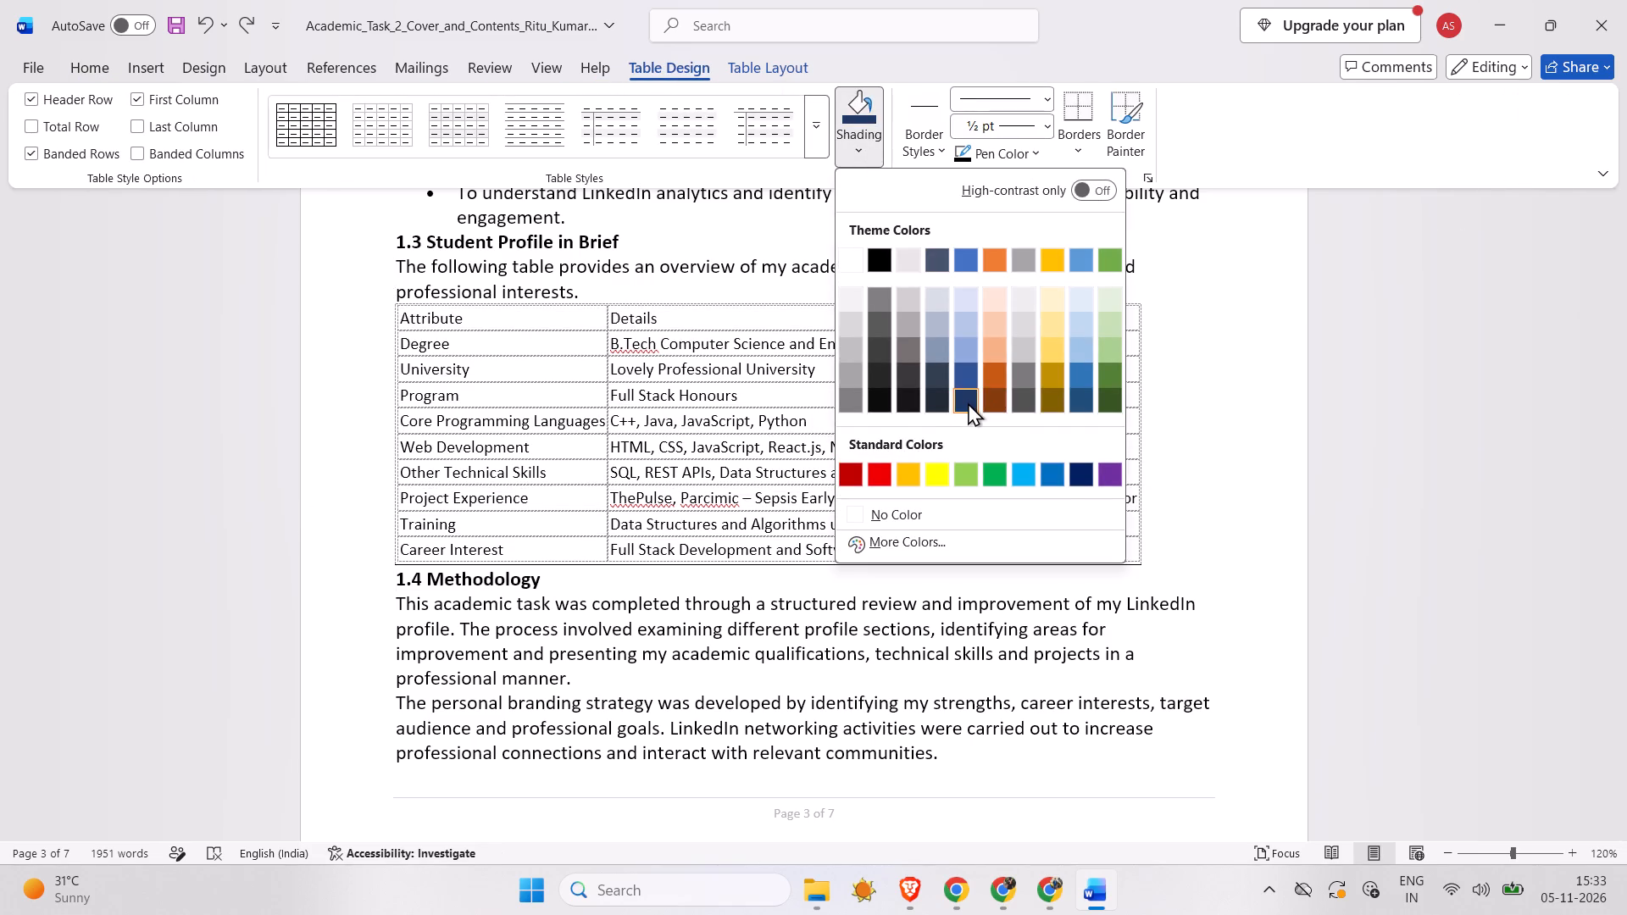
left_click(968, 402)
left_click(1334, 386)
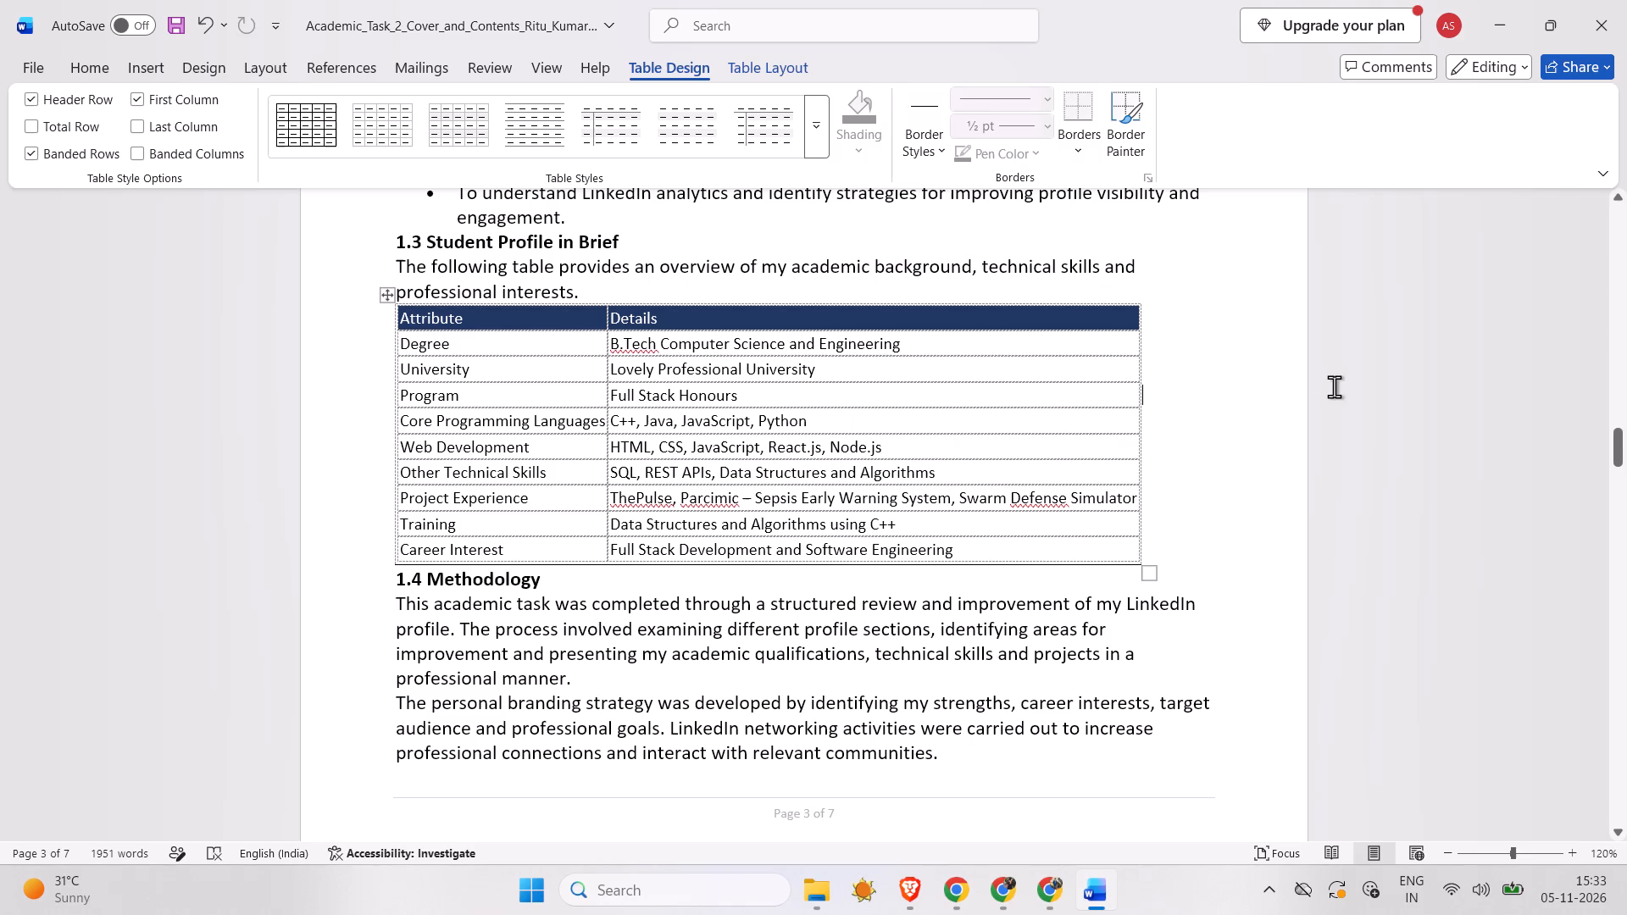
Shade the first-column cells from Degree to Career Interest in the 1.3 table a medium-light blue theme colour.
scroll(1053, 421, "up", 1)
scroll(1053, 421, "down", 1, "ctrl")
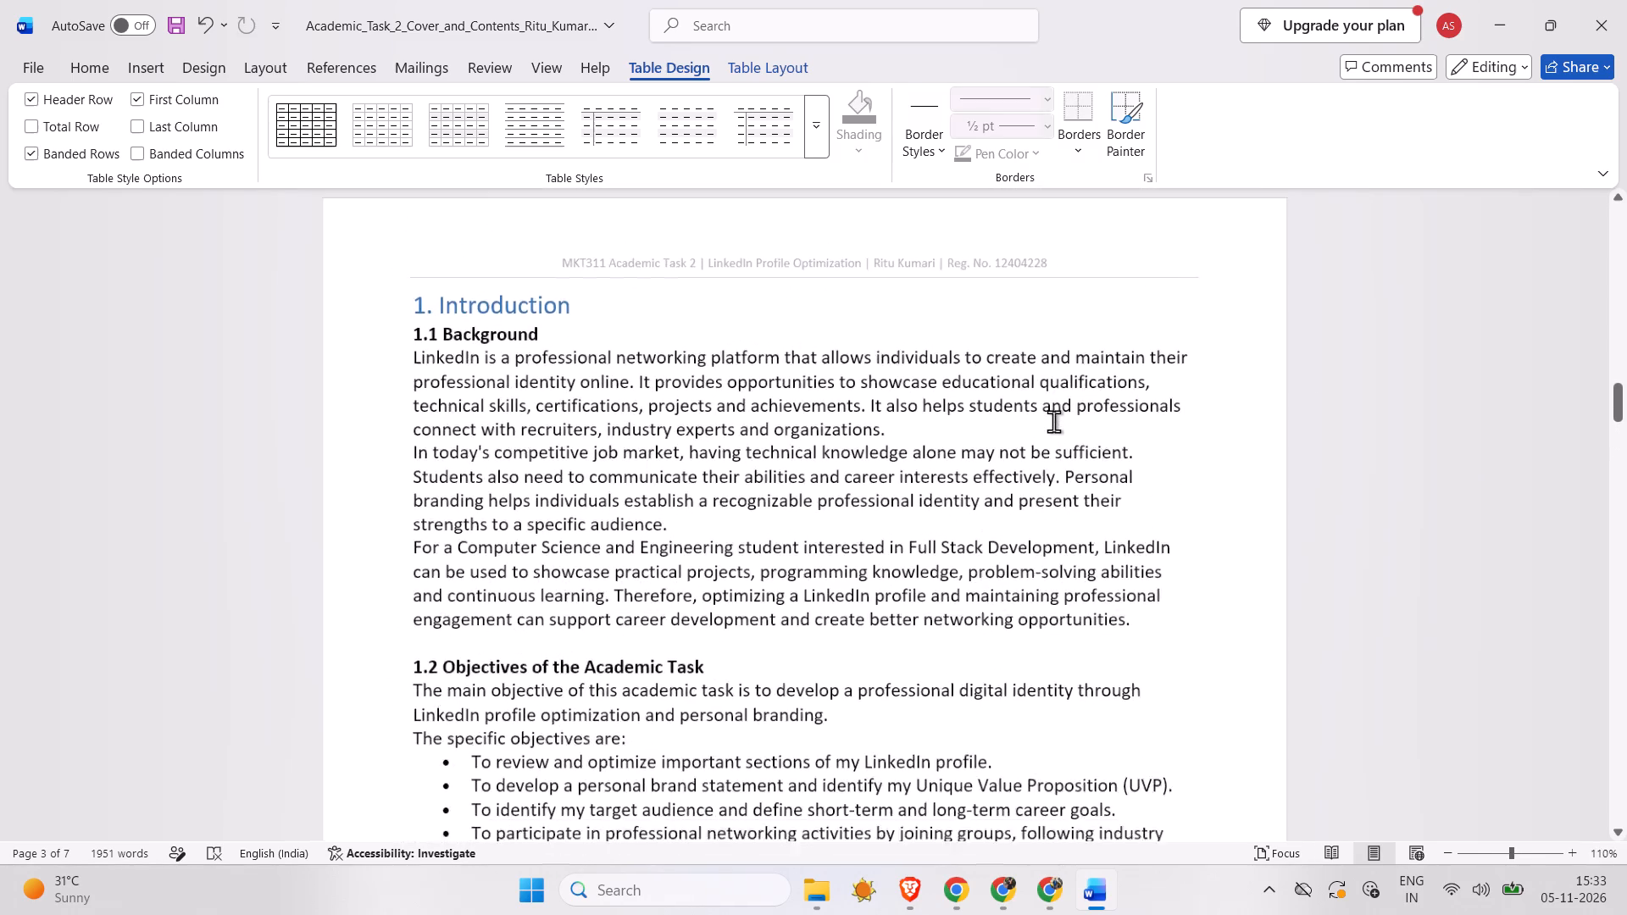
scroll(1053, 421, "down", 3, "ctrl")
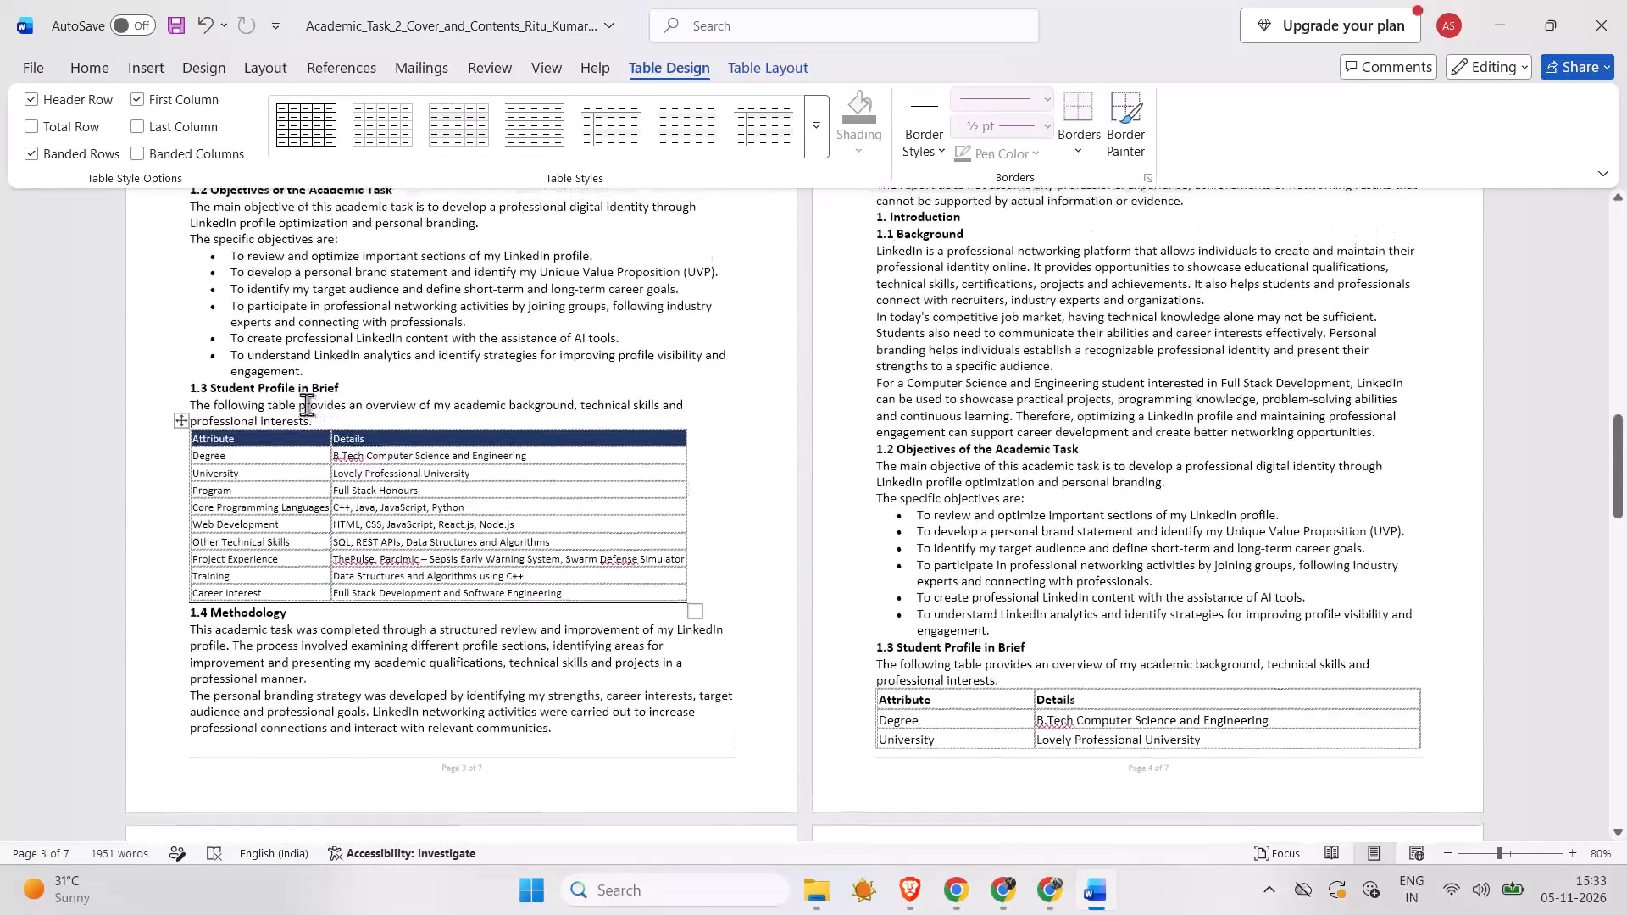
scroll(306, 404, "up", 4, "ctrl")
scroll(306, 404, "right", 1)
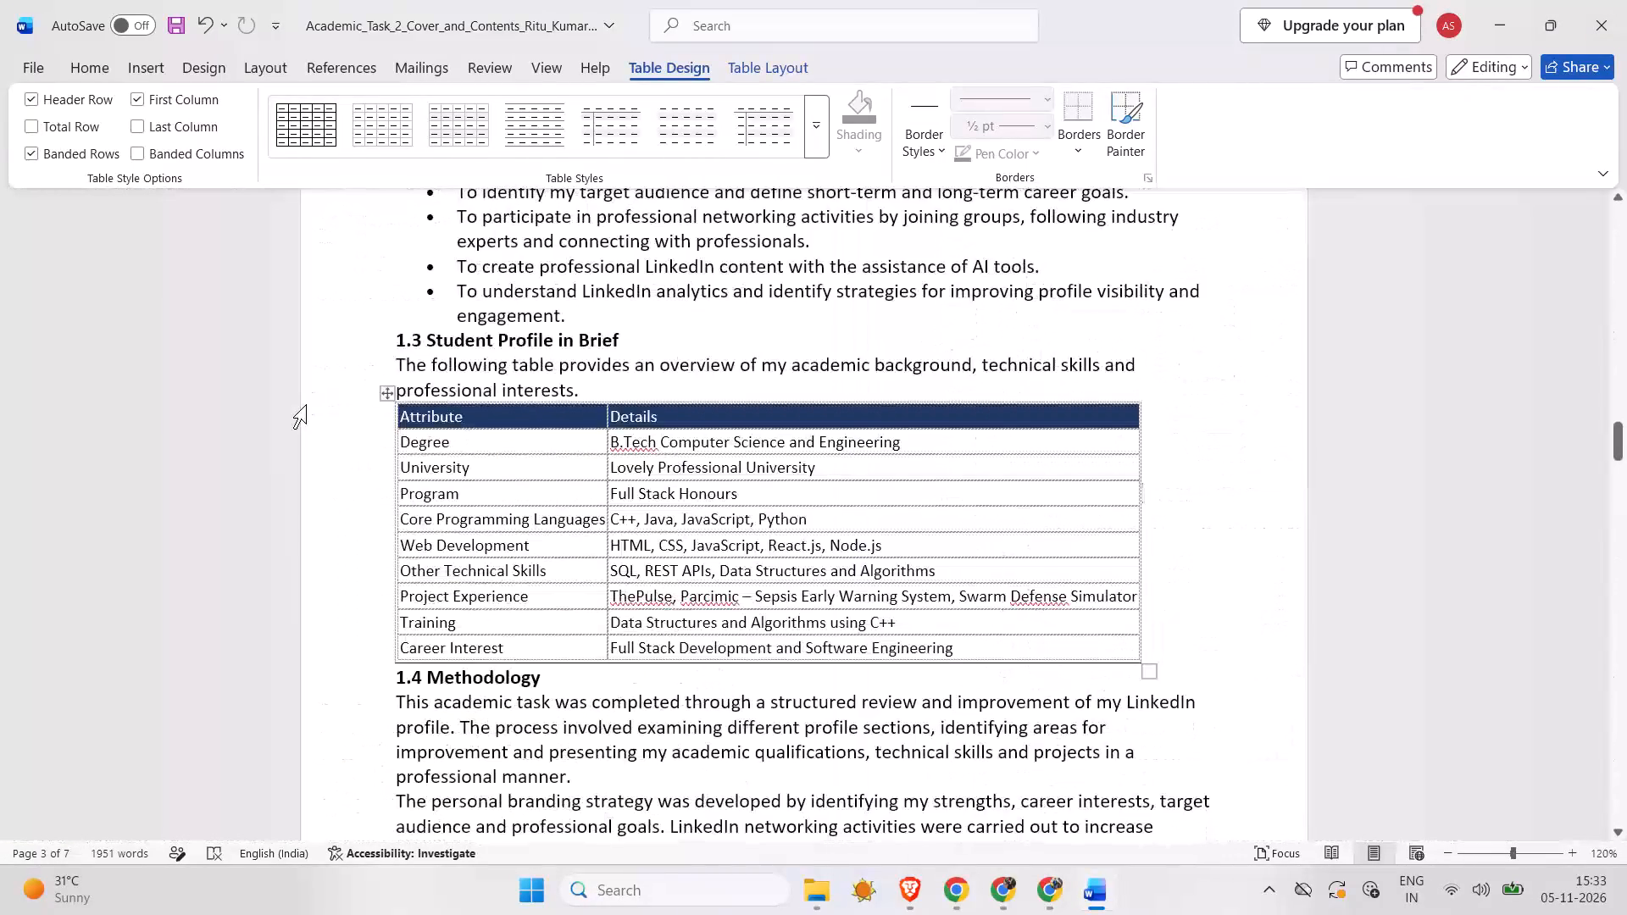
left_click_drag(400, 435, 509, 644)
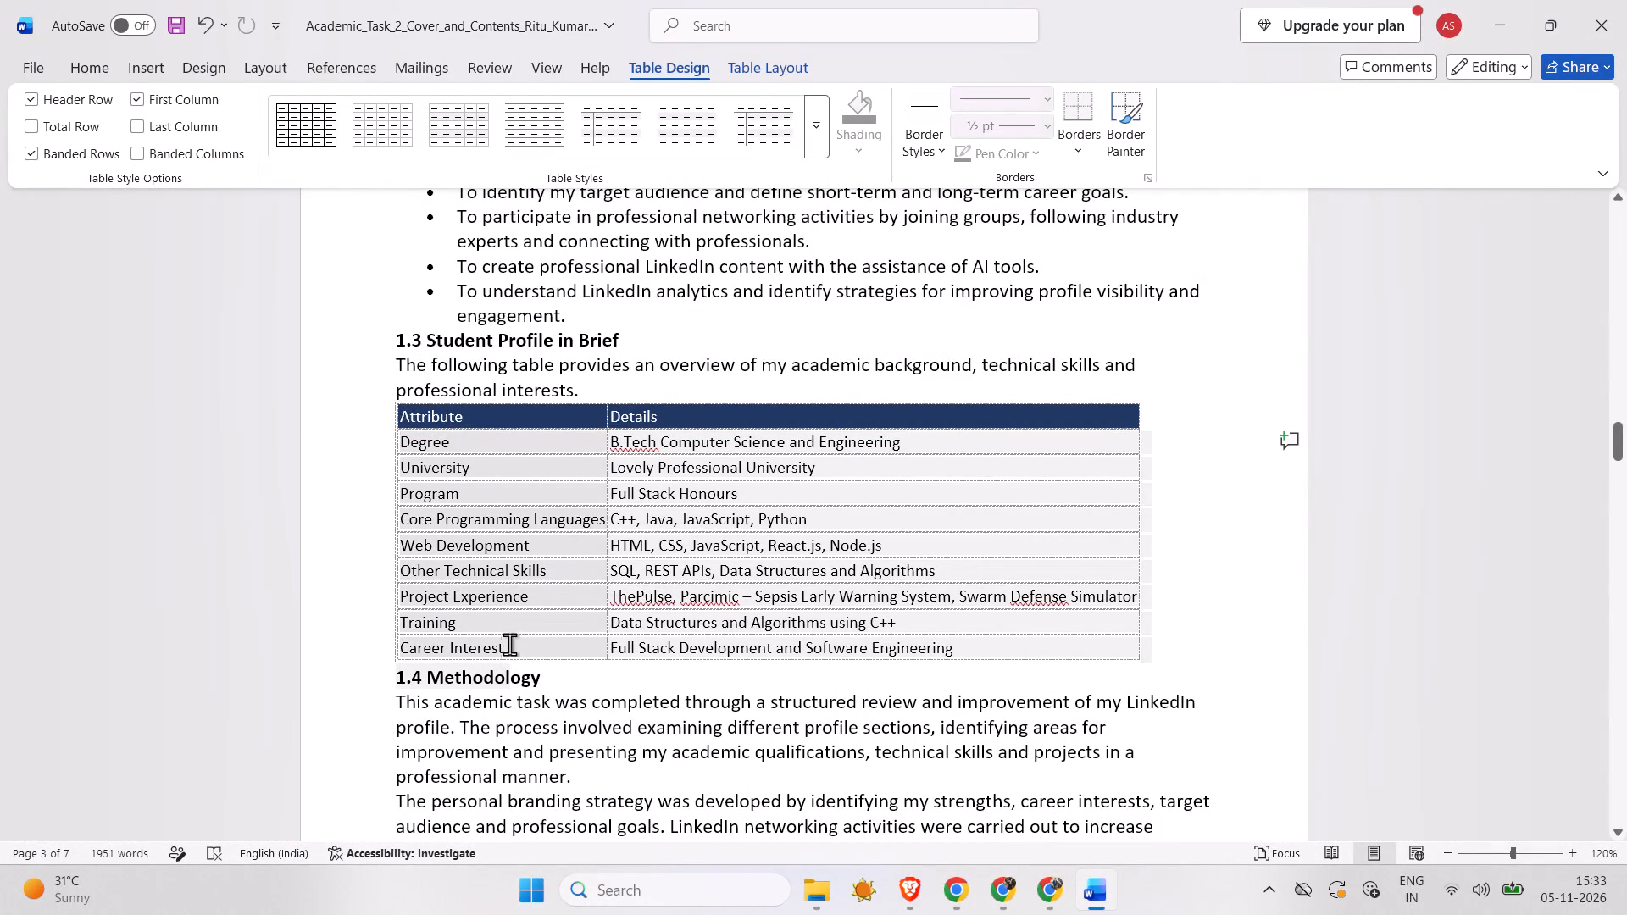
left_click_drag(509, 644, 525, 643)
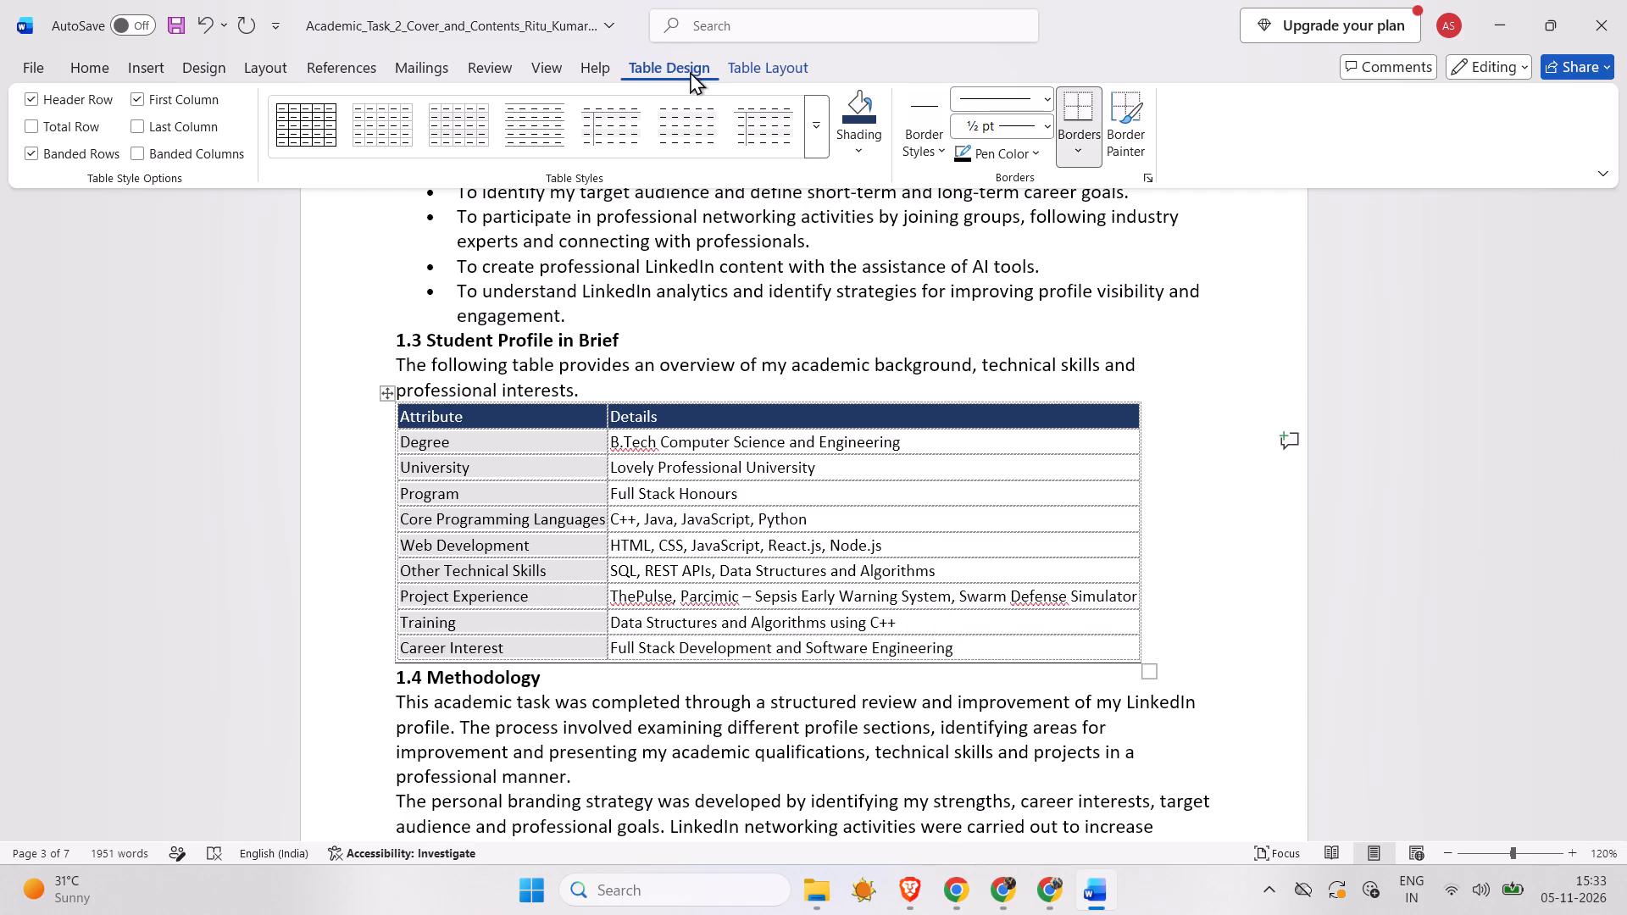
left_click(703, 64)
left_click(860, 142)
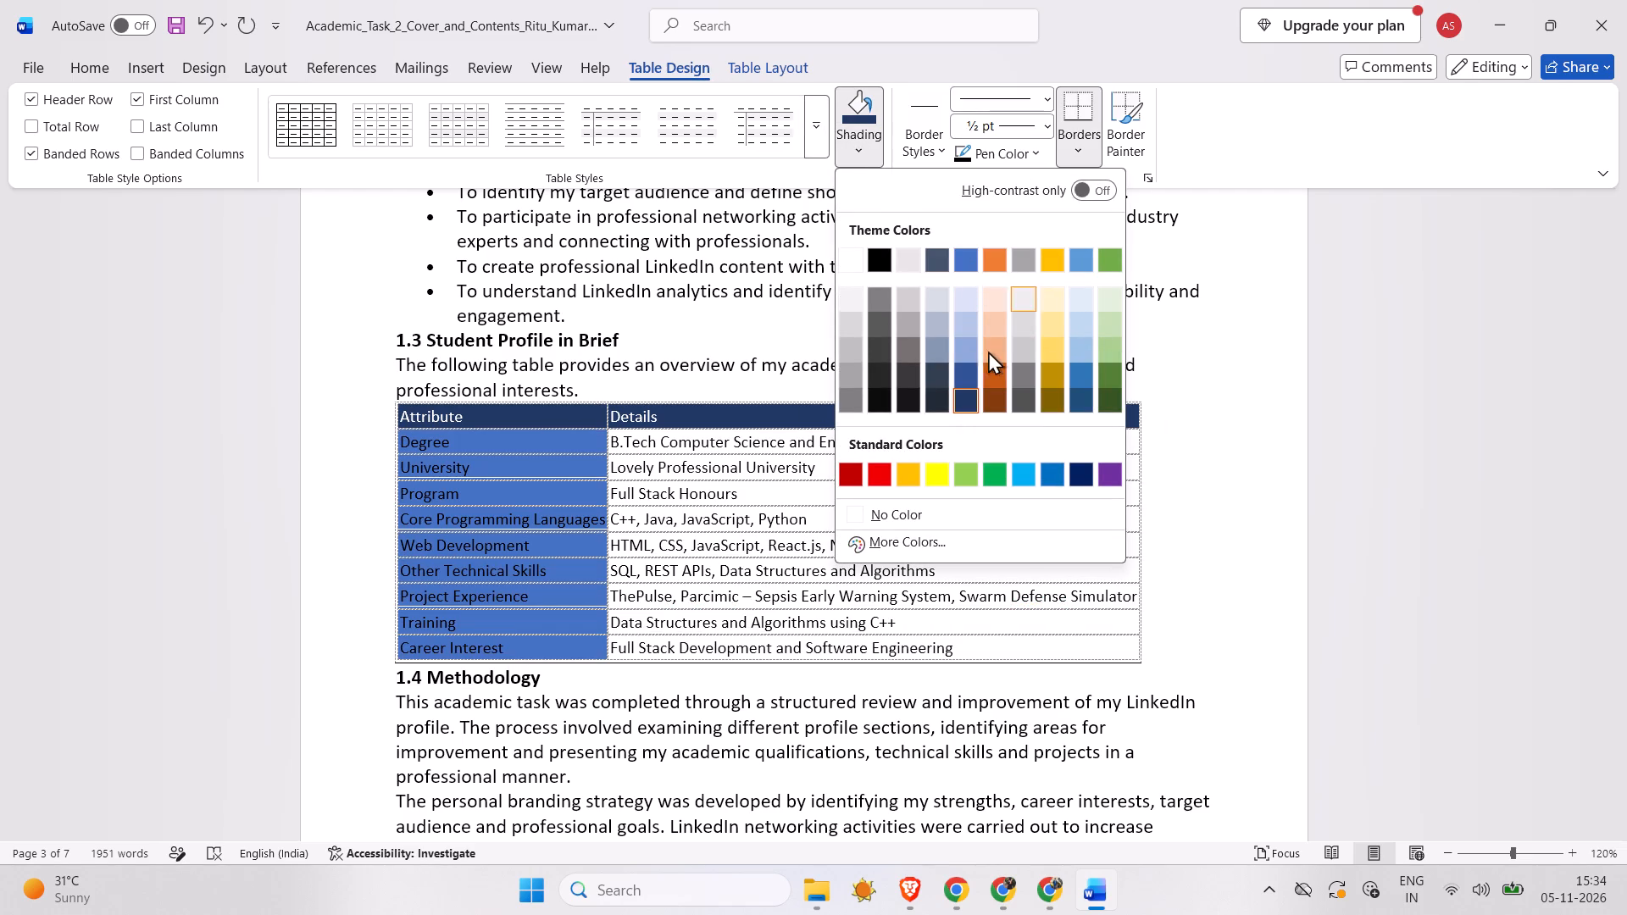
left_click(963, 359)
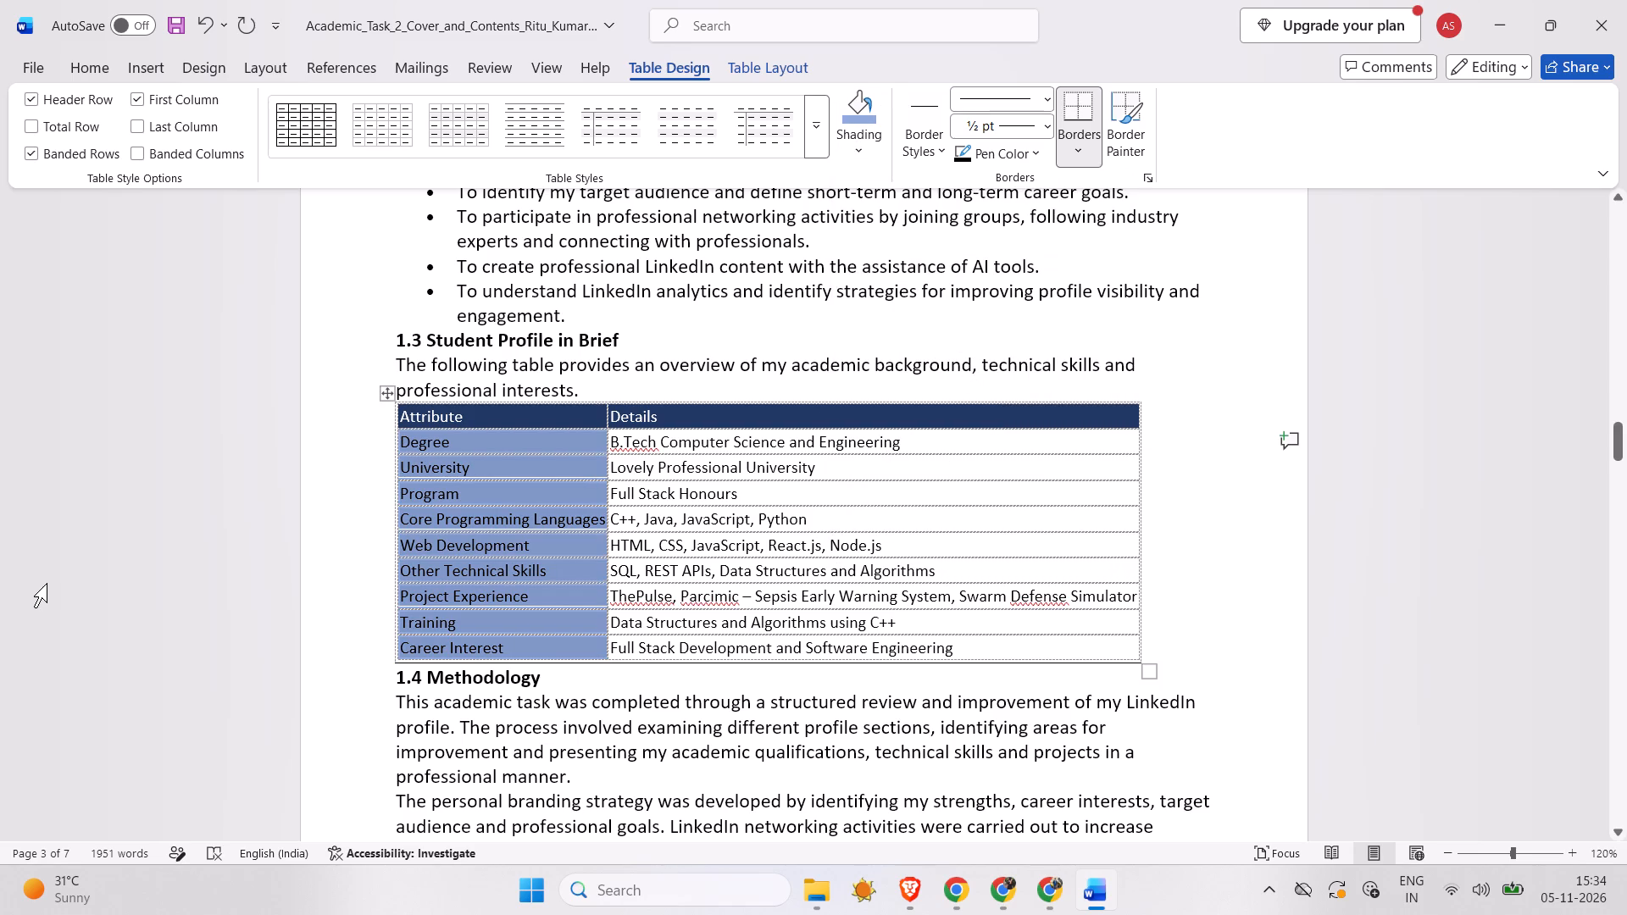
left_click(47, 583)
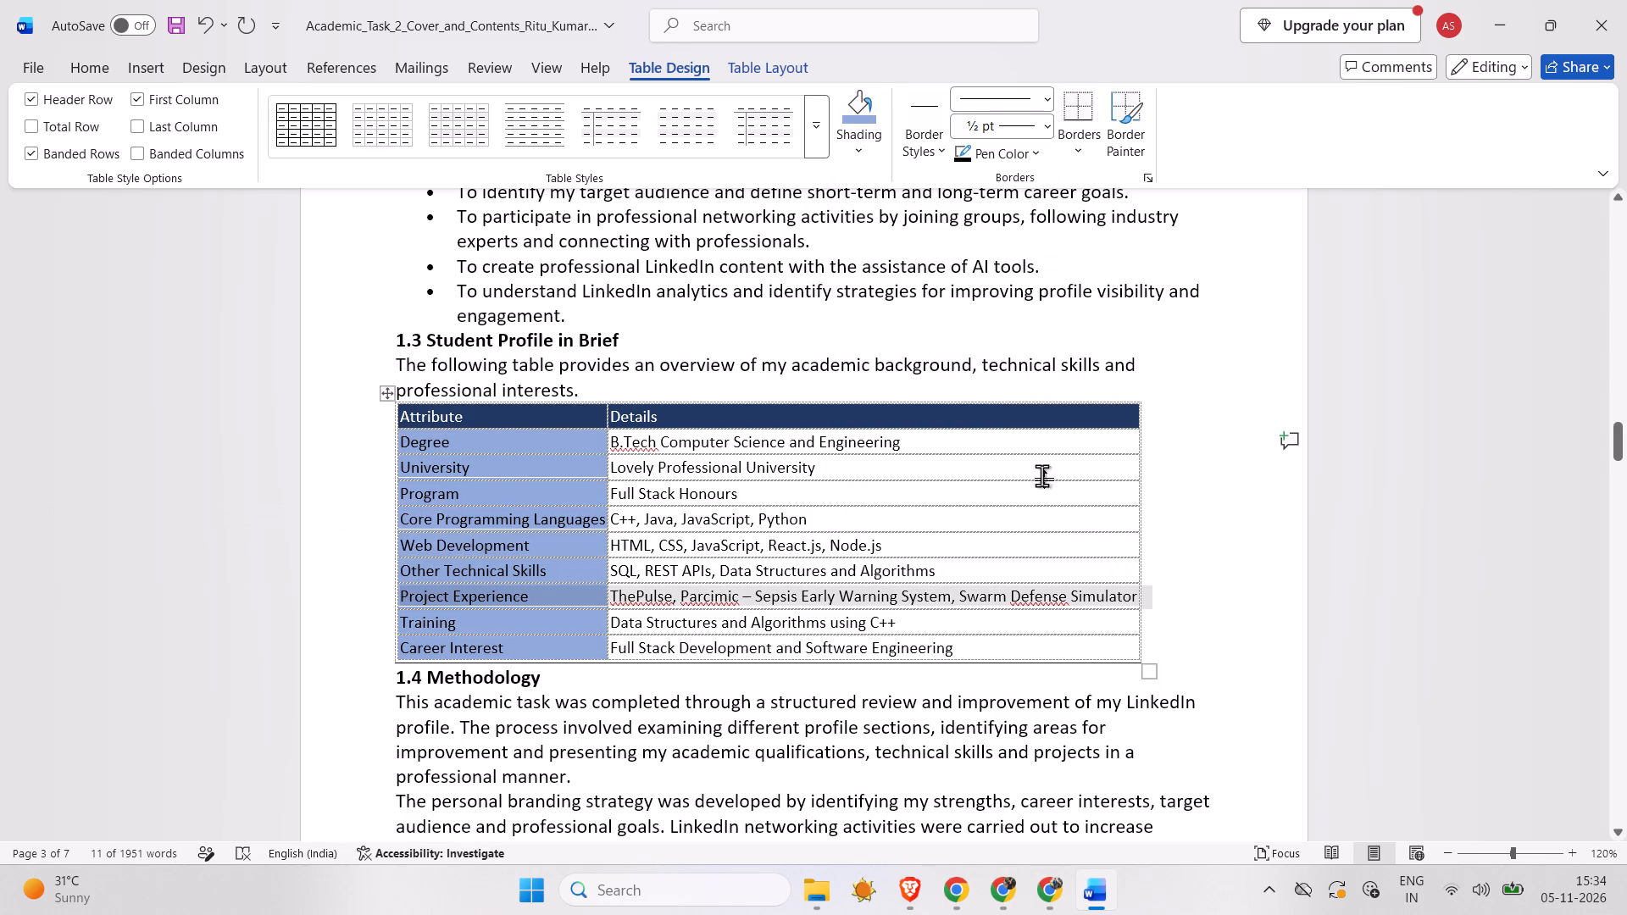
Add an empty line below the 1.3 Student Profile in Brief heading and another after the last objective bullet.
left_click(725, 341)
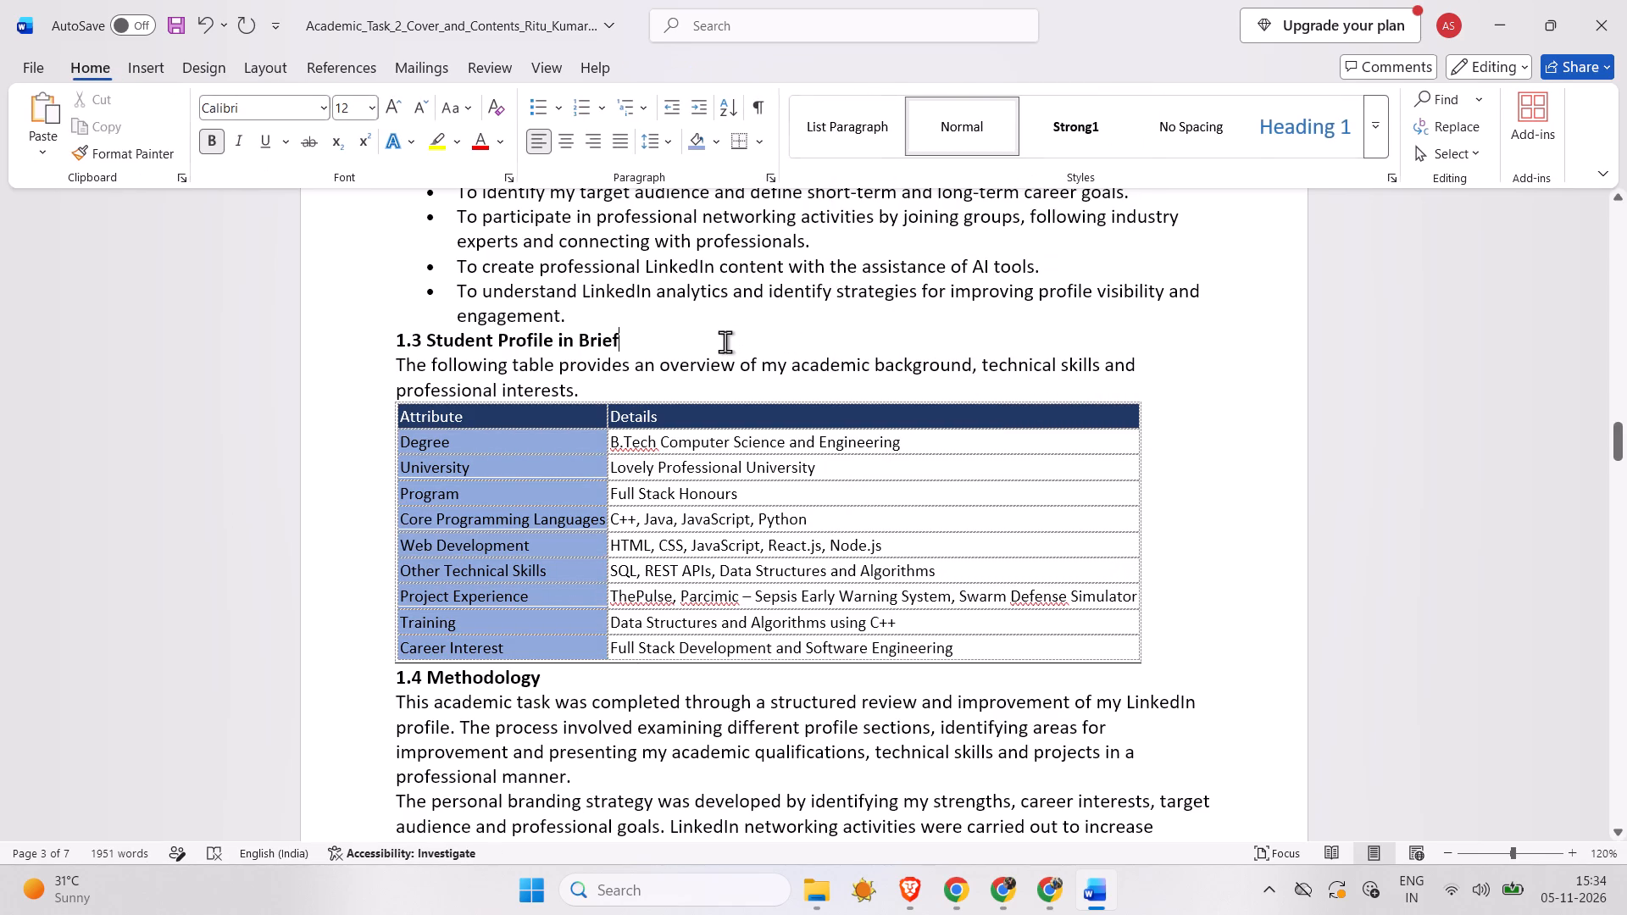
key("Return")
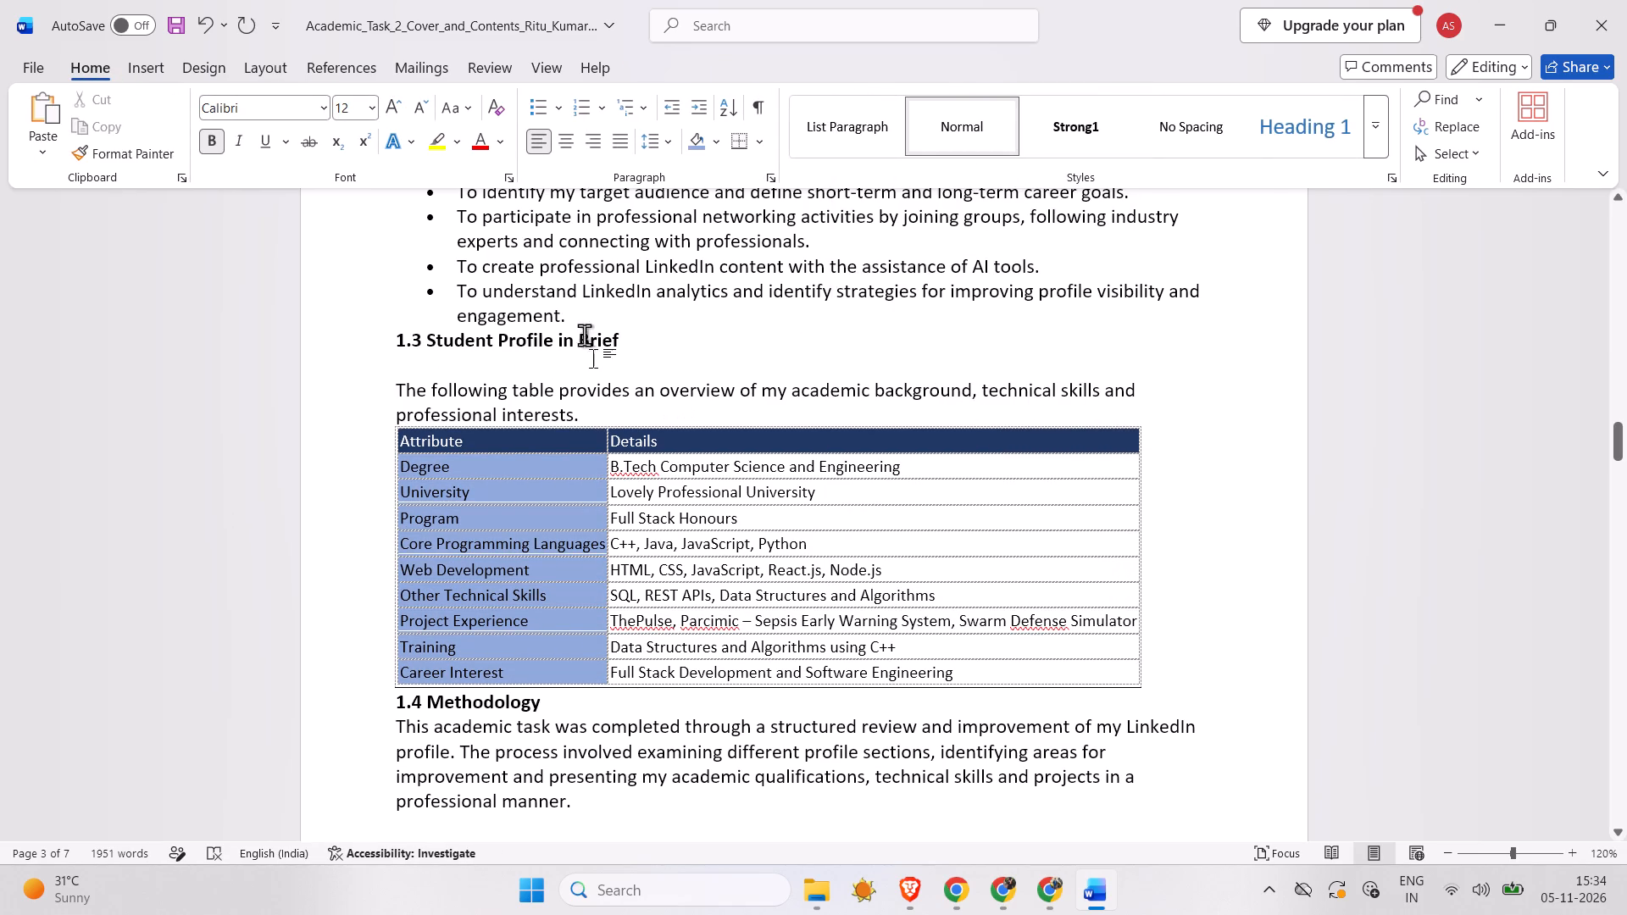
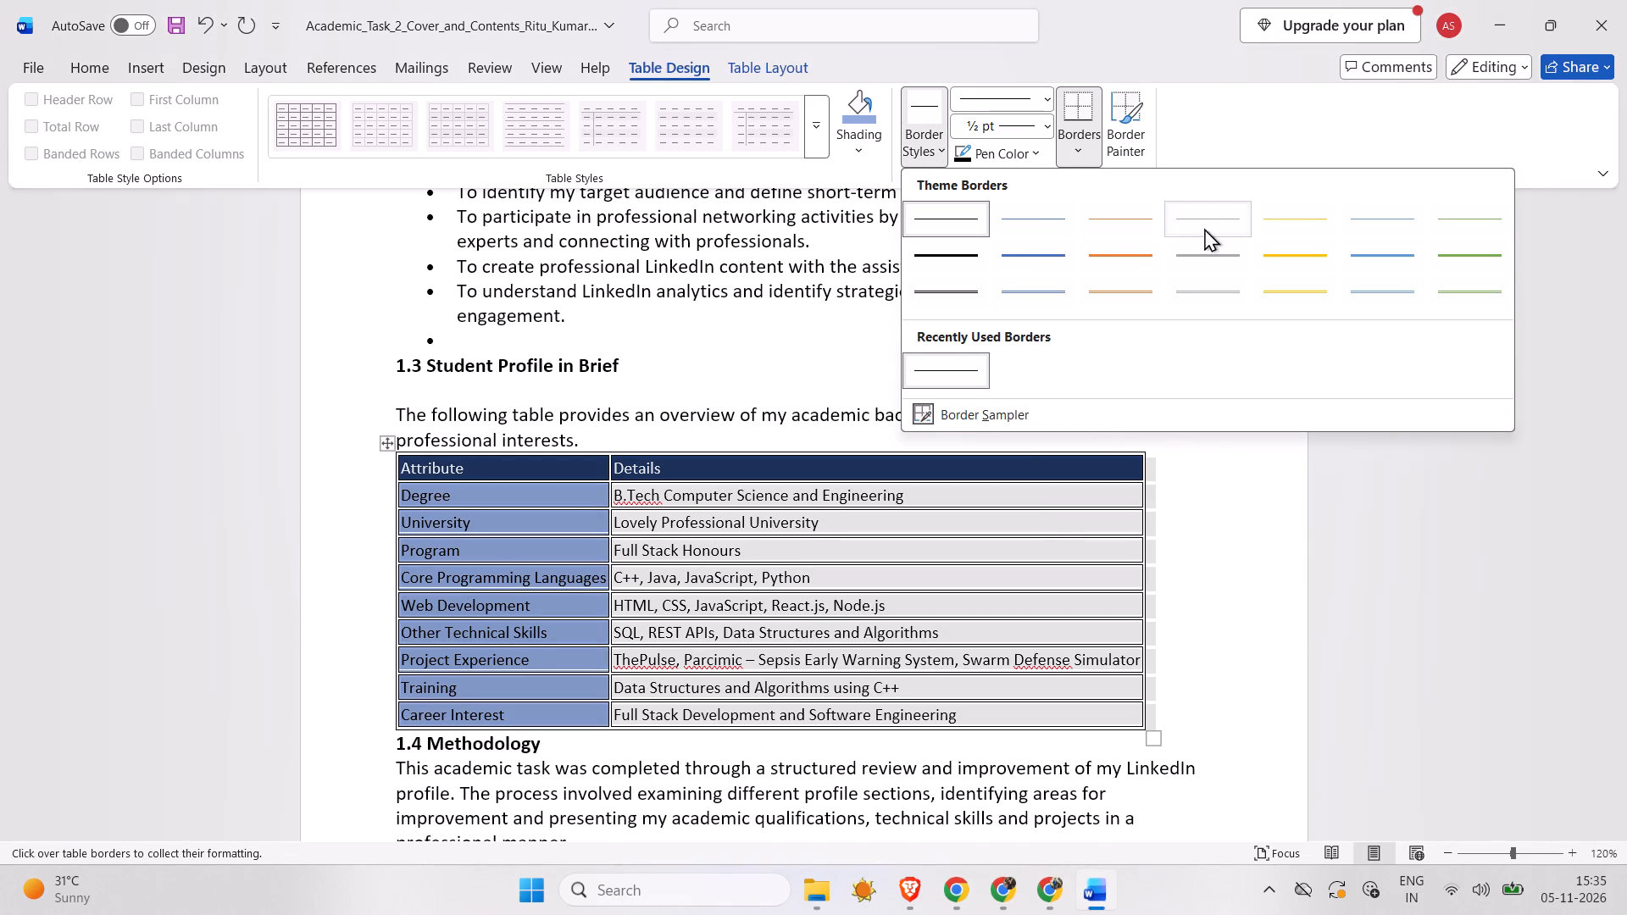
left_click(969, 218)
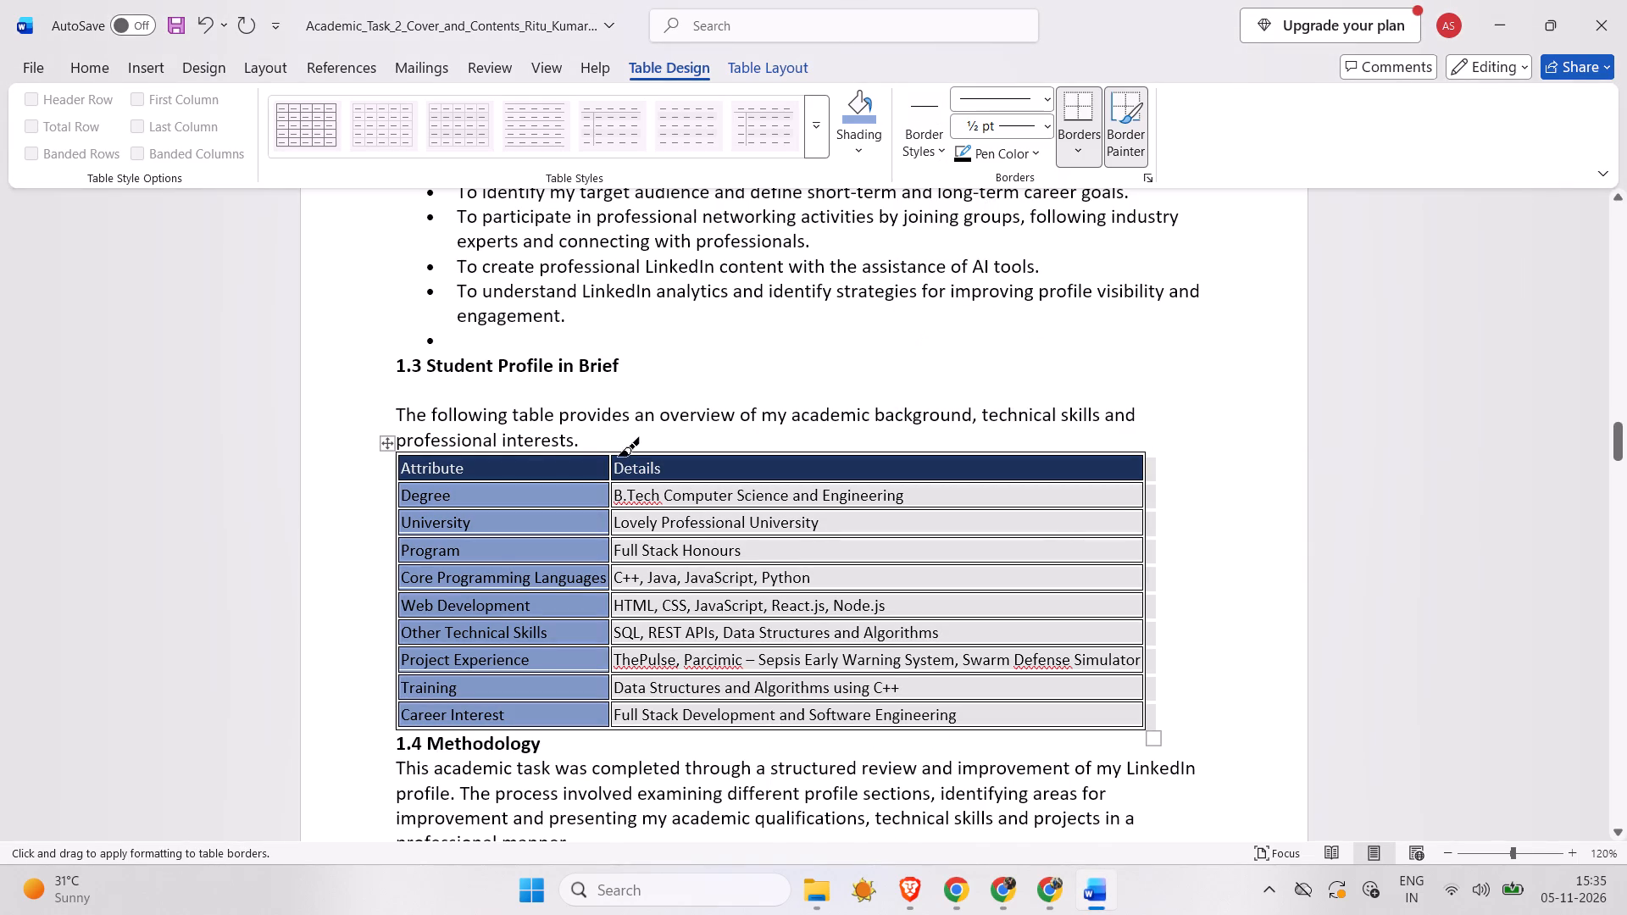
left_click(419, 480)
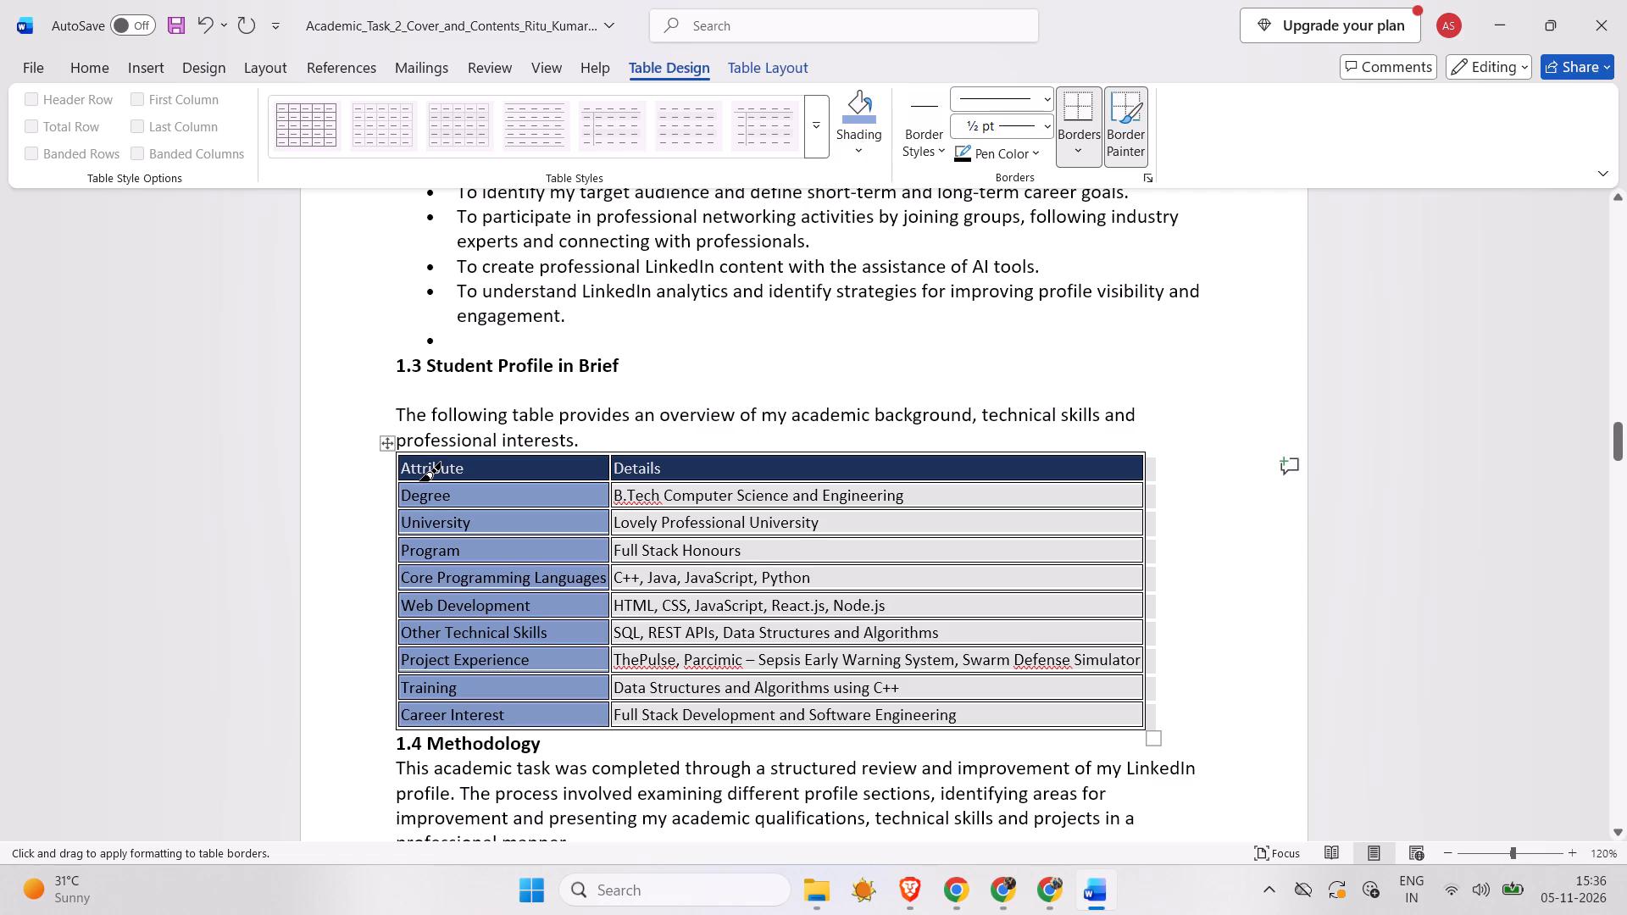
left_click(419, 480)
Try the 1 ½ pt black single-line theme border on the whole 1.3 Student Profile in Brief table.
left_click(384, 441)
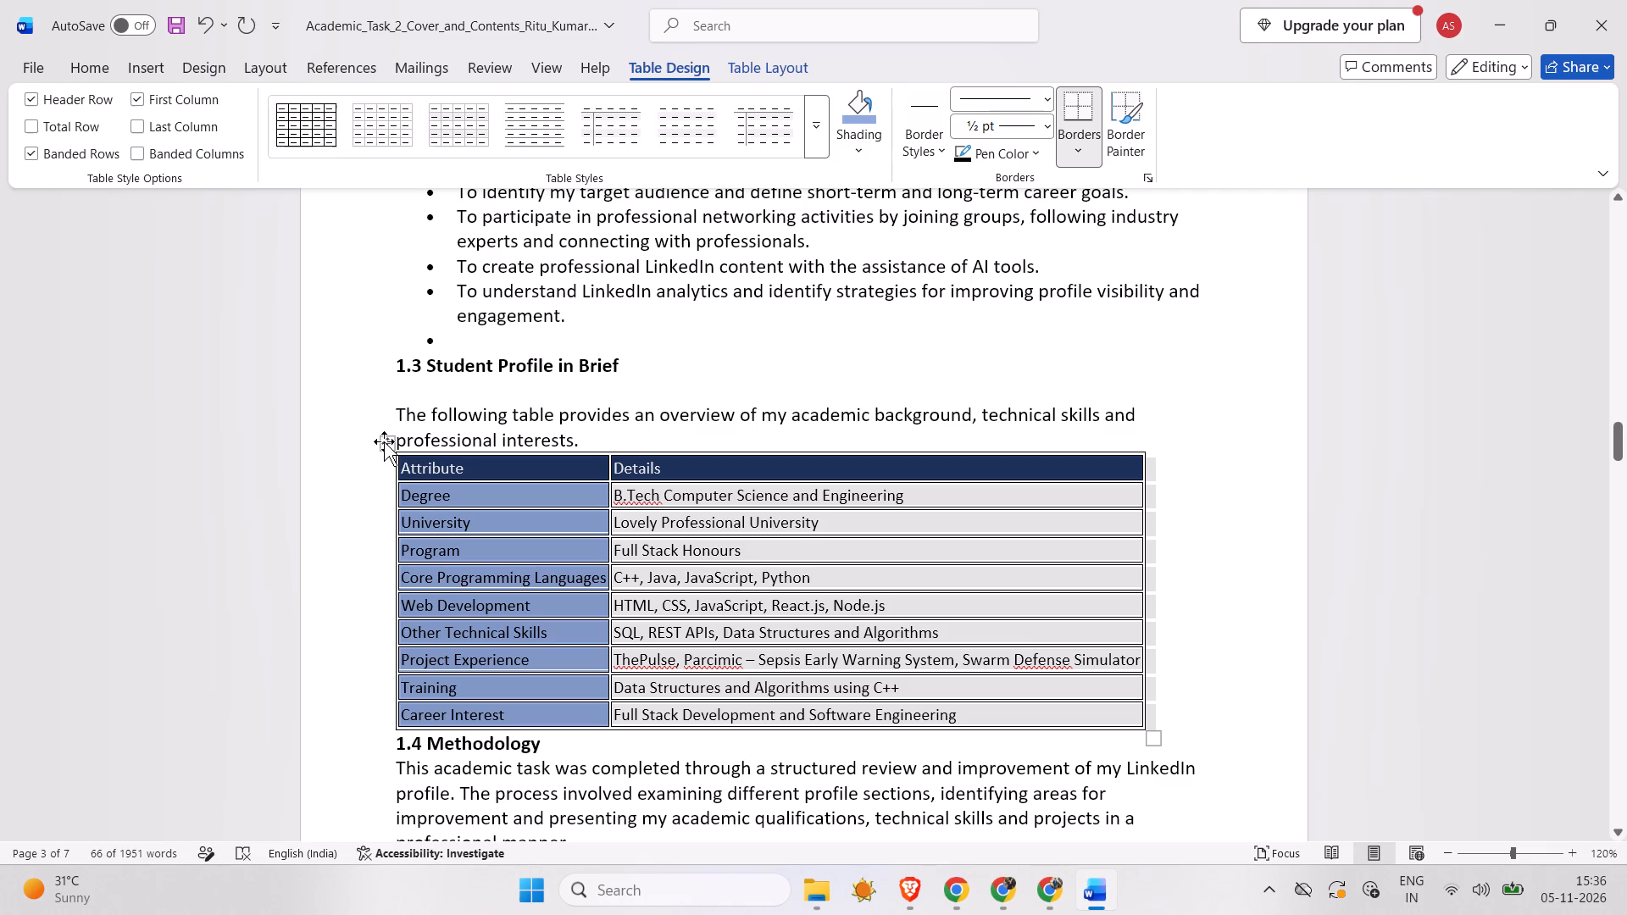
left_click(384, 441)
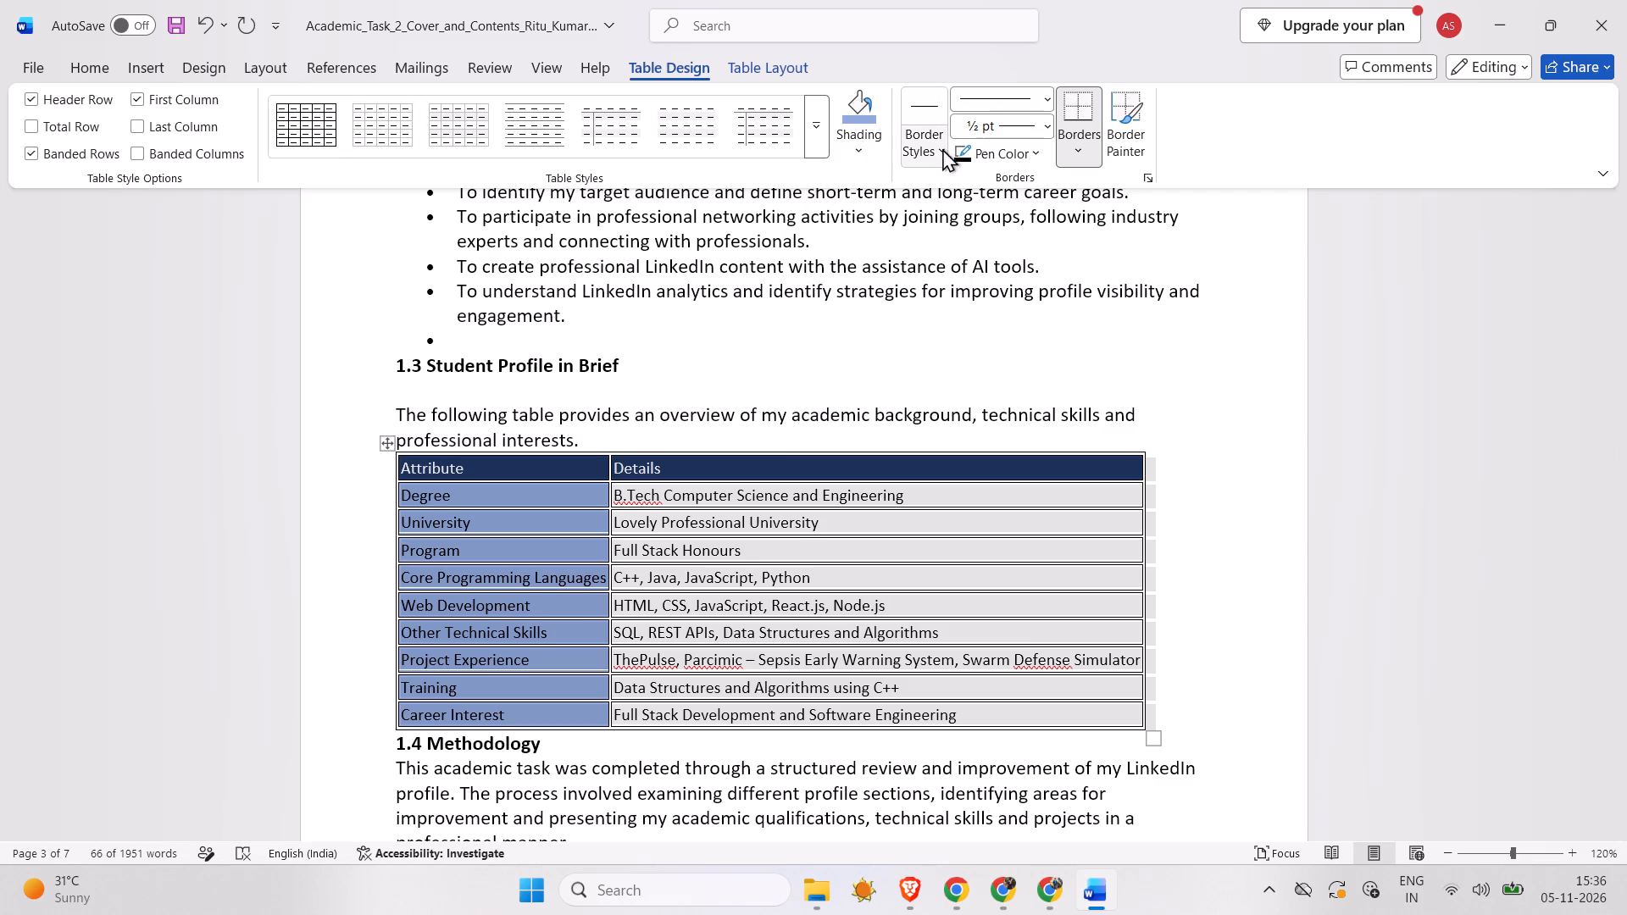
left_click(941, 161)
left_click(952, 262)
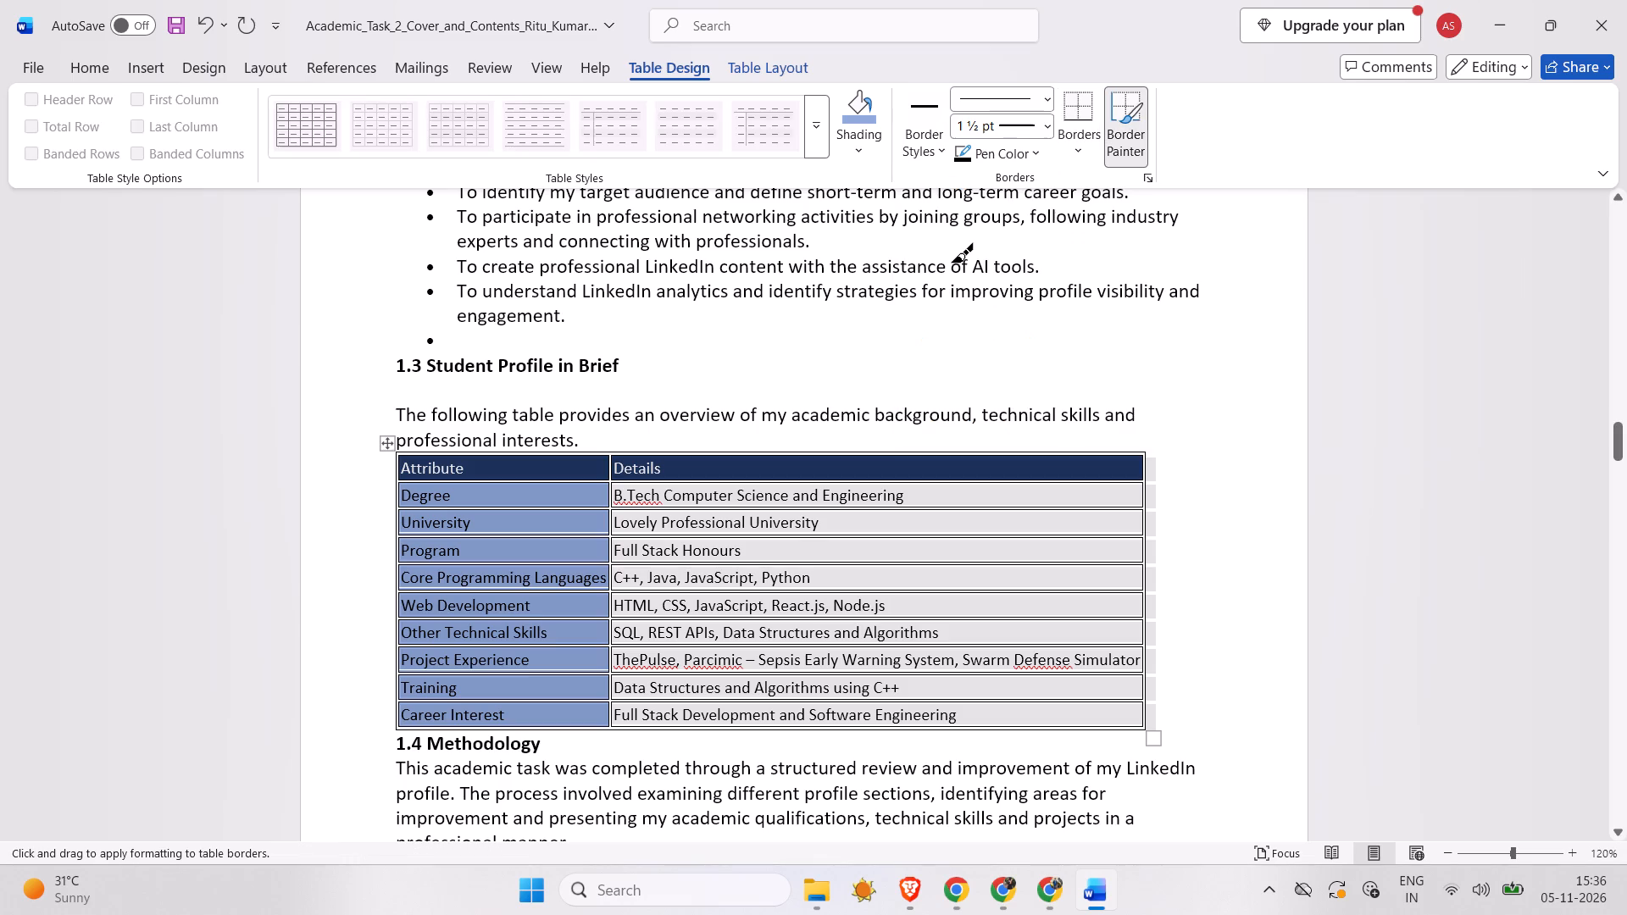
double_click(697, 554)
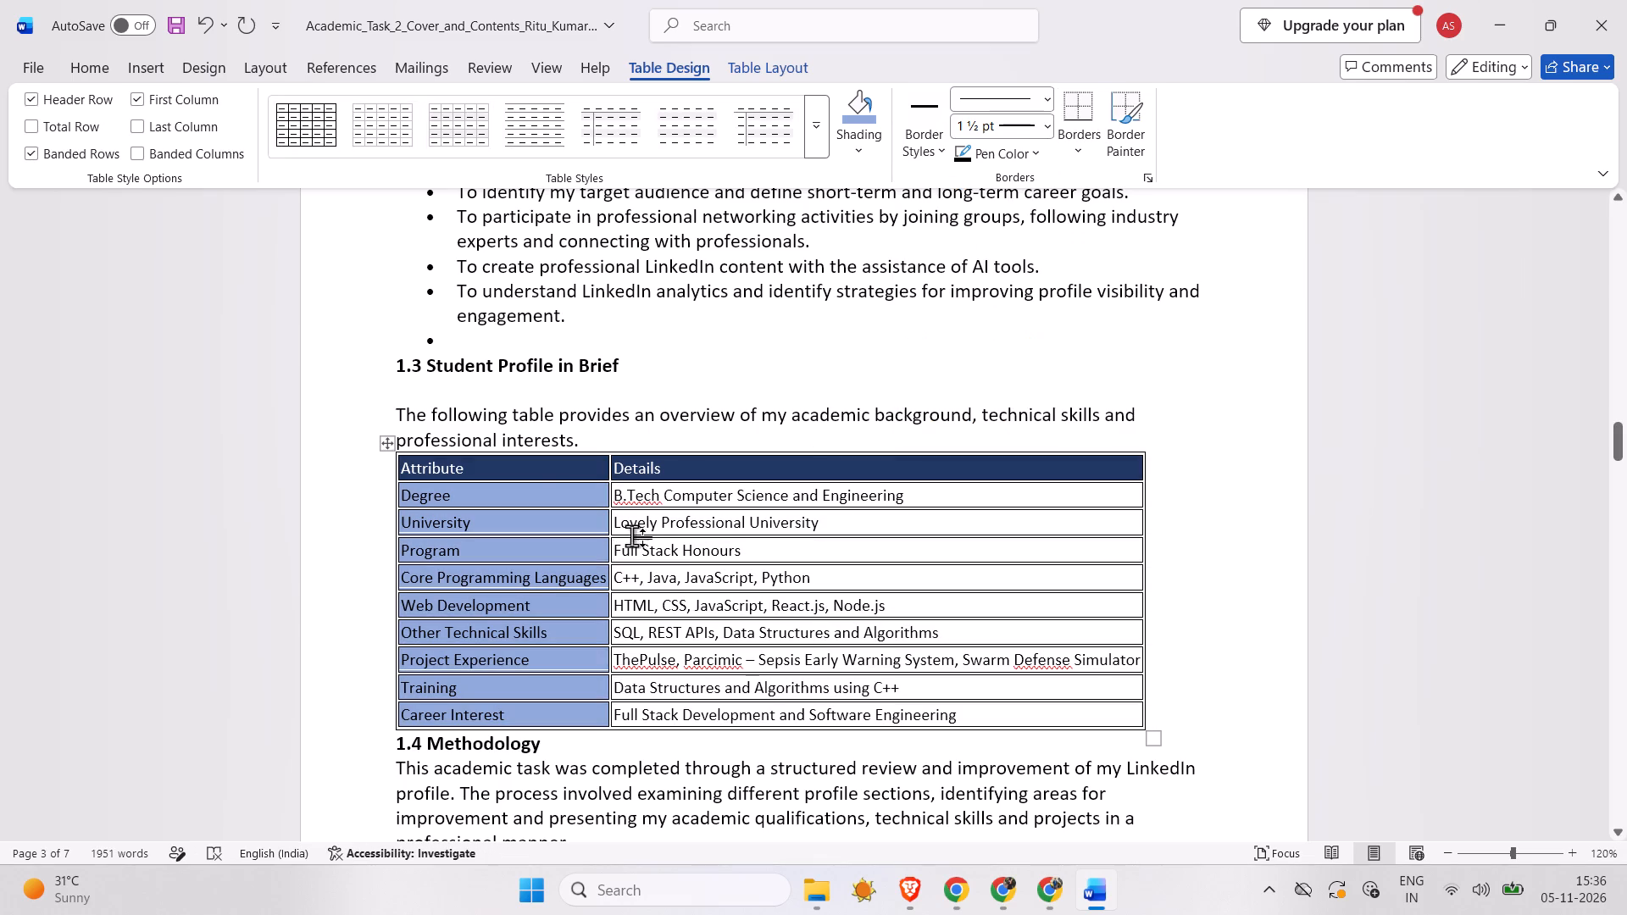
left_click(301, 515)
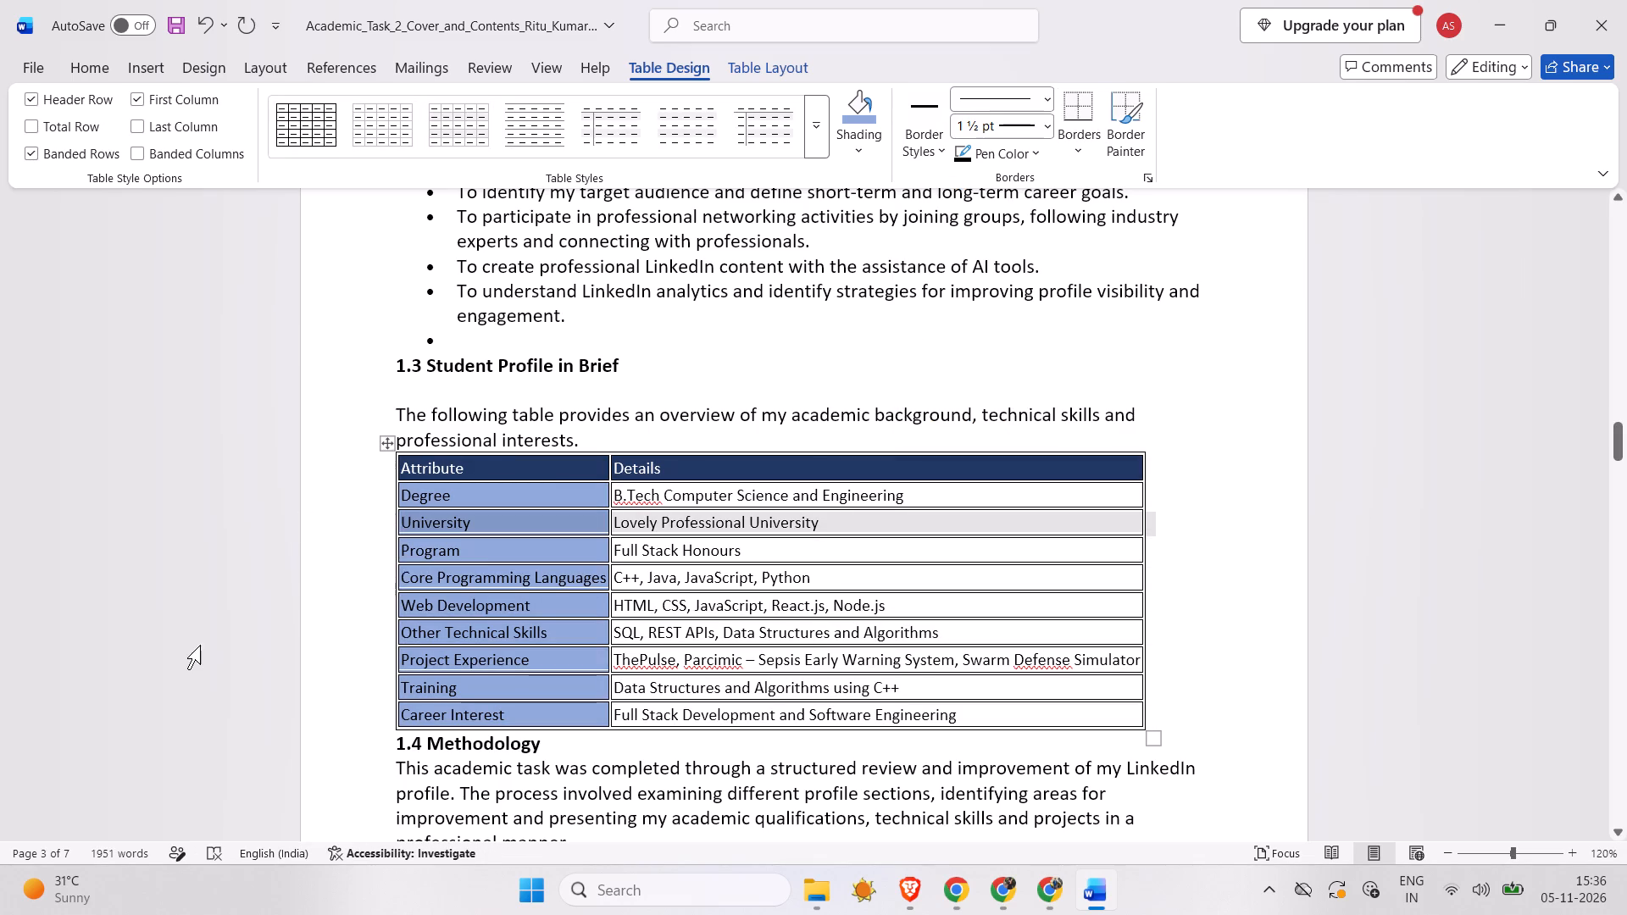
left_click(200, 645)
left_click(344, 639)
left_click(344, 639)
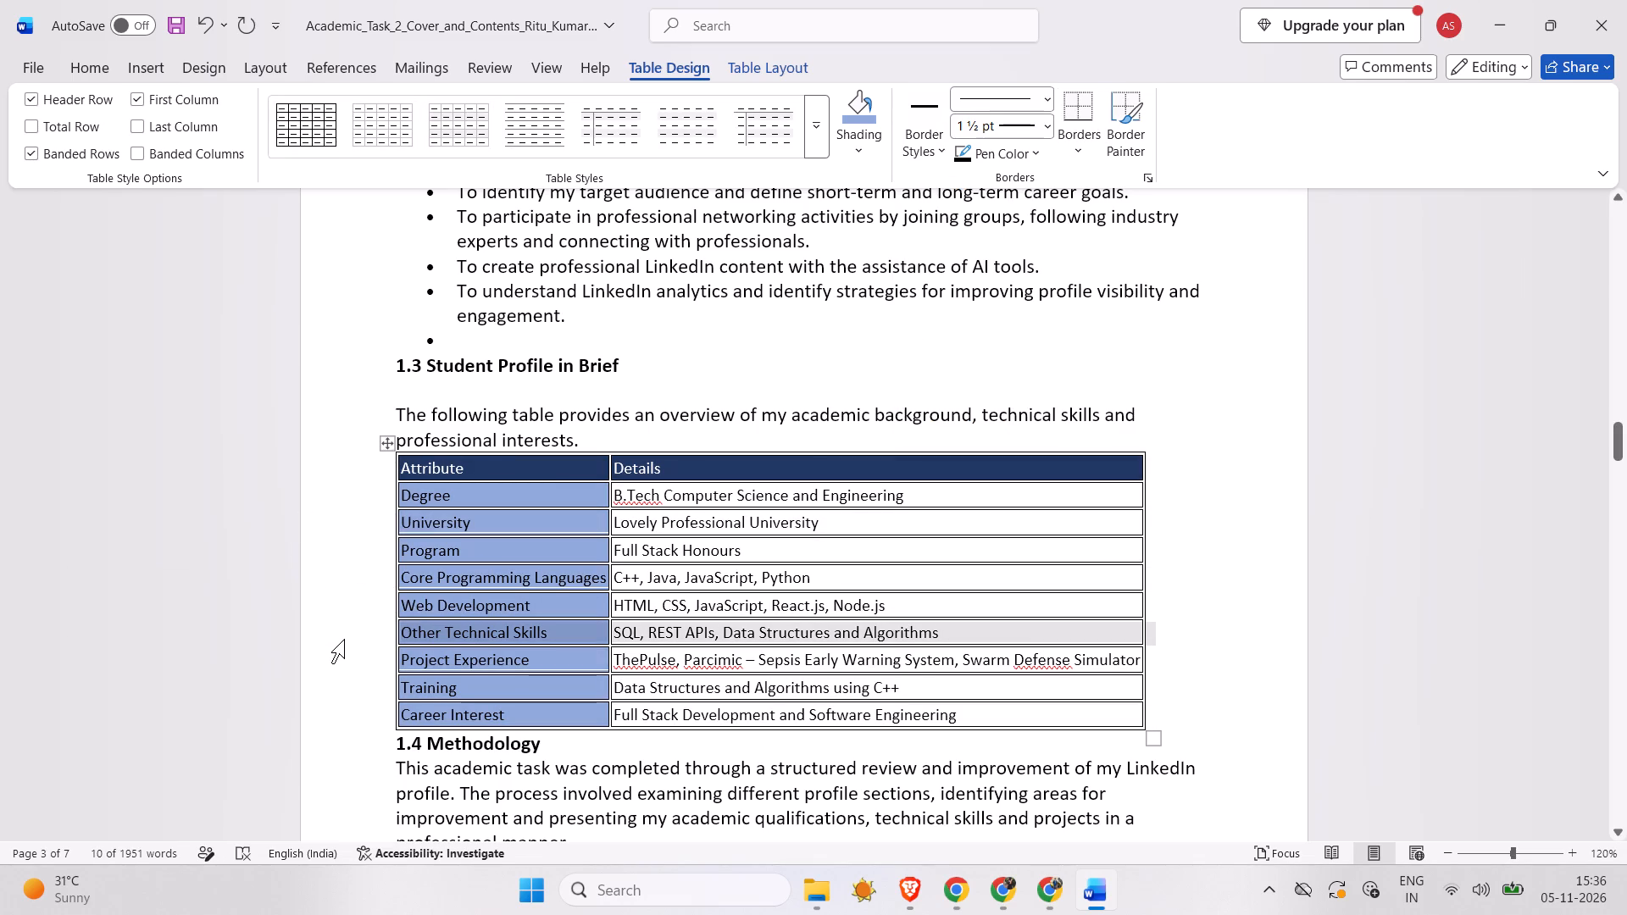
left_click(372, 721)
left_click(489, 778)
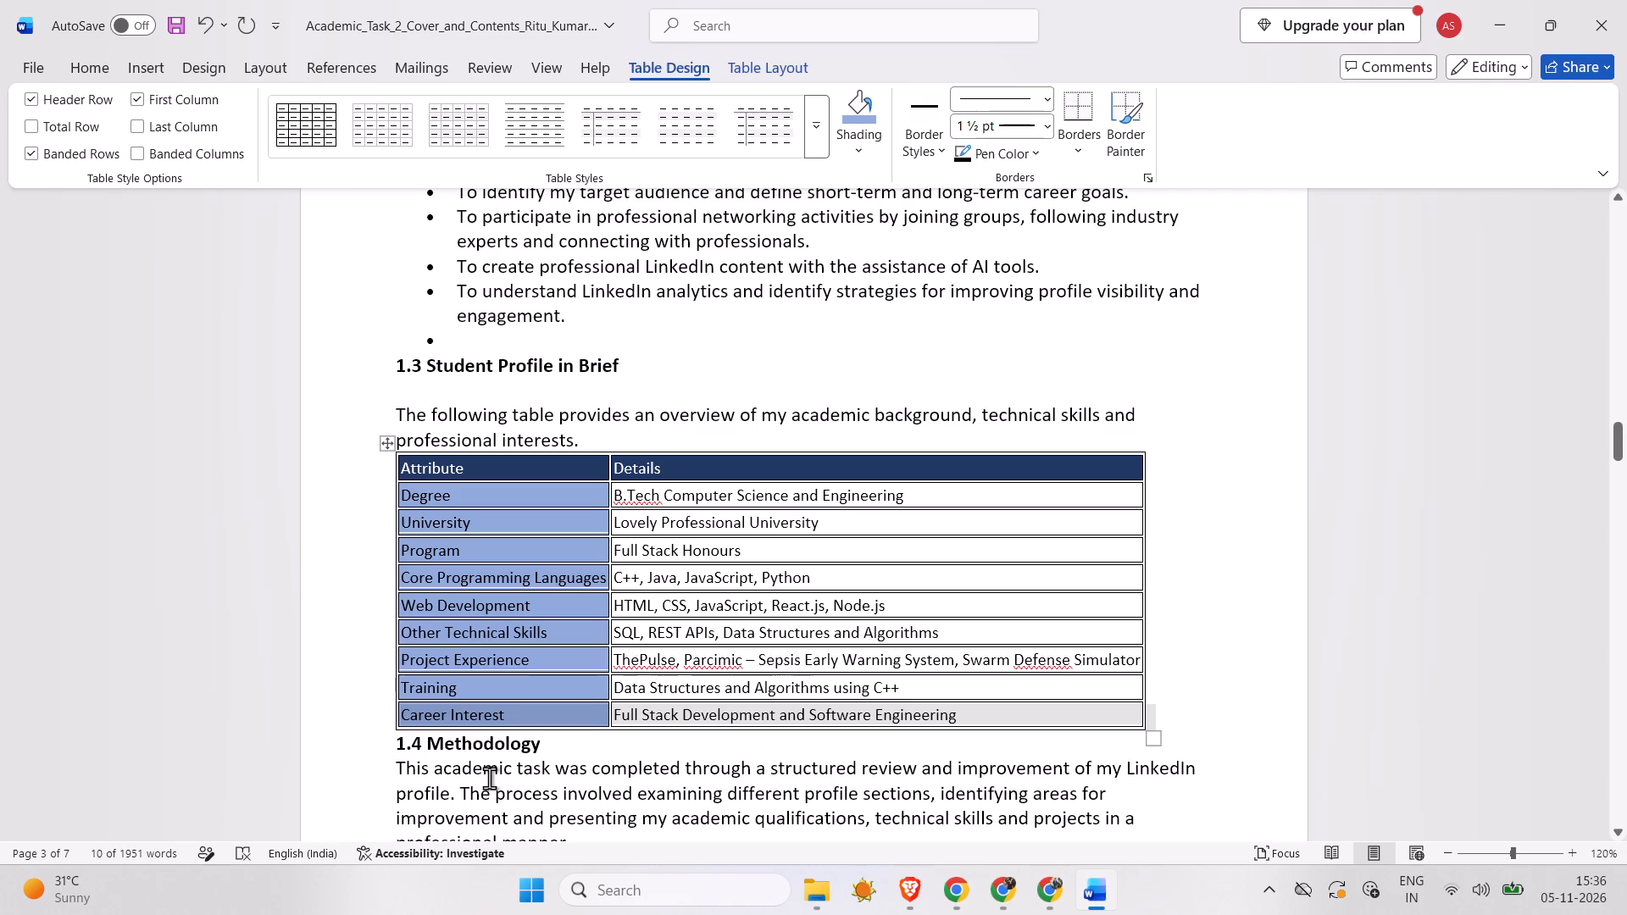
Apply the All borders setting to the whole 1.3 table with a single solid line, automatic colour and ½ pt width.
left_click(384, 447)
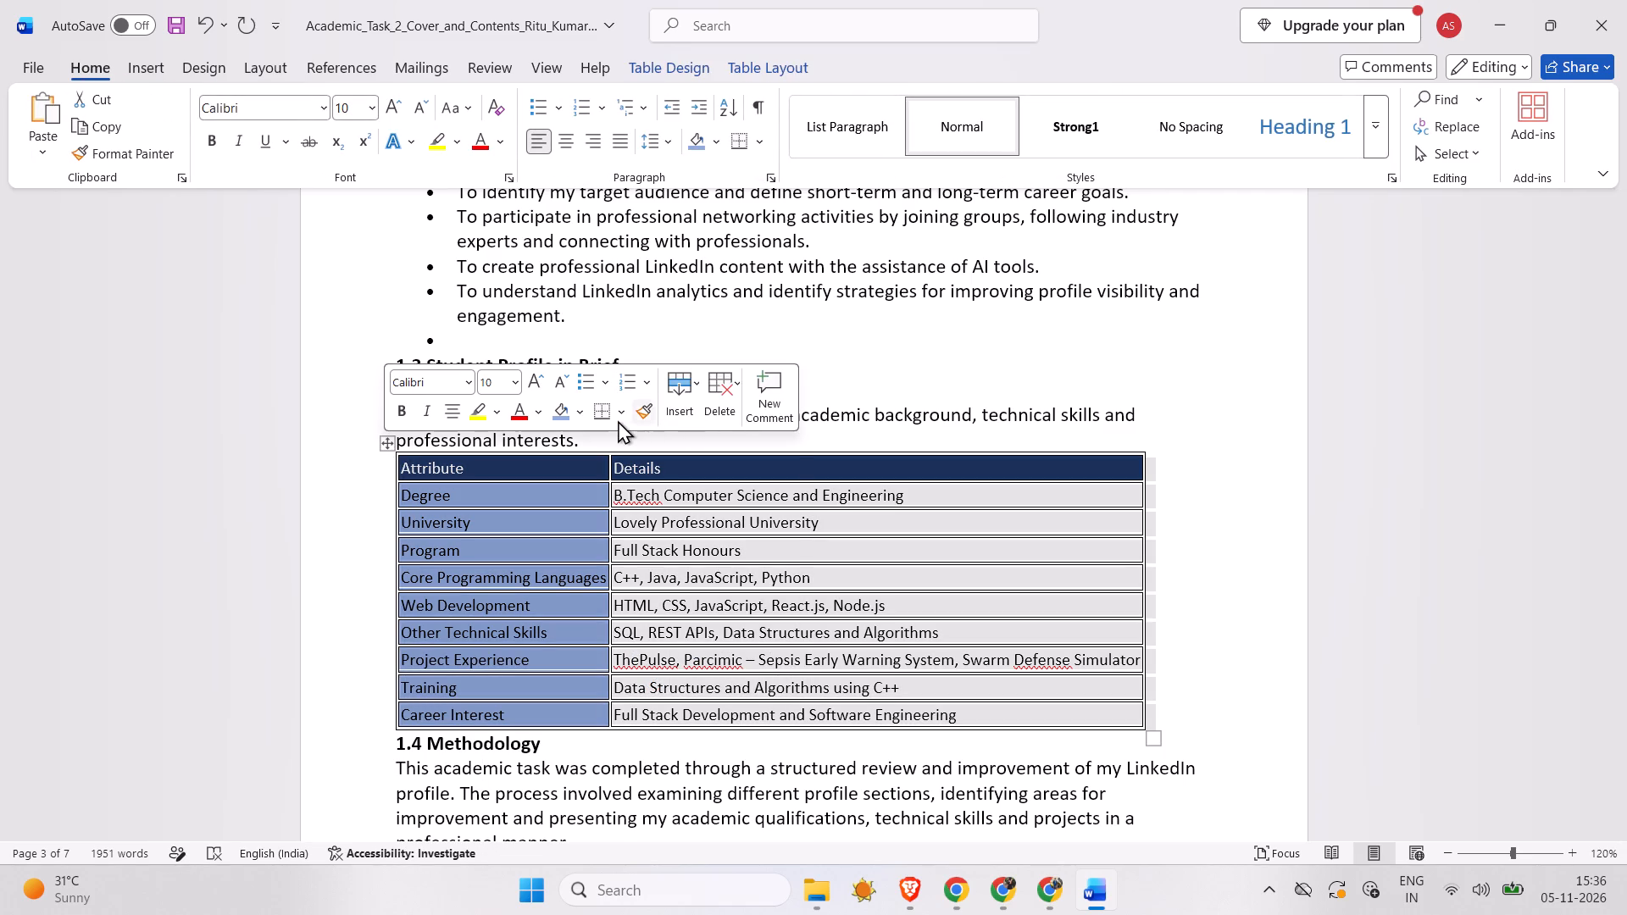
left_click(618, 420)
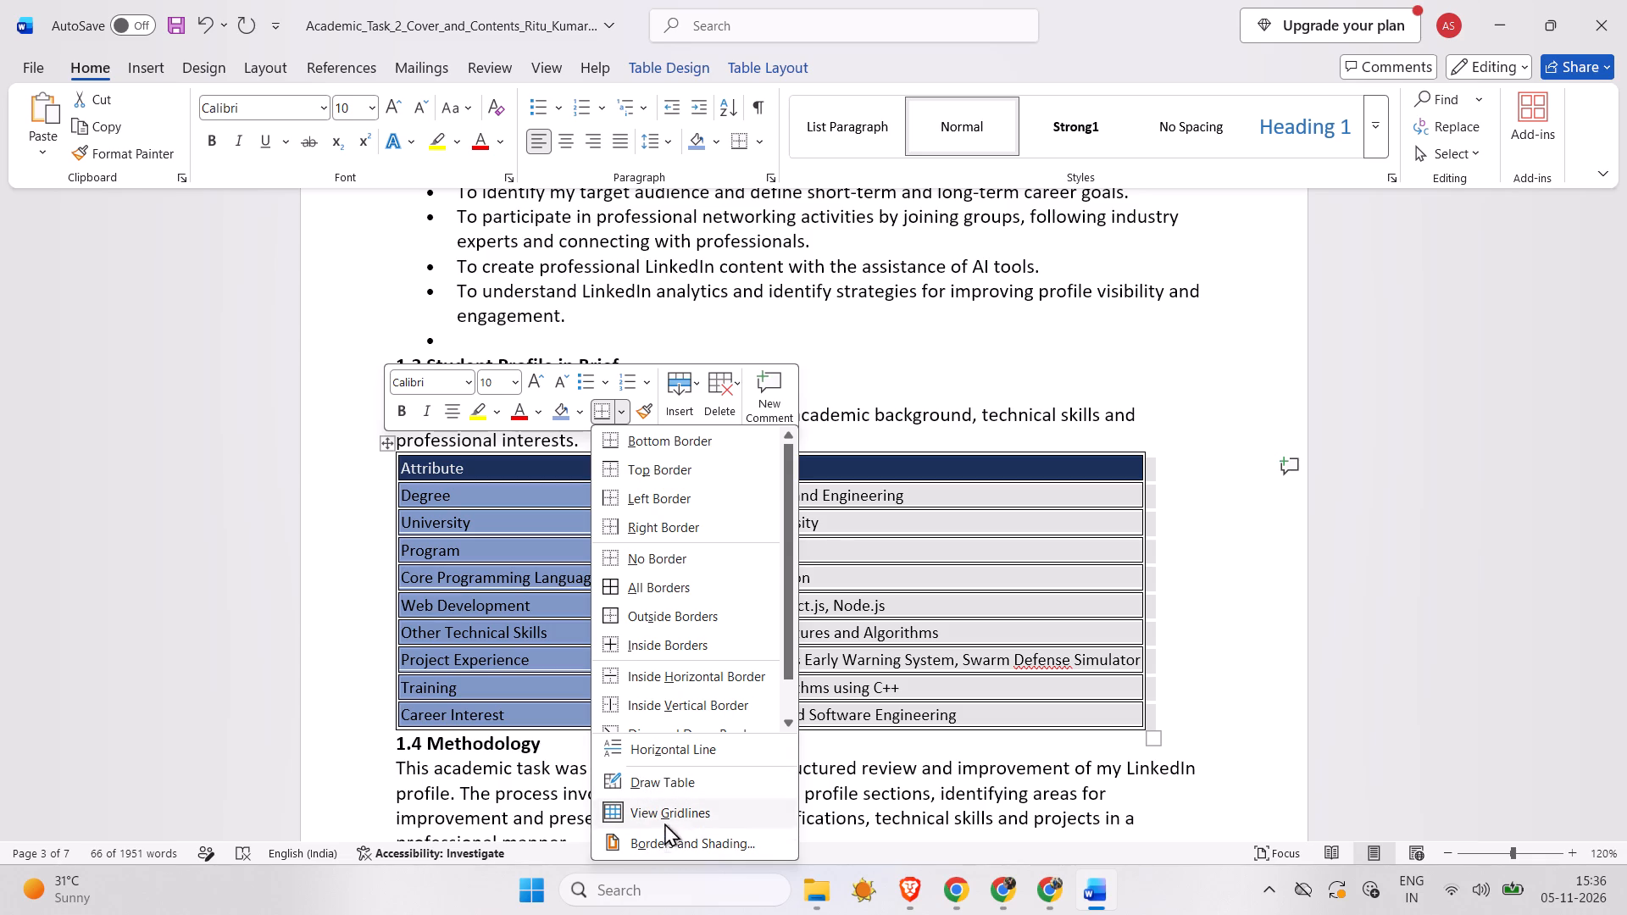
left_click(689, 835)
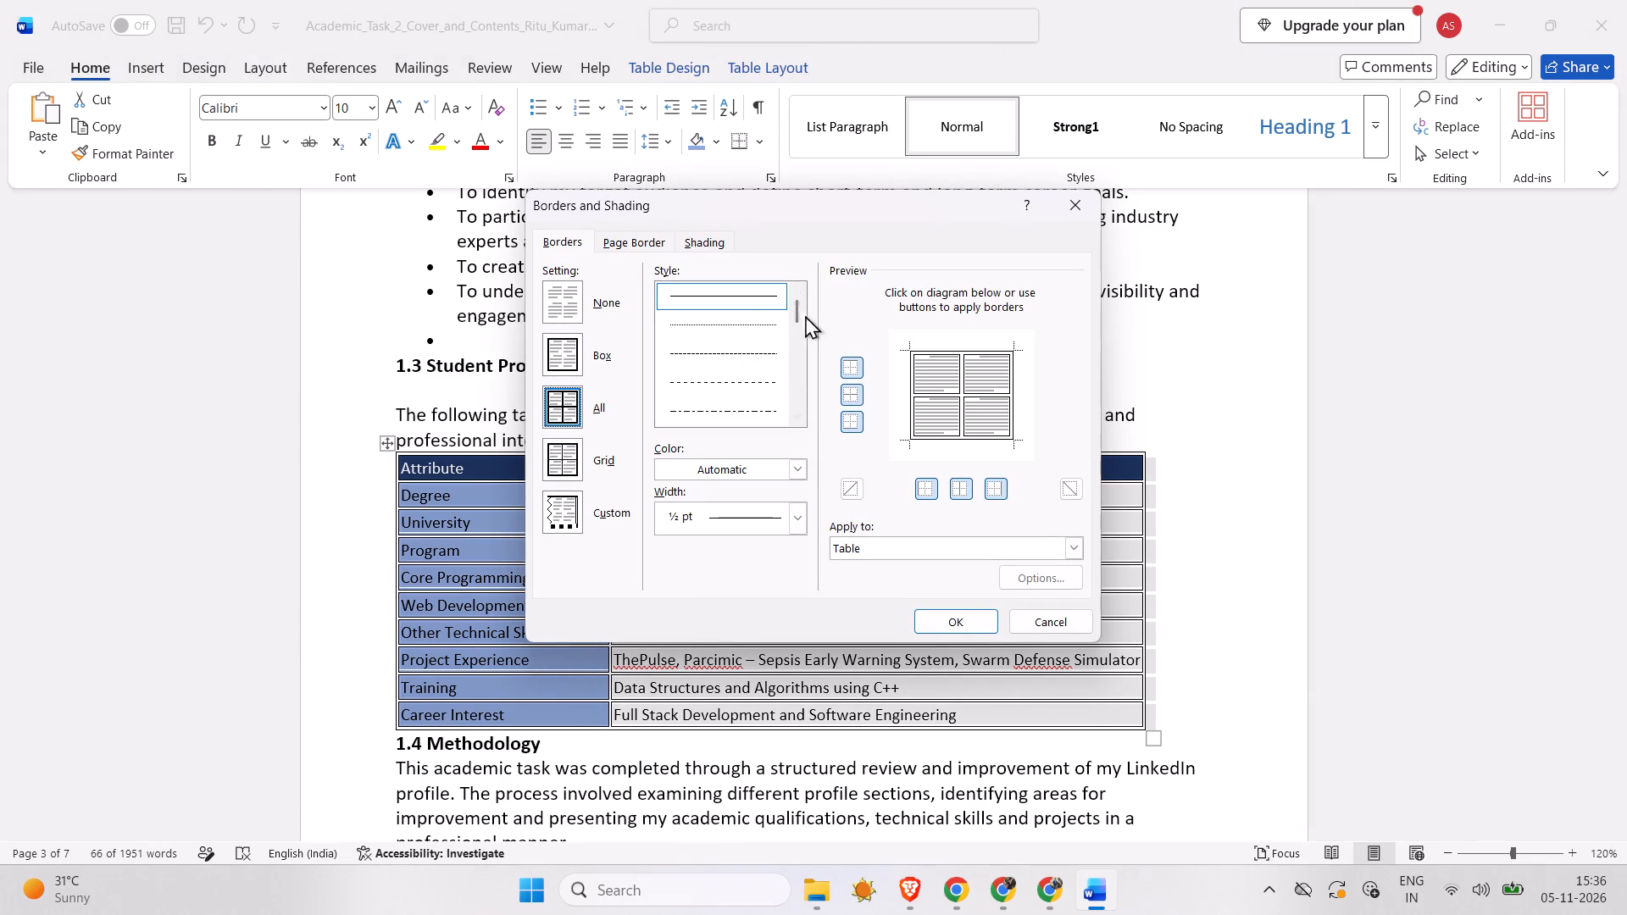
left_click(787, 523)
scroll(723, 580, "up", 1)
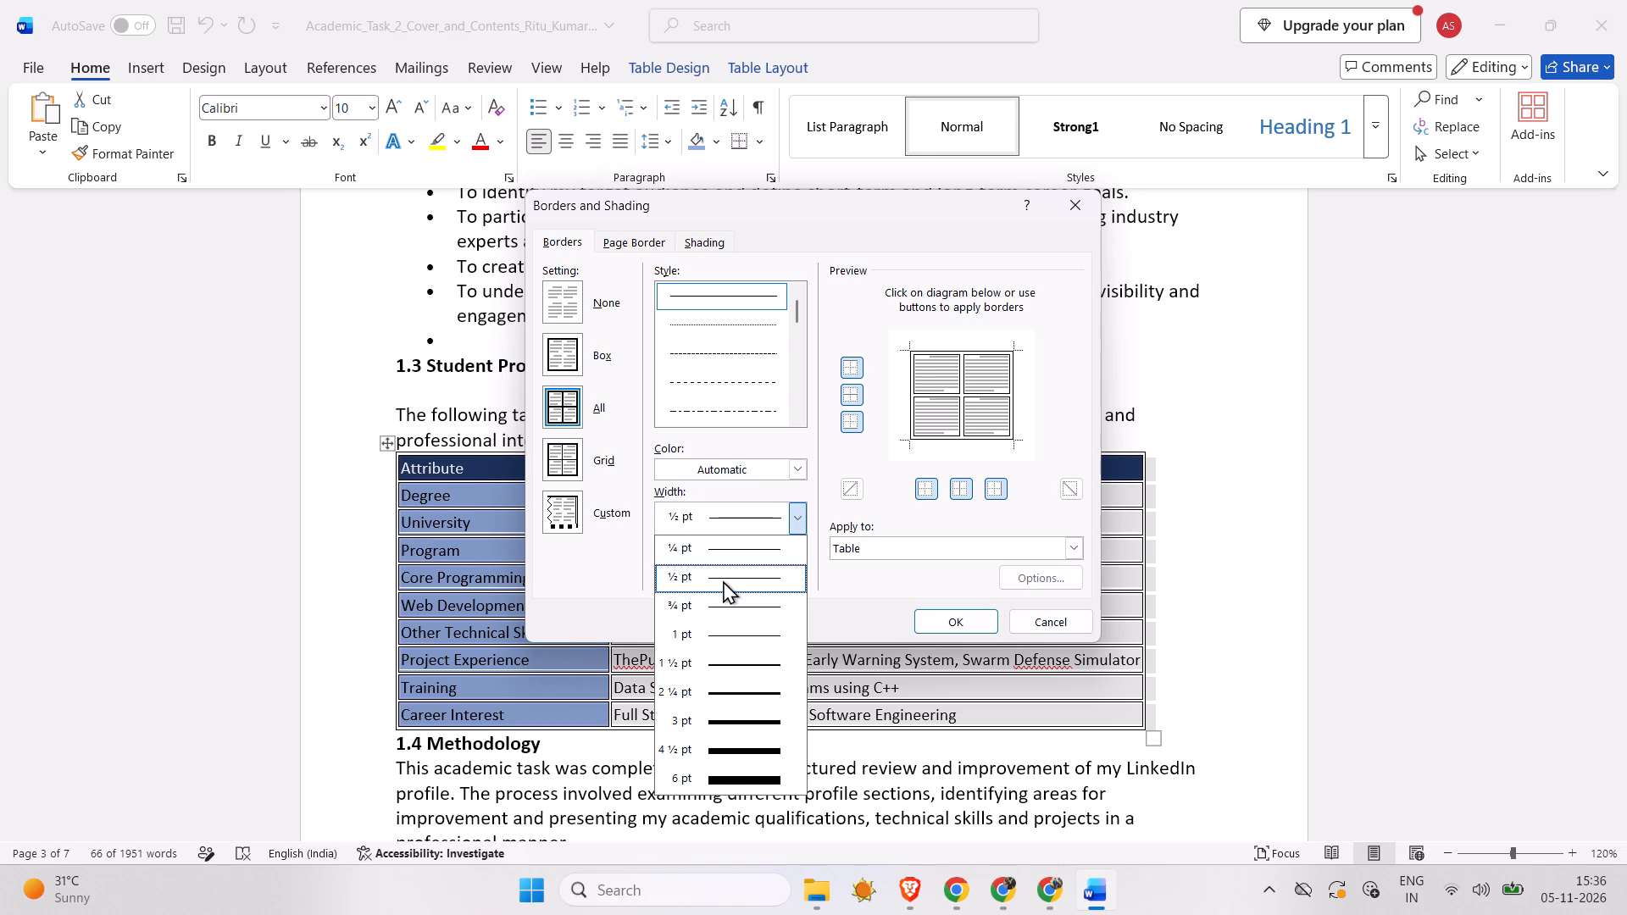
scroll(723, 580, "up", 1)
left_click(736, 514)
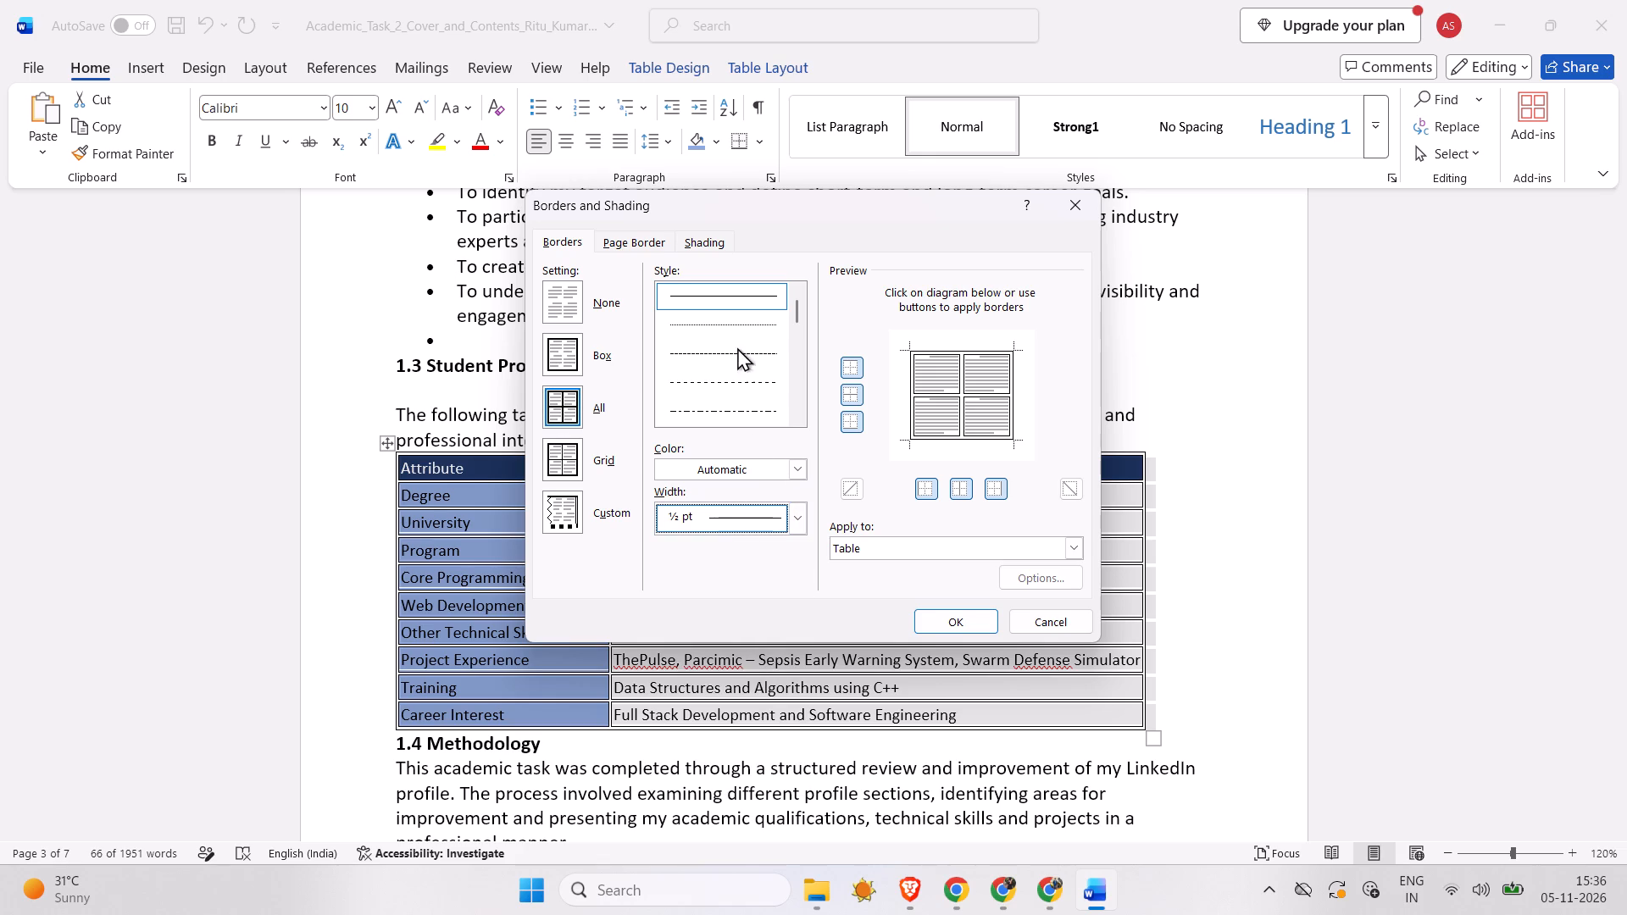
left_click(730, 324)
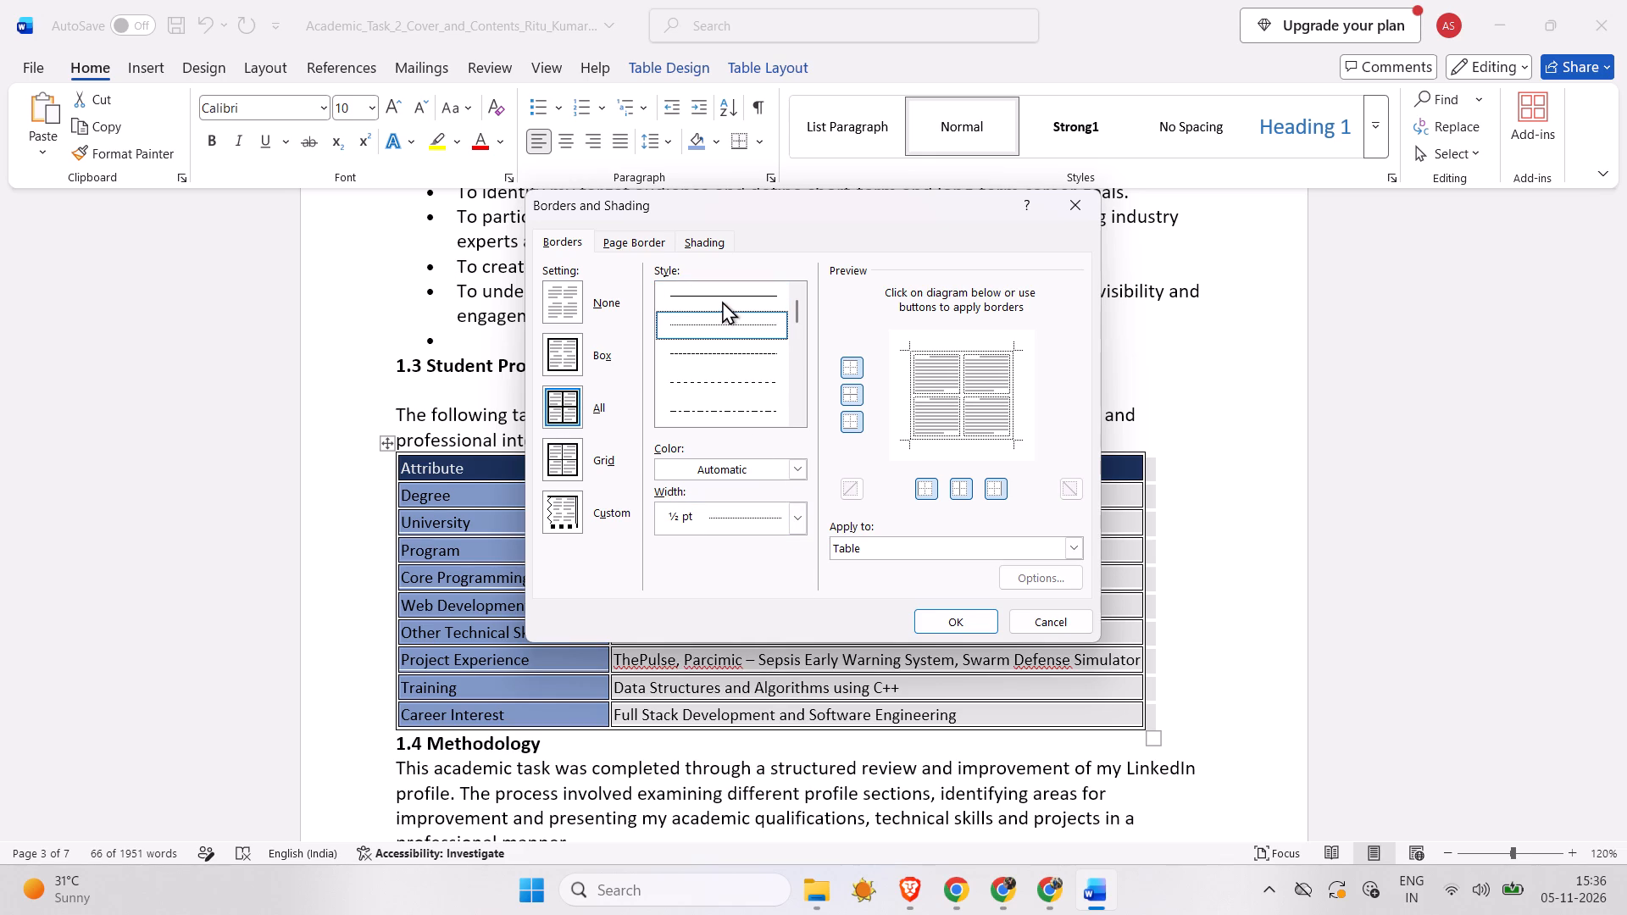
left_click(722, 301)
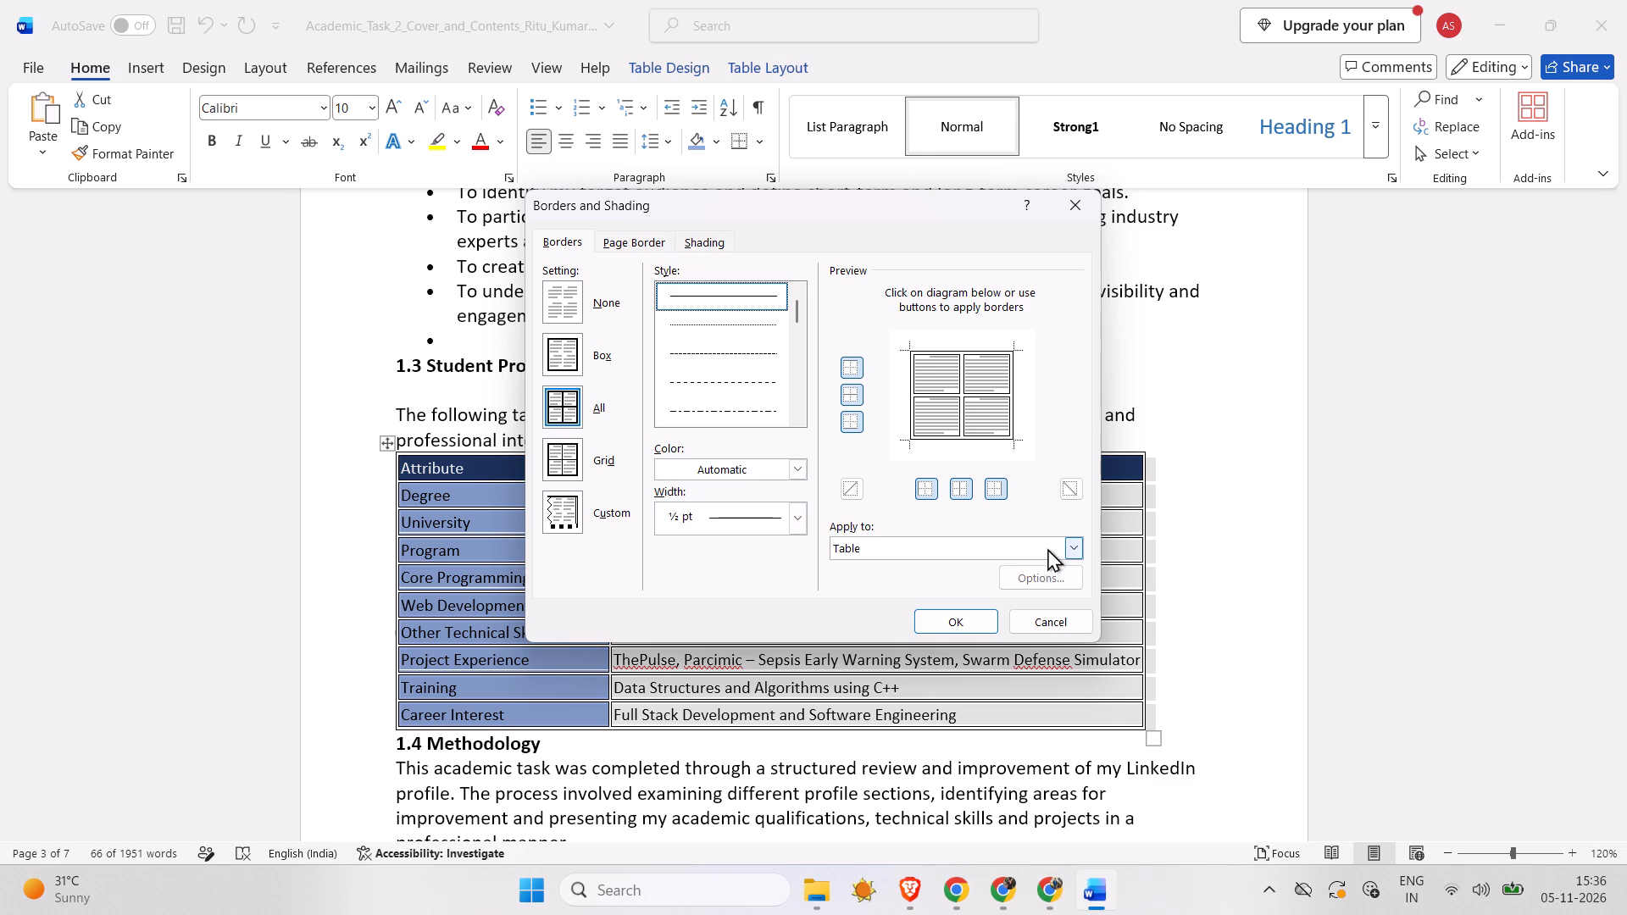
left_click(1073, 545)
left_click(1073, 545)
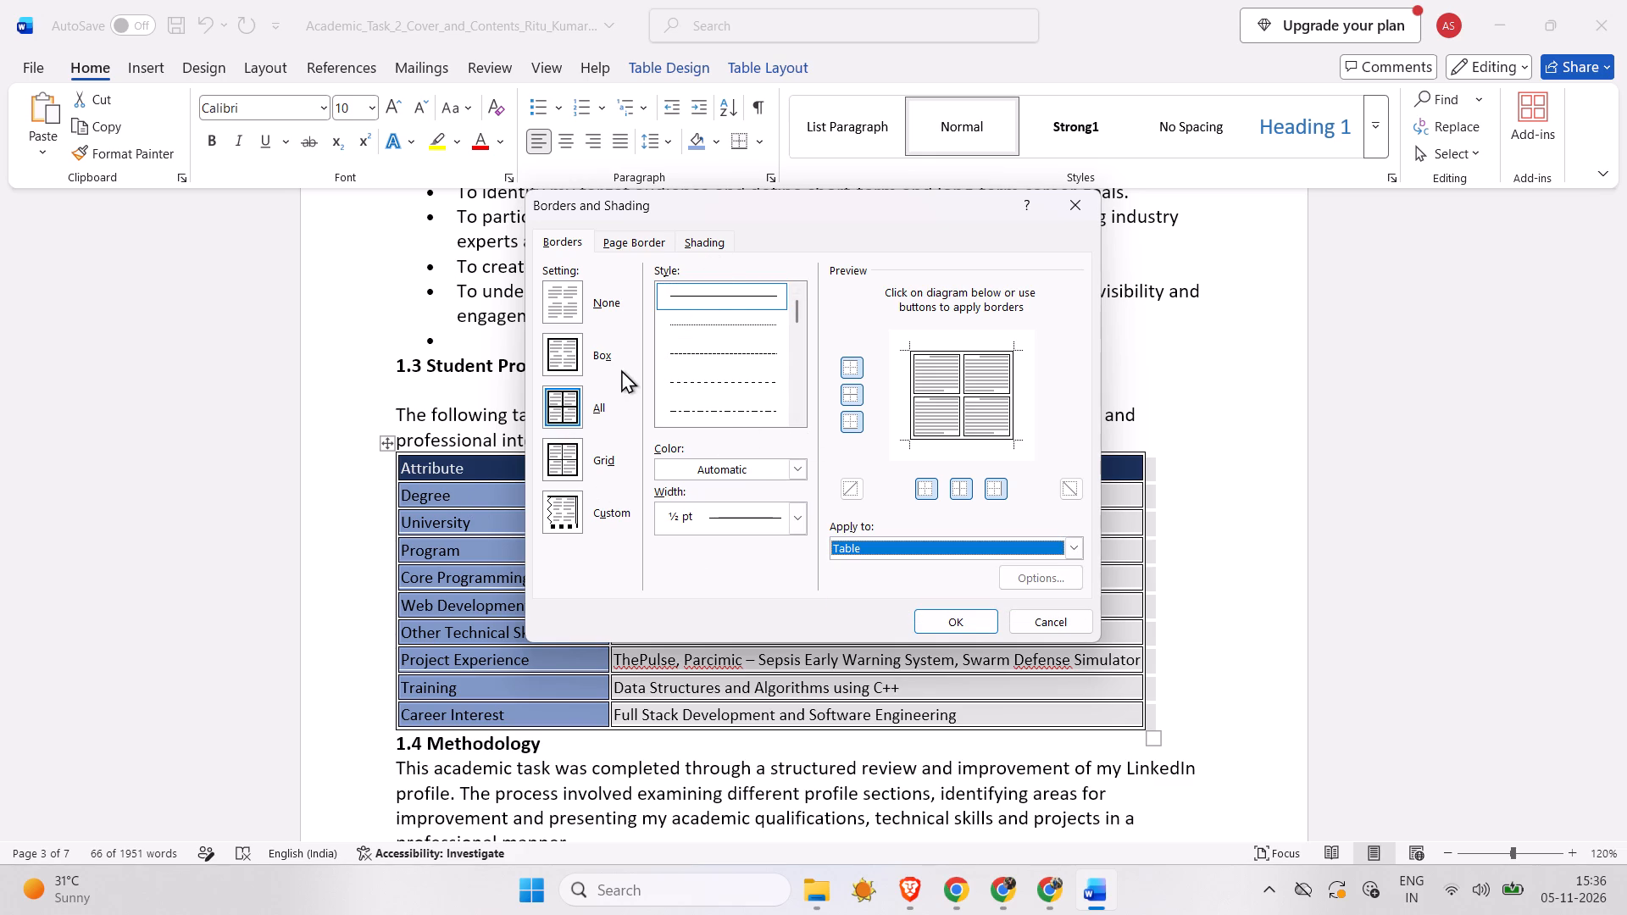
left_click(597, 363)
left_click(625, 246)
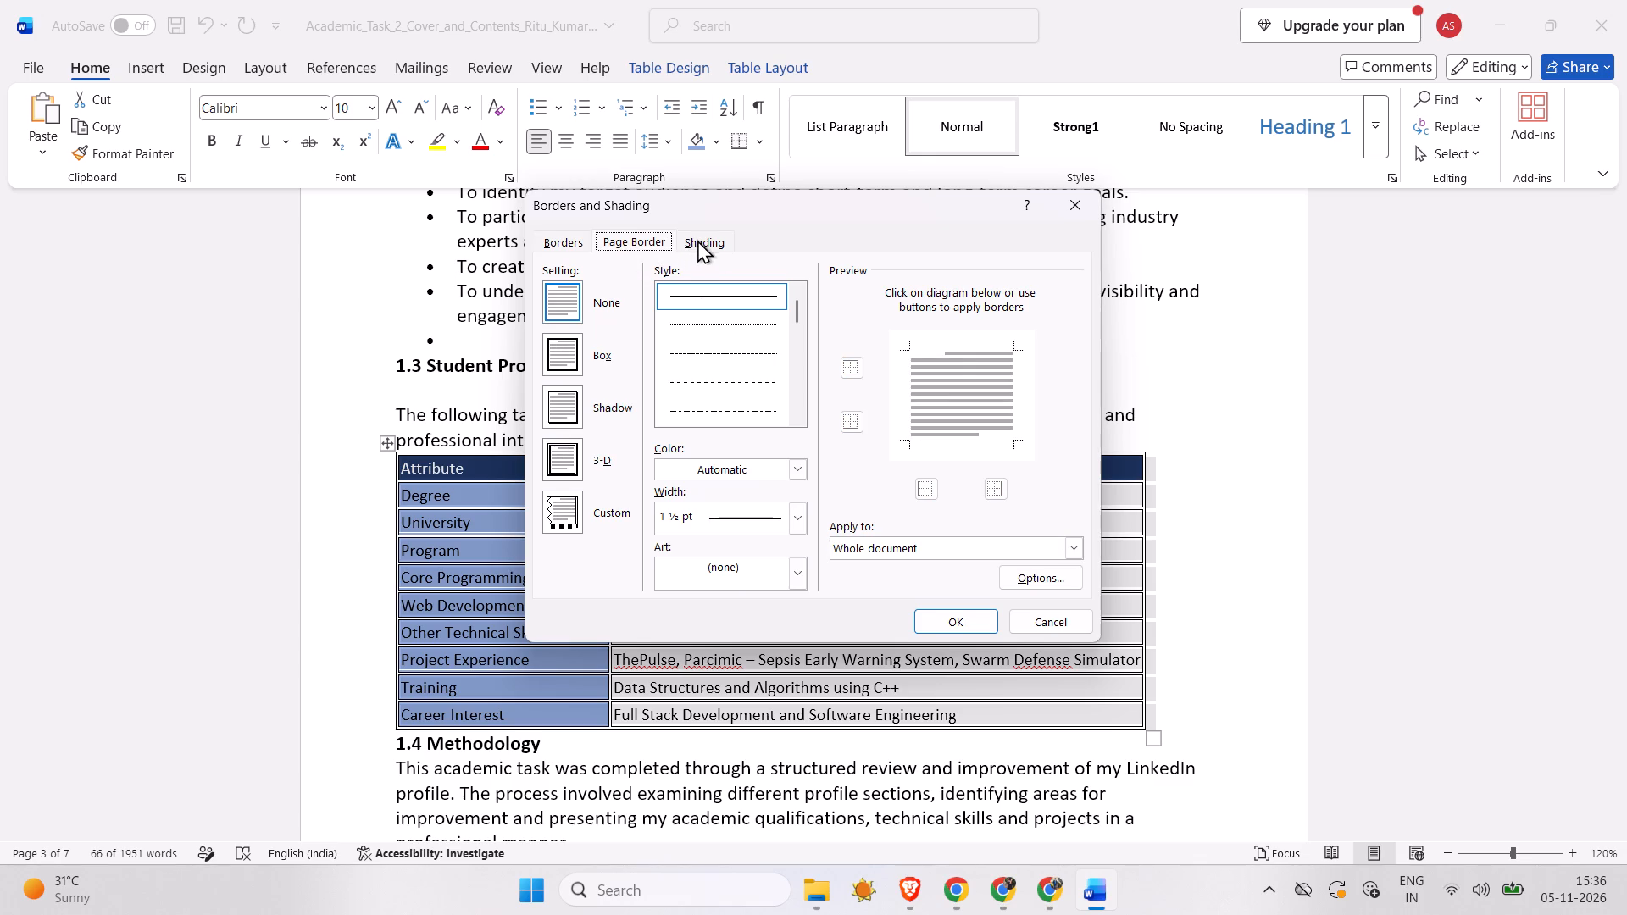
left_click(697, 239)
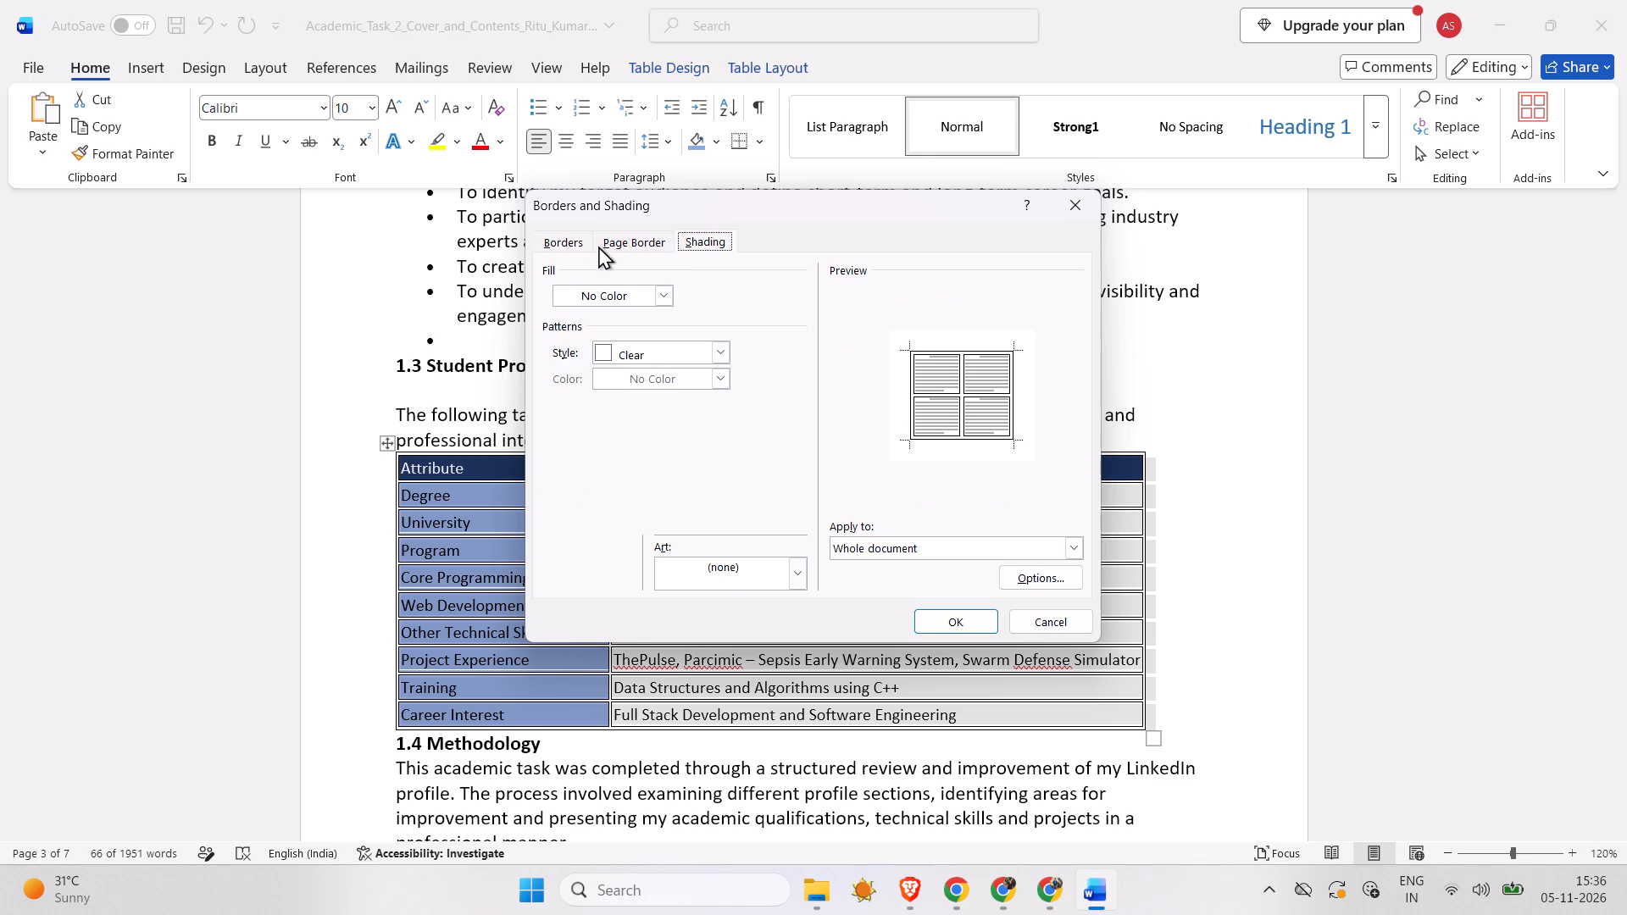
left_click(572, 241)
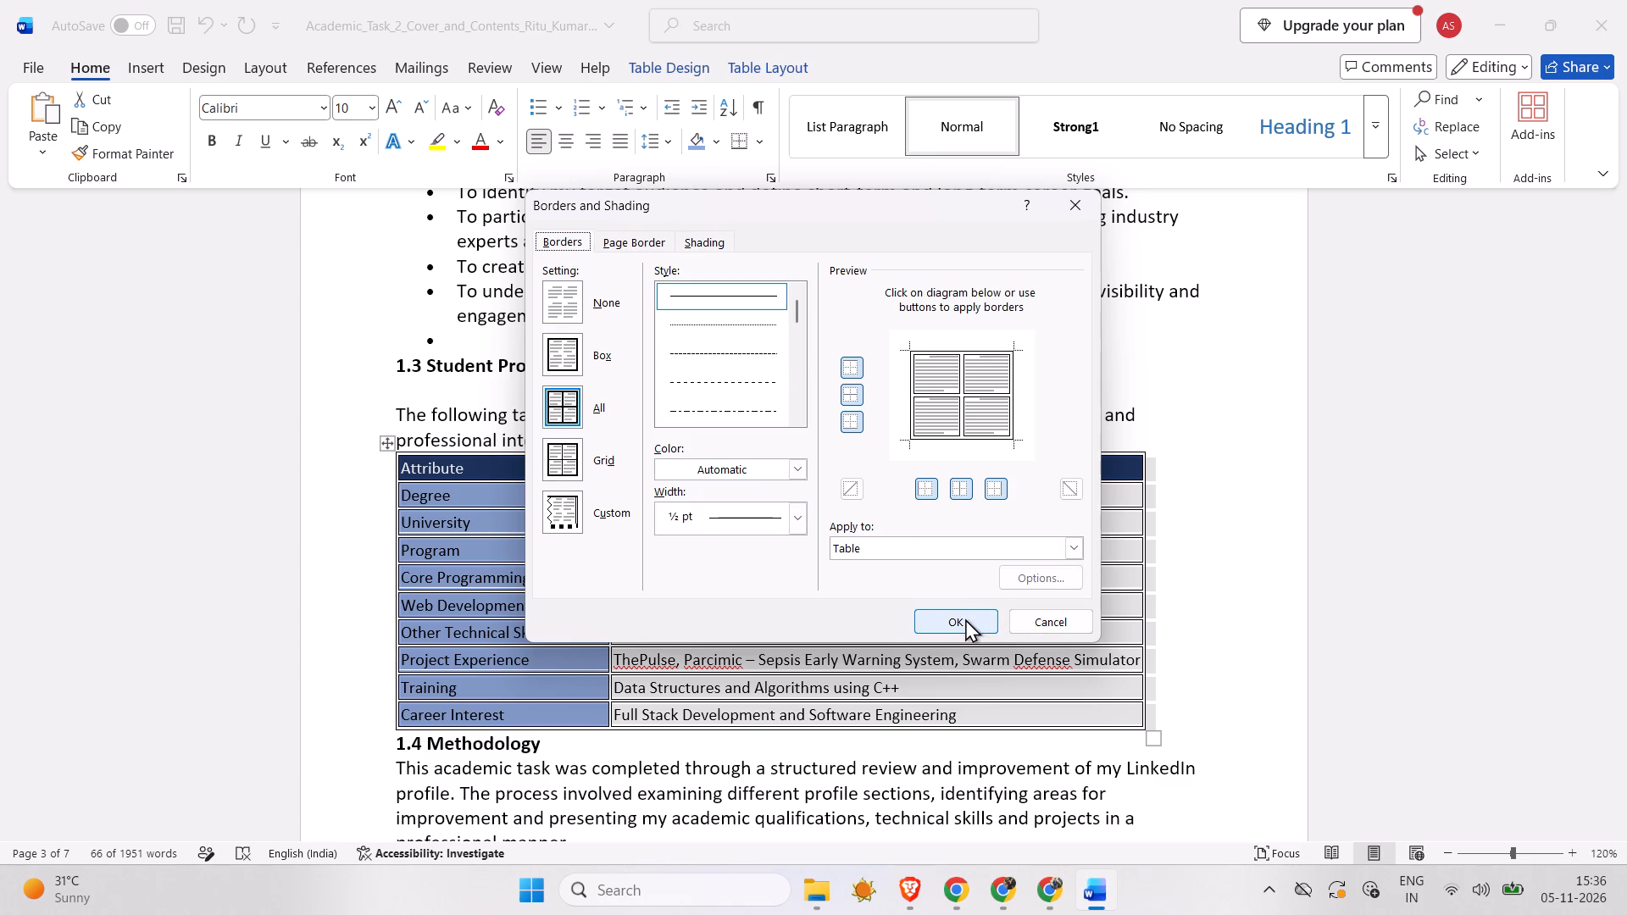
left_click(965, 618)
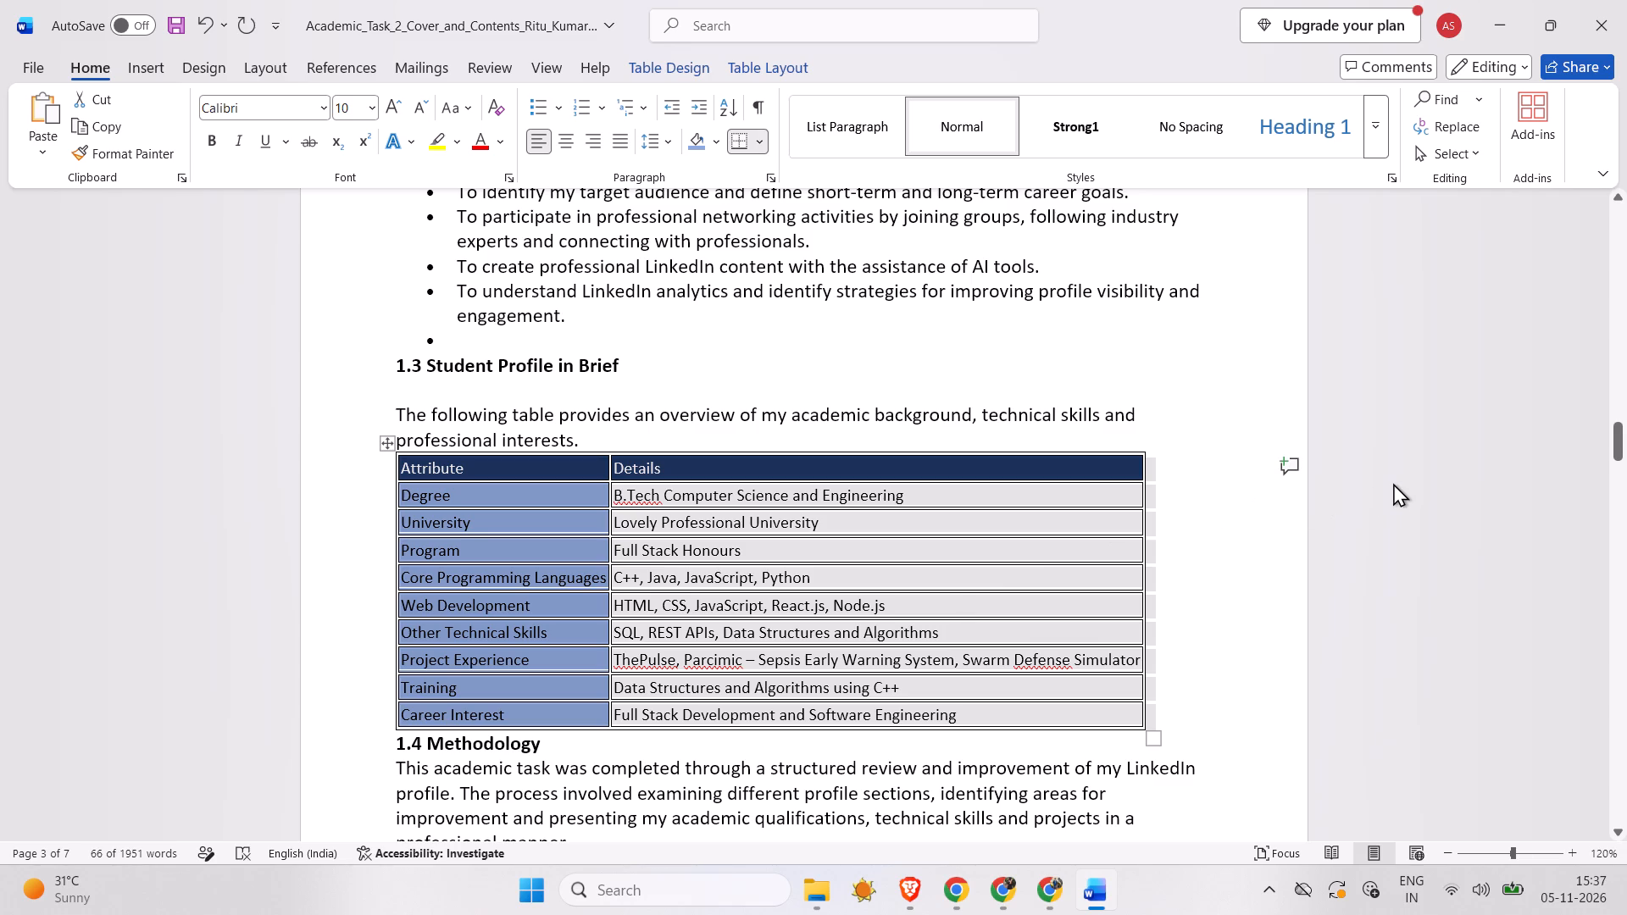
Add an empty line between the 1.3 introductory paragraph and the student profile table.
left_click(762, 434)
key("Return")
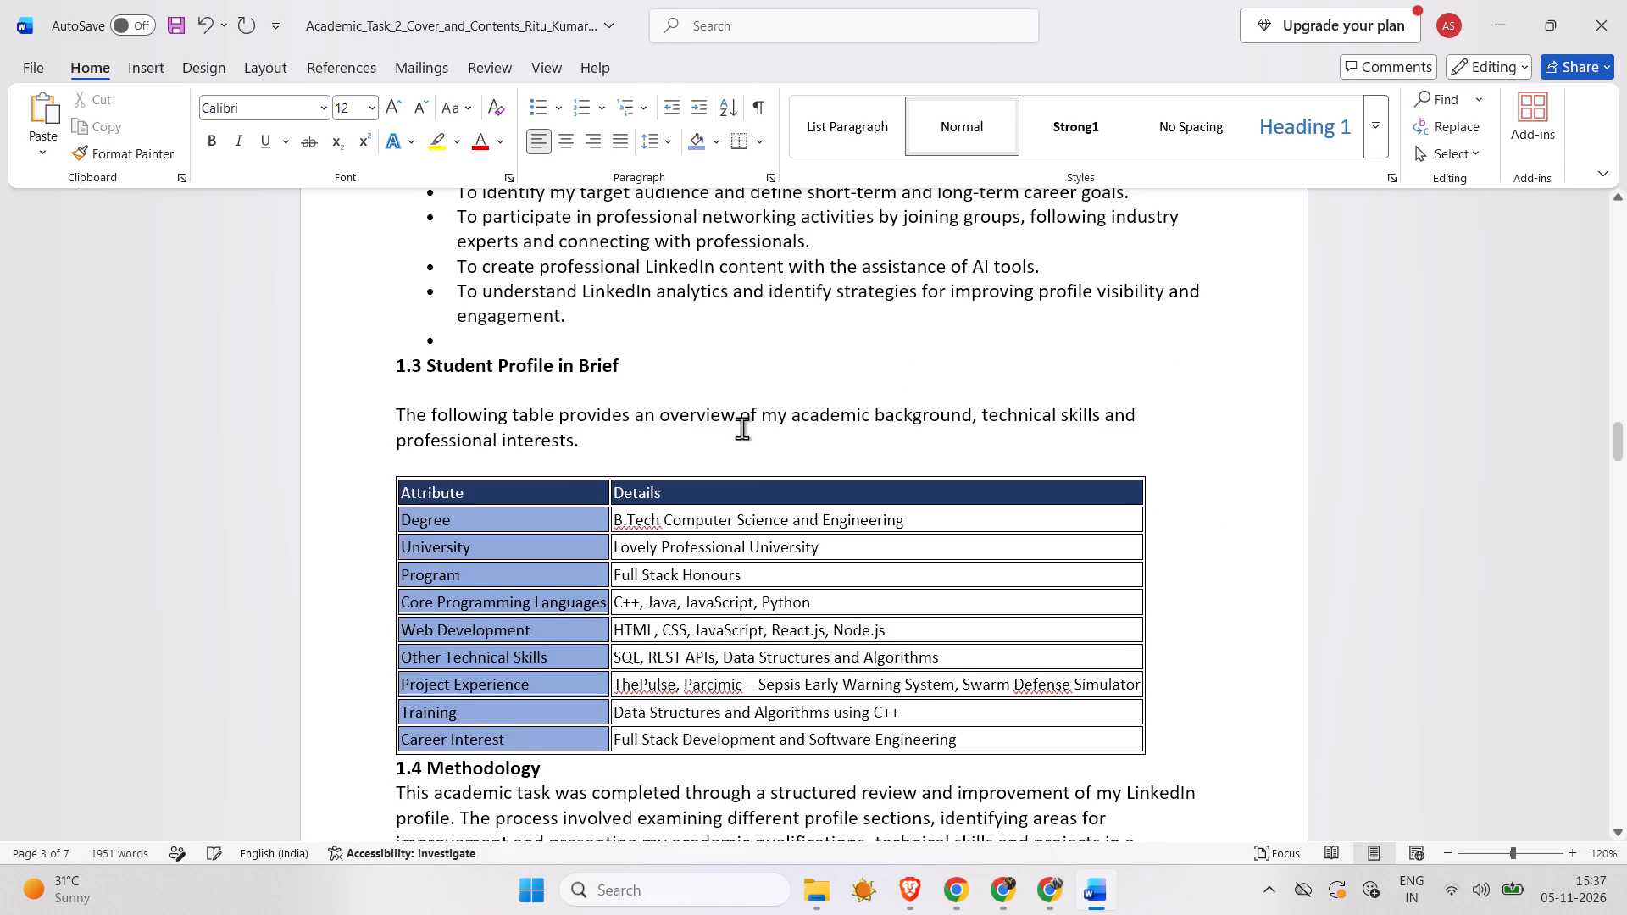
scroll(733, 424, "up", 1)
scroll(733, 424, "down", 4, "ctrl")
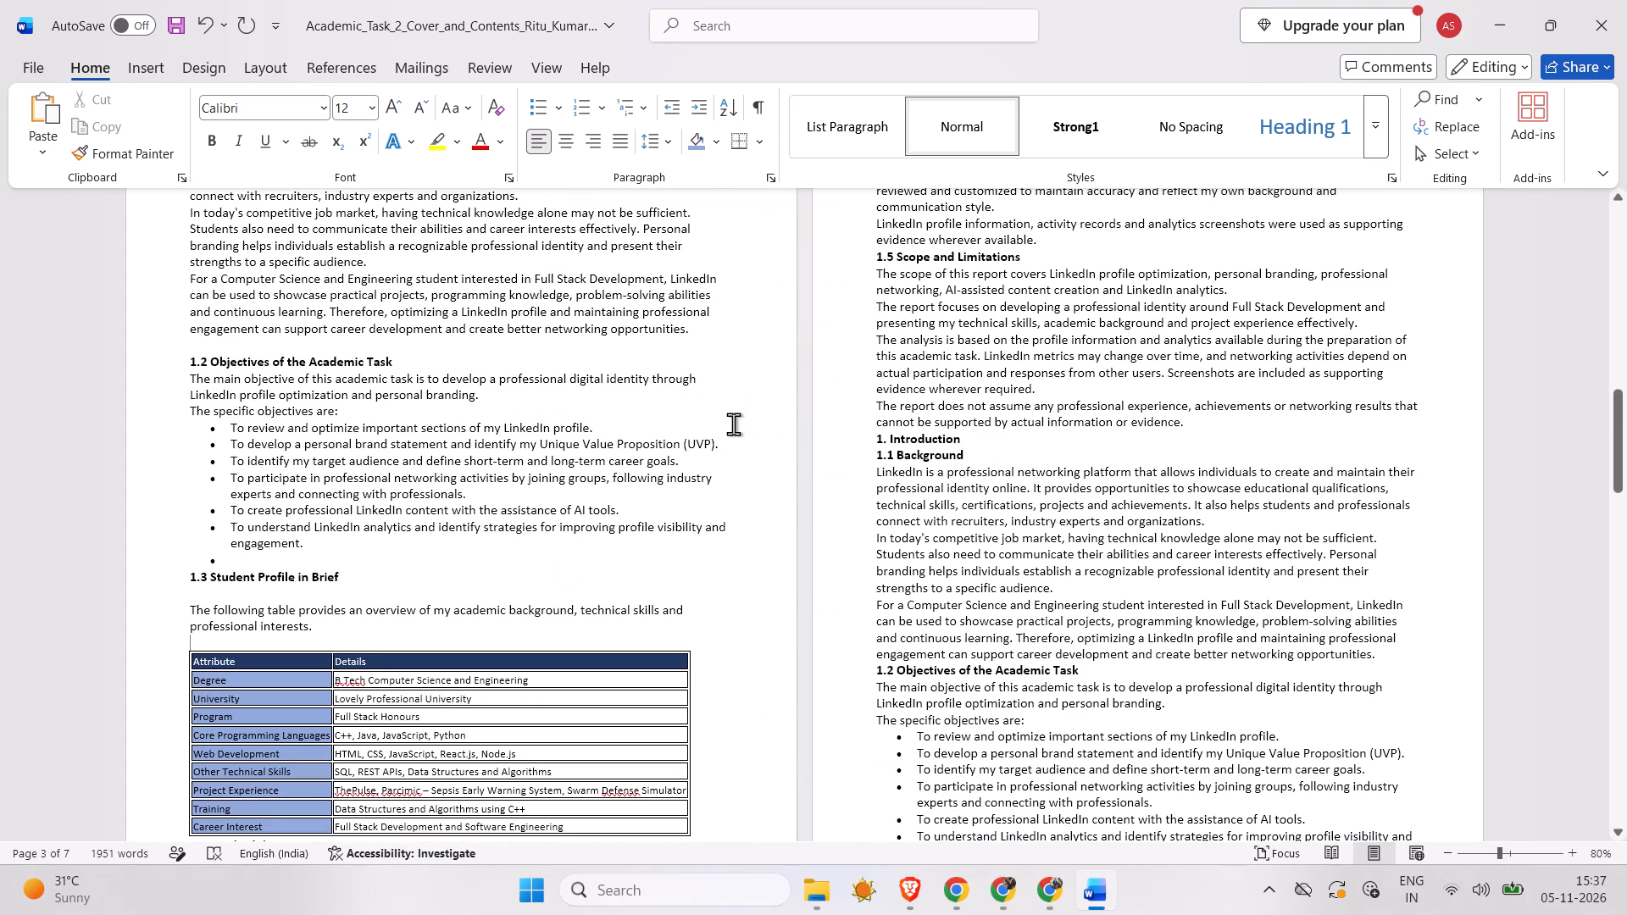
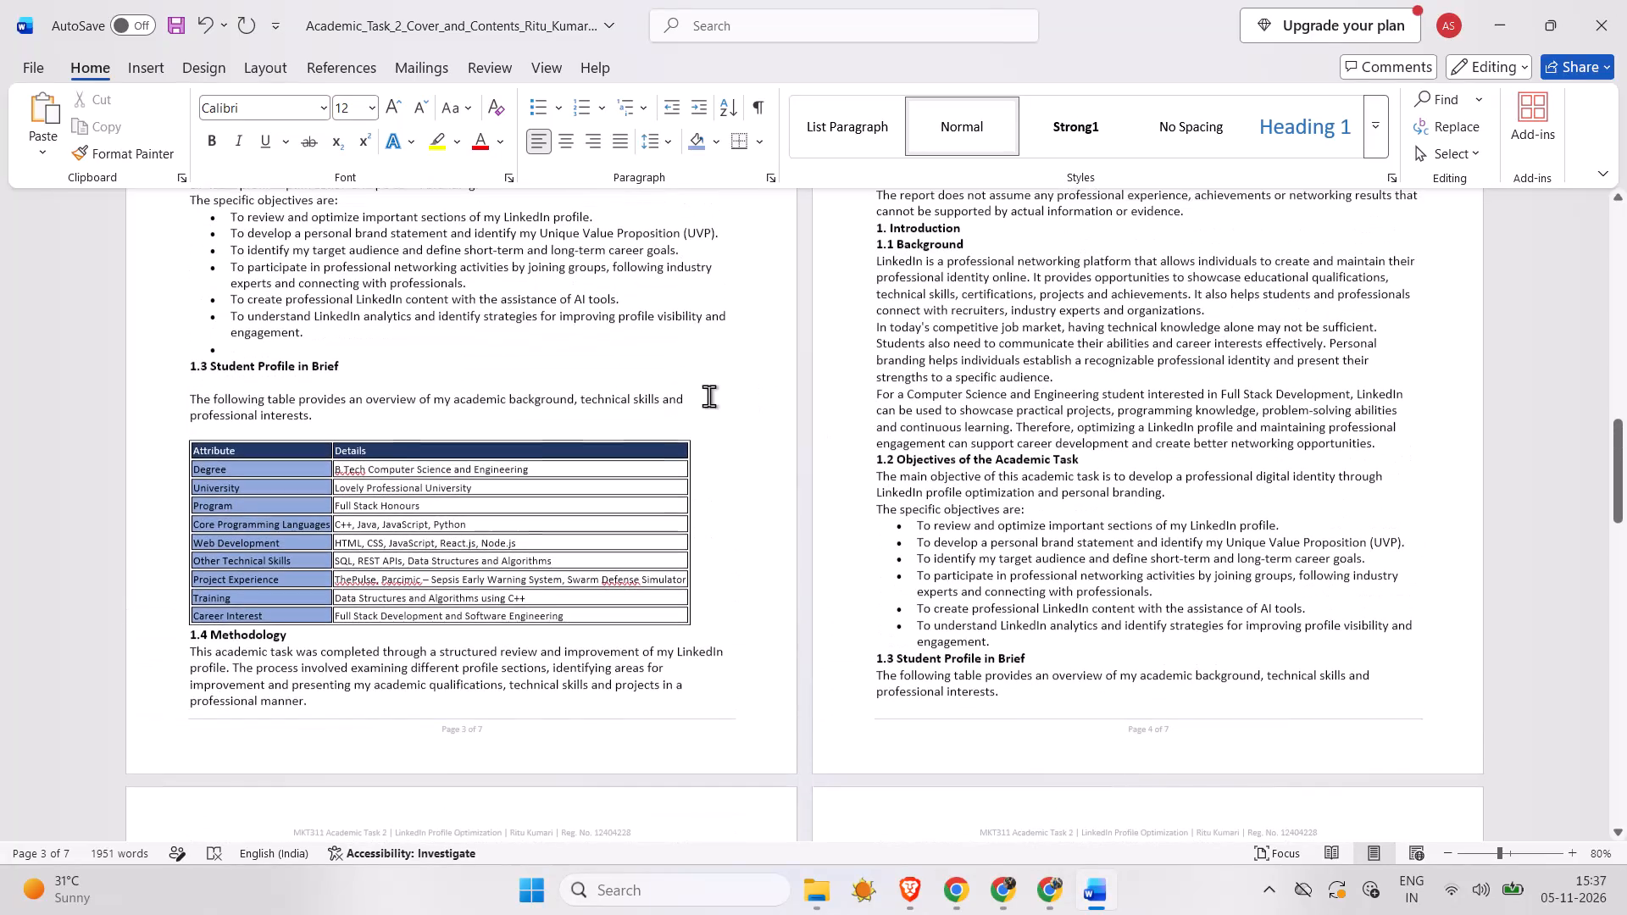
Remove the empty line between the 1.3 introductory paragraph and the student profile table.
scroll(397, 325, "up", 4, "ctrl")
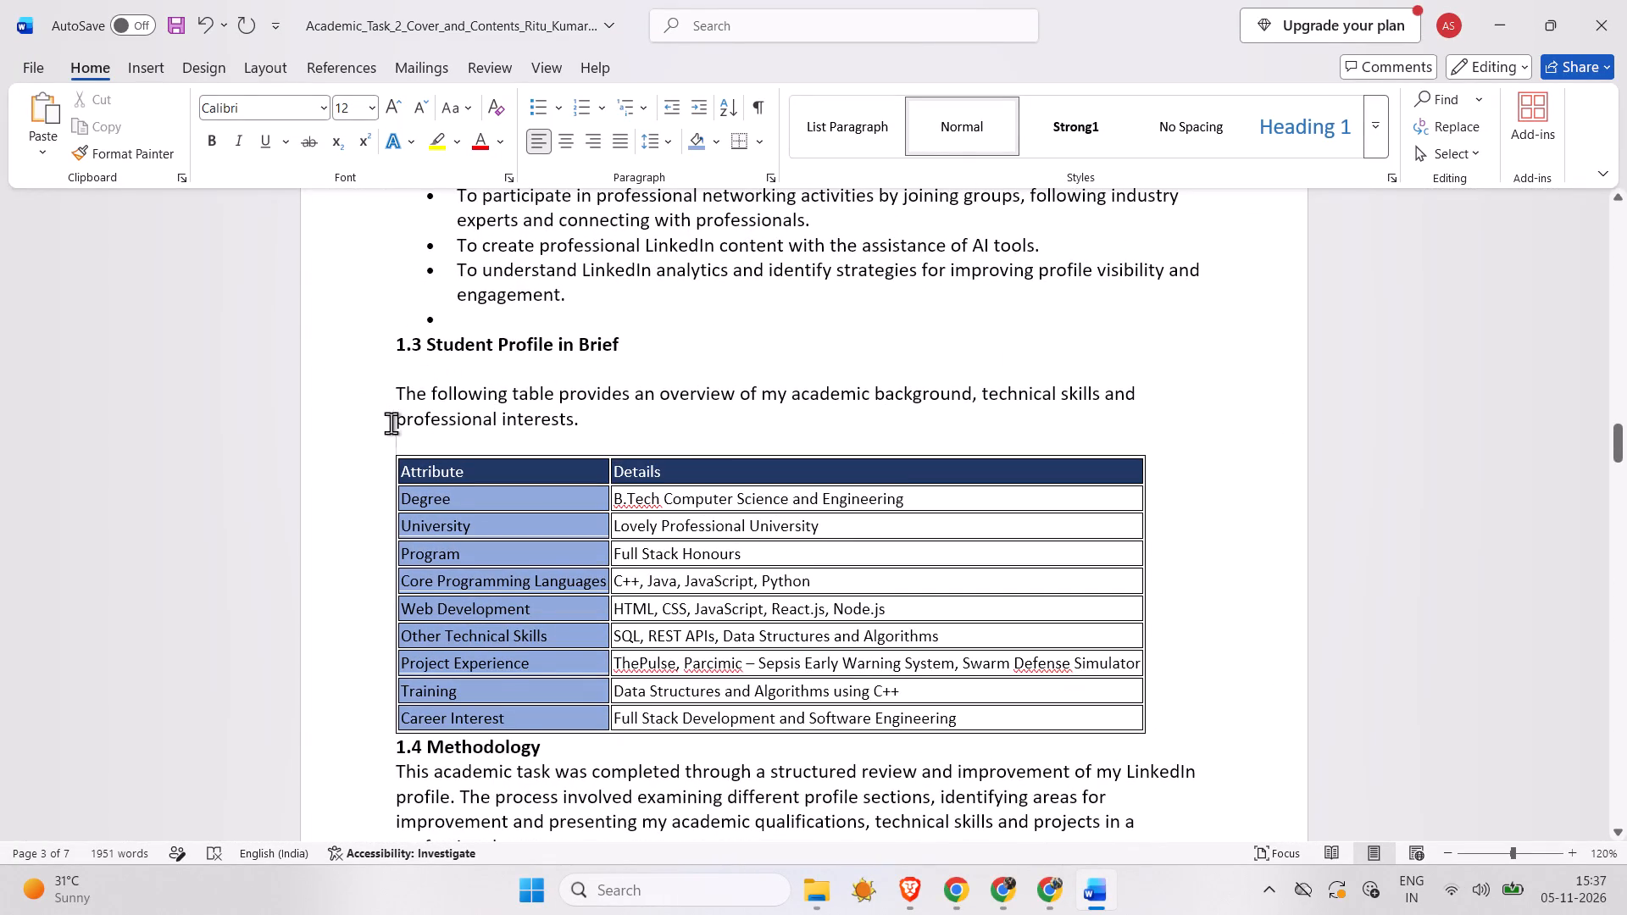
key("BackSpace")
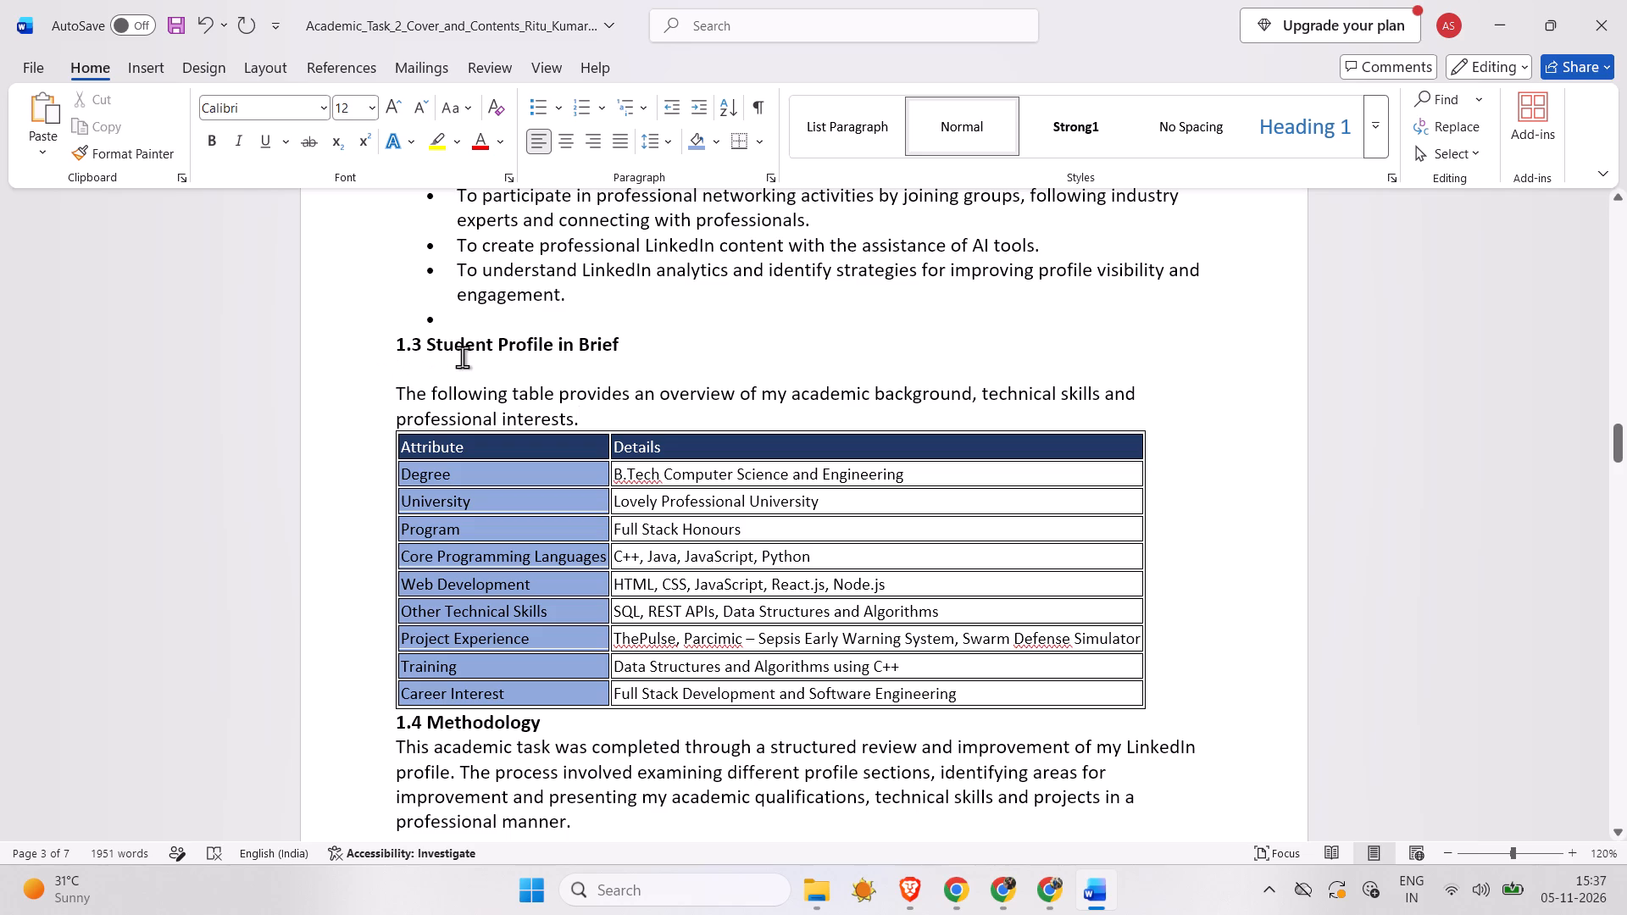
Apply the Heading 2 style with bold to the "1.3 Student Profile in Brief" heading.
left_click_drag(646, 350, 617, 348)
left_click_drag(617, 348, 358, 339)
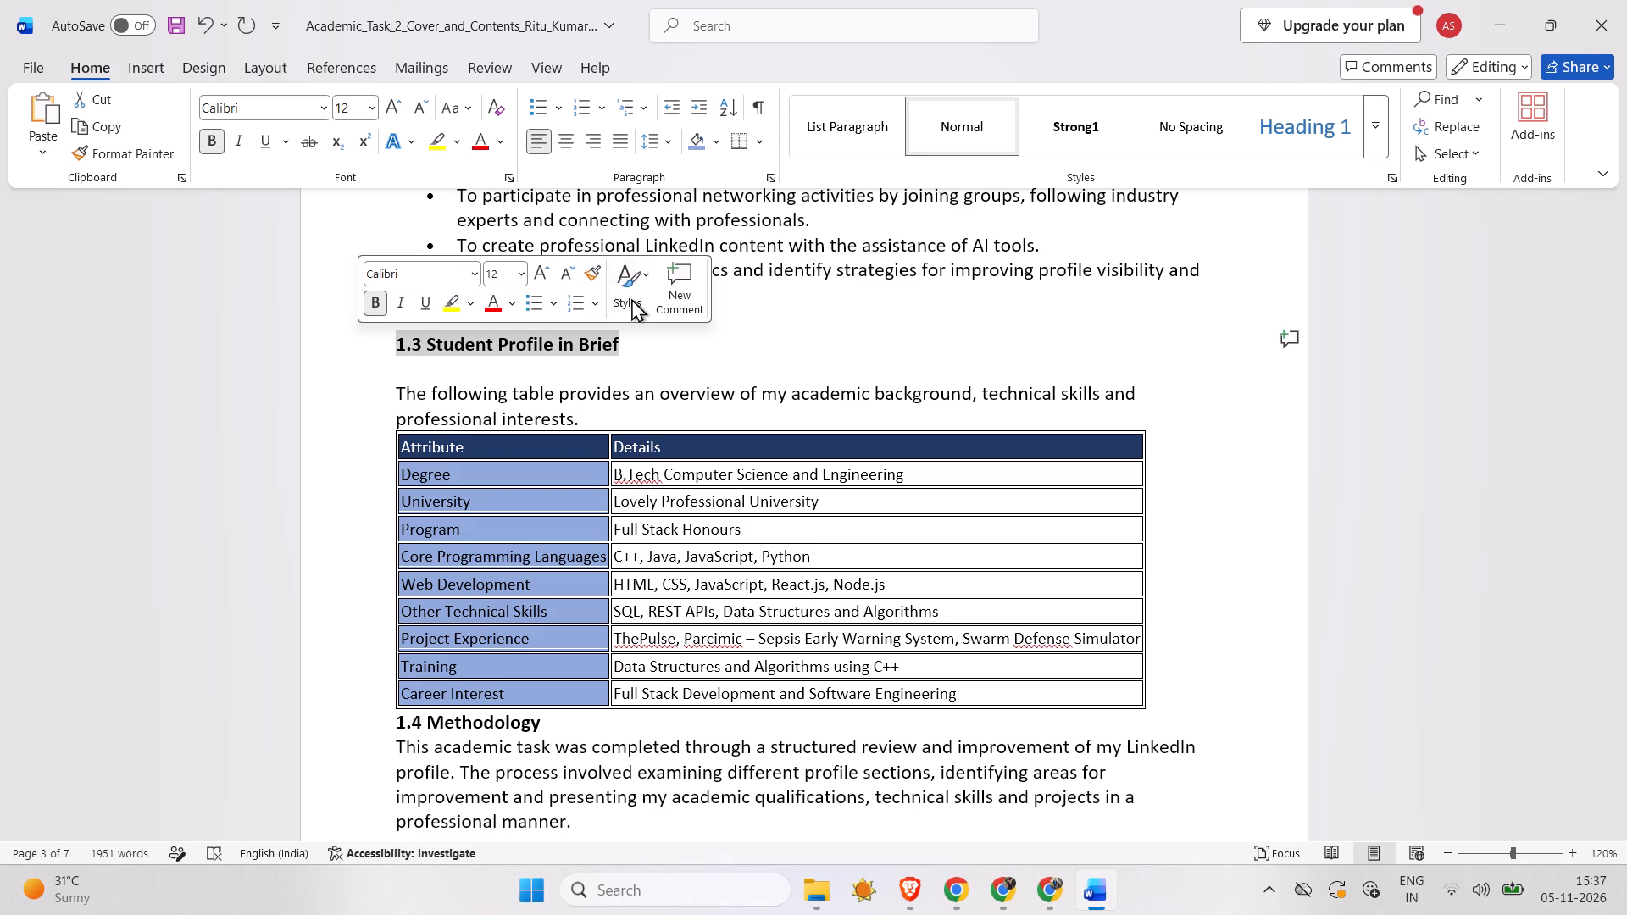
left_click(631, 298)
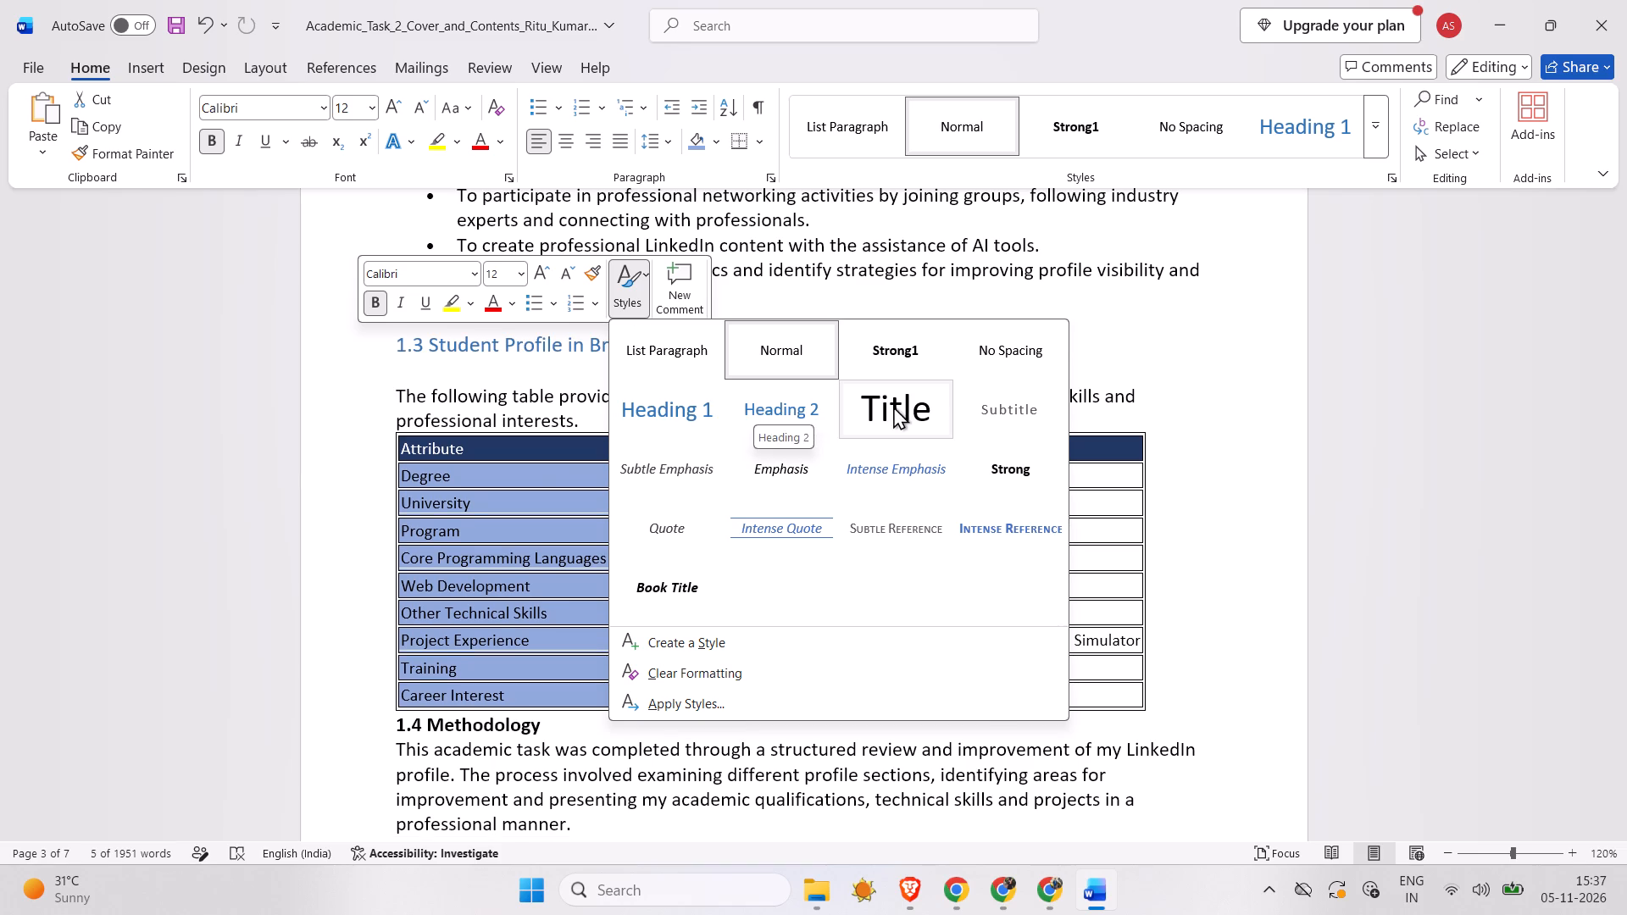
left_click(791, 409)
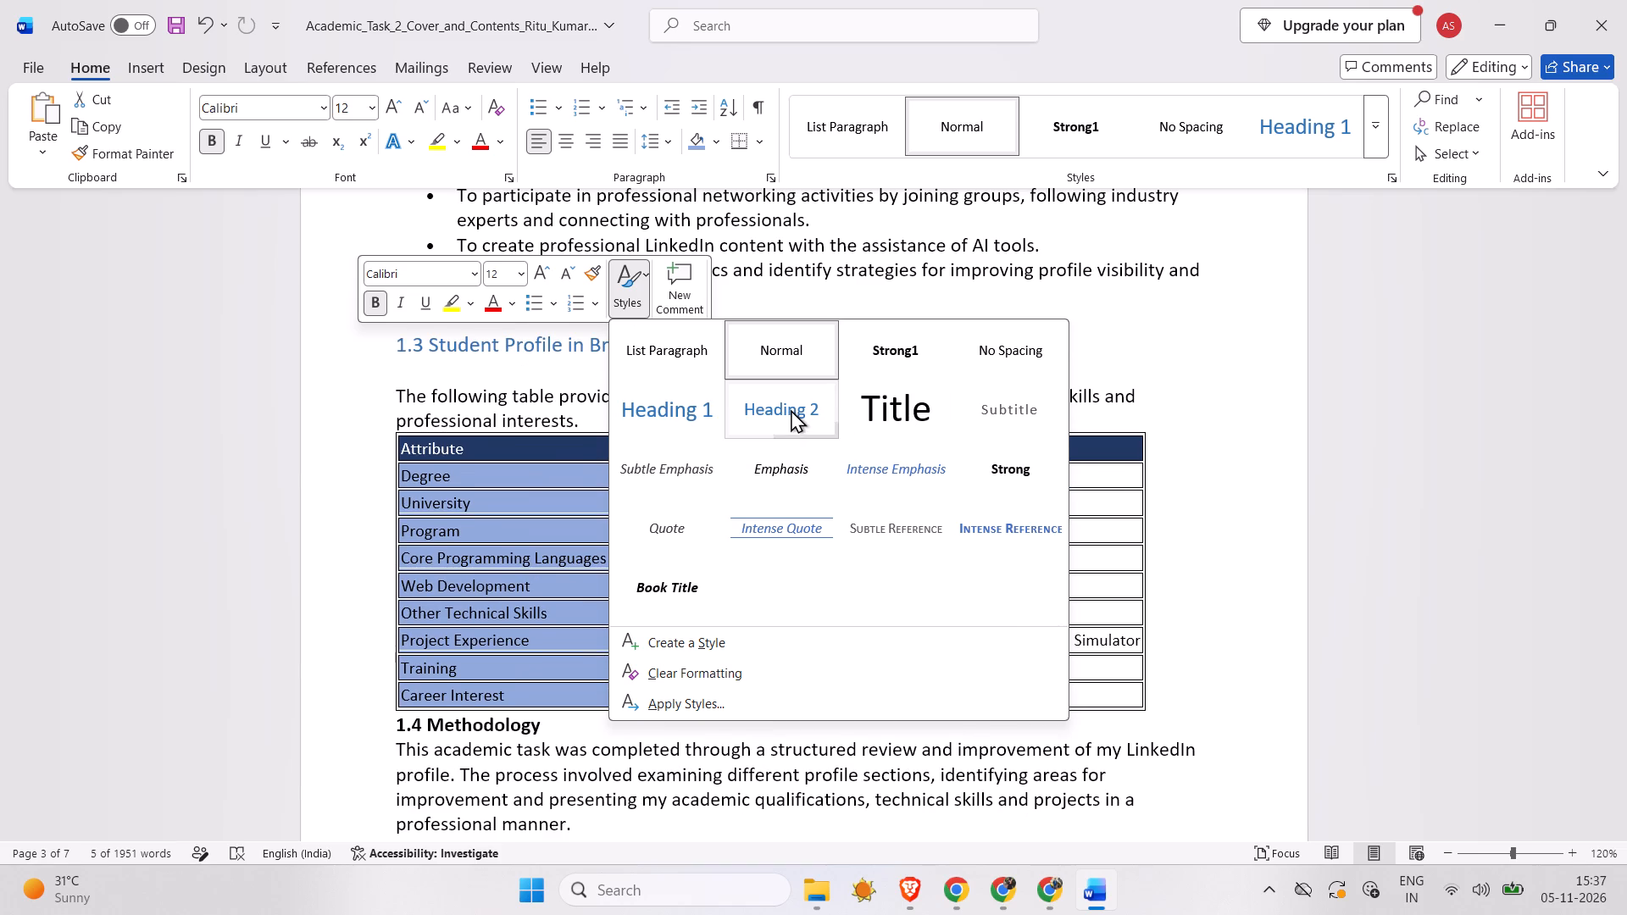
left_click(368, 302)
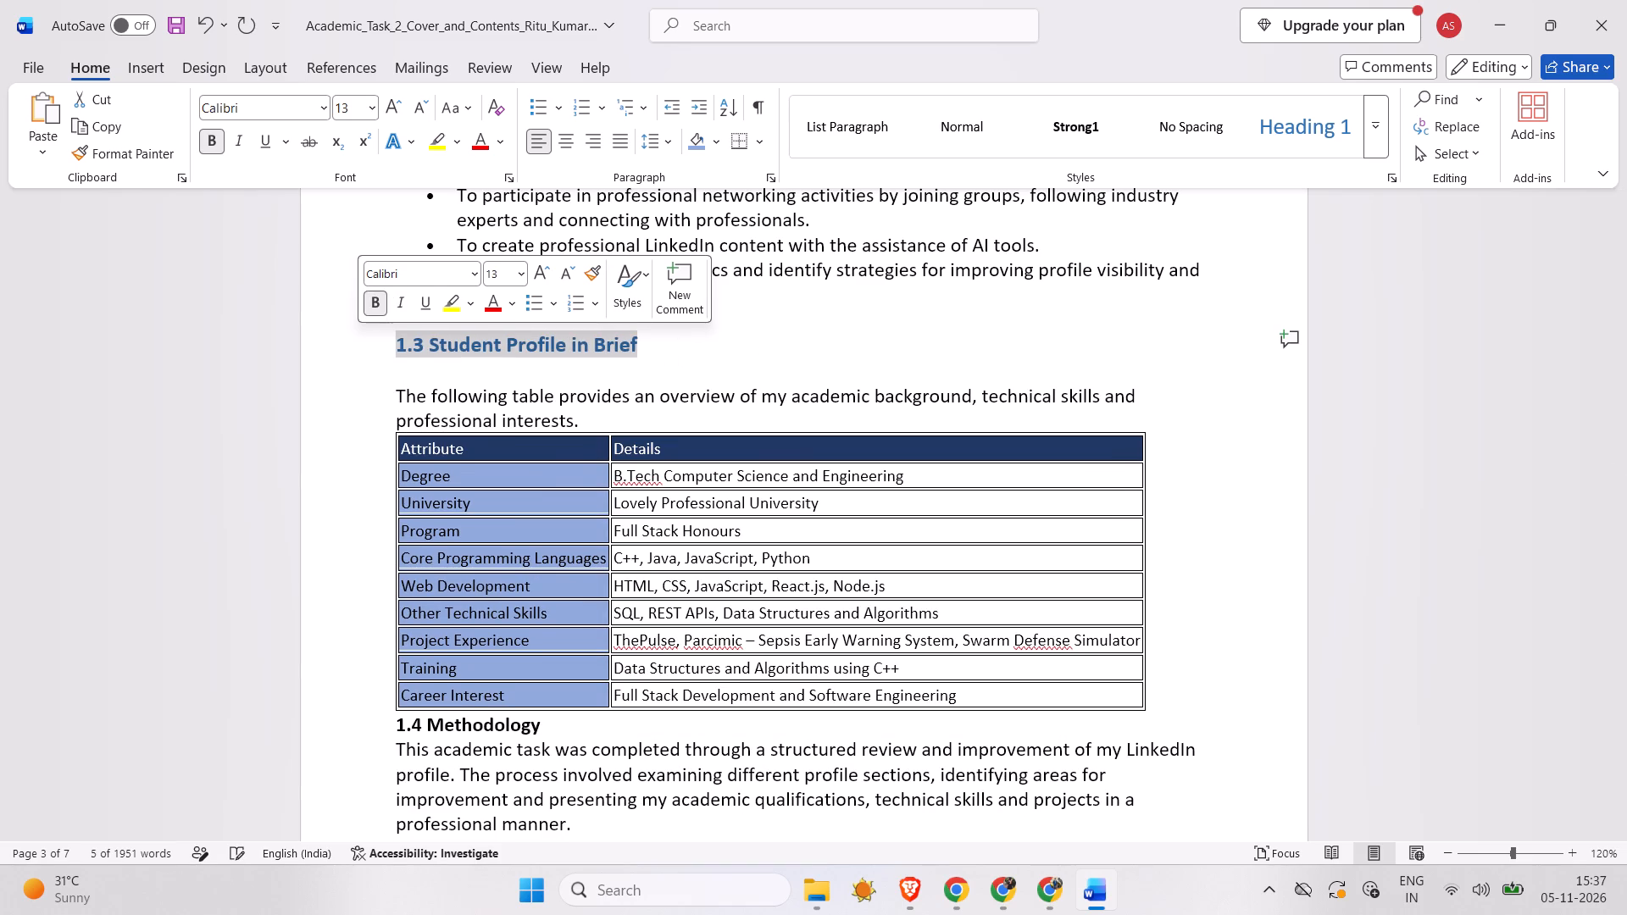
left_click(337, 401)
left_click(345, 476)
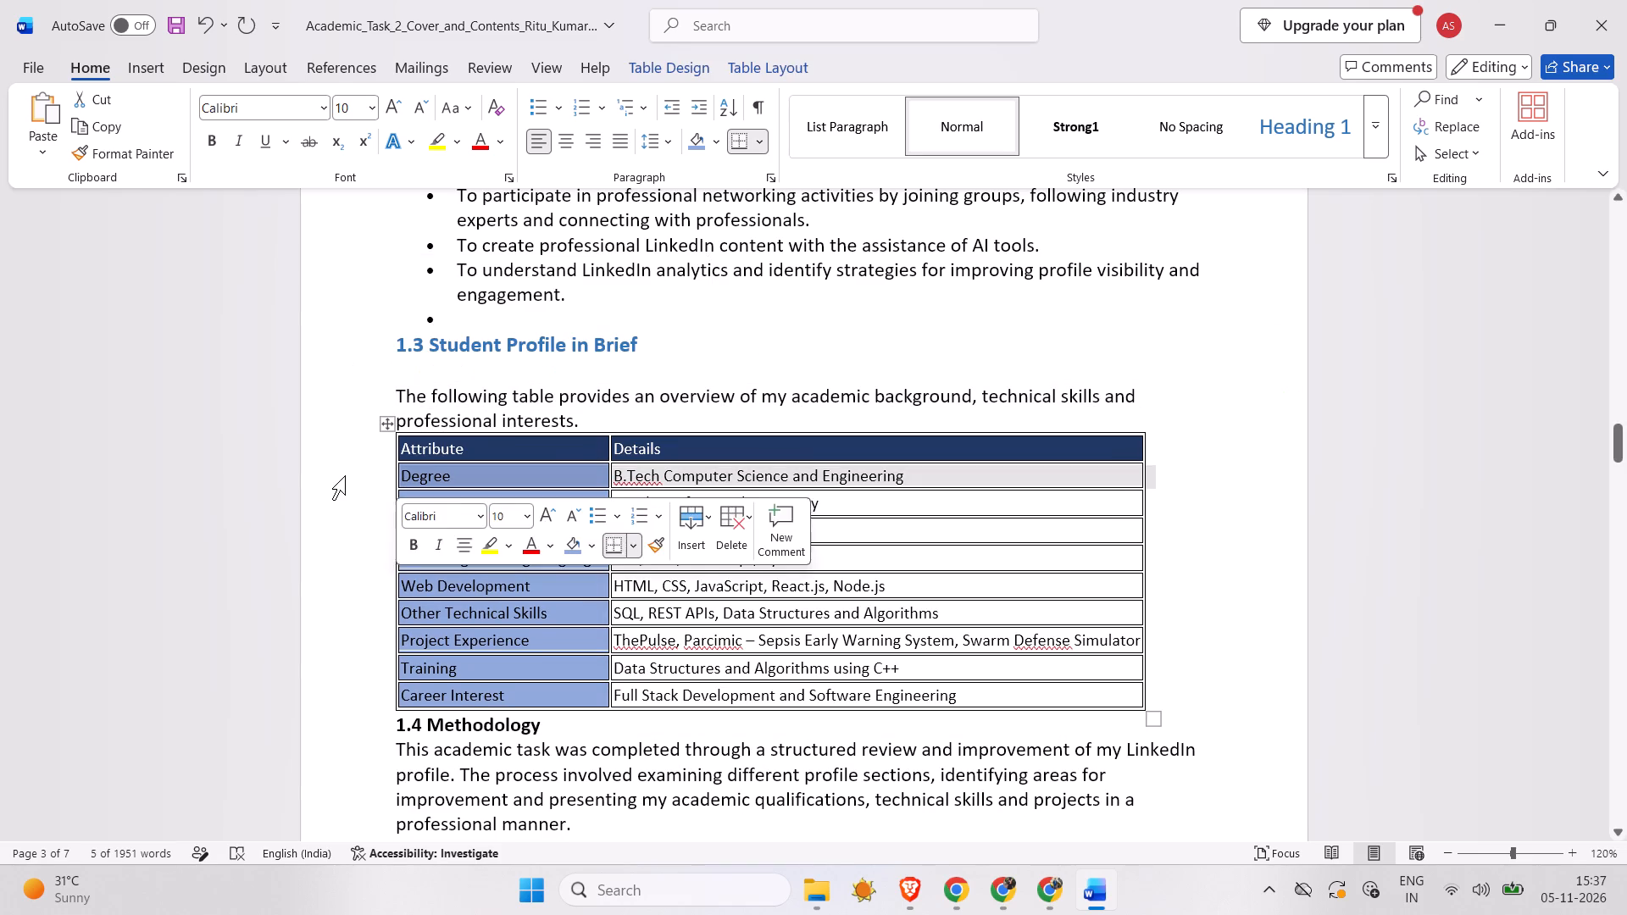
Remove the bullet from the empty list line above the 1.3 Student Profile in Brief heading.
left_click(449, 326)
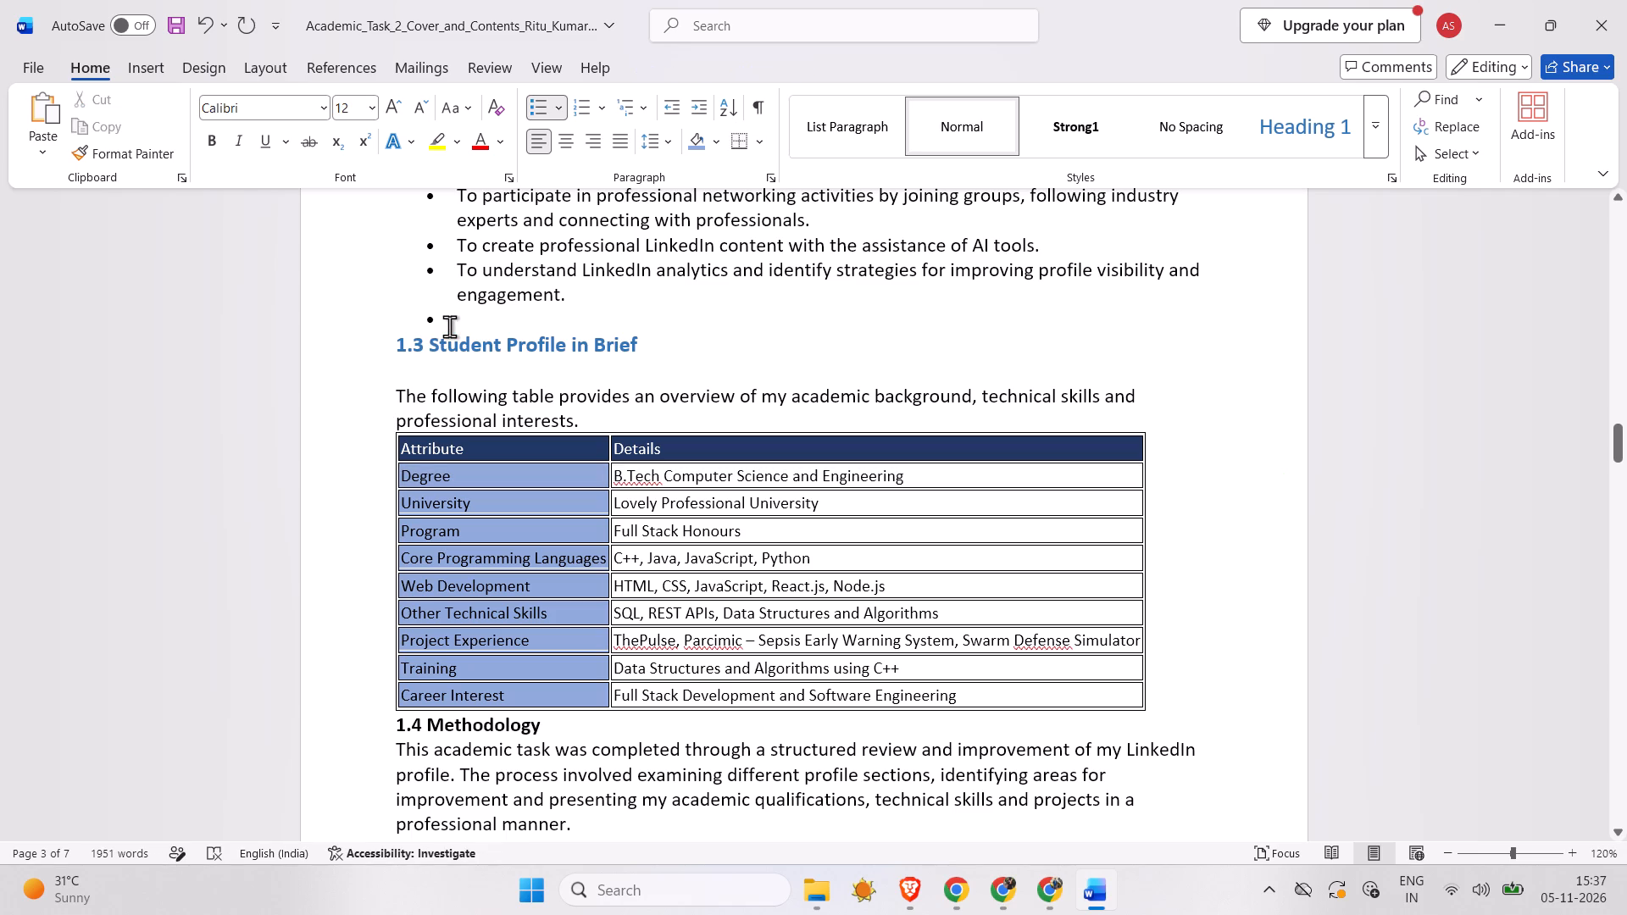
key("BackSpace")
key("BackSpace")
Apply the Heading 2 style with bold to the "1.2 Objectives of the Academic Task" heading.
scroll(449, 326, "up", 1)
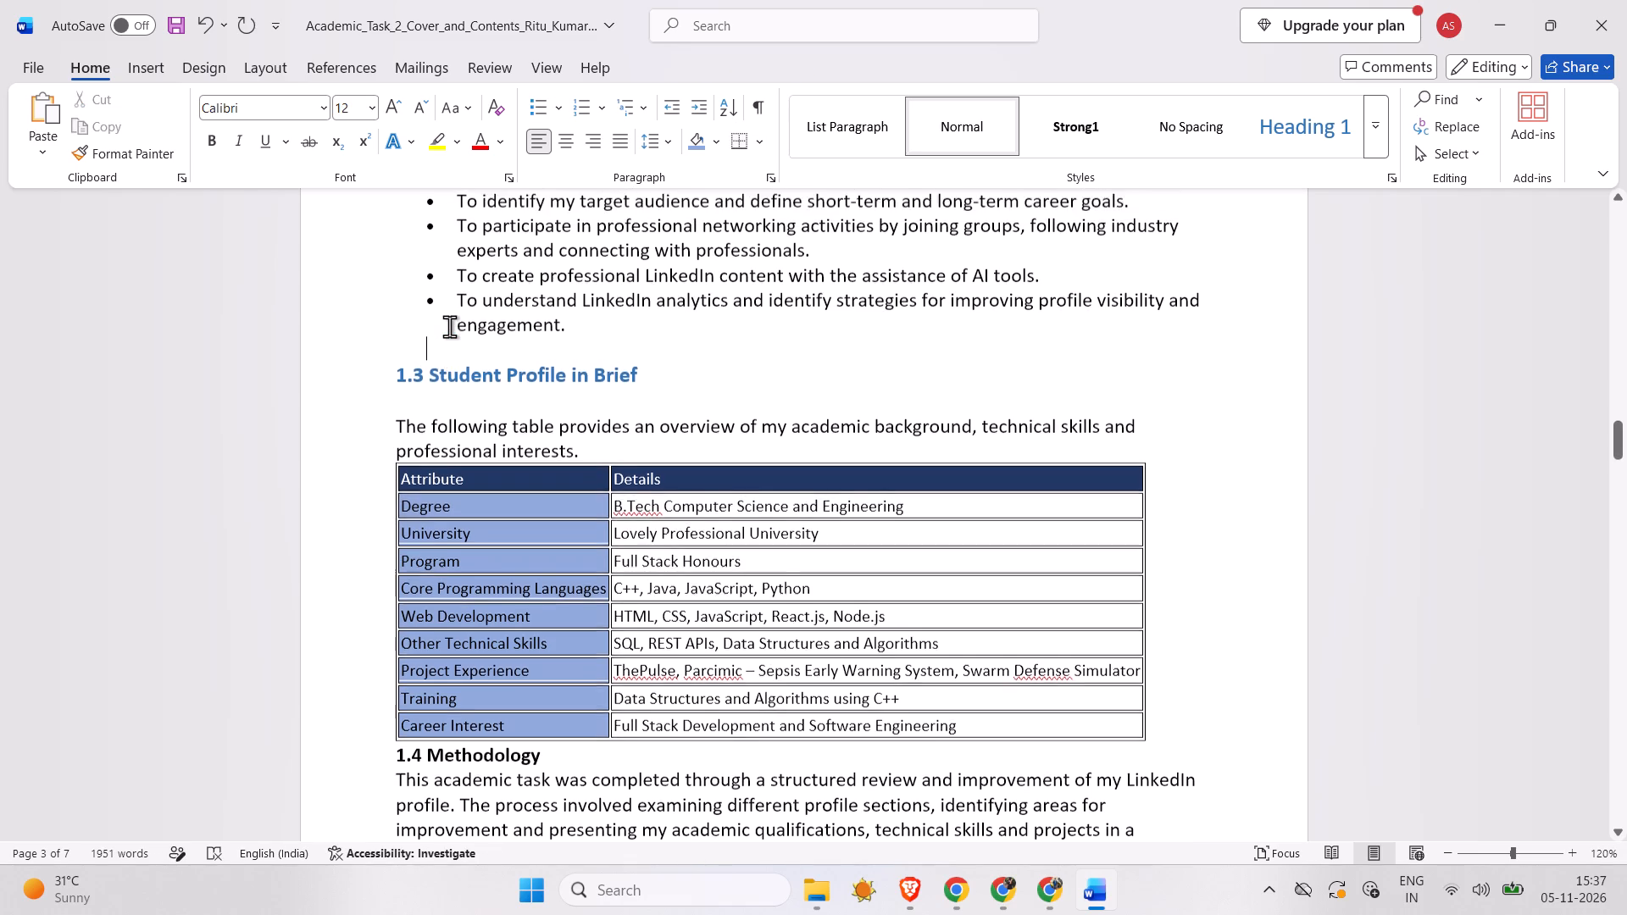
scroll(449, 326, "up", 1)
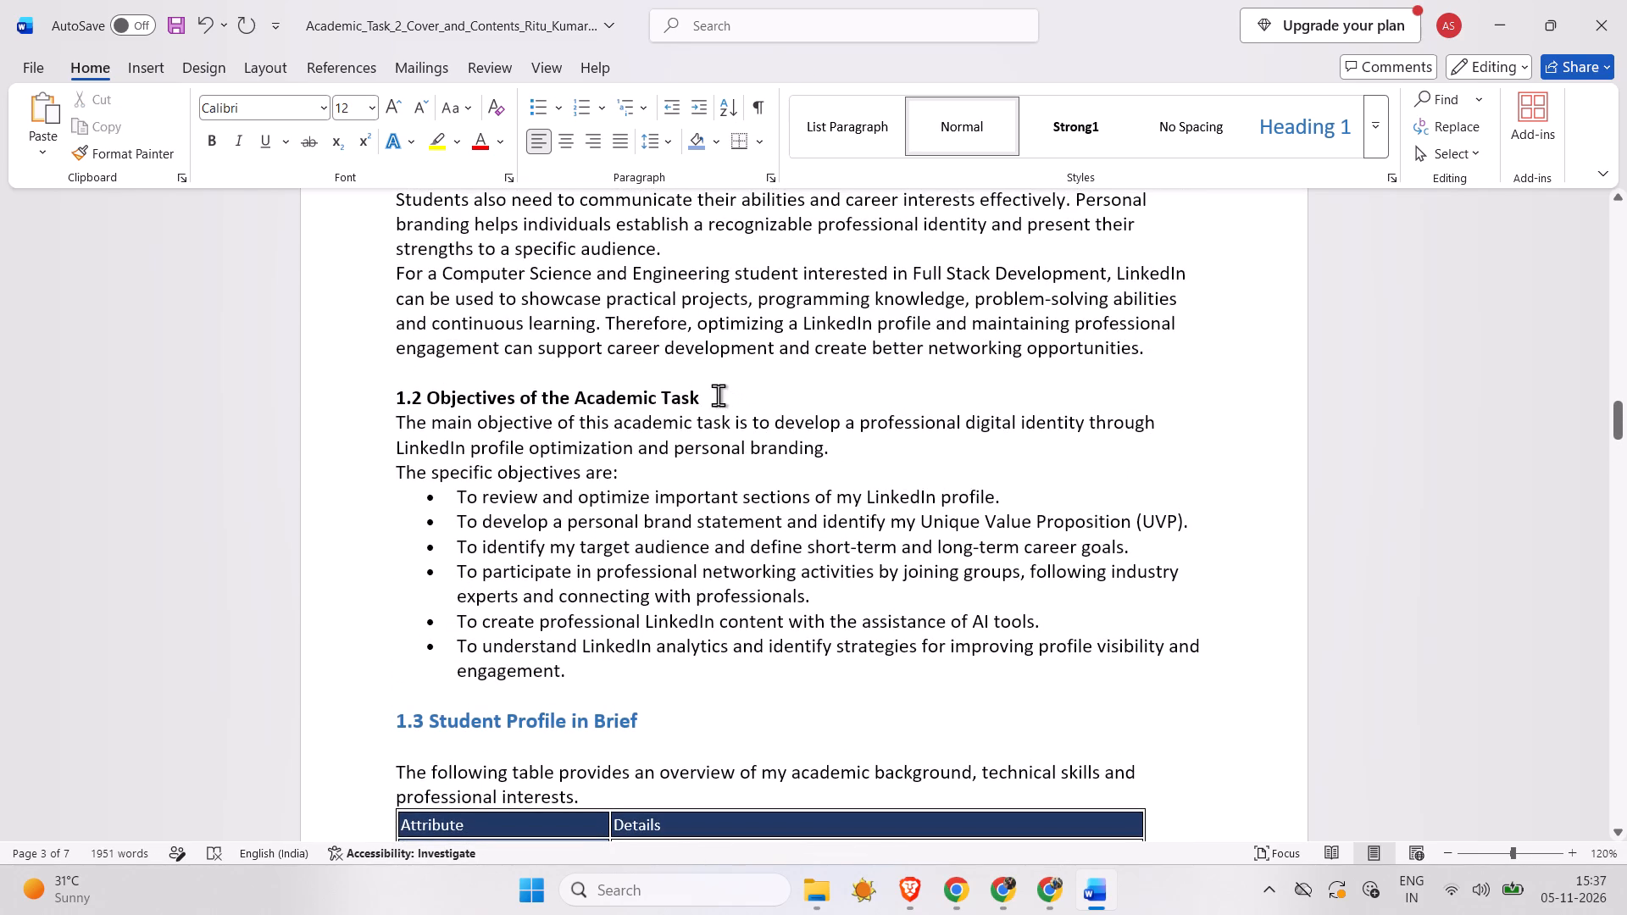
left_click(718, 395)
left_click_drag(718, 395, 418, 391)
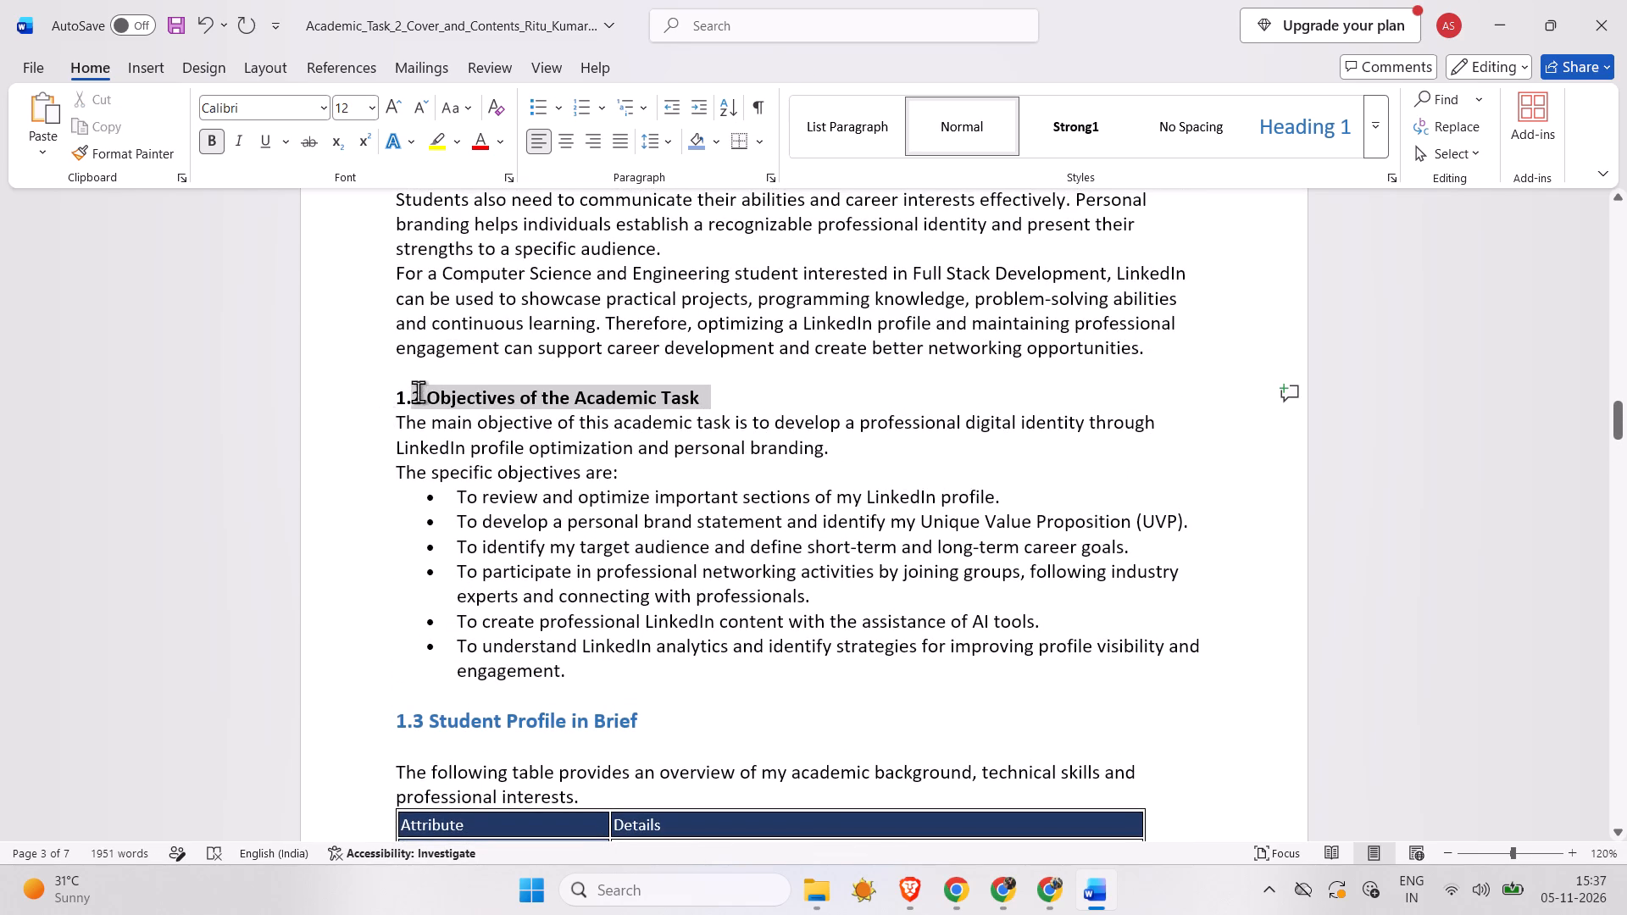
left_click_drag(418, 391, 397, 396)
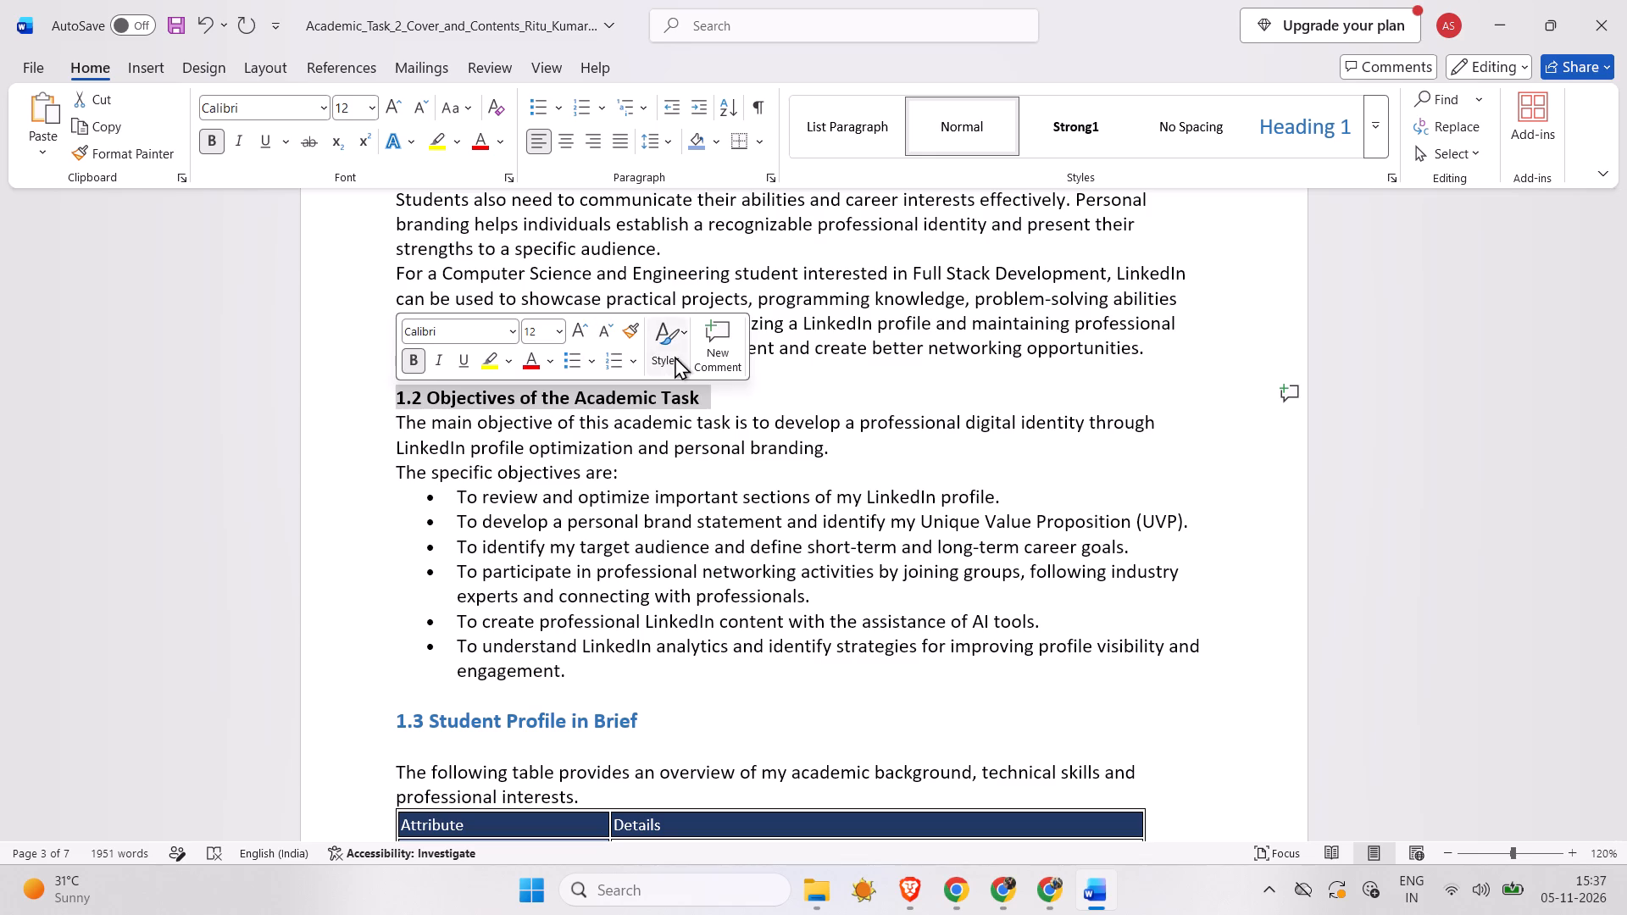
left_click(675, 356)
left_click(802, 472)
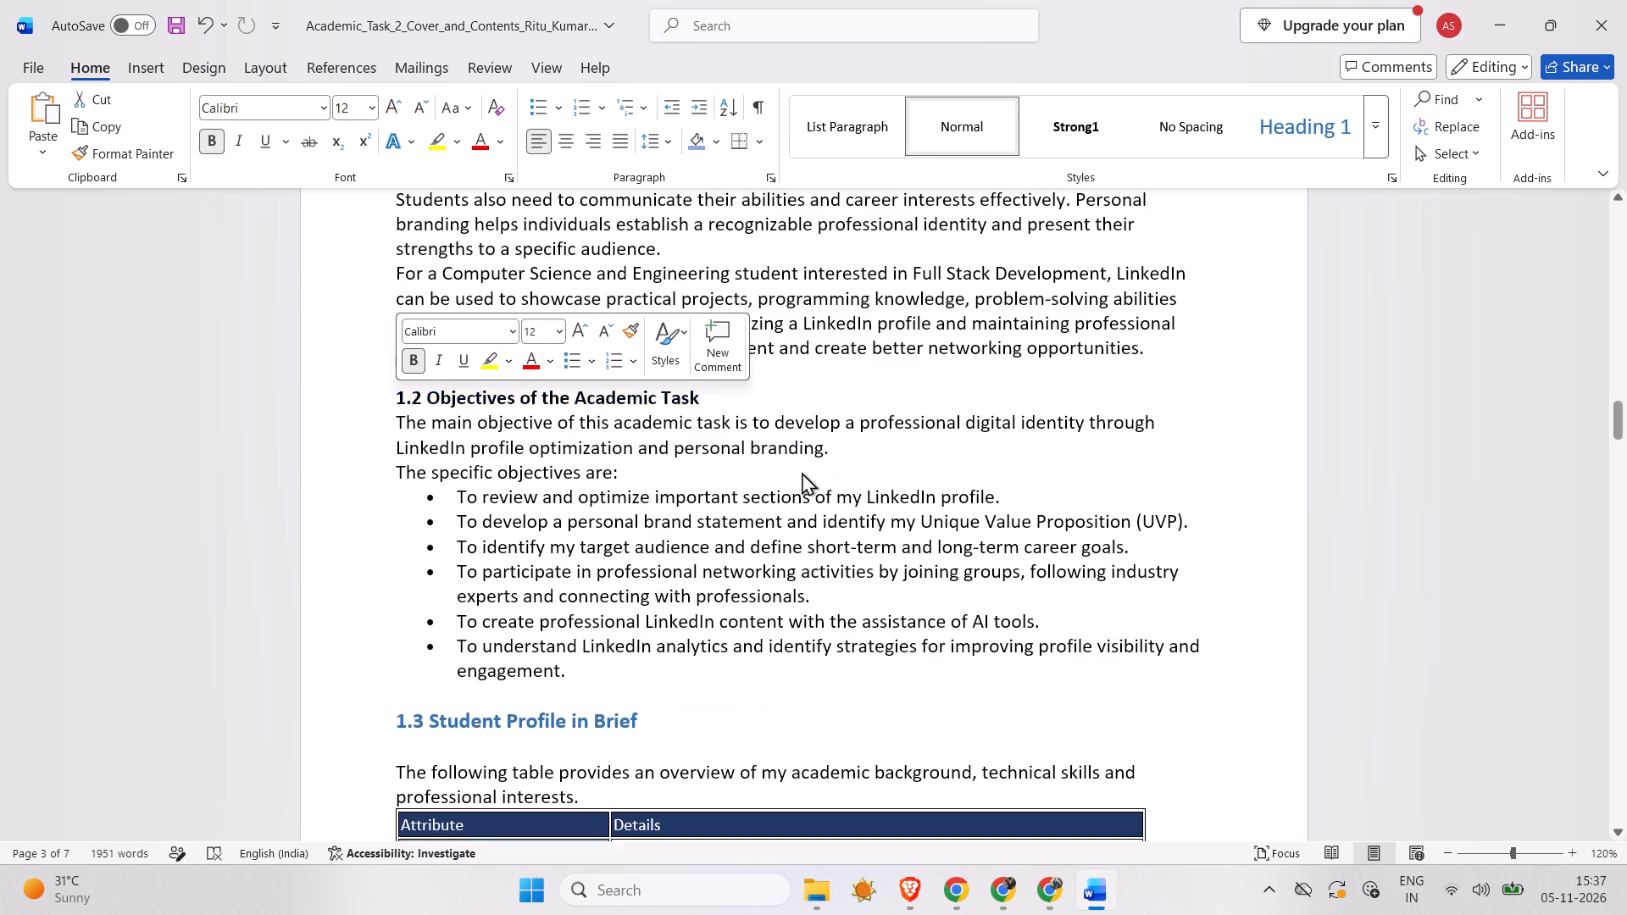
left_click(414, 361)
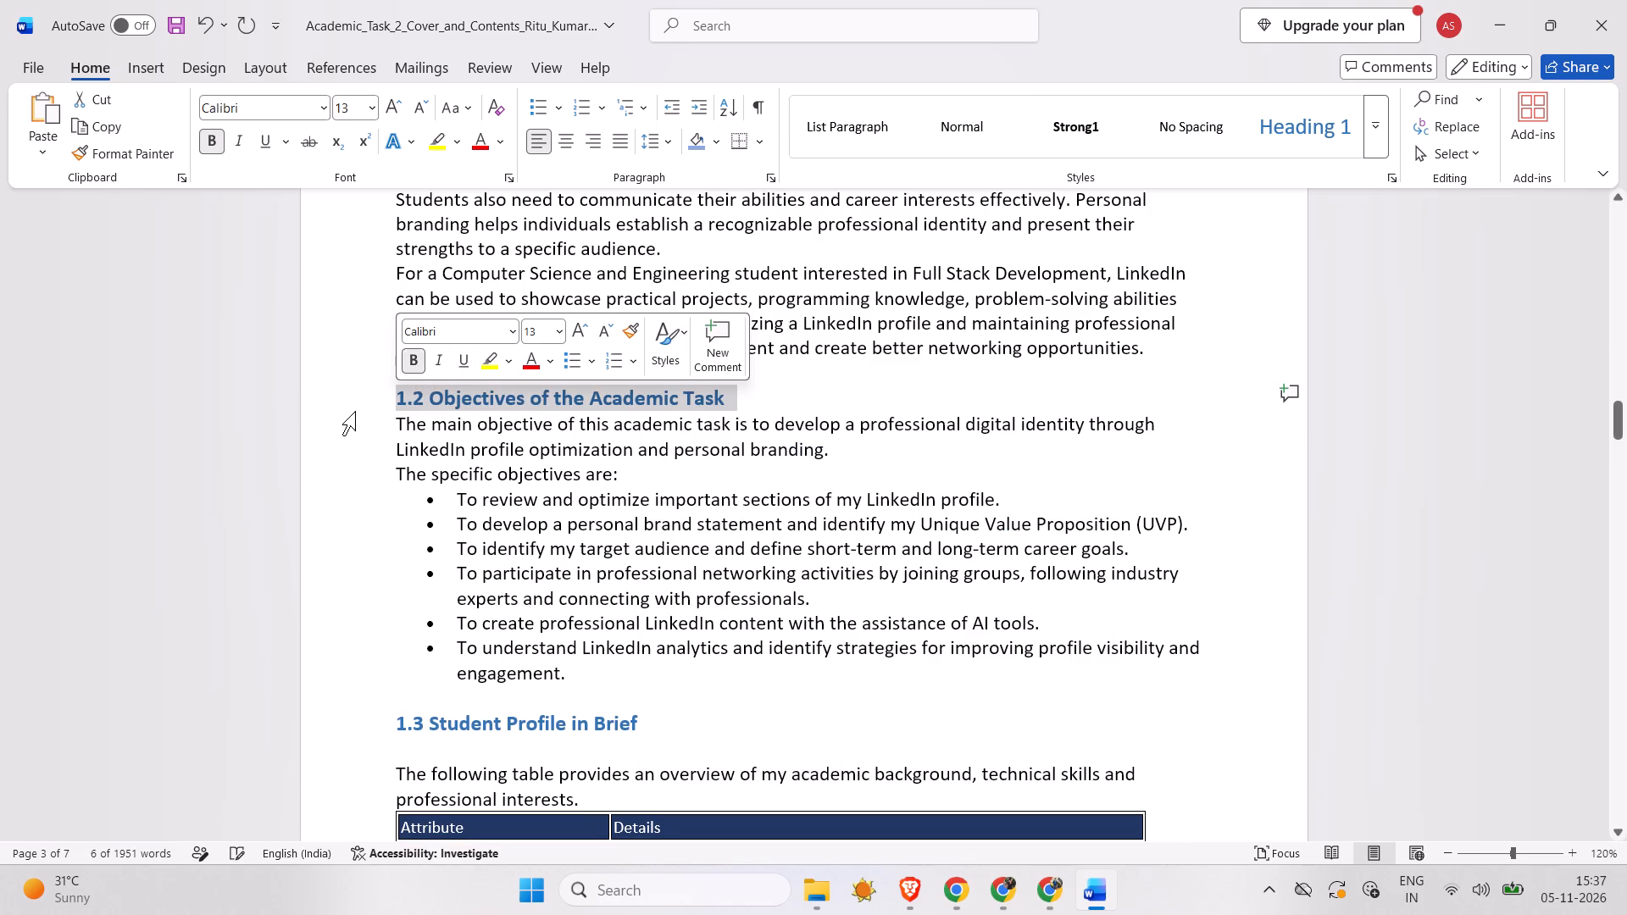
left_click(354, 415)
left_click(969, 377)
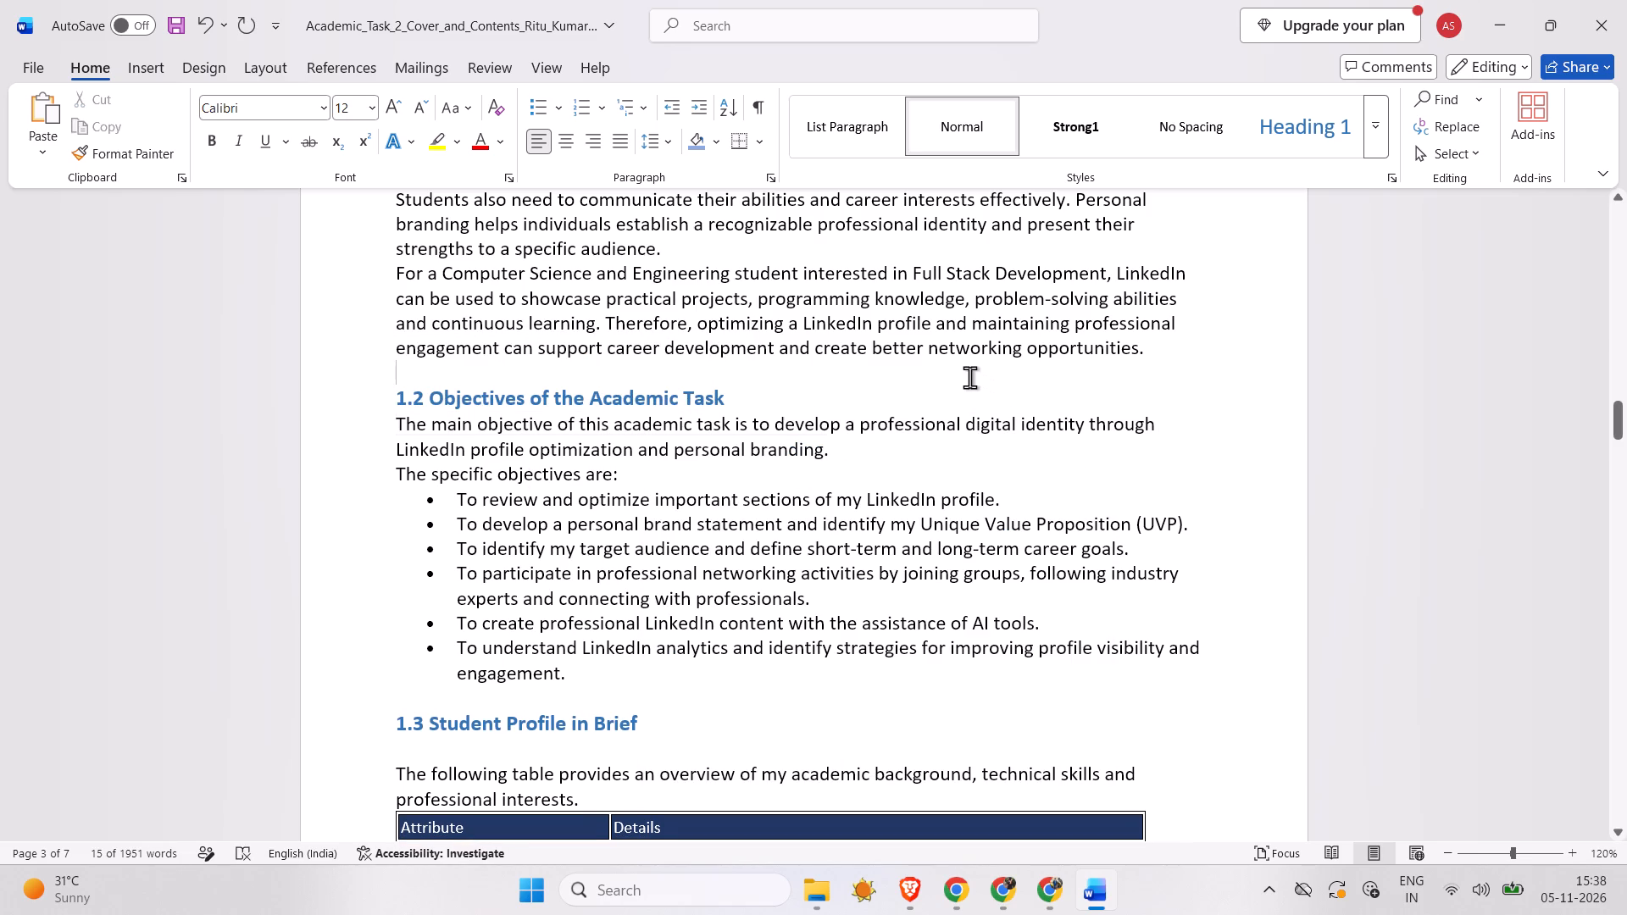
Apply the Heading 2 style with bold to the "1.1 Background" heading.
scroll(861, 364, "up", 1)
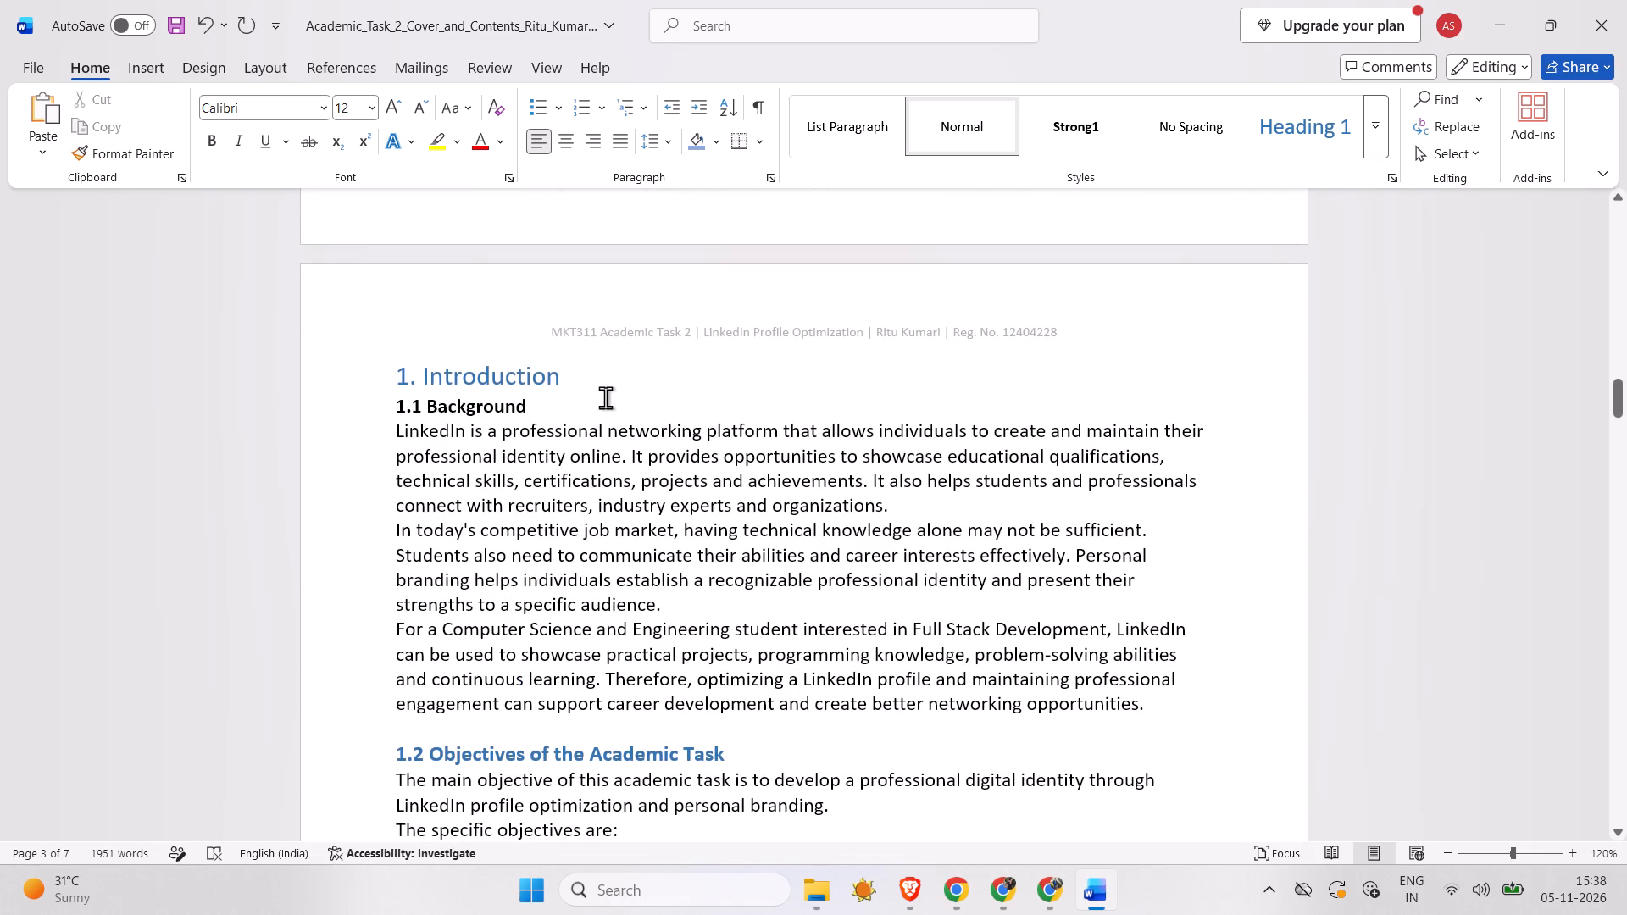
left_click_drag(578, 405, 397, 406)
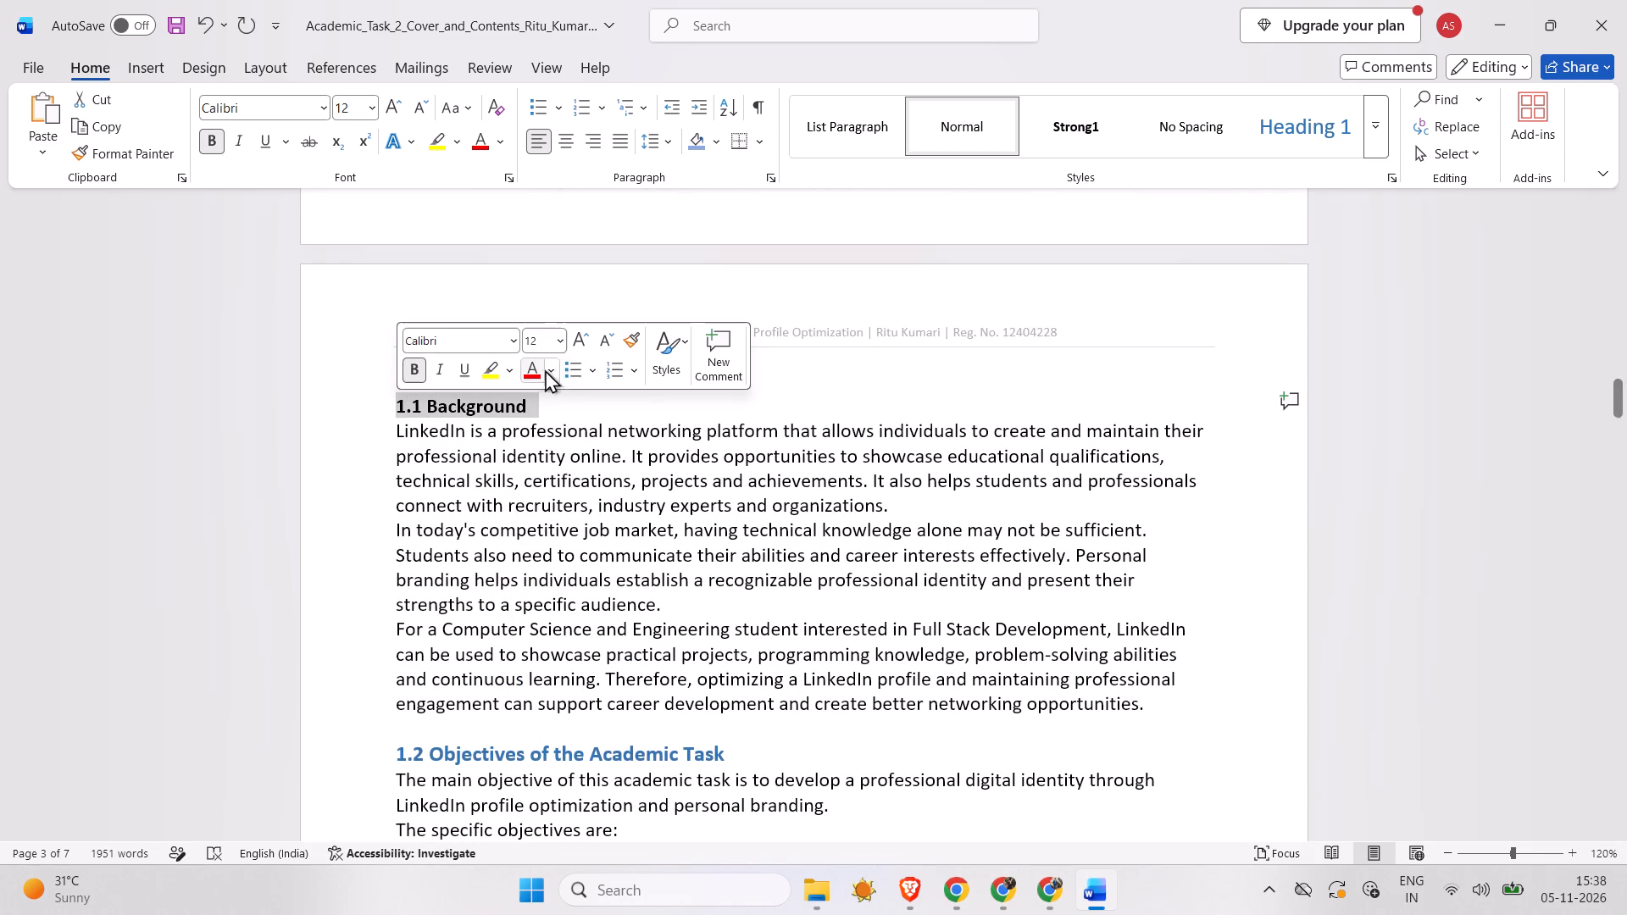
left_click(672, 355)
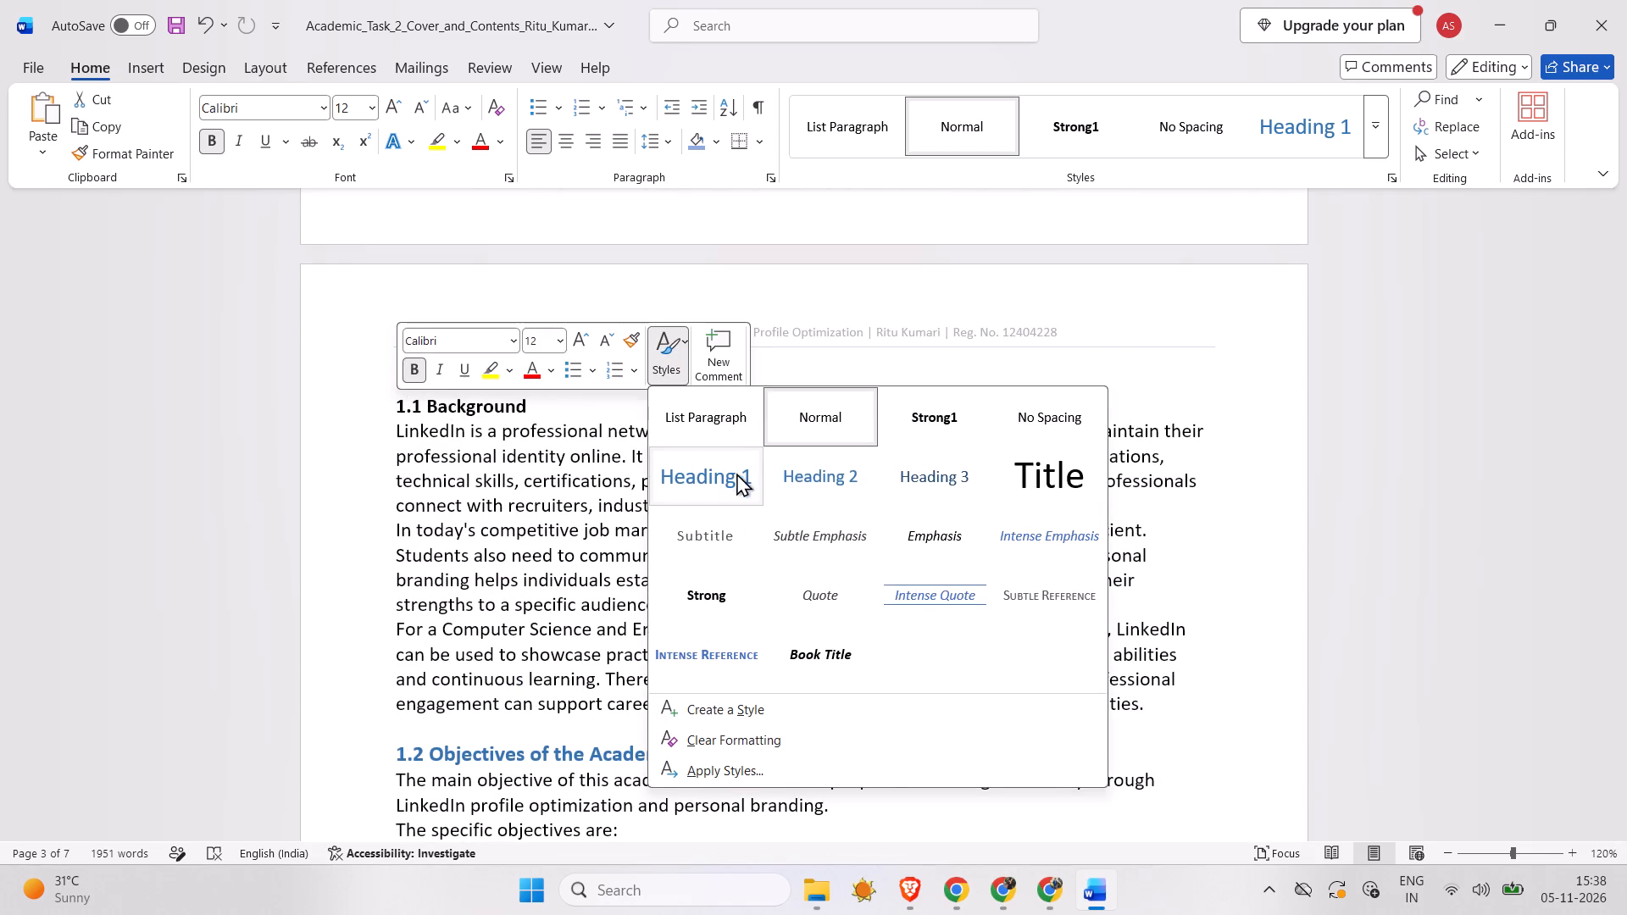
left_click(794, 468)
left_click(419, 363)
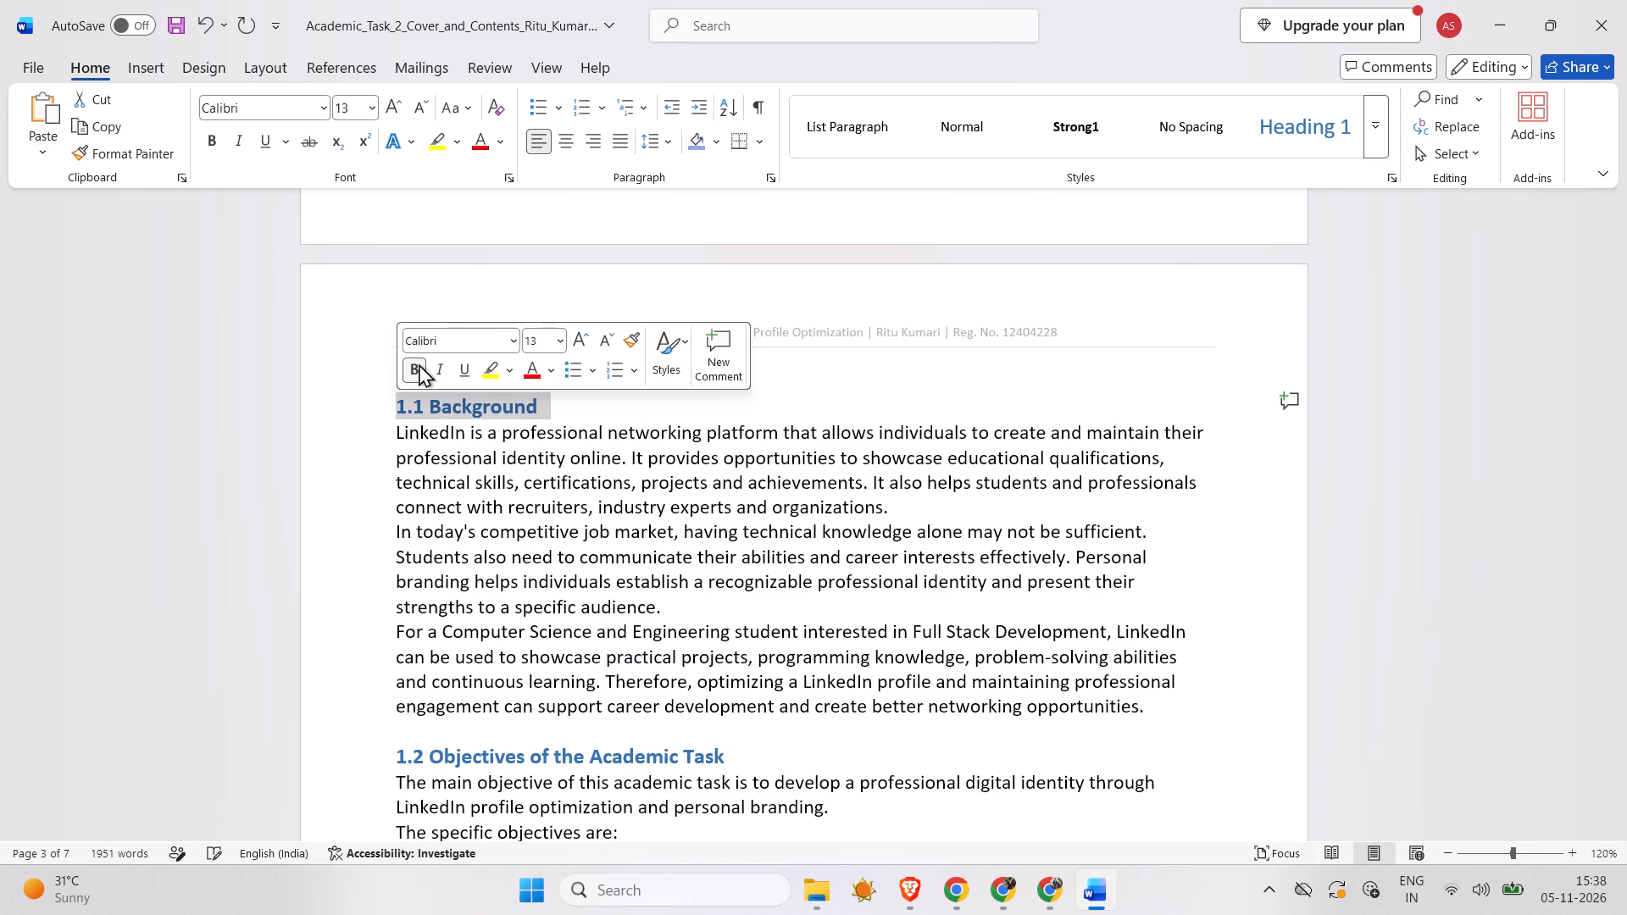
left_click(563, 446)
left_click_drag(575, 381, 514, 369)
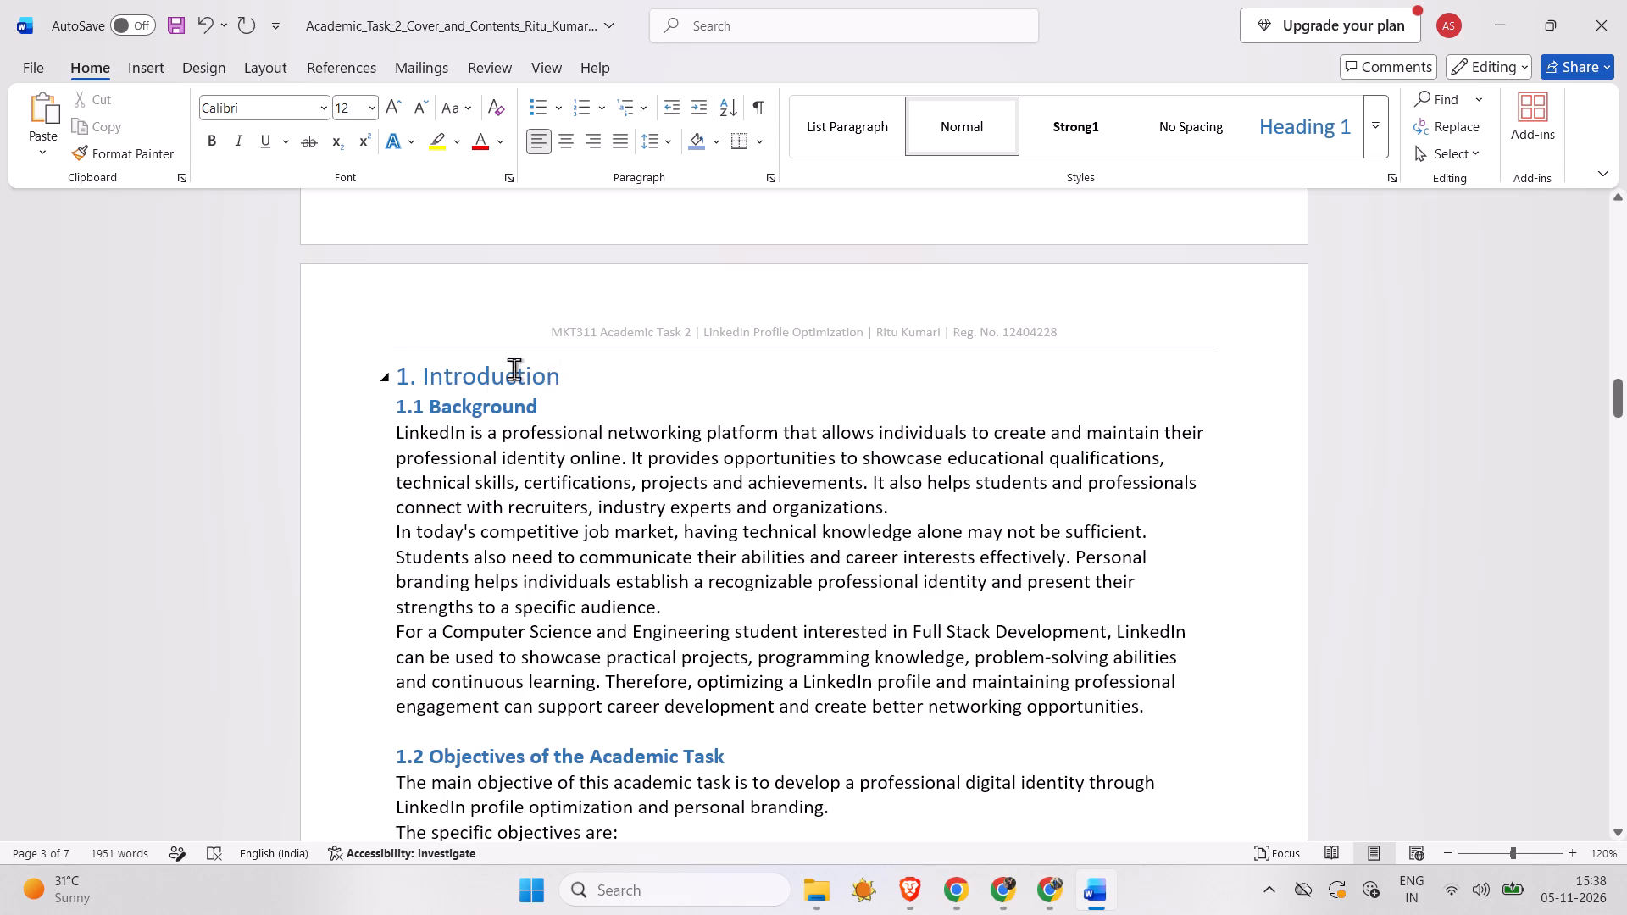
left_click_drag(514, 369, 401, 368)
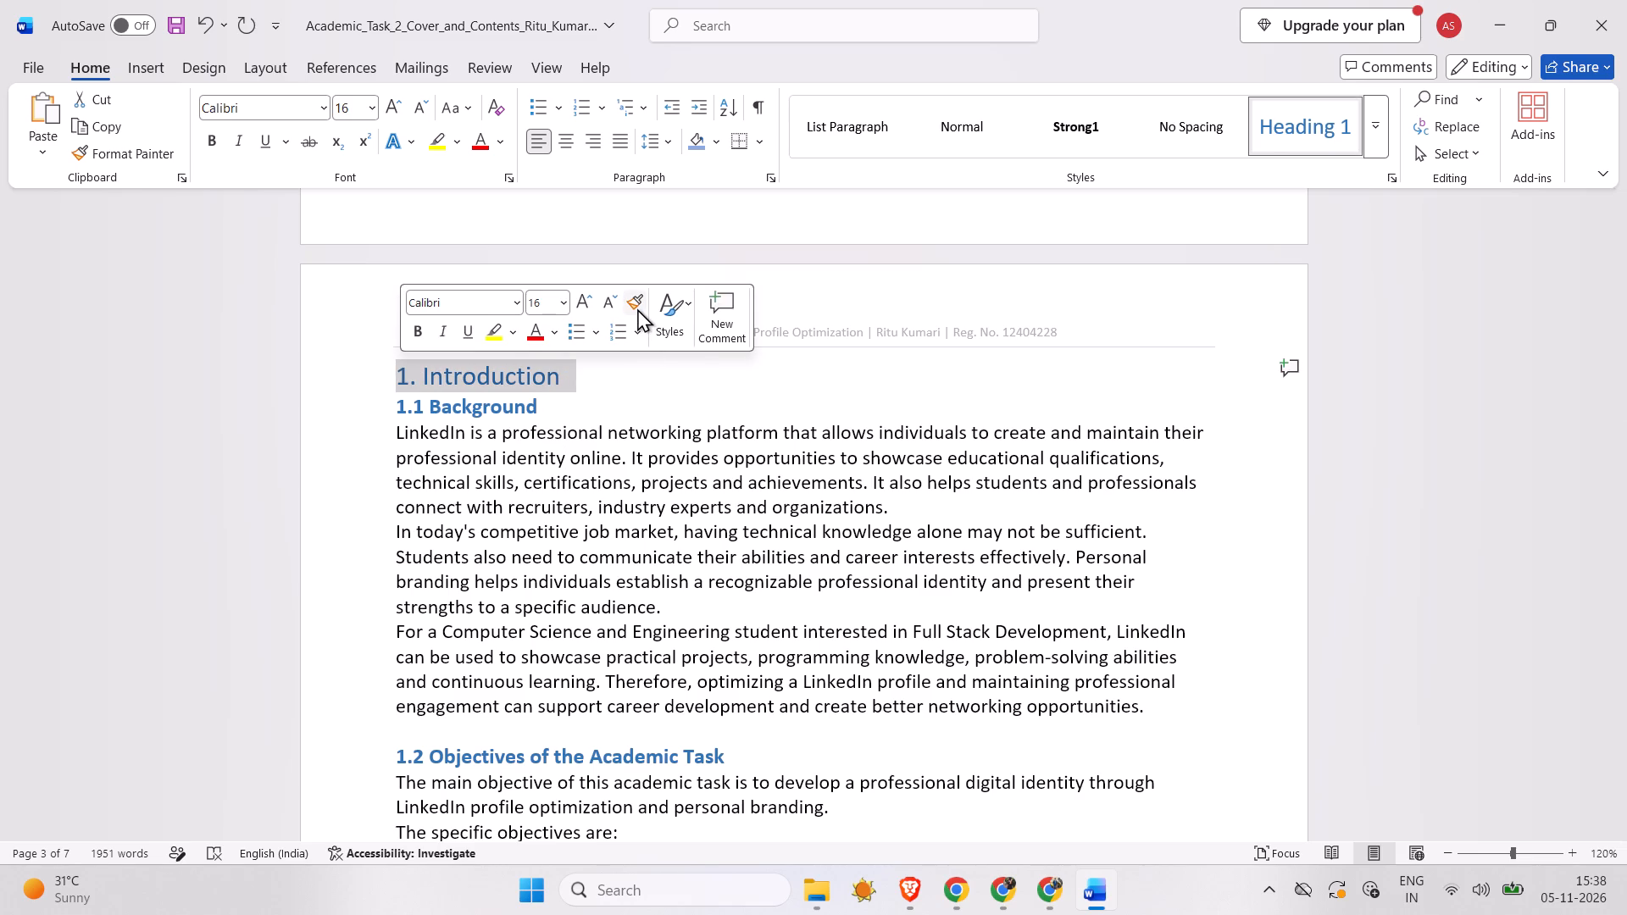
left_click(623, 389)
Copy the formatting of the "Learning Reflection" entry in the contents table onto the "1. Introduction" heading.
scroll(623, 389, "down", 1)
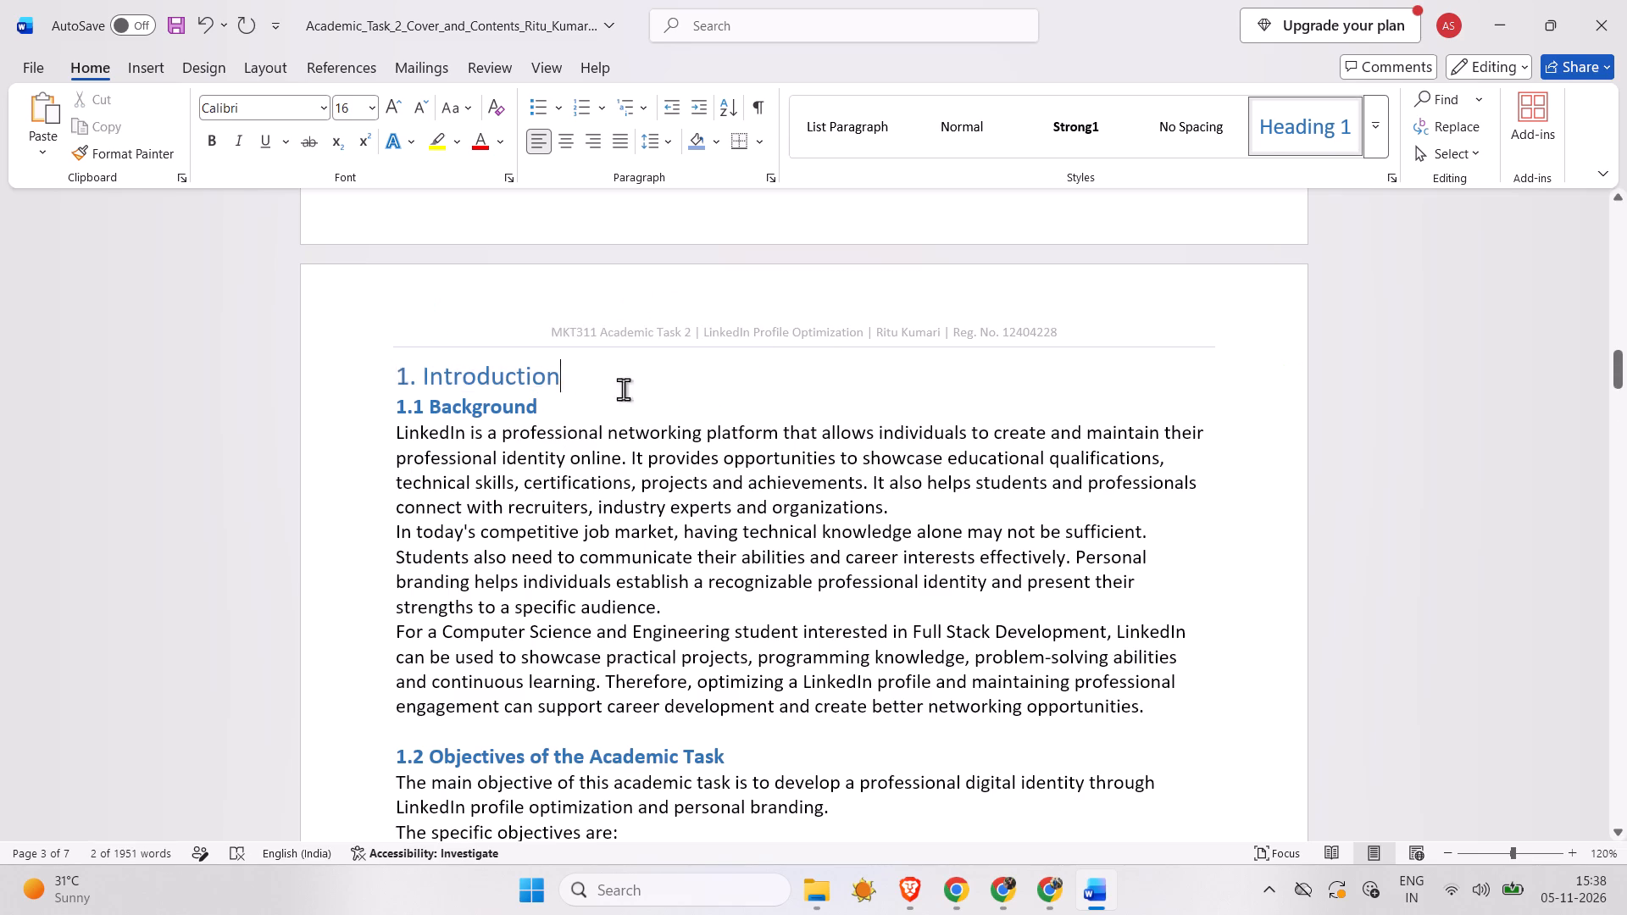
scroll(623, 389, "down", 1)
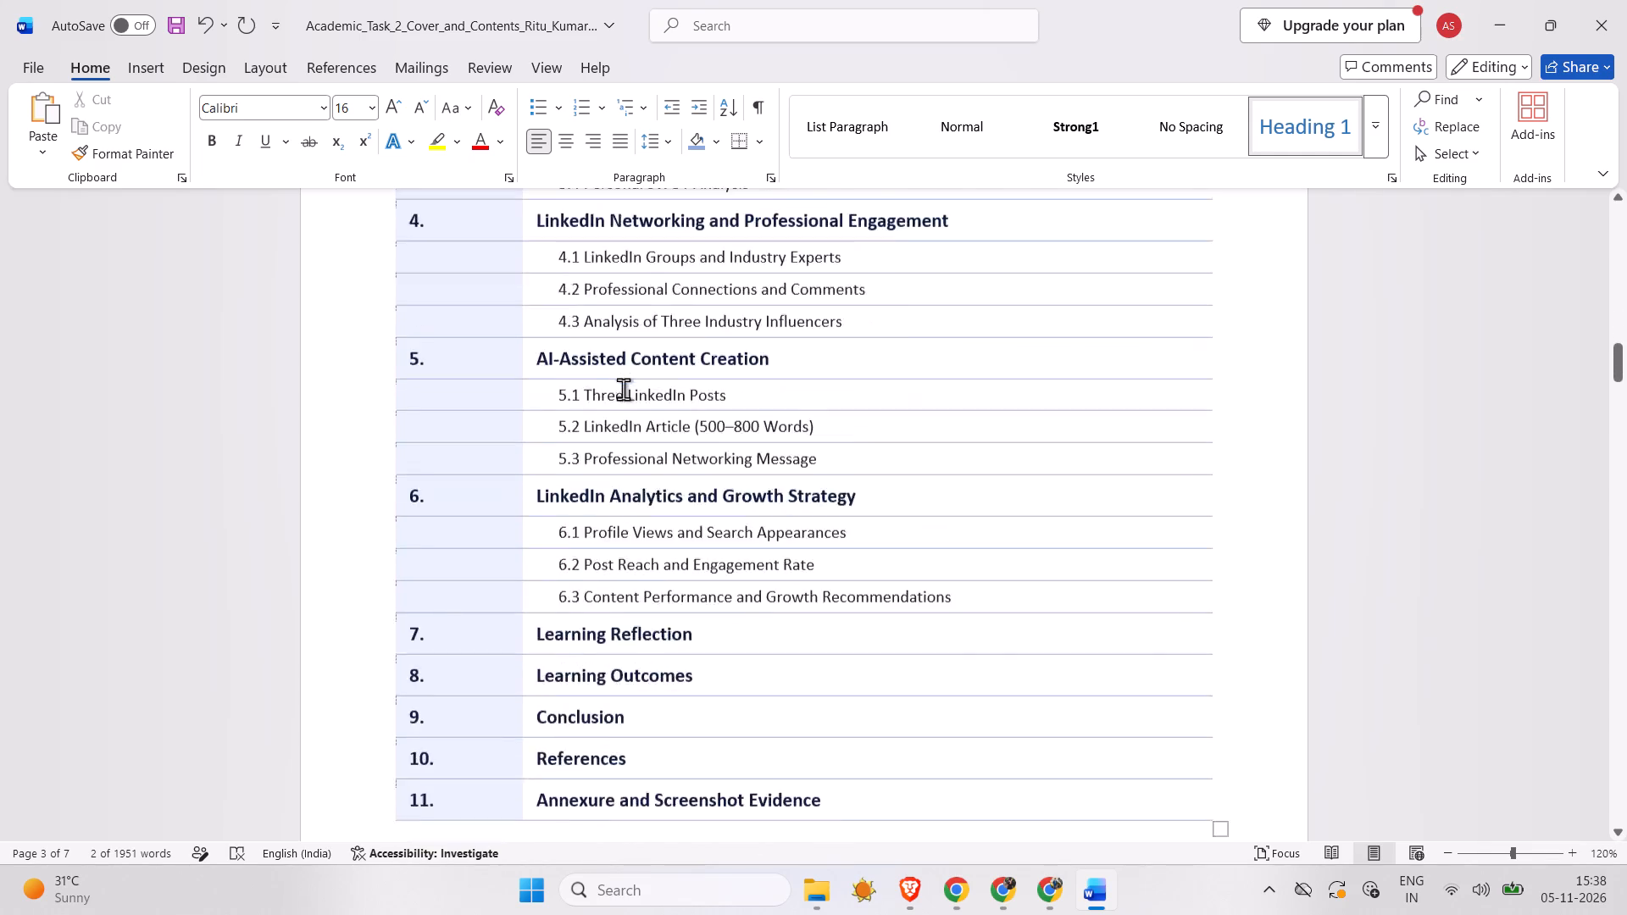
scroll(623, 389, "down", 1)
scroll(623, 389, "up", 1)
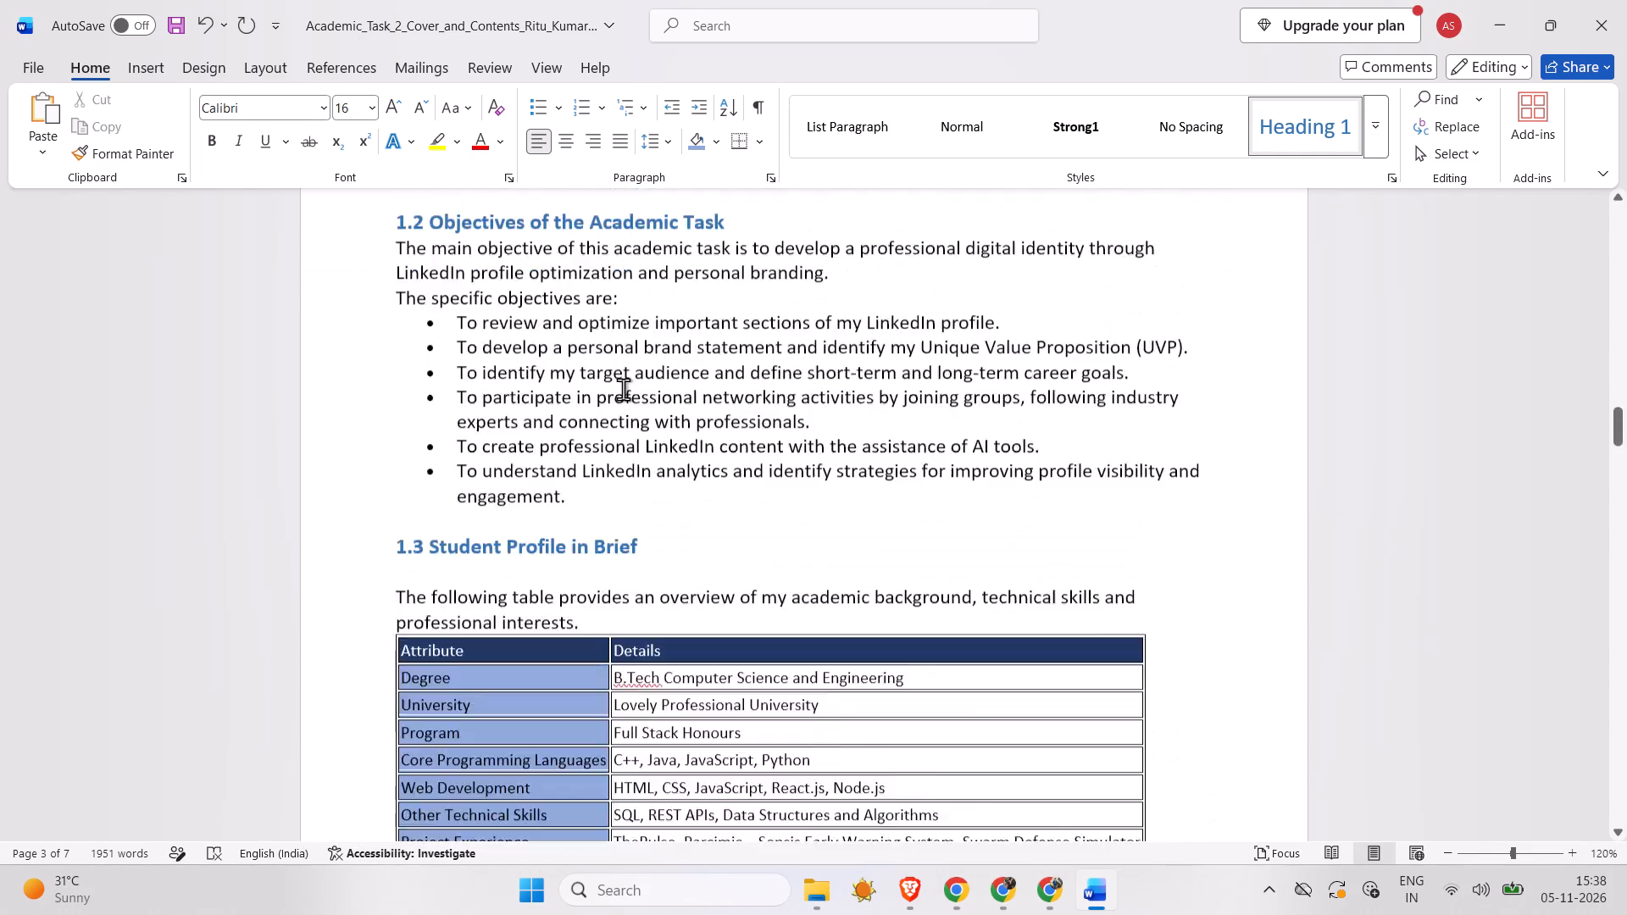
scroll(623, 389, "up", 1)
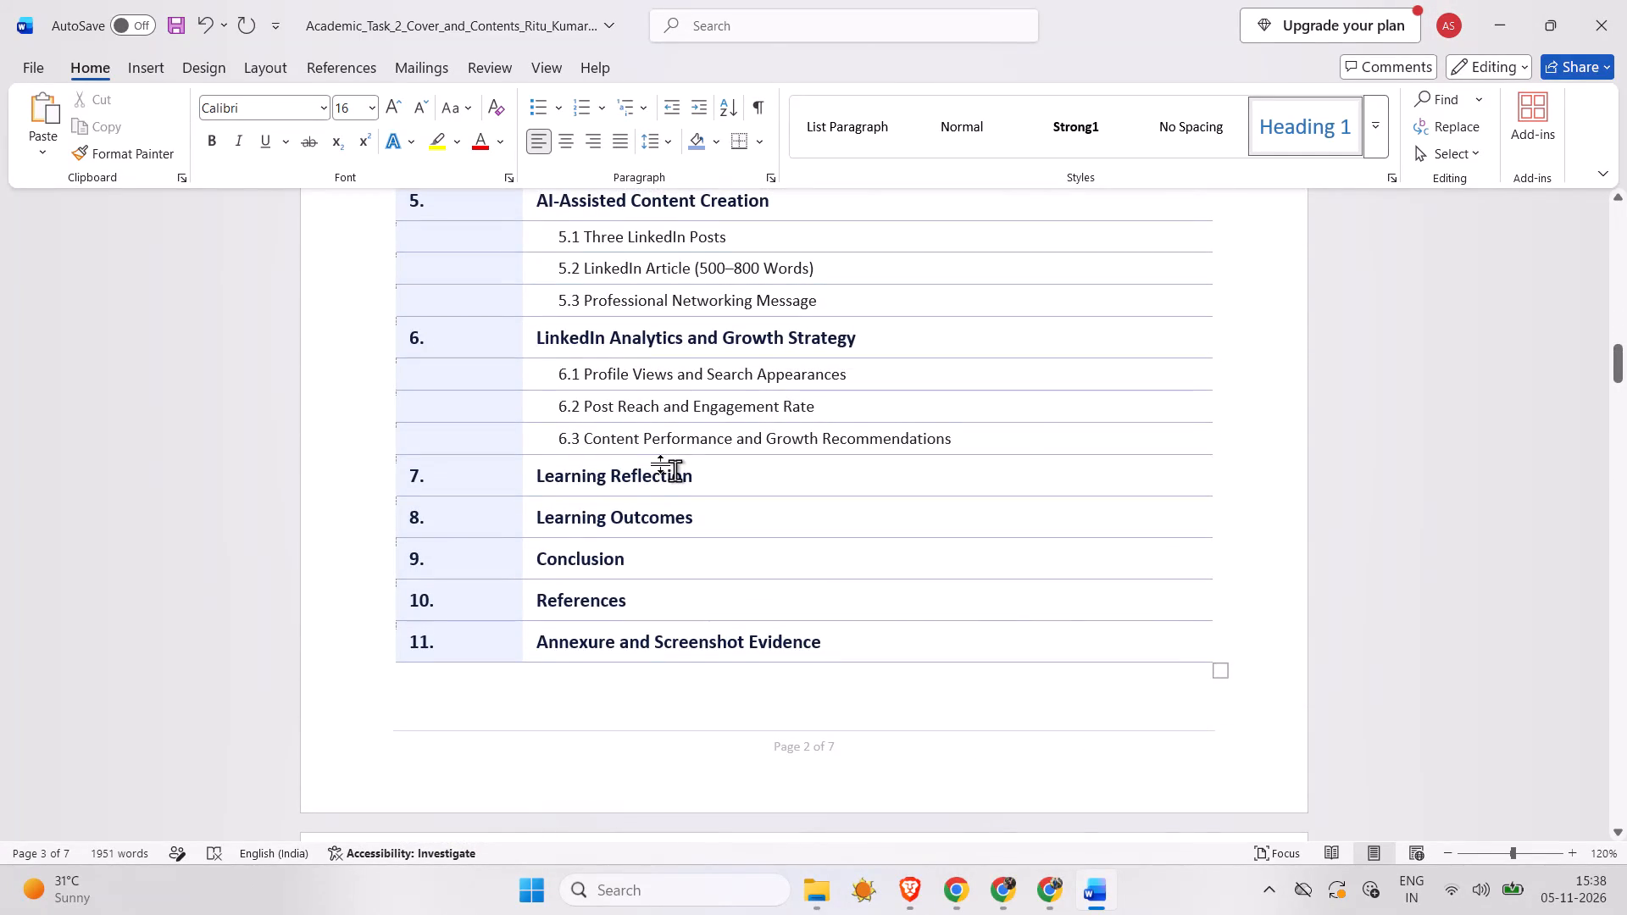
left_click_drag(675, 470, 619, 471)
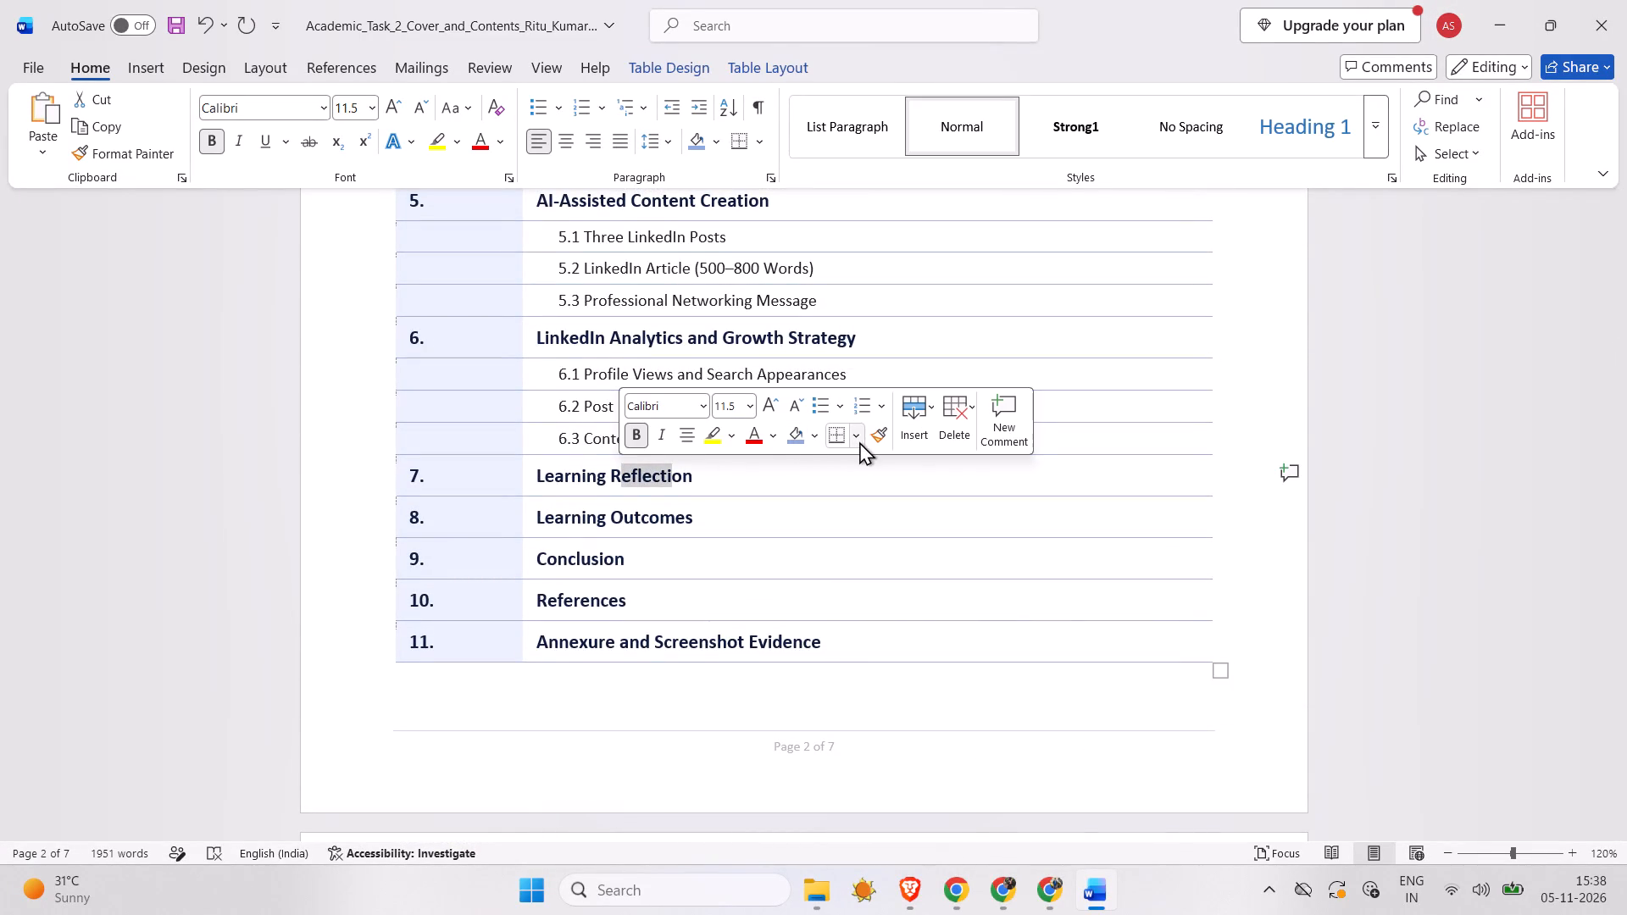
left_click(871, 435)
scroll(664, 538, "down", 1)
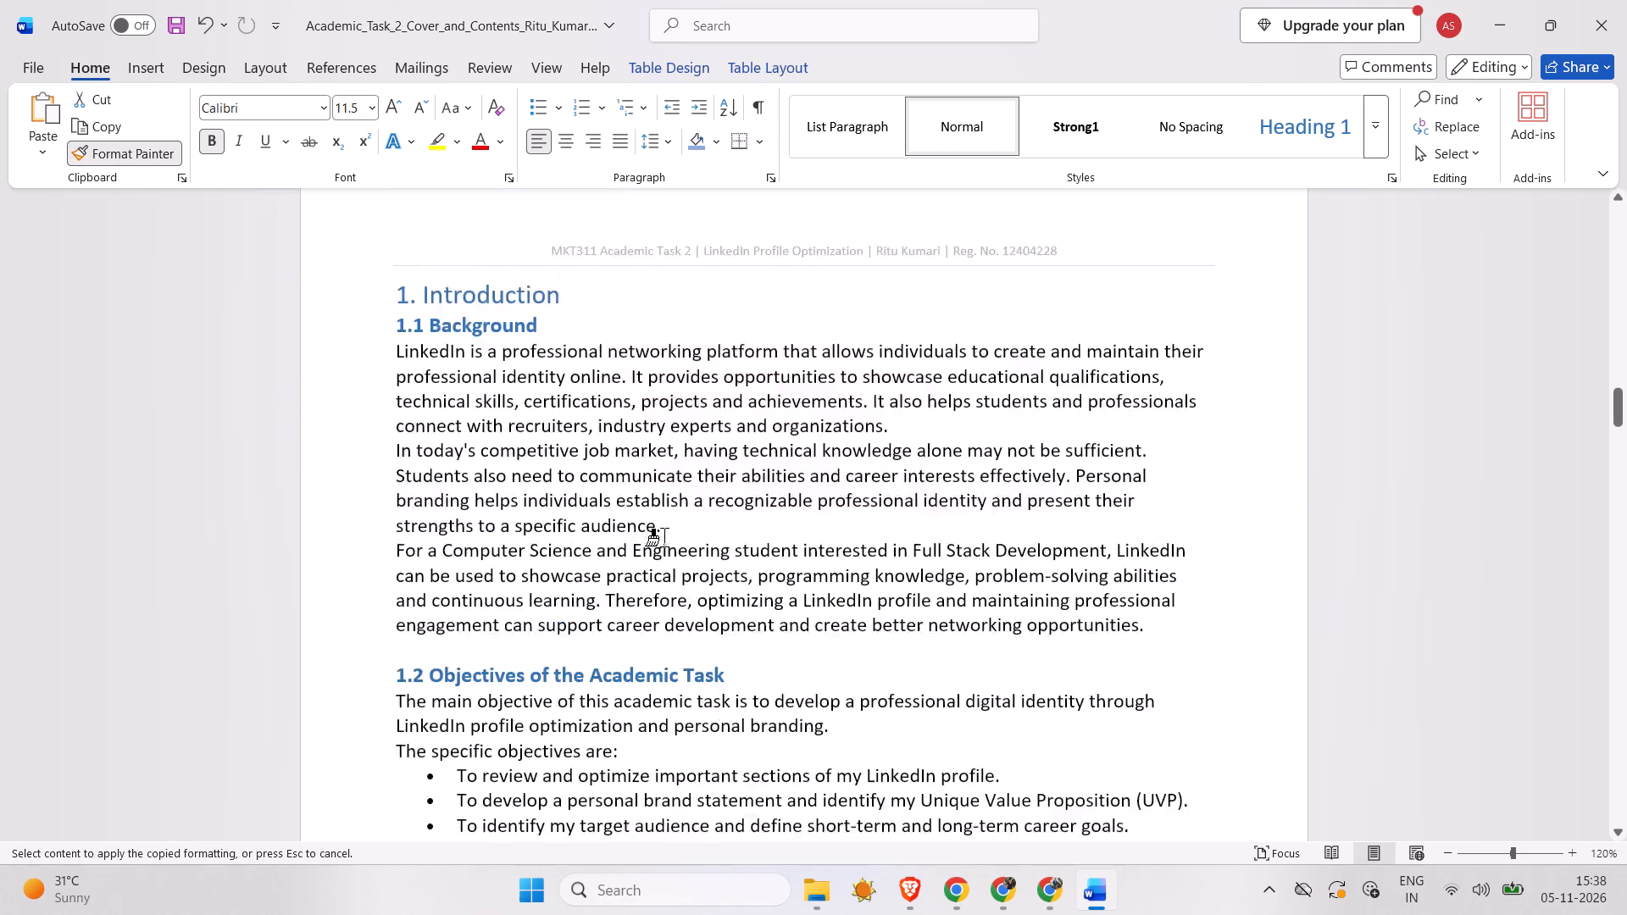
scroll(664, 538, "down", 1)
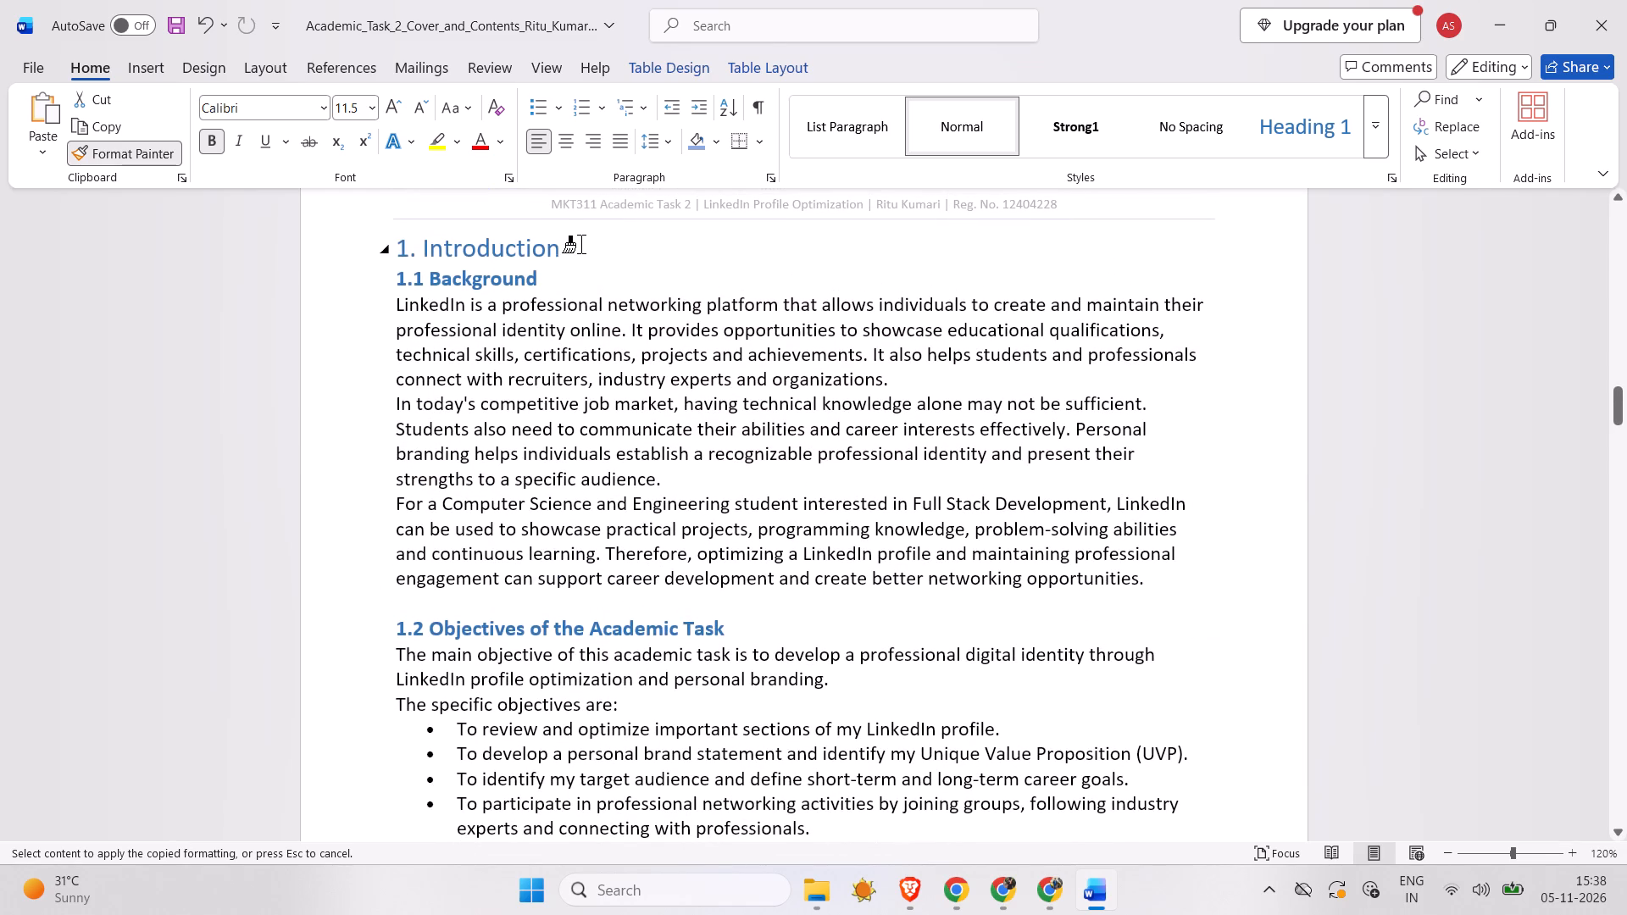
left_click_drag(581, 243, 396, 229)
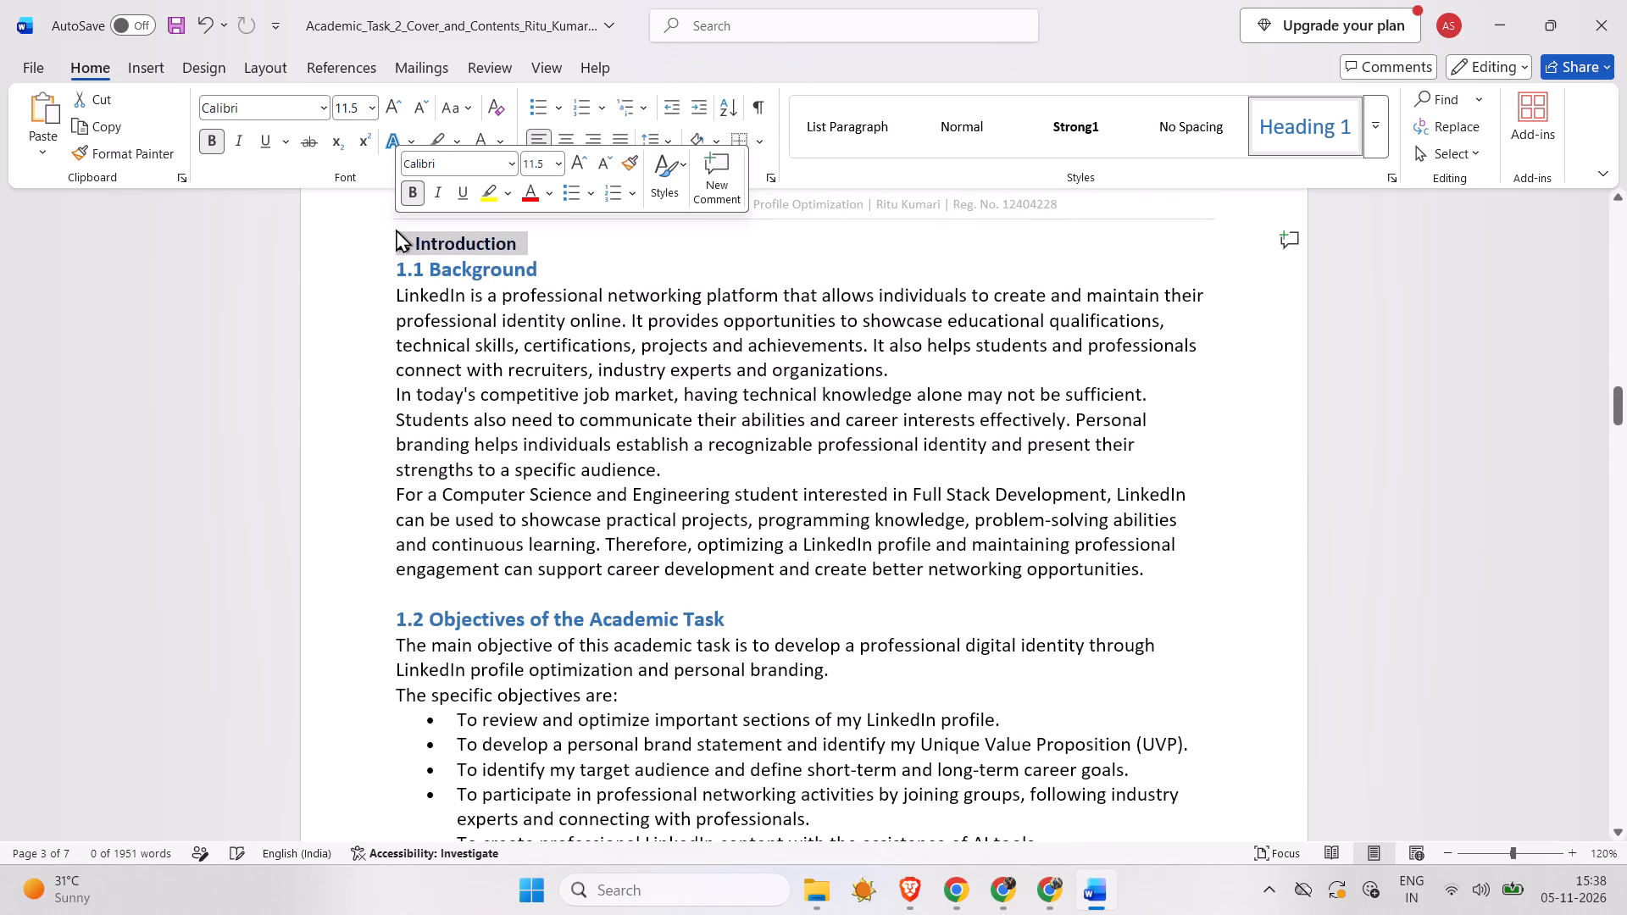
Set the font size of the "1. Introduction" heading to 18.
left_click(564, 164)
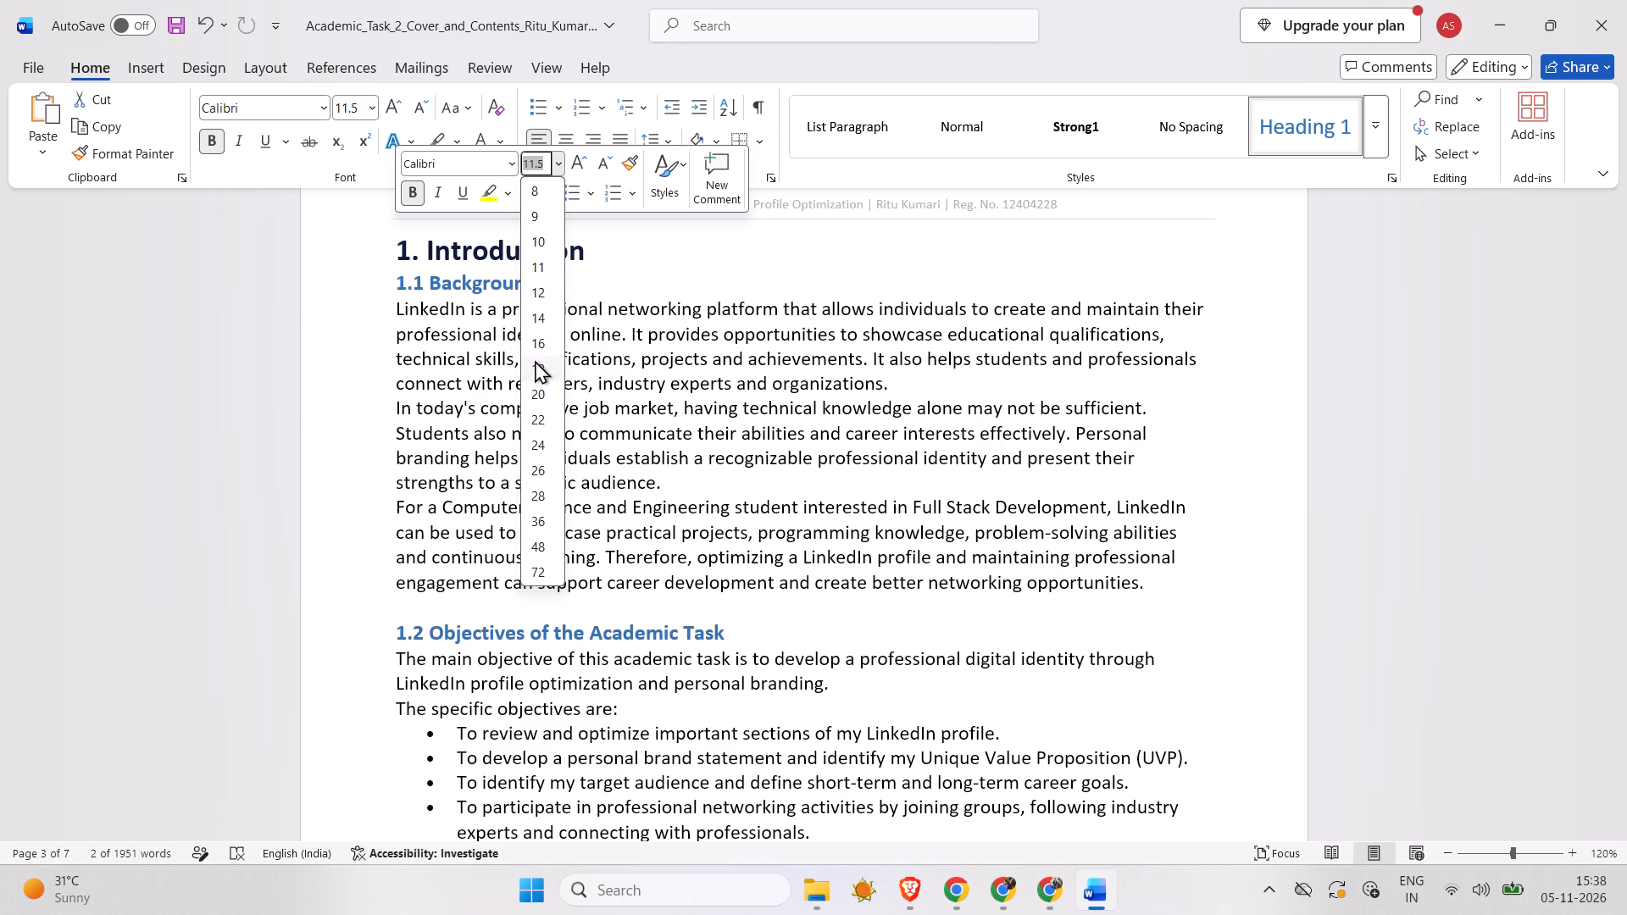
left_click(541, 369)
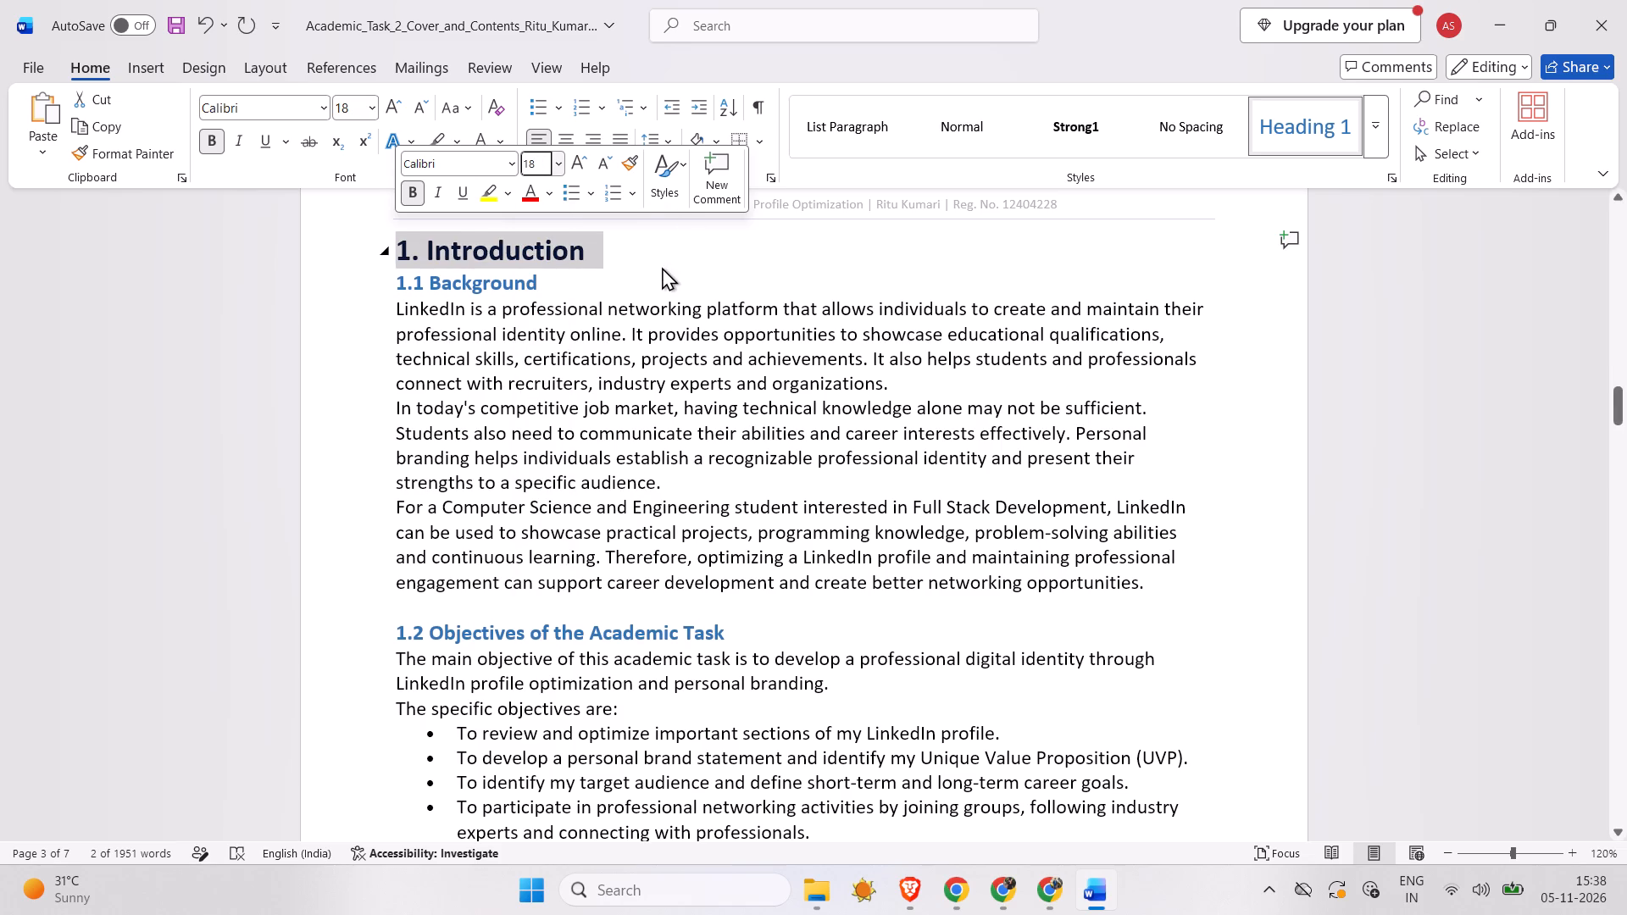
left_click(662, 267)
Insert five blank lines between the section 1.3 table and the "1.4 Methodology" heading to push the heading onto the following page.
scroll(662, 267, "down", 1)
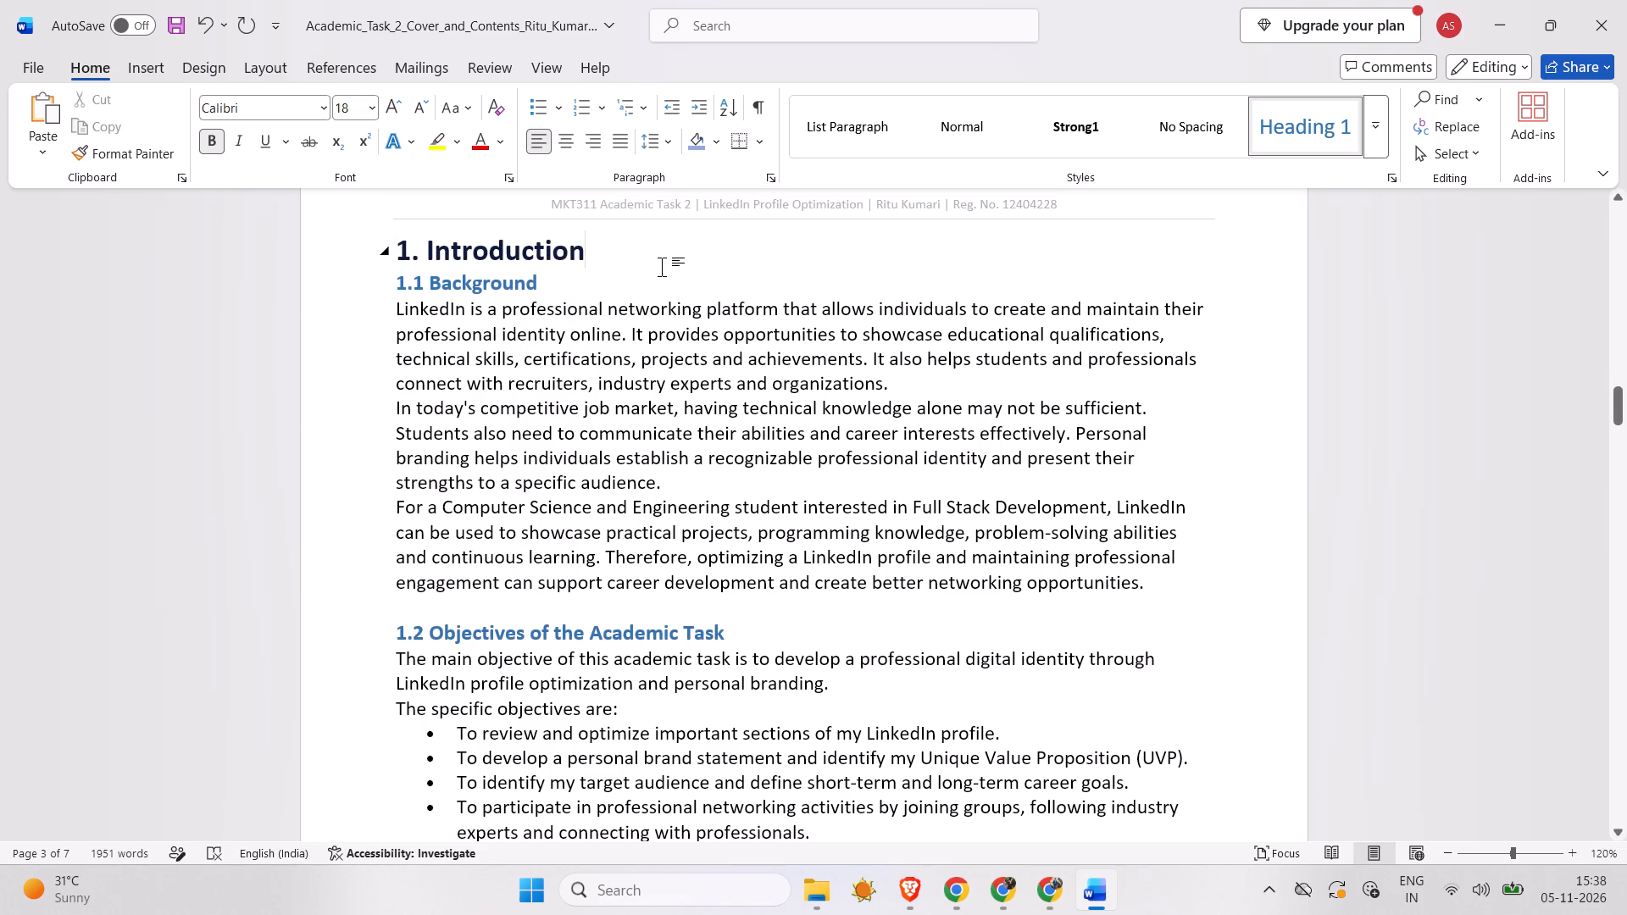
scroll(662, 267, "down", 1)
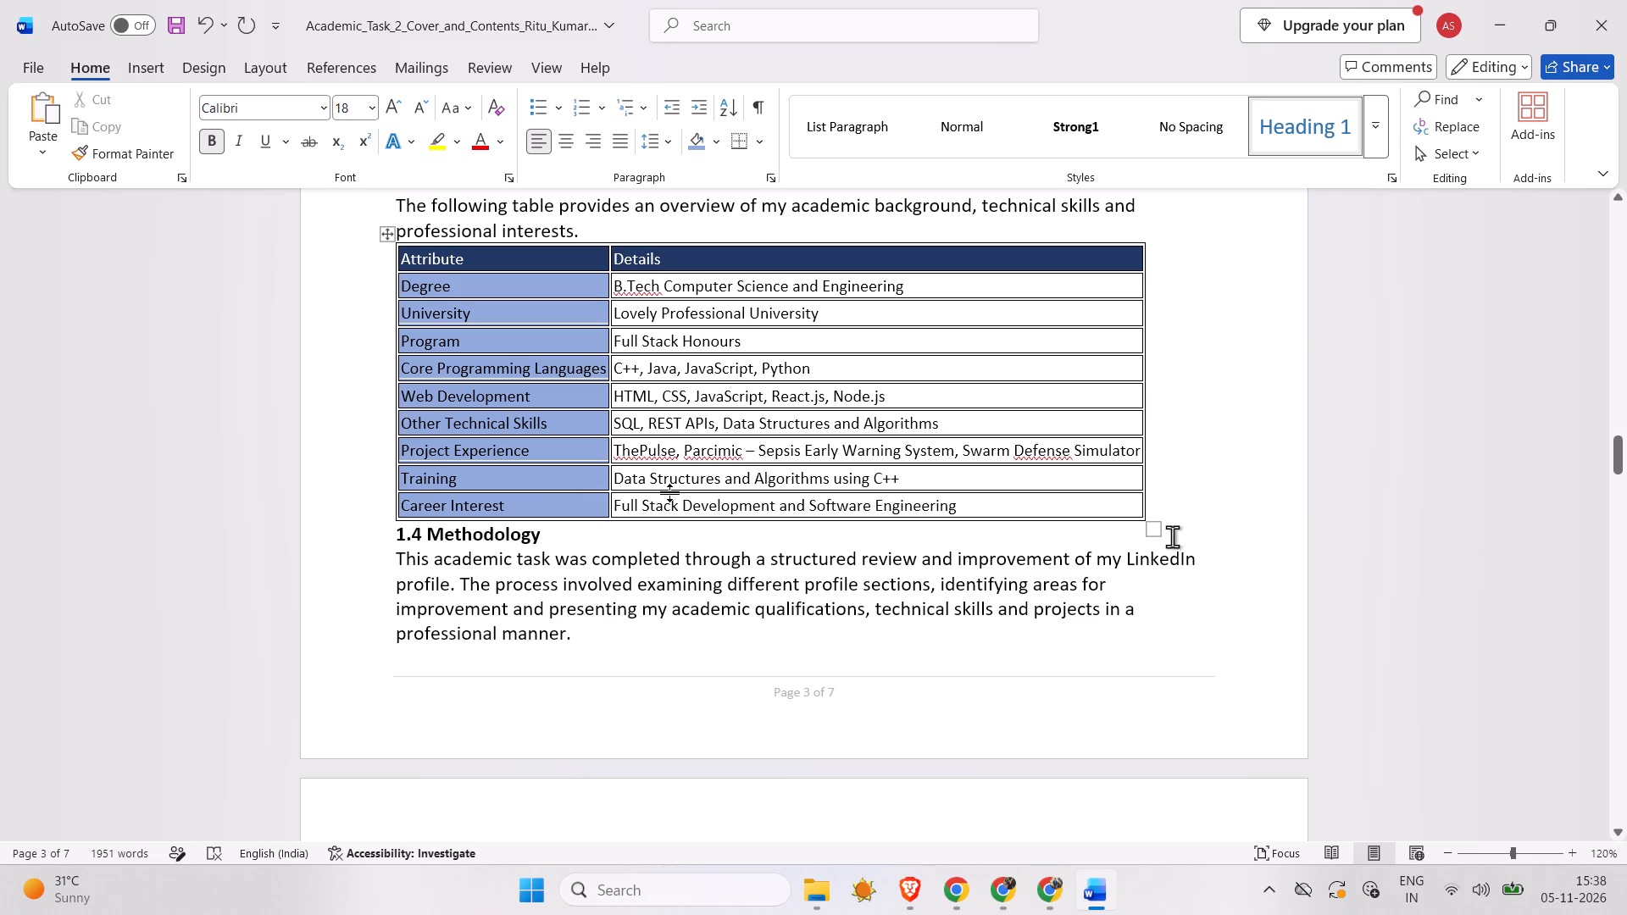
left_click(597, 535)
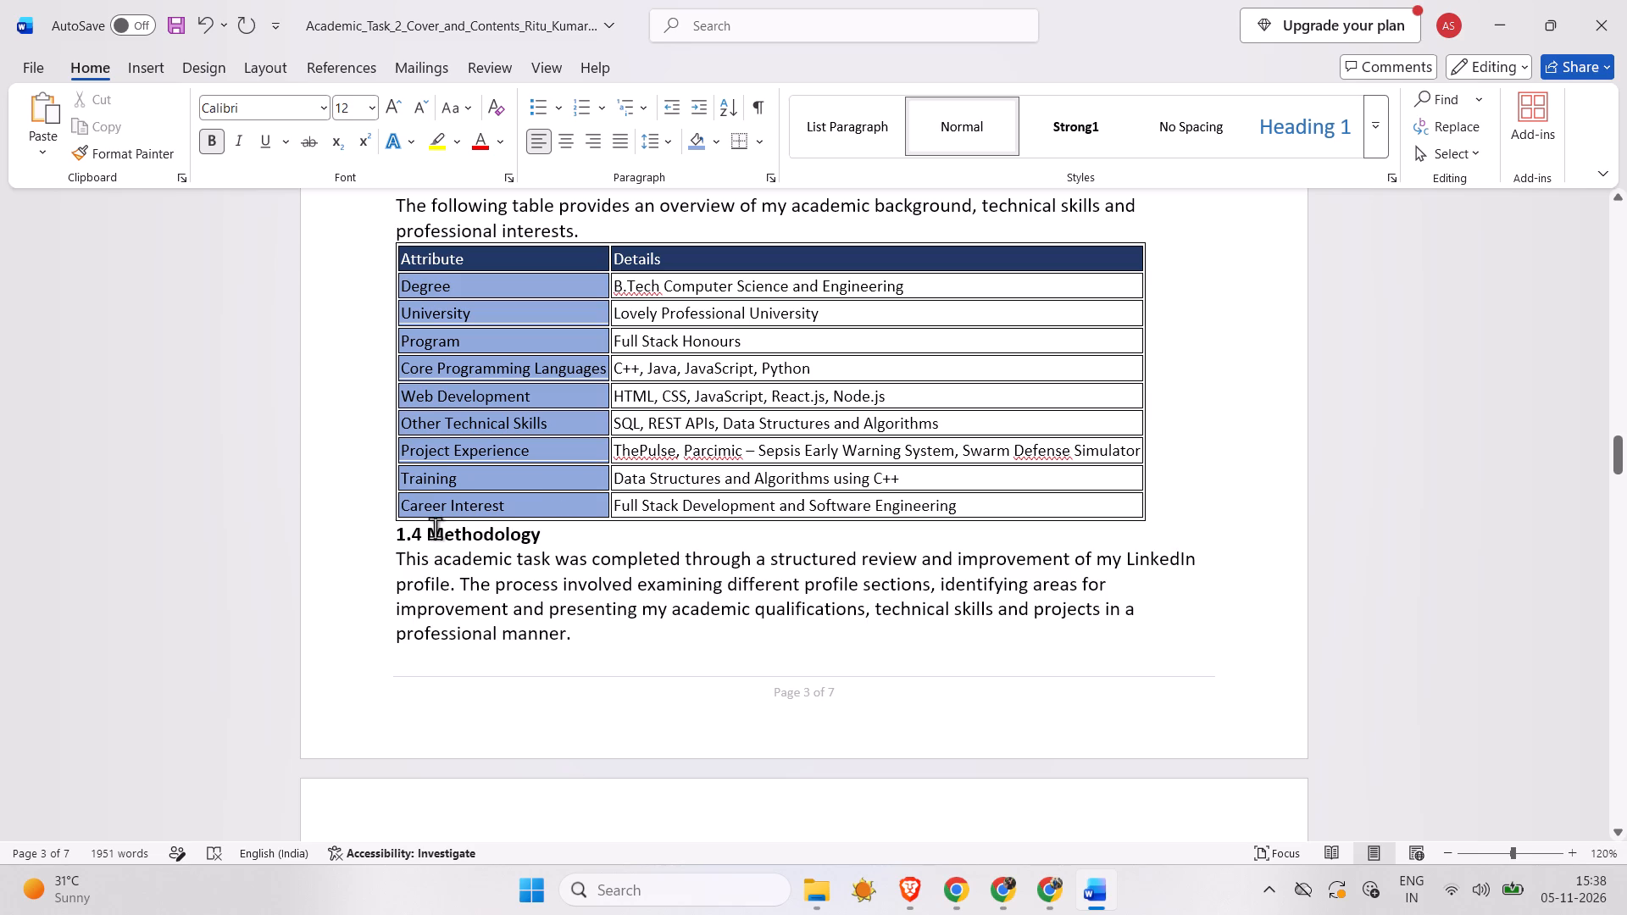
left_click(397, 533)
key("Return")
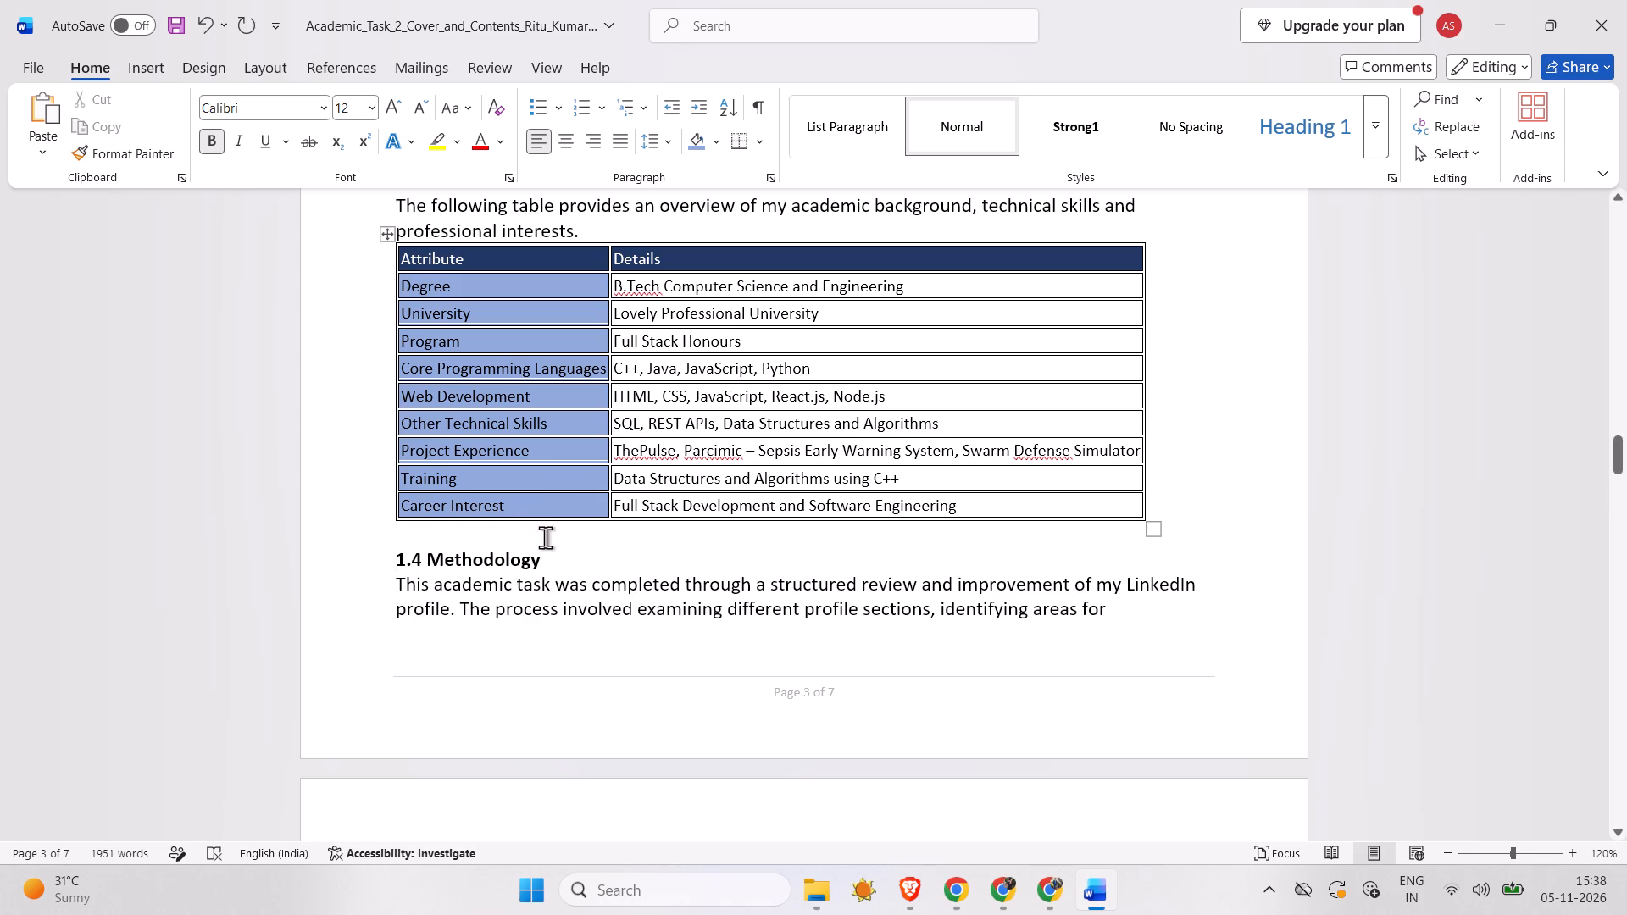
key("Return")
key("Return")
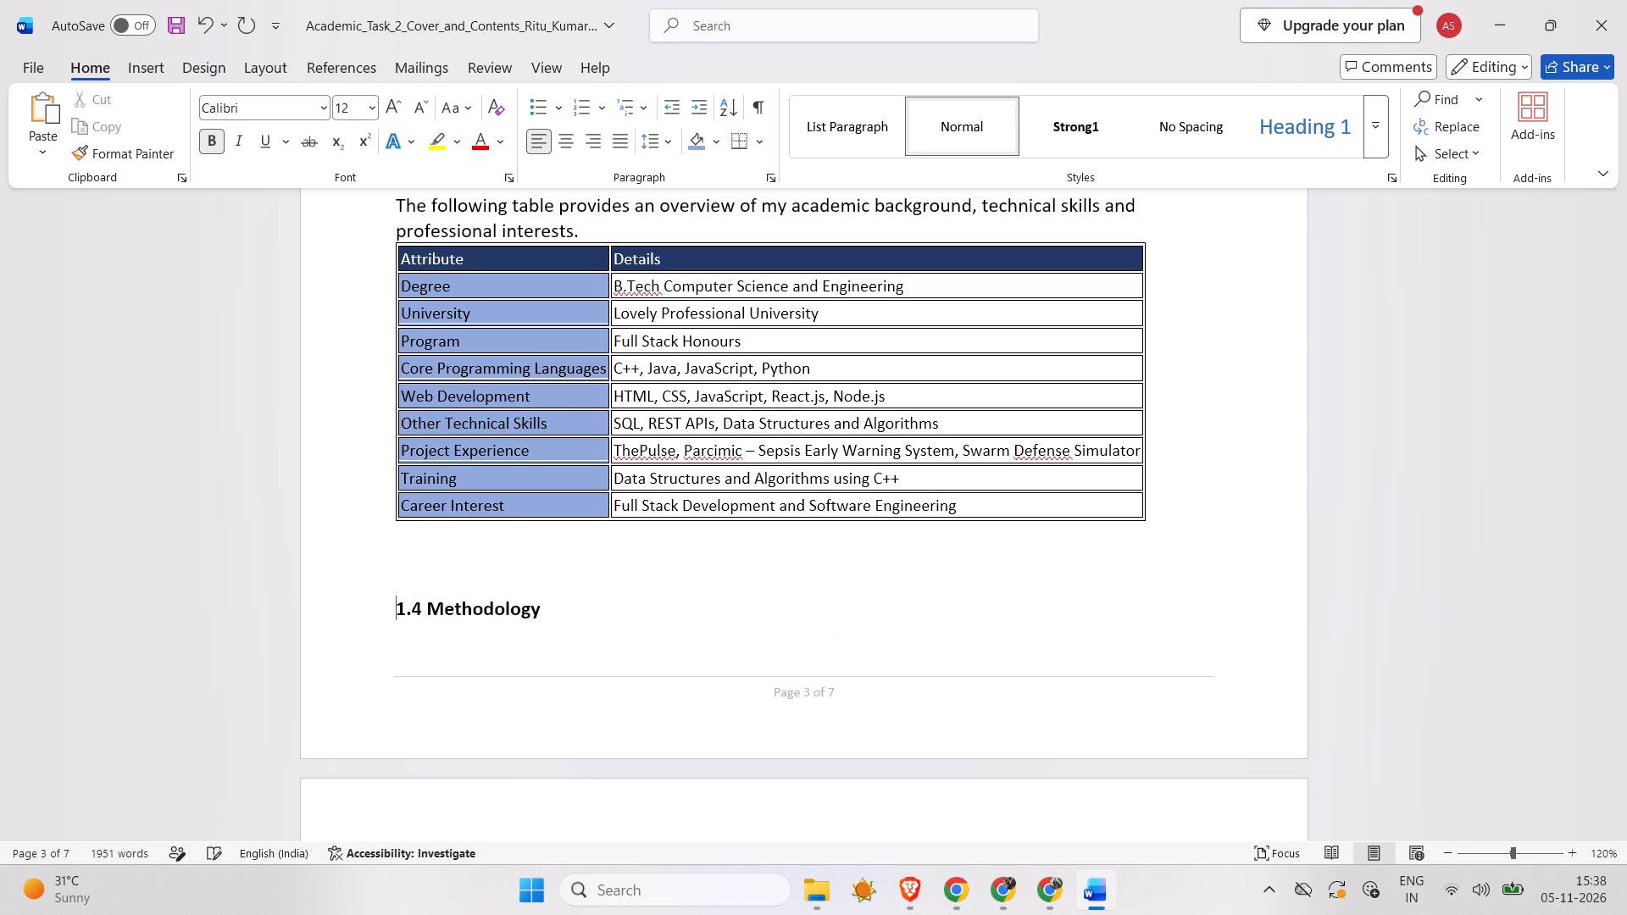
key("Return")
key("Return")
Apply the Heading 2 style with bold to the "1.4 Methodology" heading.
scroll(483, 512, "down", 1)
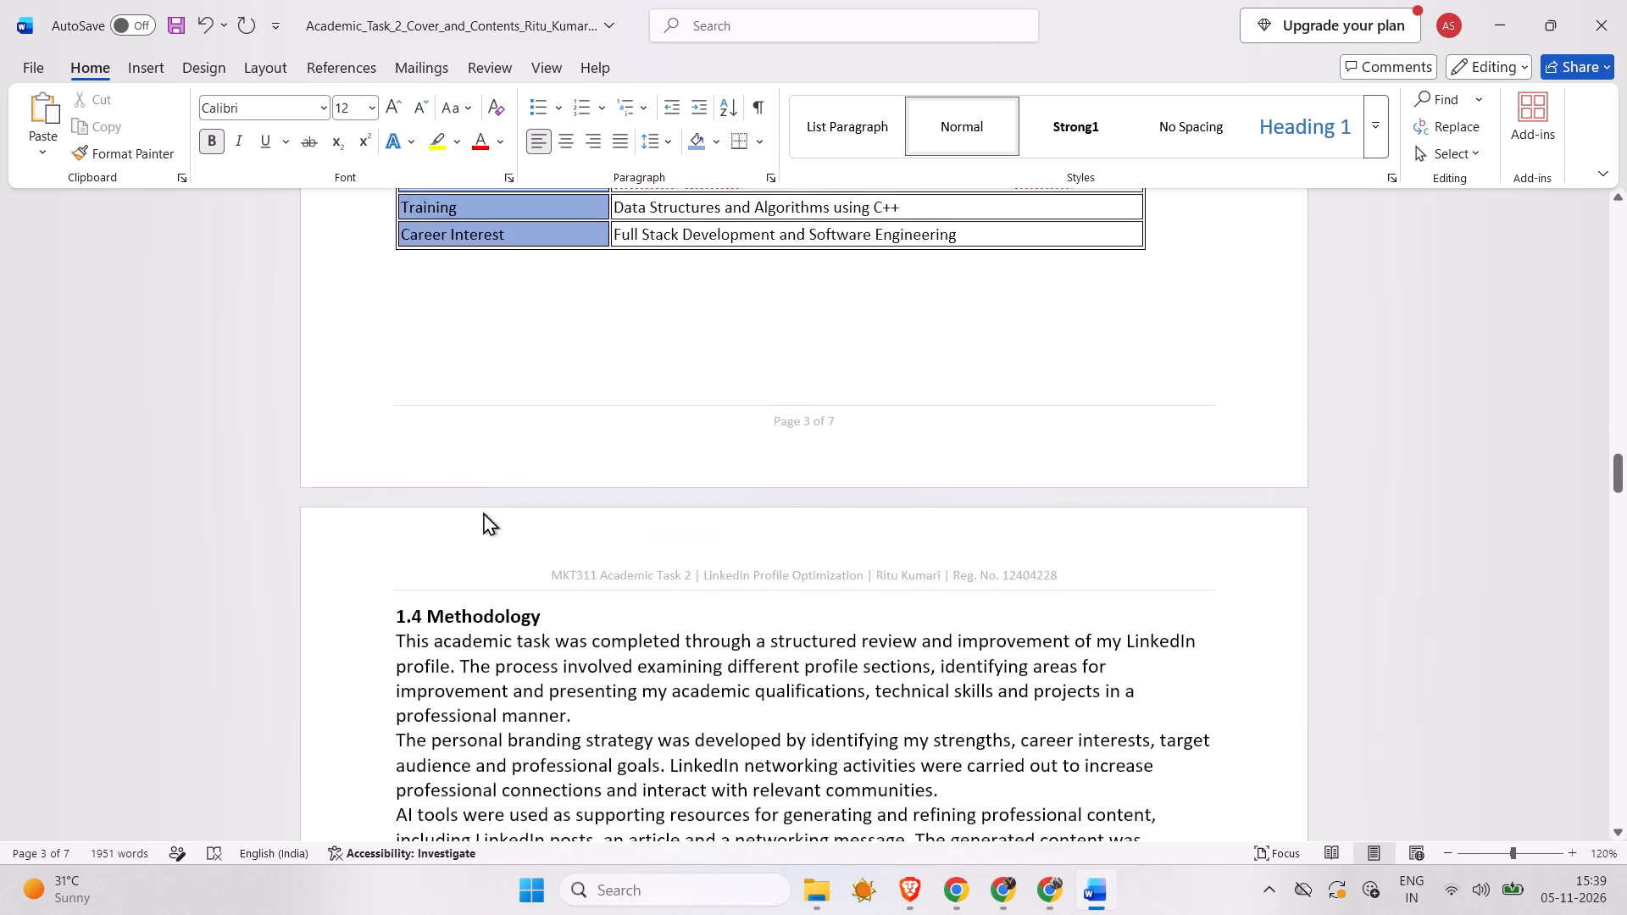
scroll(483, 512, "down", 1)
left_click_drag(552, 374, 418, 365)
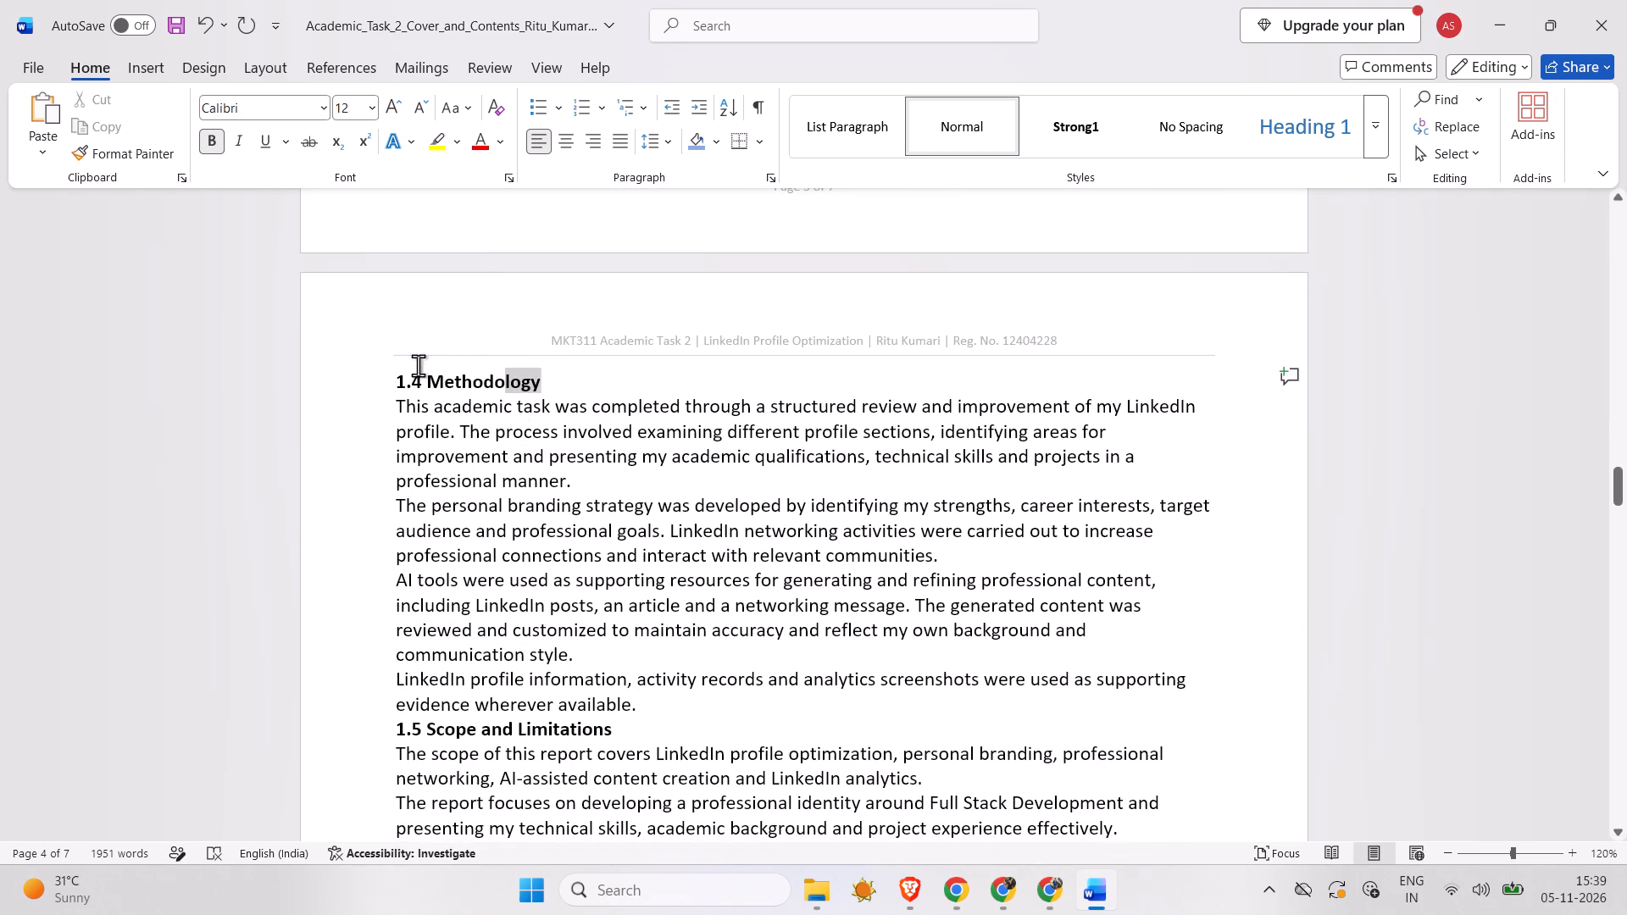
left_click_drag(418, 365, 371, 363)
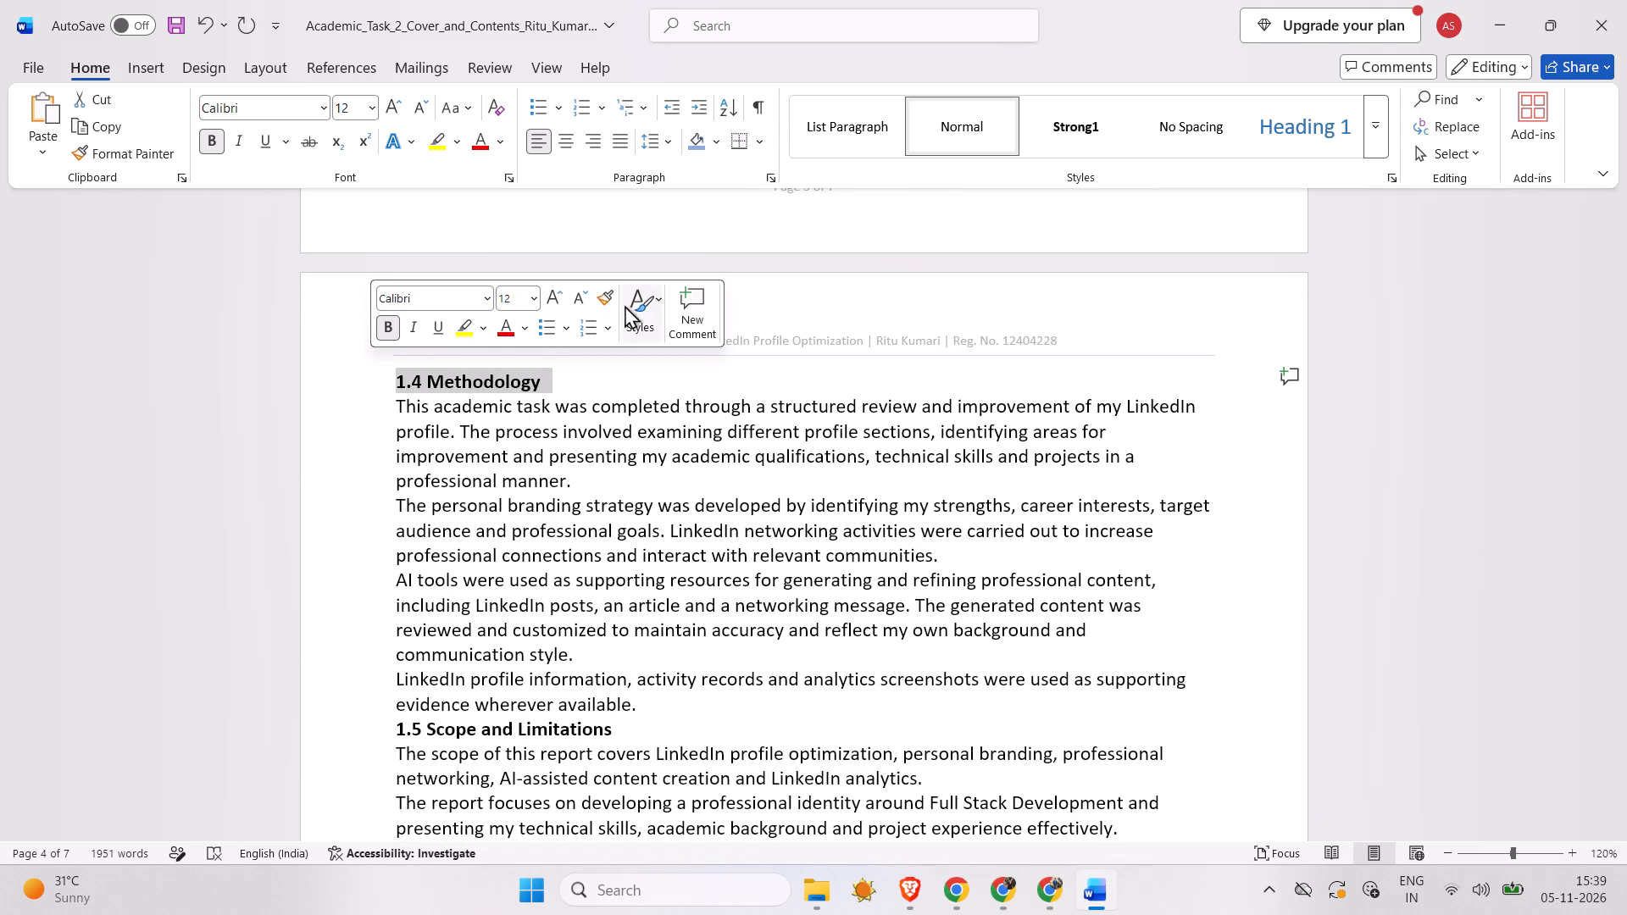
left_click(654, 312)
left_click(799, 430)
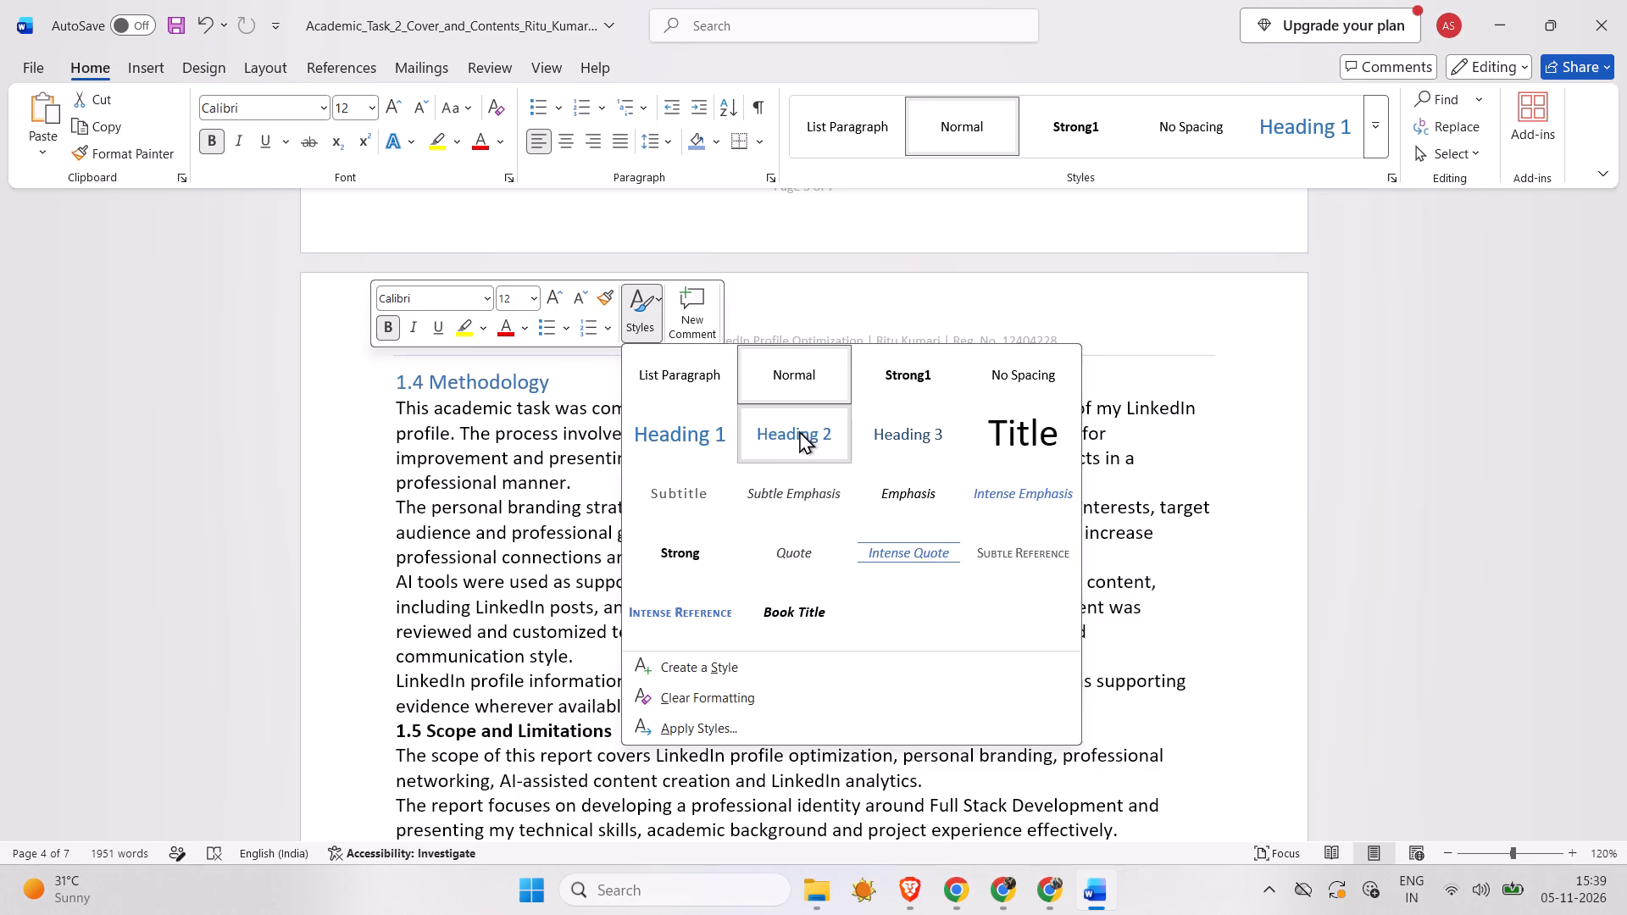
left_click(393, 328)
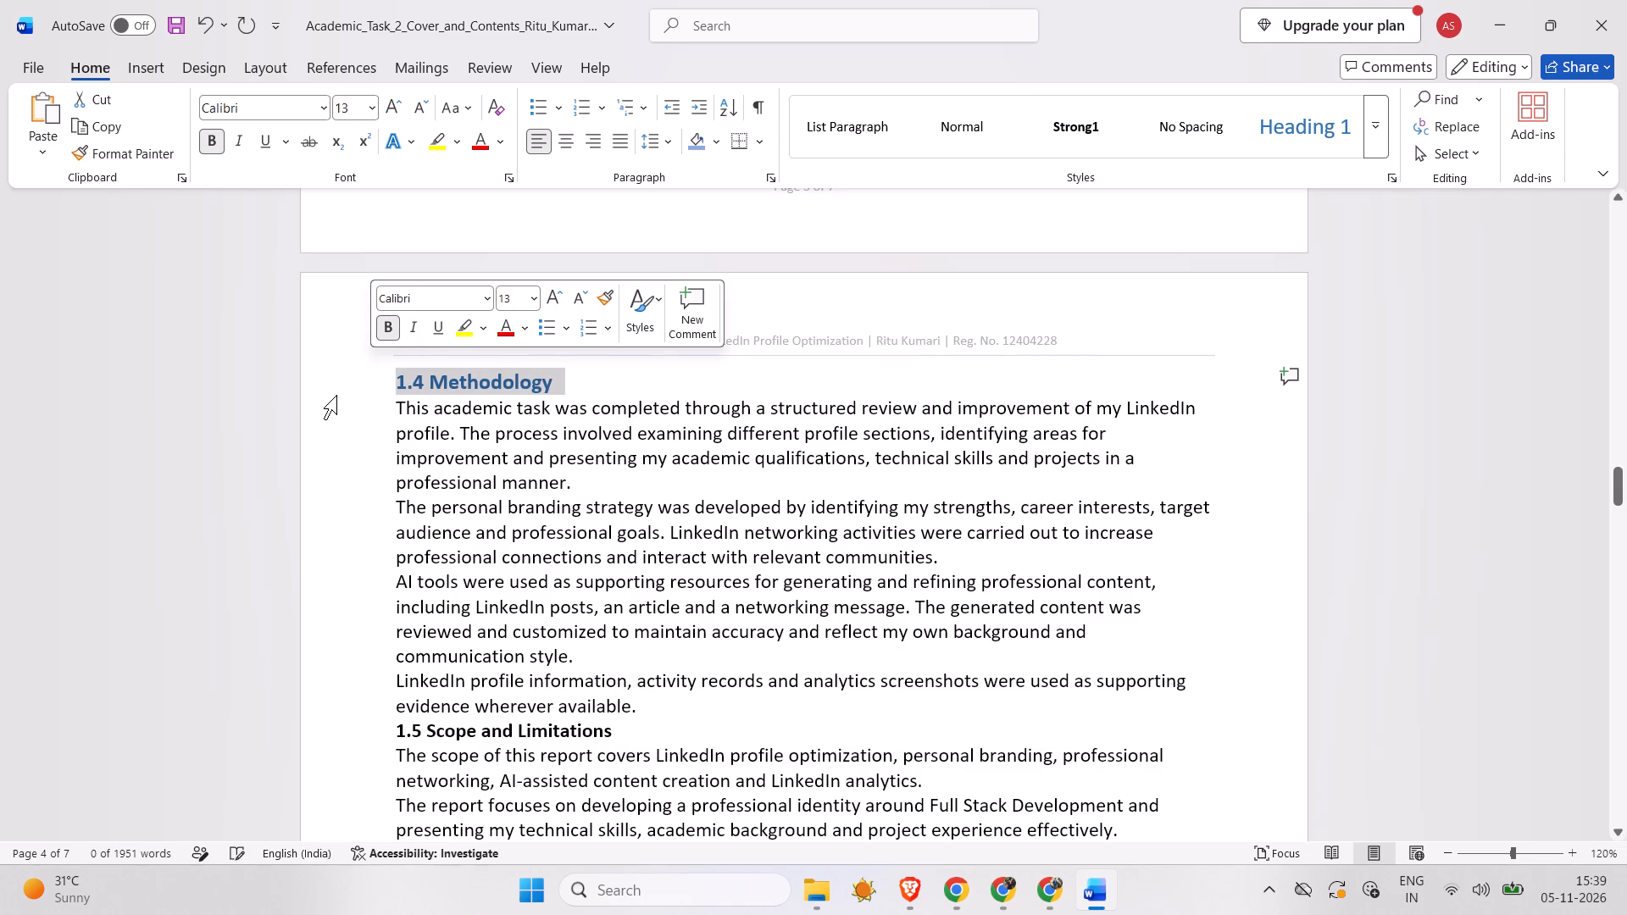
Add a blank line above the "1.5 Scope and Limitations" heading and apply the Heading 2 style to the heading.
left_click(664, 472)
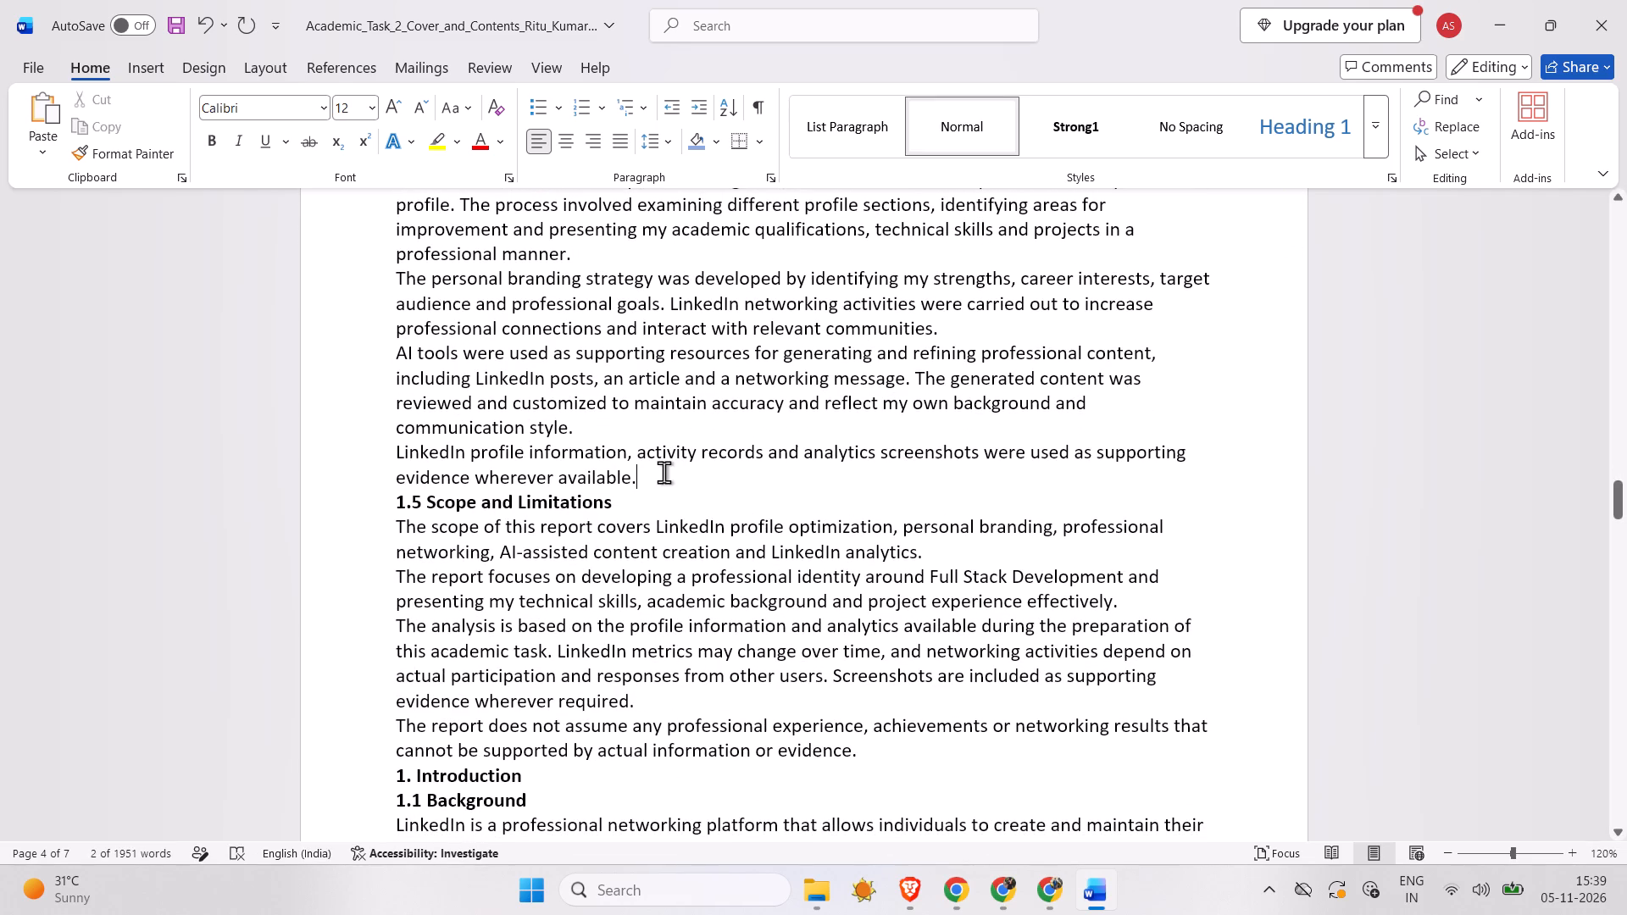
key("Return")
left_click_drag(629, 528, 364, 508)
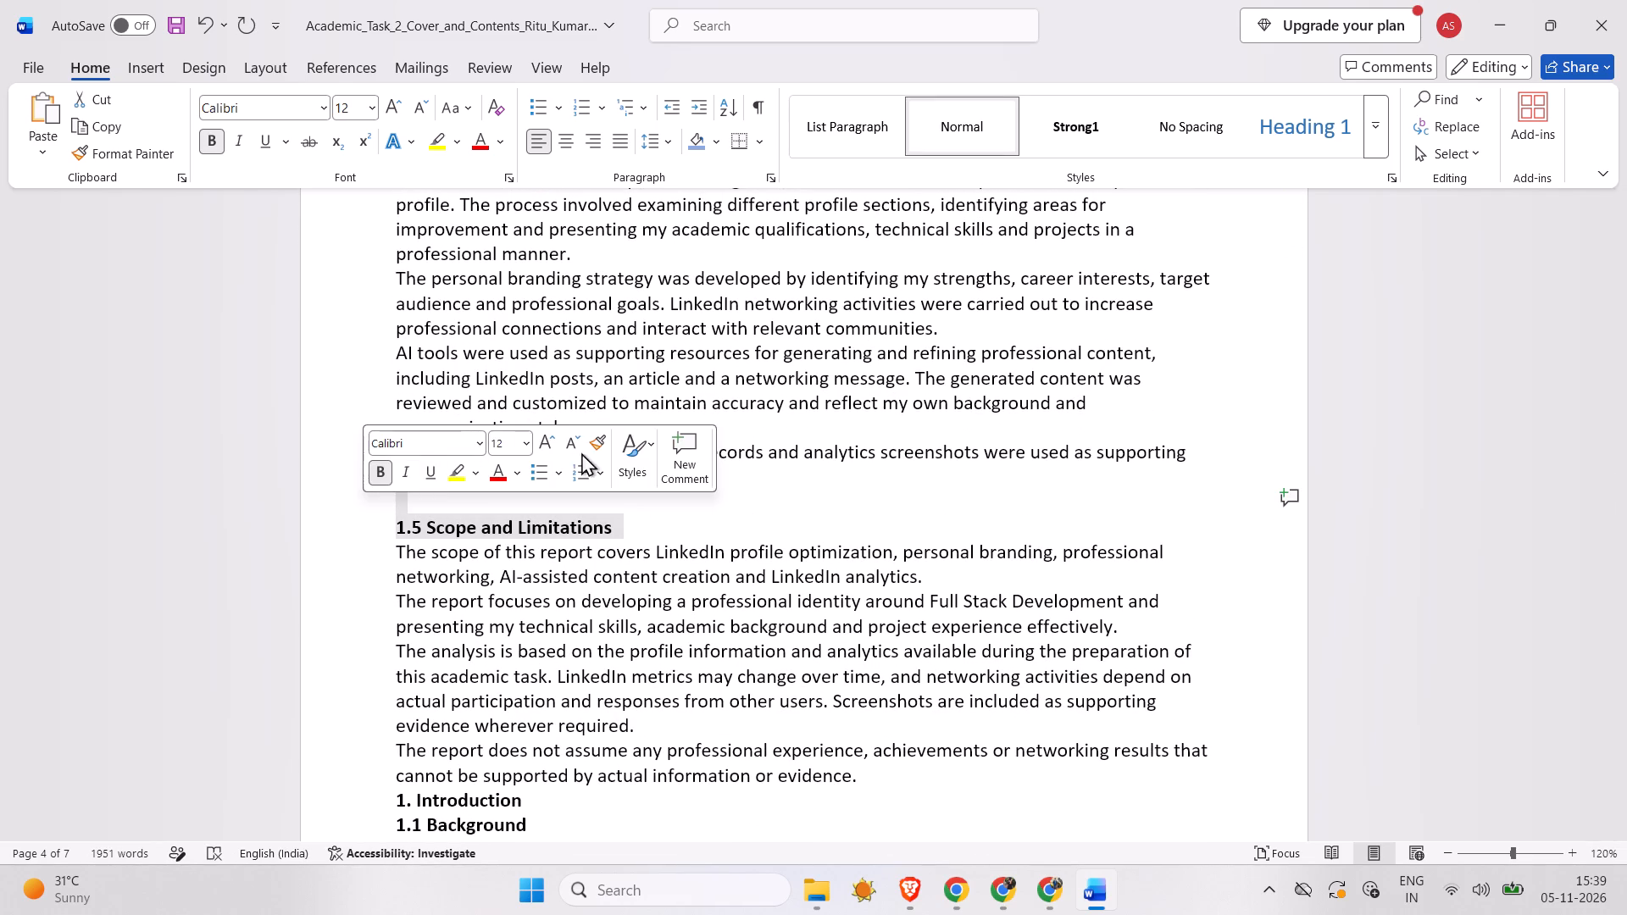
left_click(639, 461)
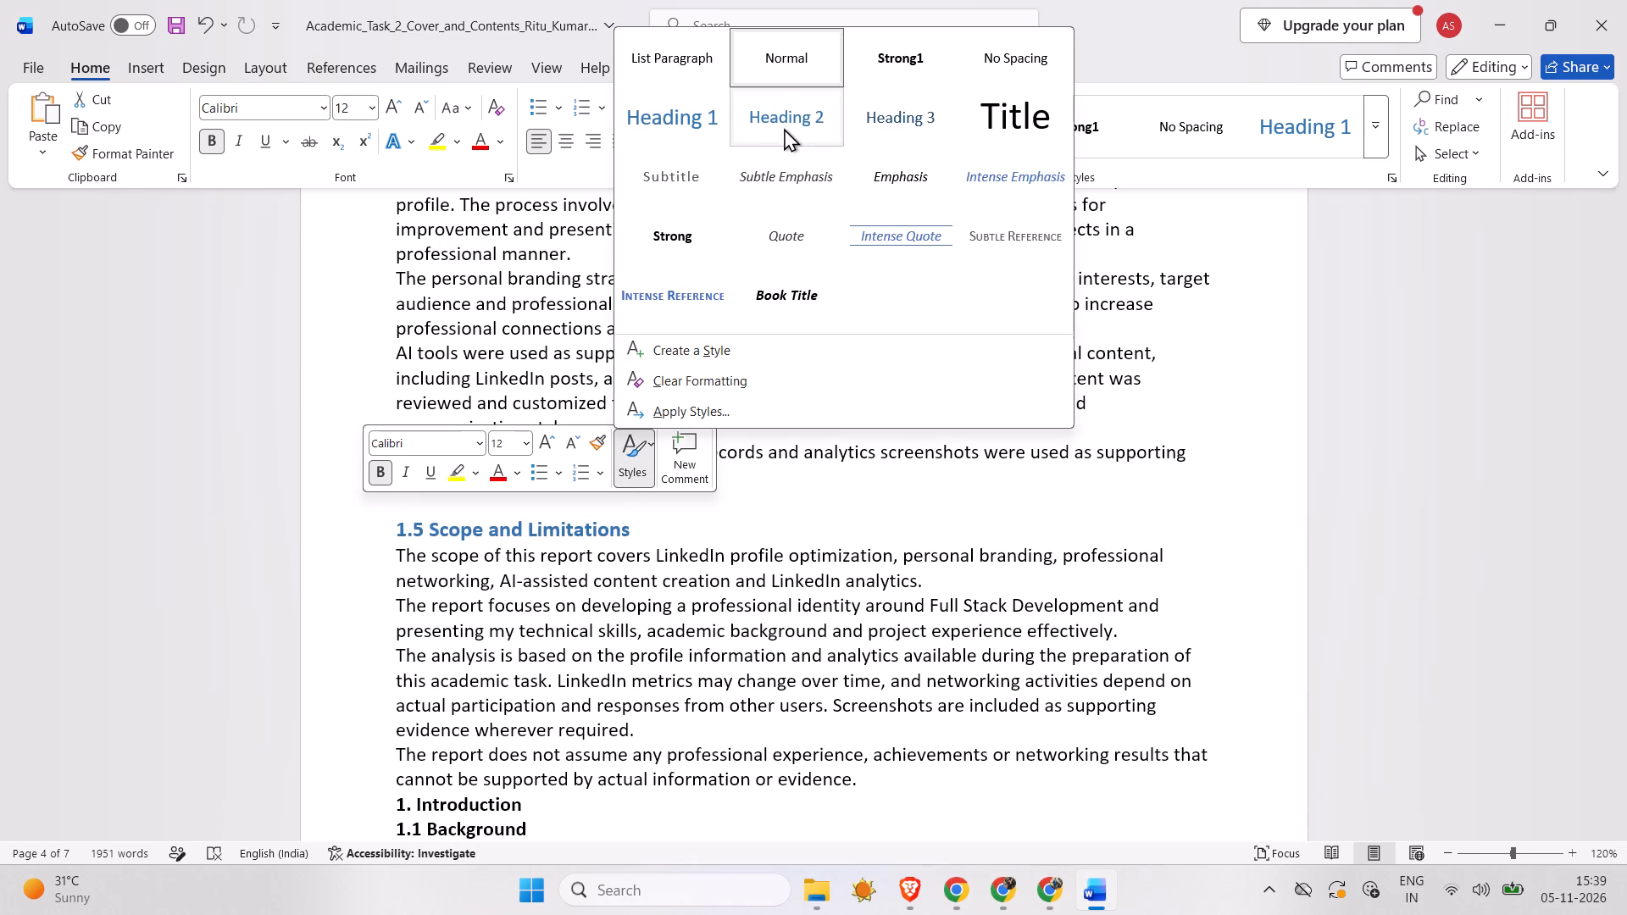
left_click(784, 128)
left_click(364, 541)
Compare the formatted section 1 with the unformatted Introduction text following section 1.5, checking how far the repeated content runs.
scroll(364, 541, "down", 1)
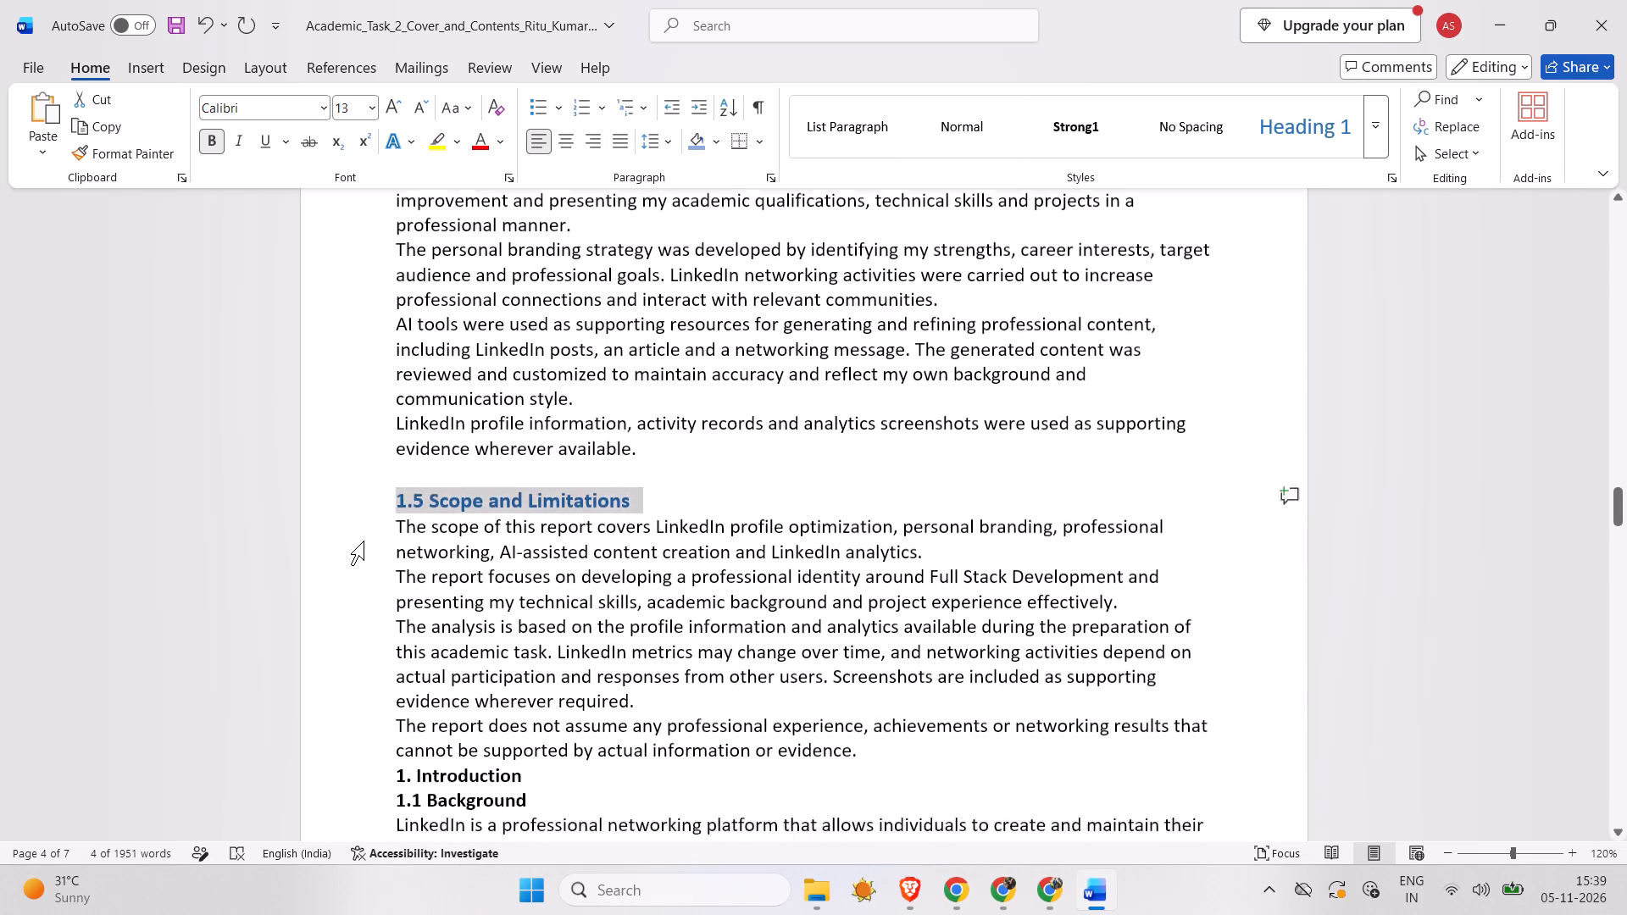
scroll(364, 541, "down", 1)
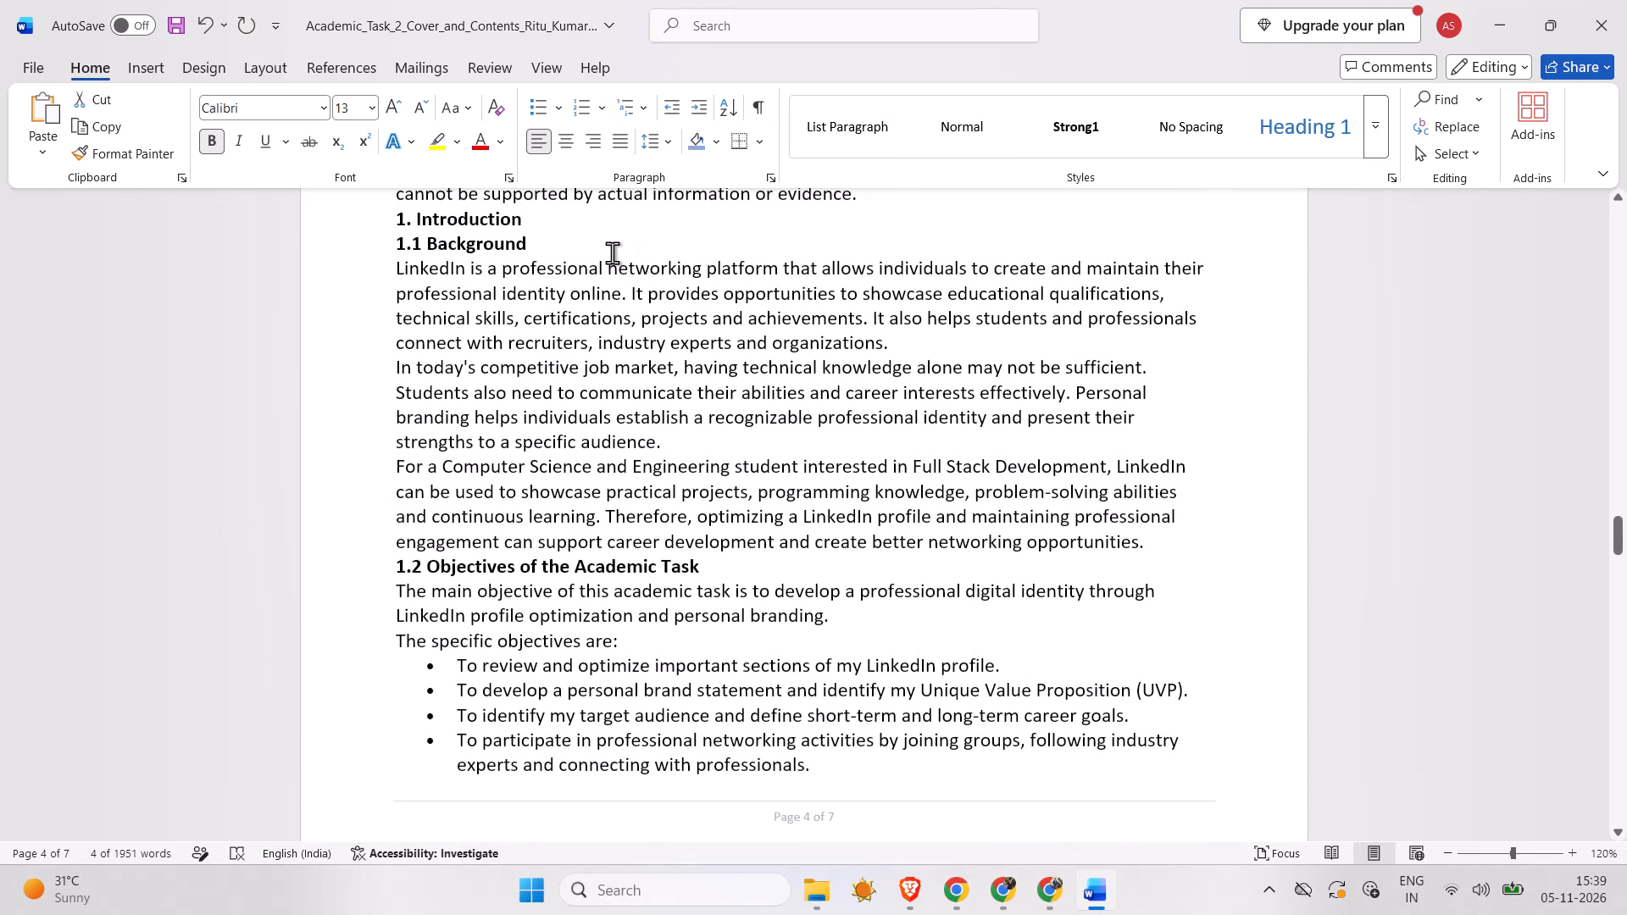
scroll(612, 252, "up", 2)
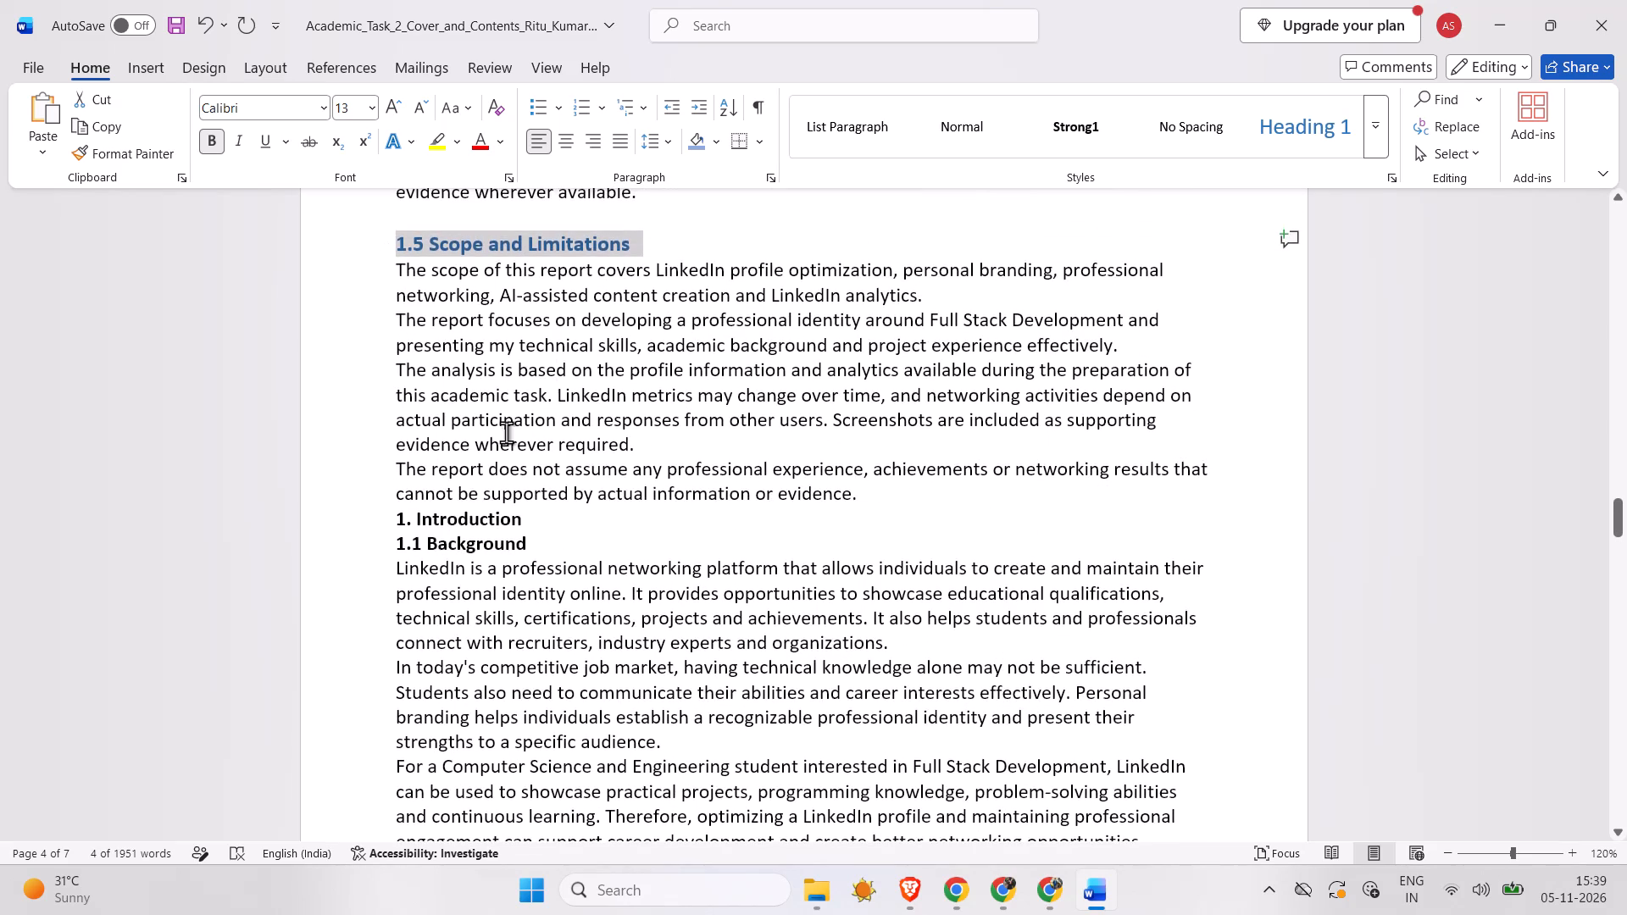
left_click(385, 513)
scroll(636, 341, "up", 2)
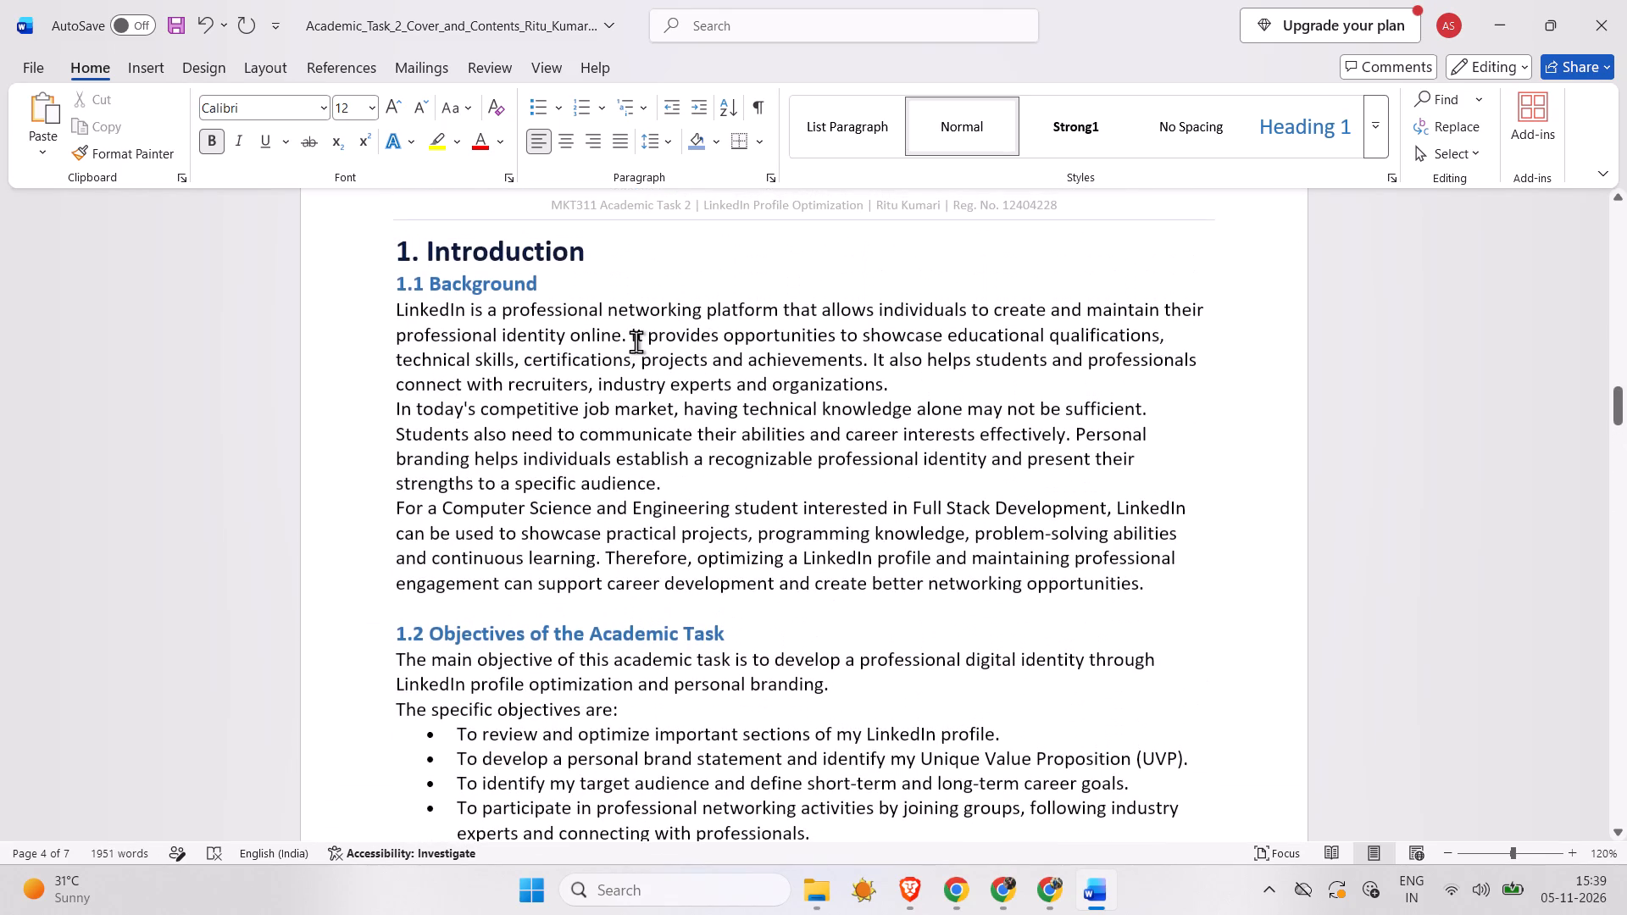
scroll(636, 341, "down", 2)
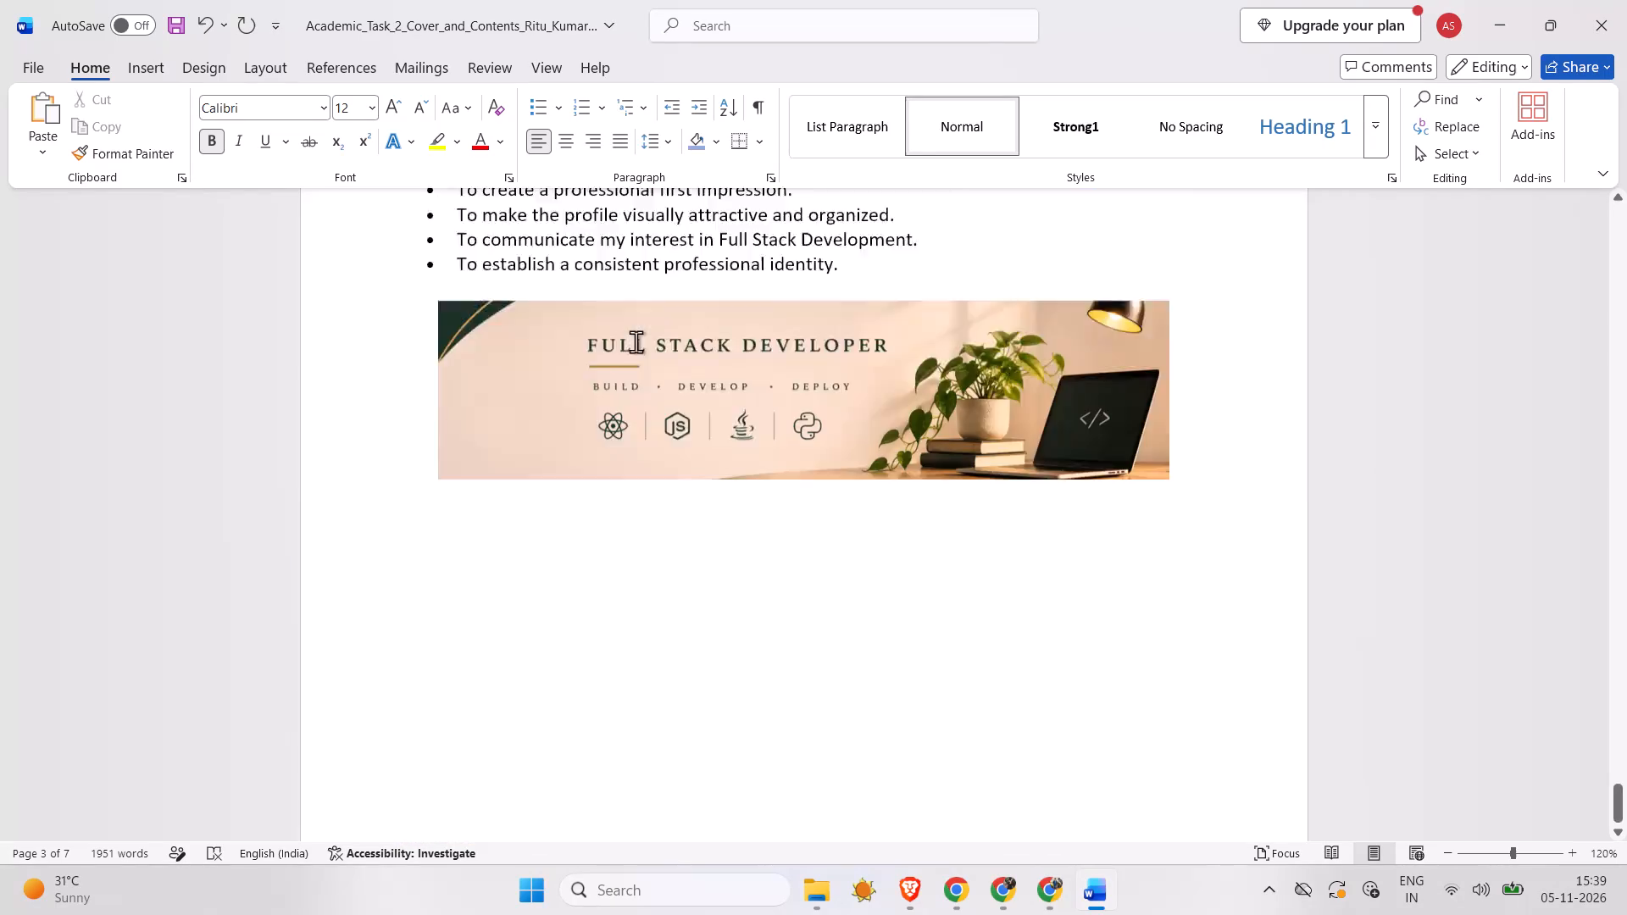
scroll(636, 341, "up", 1)
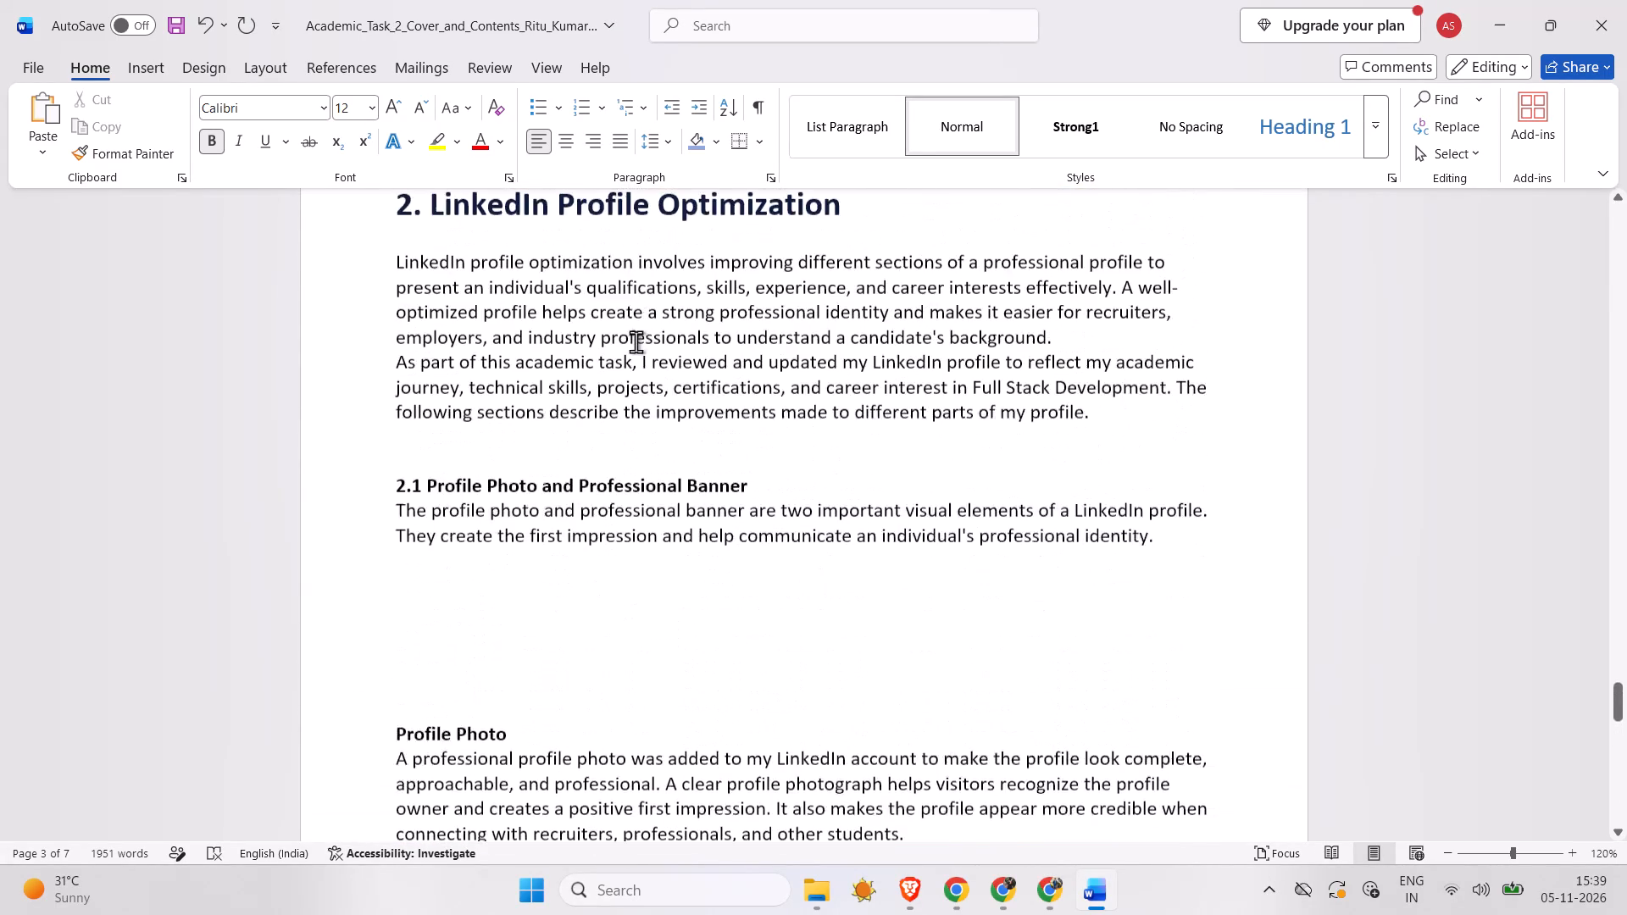
scroll(636, 341, "up", 1)
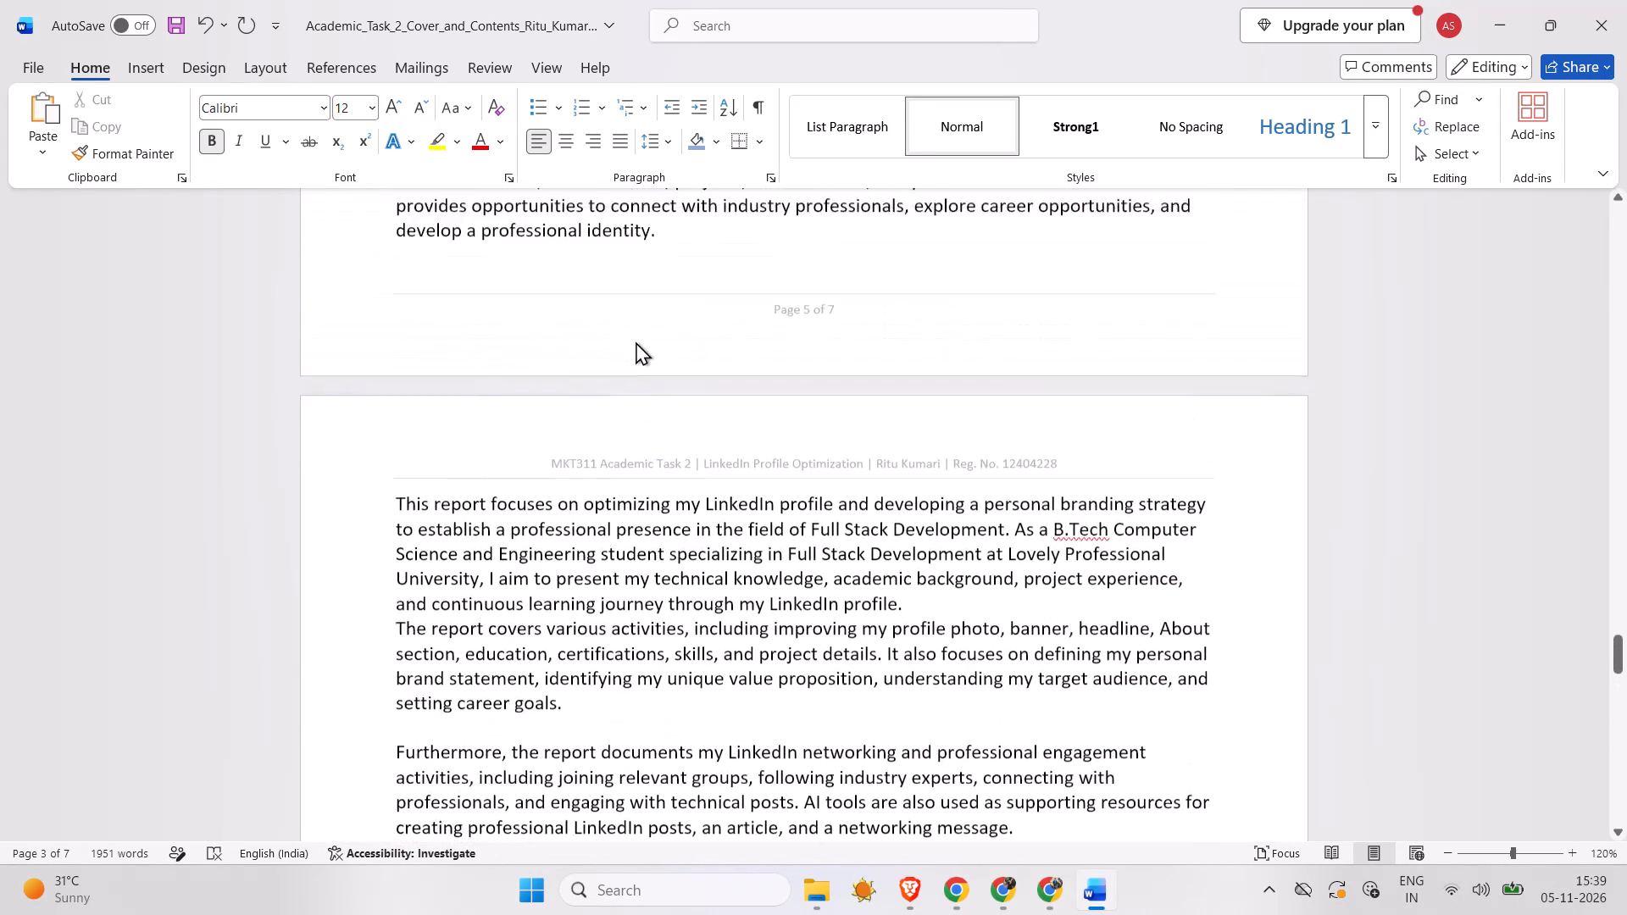
scroll(636, 341, "up", 2)
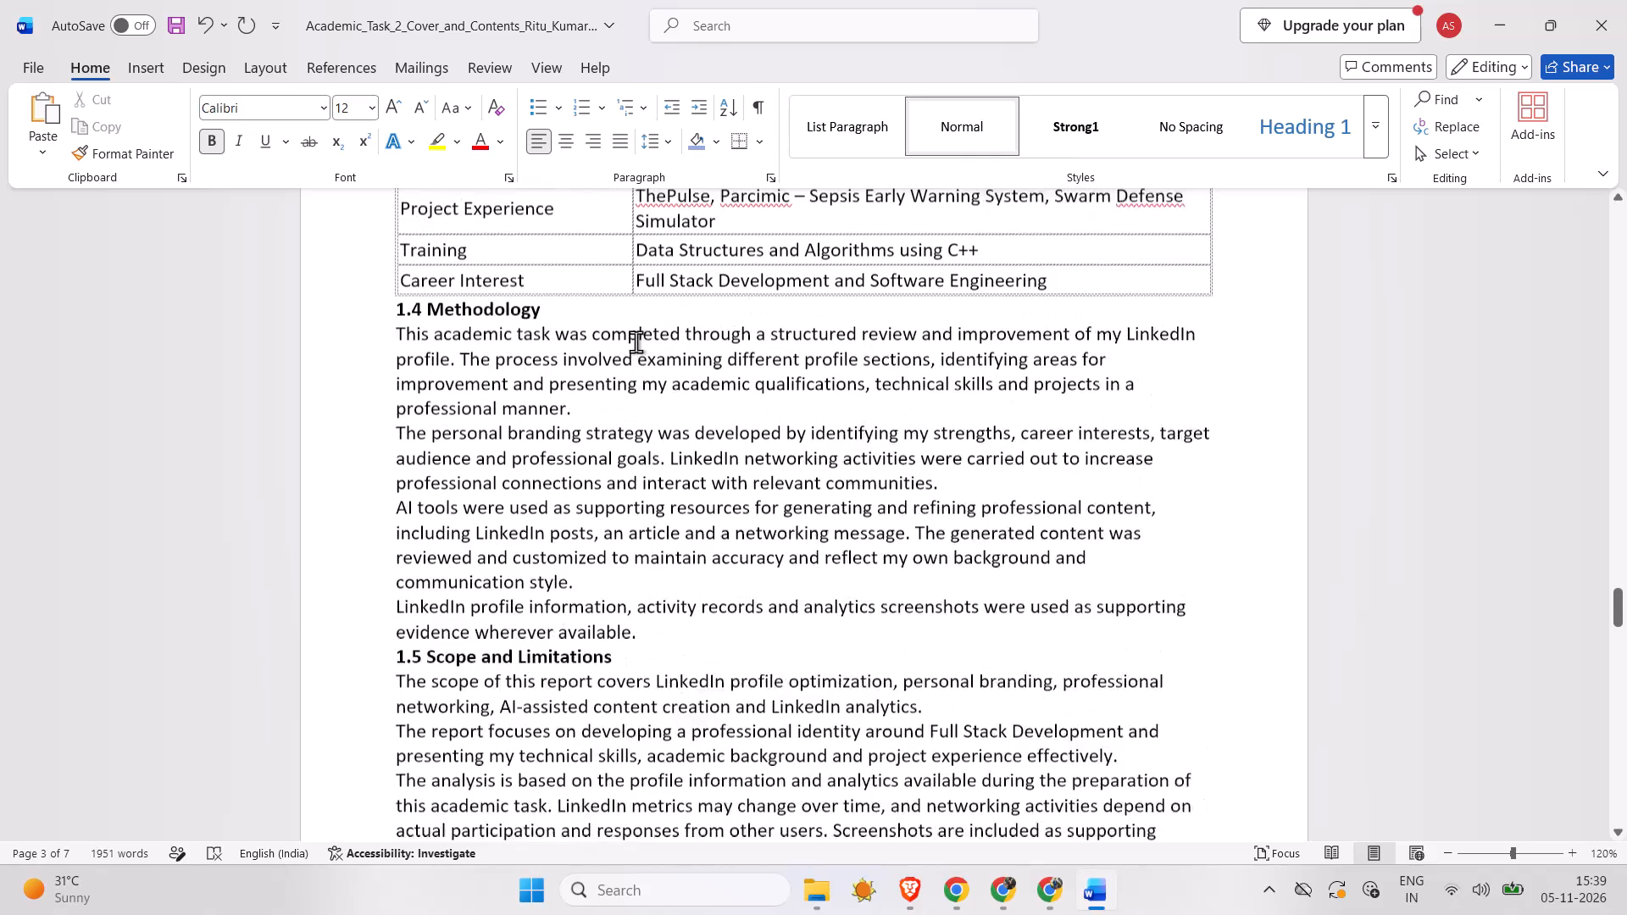
scroll(636, 341, "up", 1)
scroll(450, 450, "up", 1)
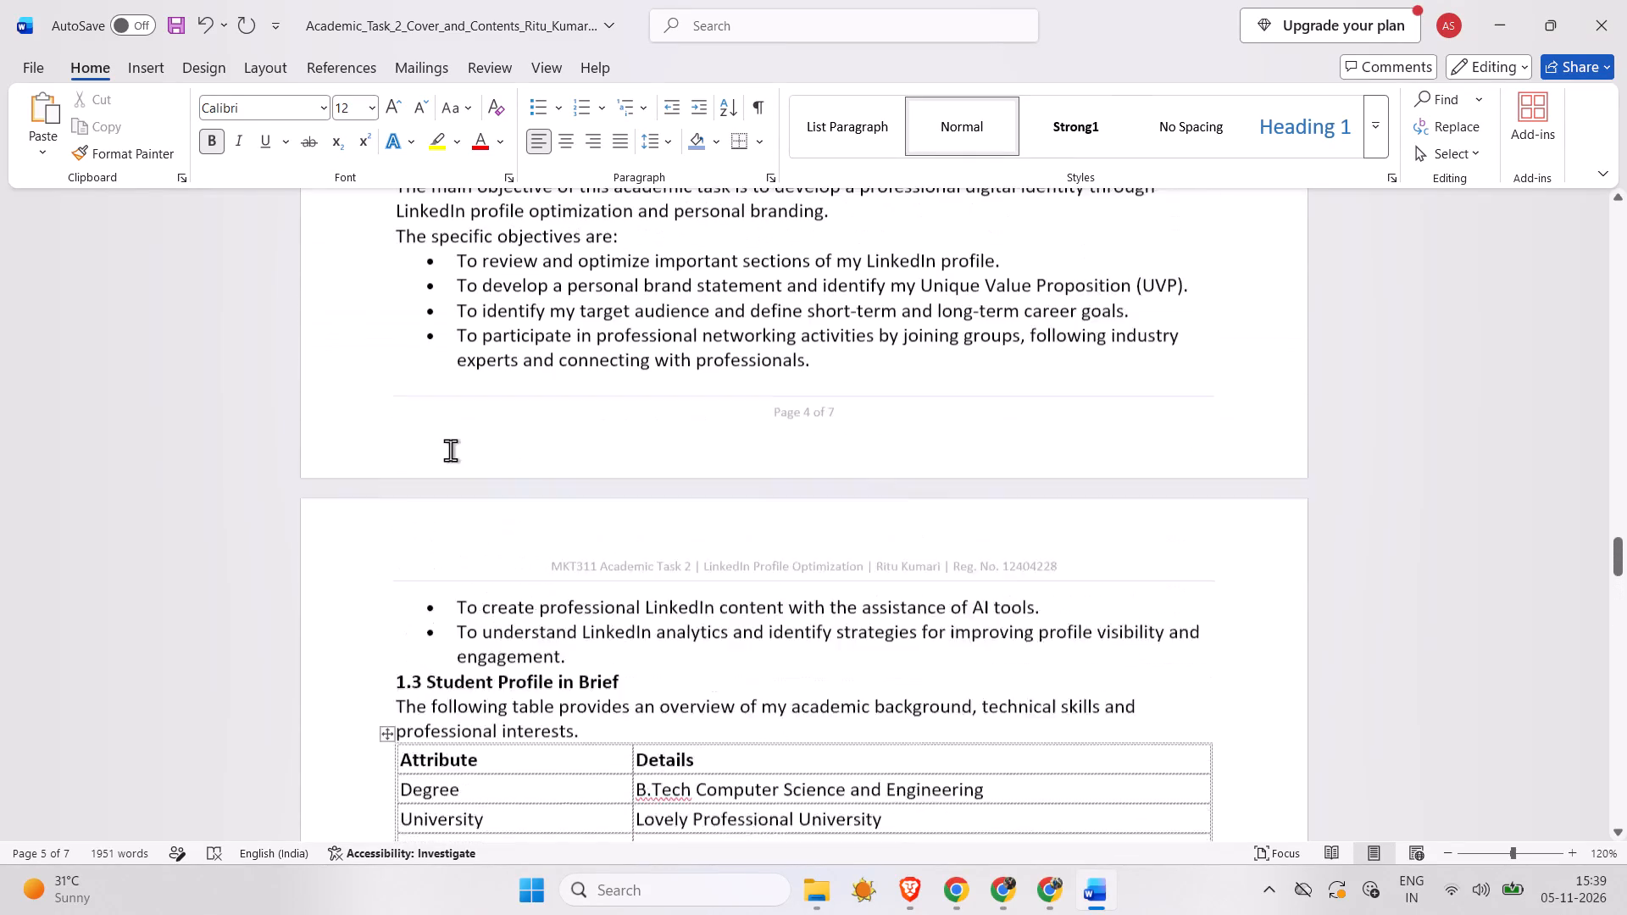
Delete the repeated content from the second "1. Introduction" heading through the paragraph just before "2. LinkedIn Profile Optimization".
scroll(450, 450, "up", 2)
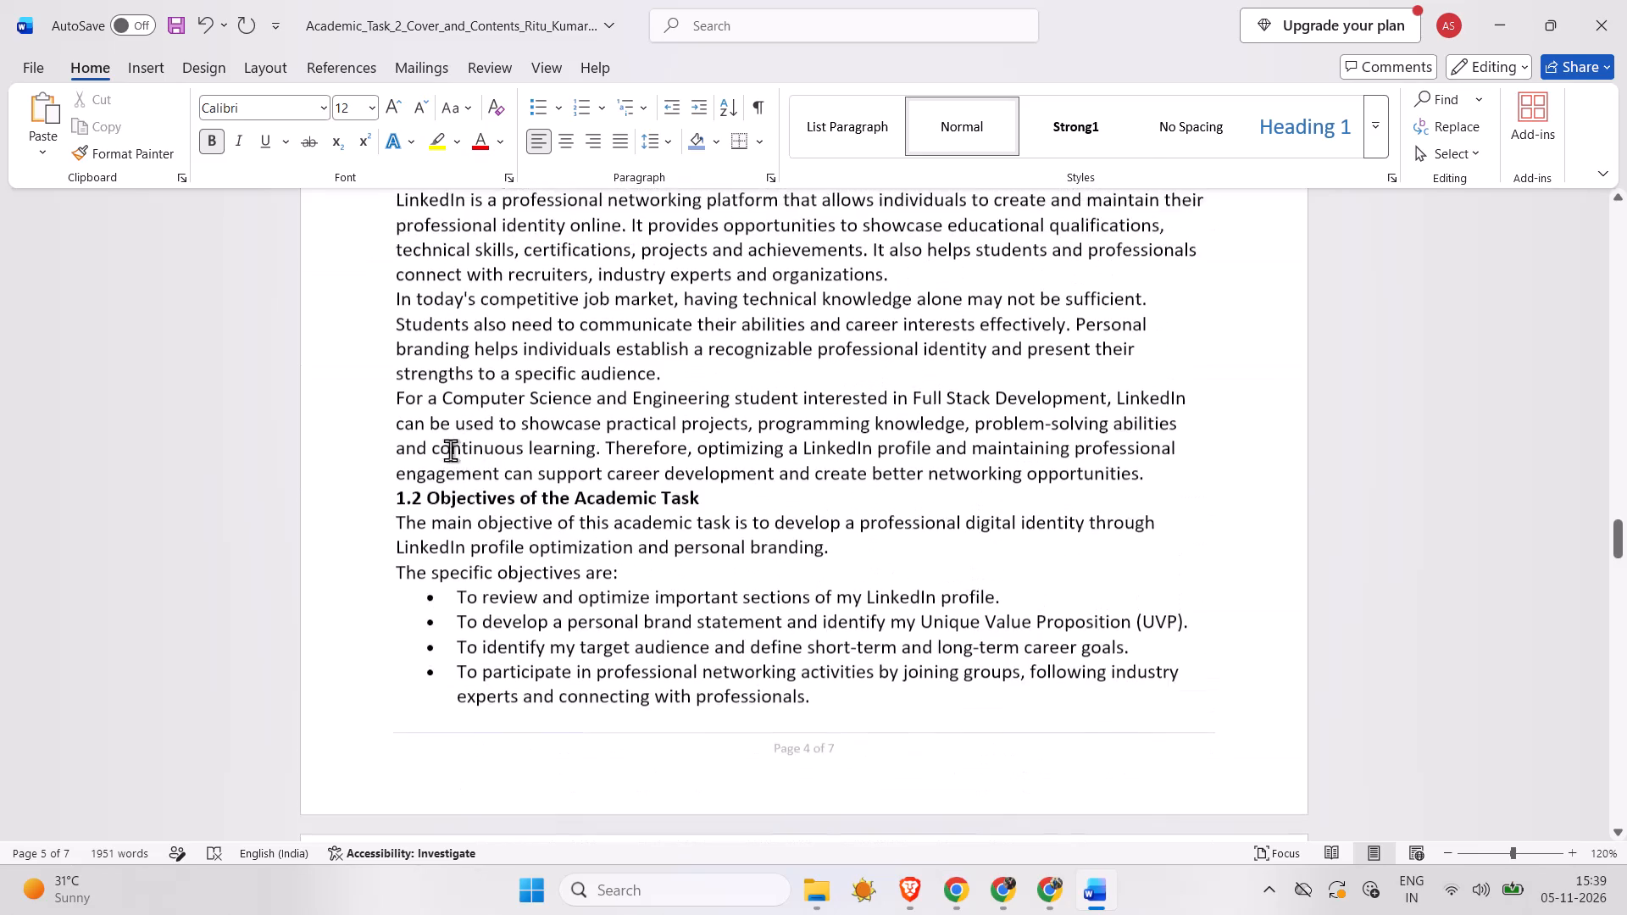
scroll(450, 450, "up", 1)
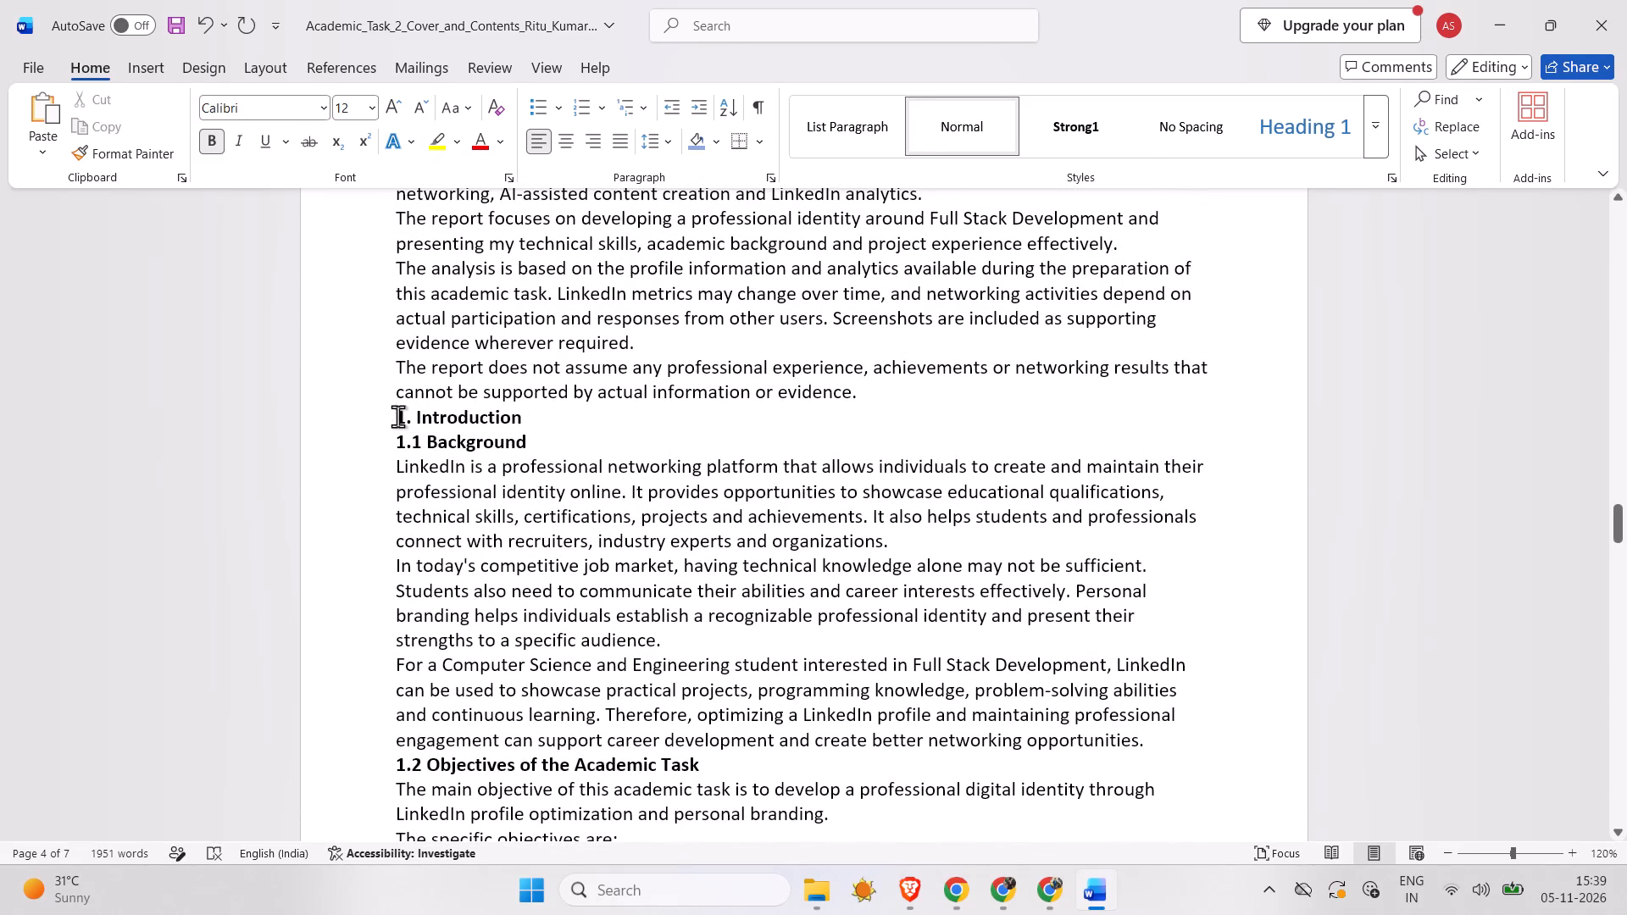
left_click_drag(393, 413, 597, 908)
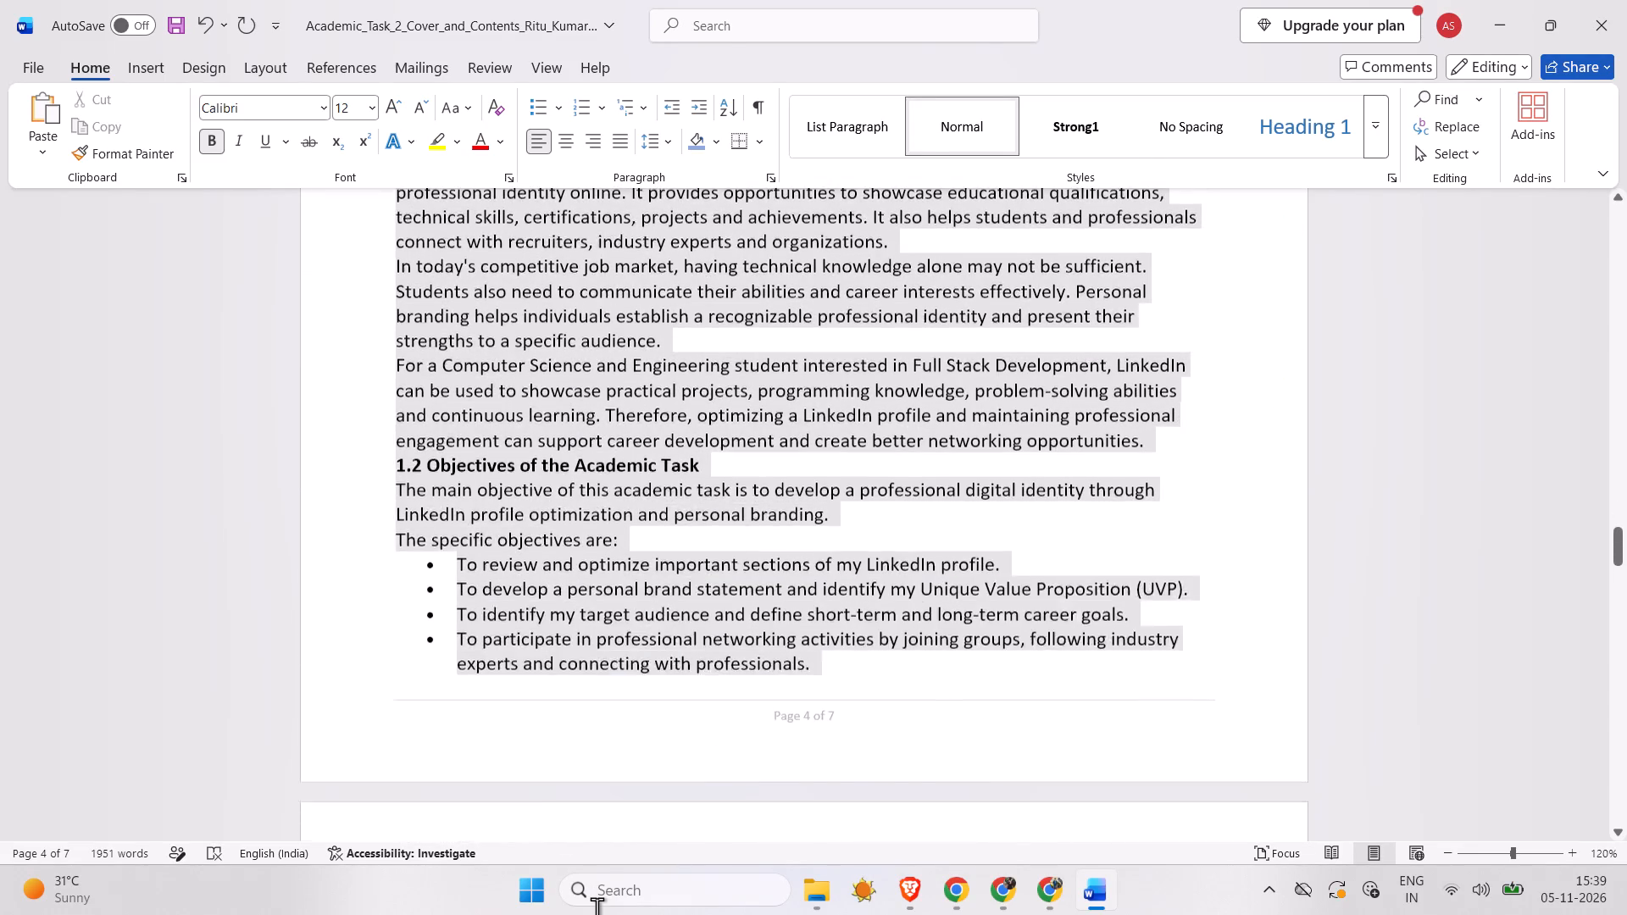
left_click_drag(597, 908, 635, 790)
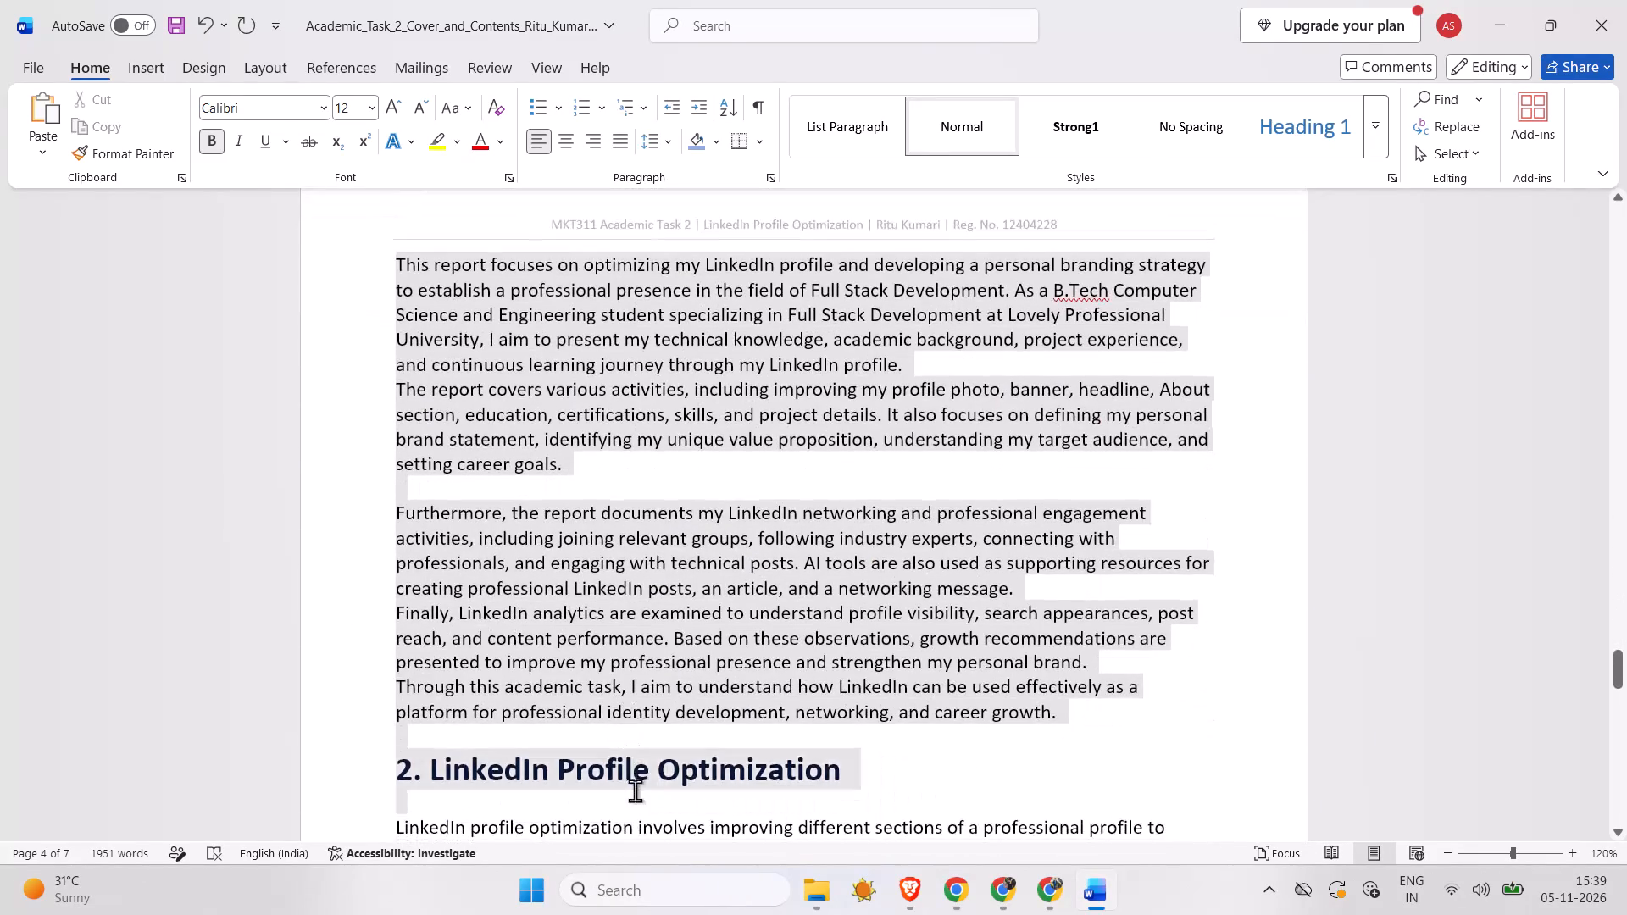
left_click_drag(635, 790, 1097, 717)
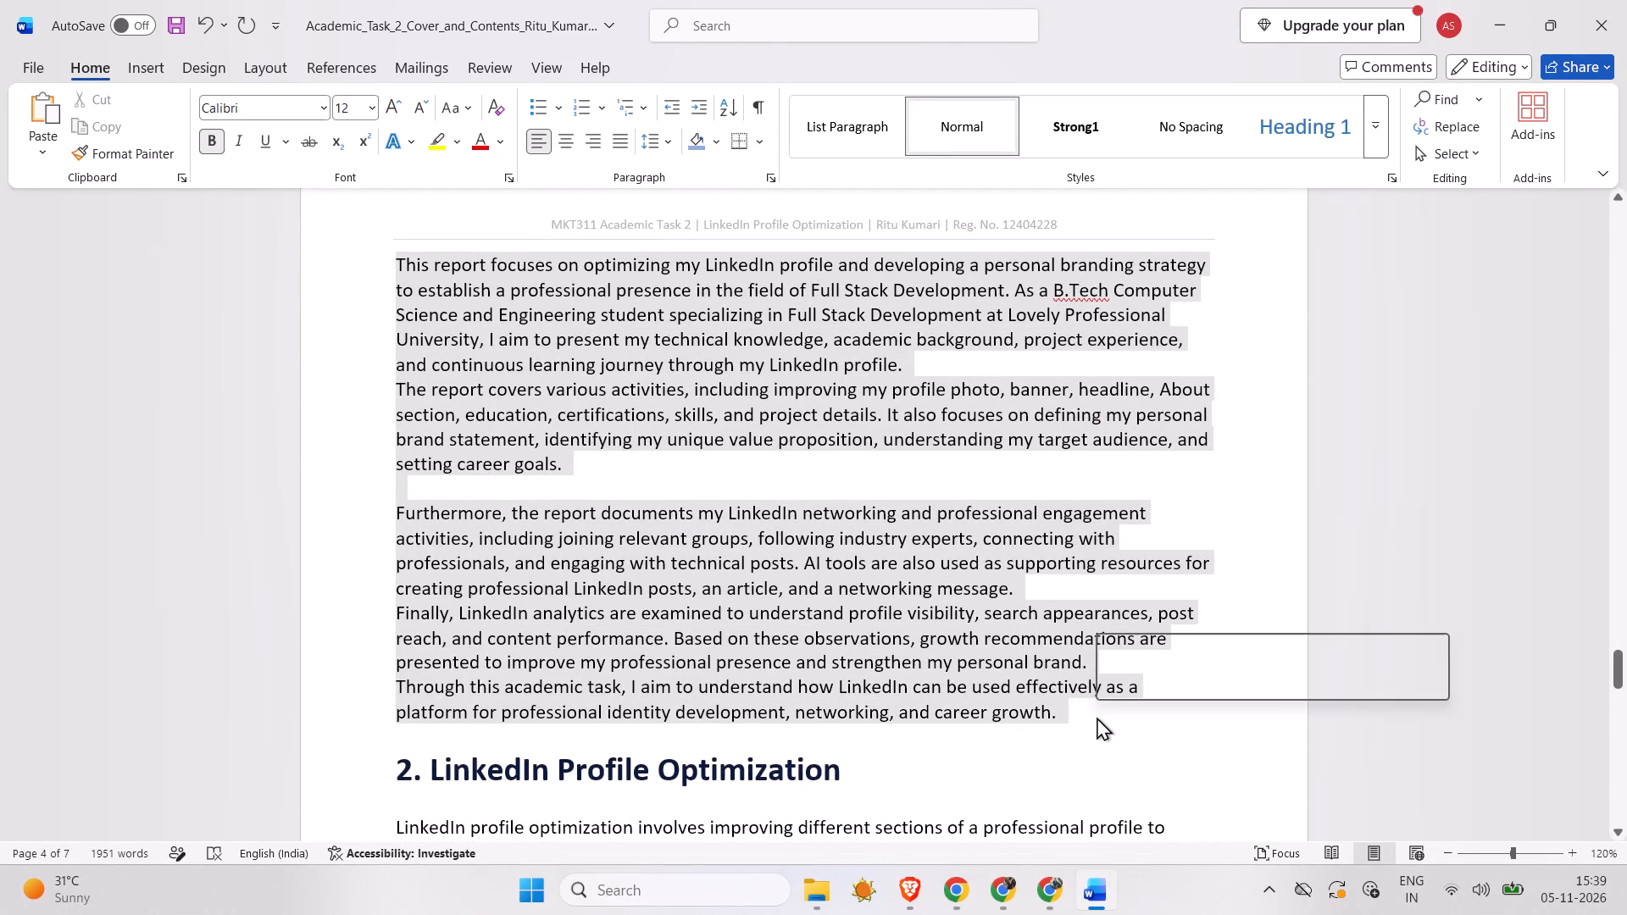
key("BackSpace")
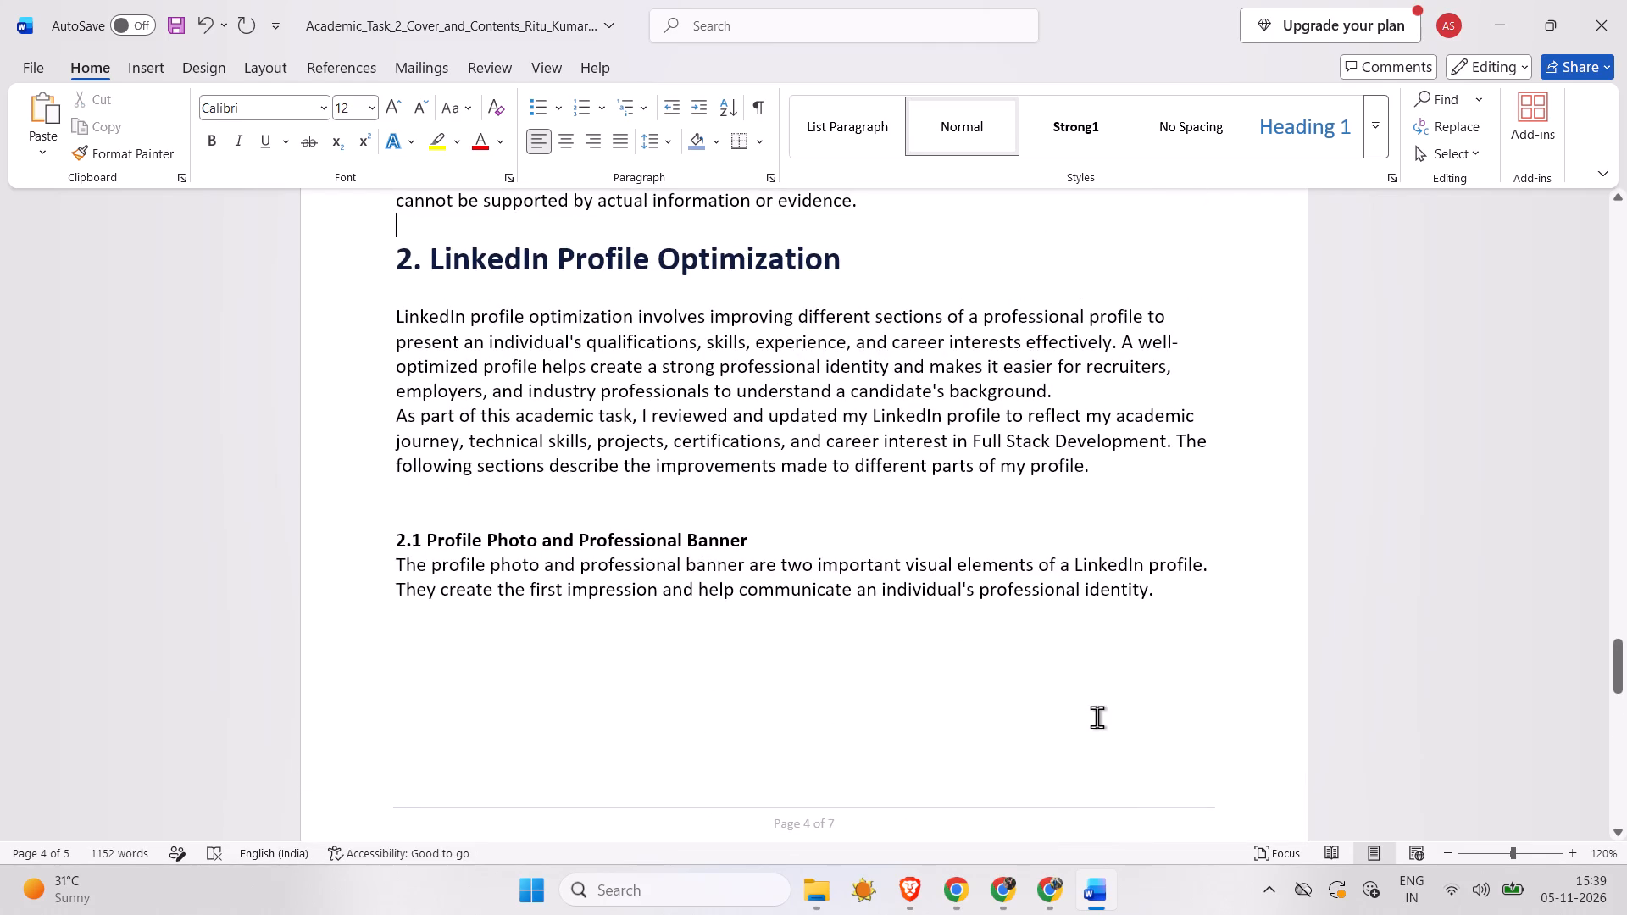
Examine the layout of all the report's pages together, focusing on the Introduction page.
scroll(1097, 717, "up", 1)
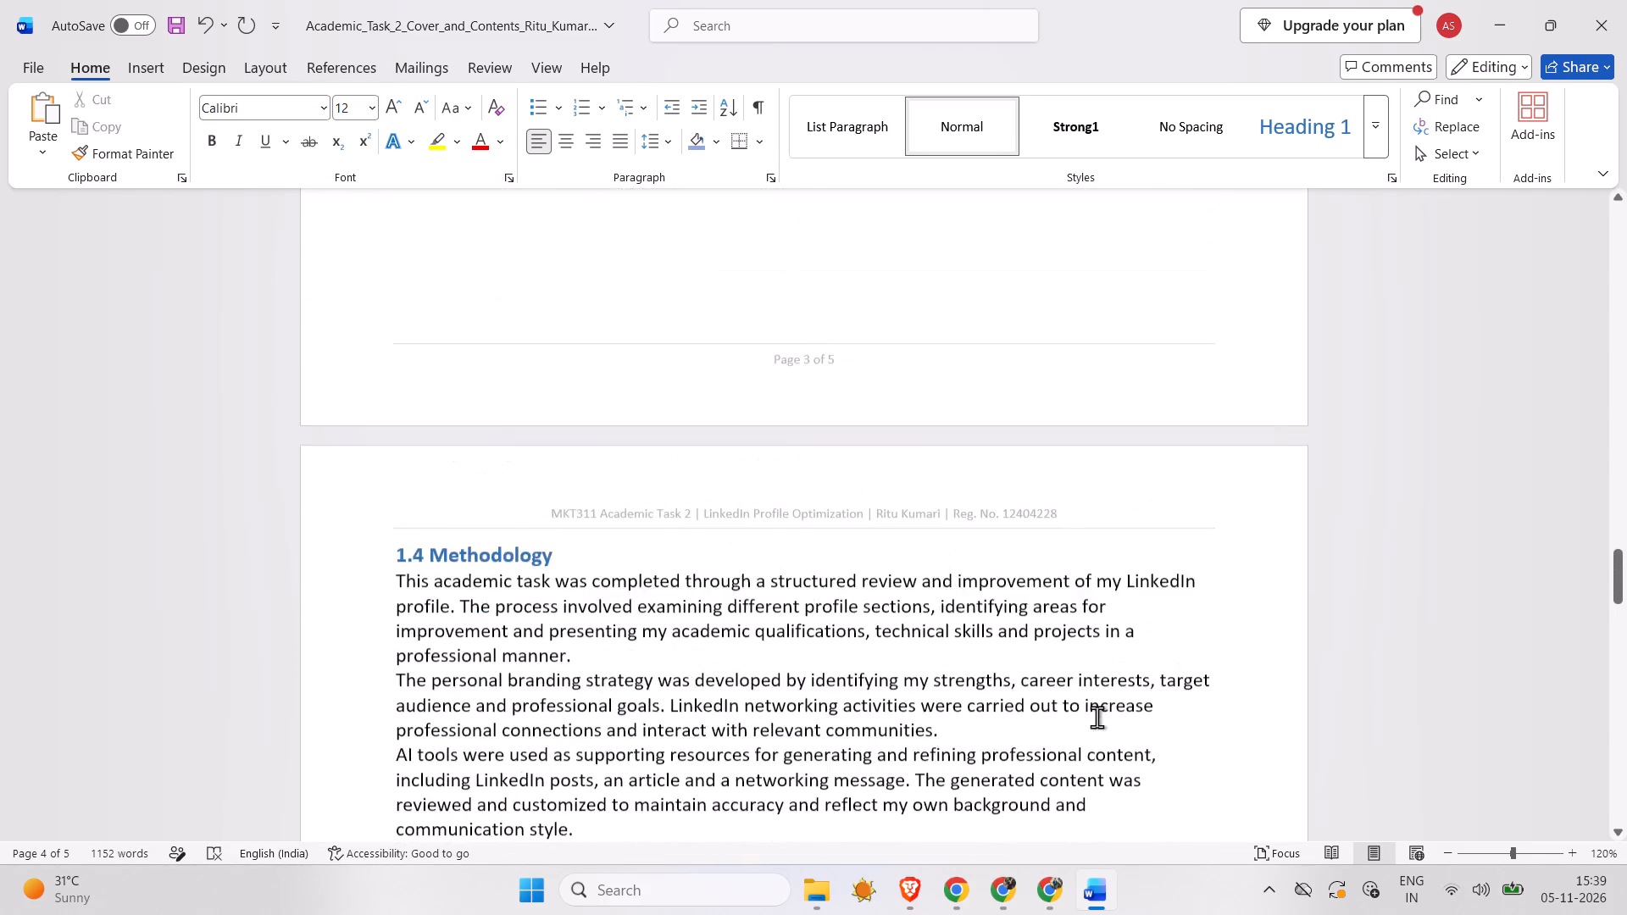
scroll(1097, 717, "up", 1)
scroll(1097, 717, "down", 5, "ctrl")
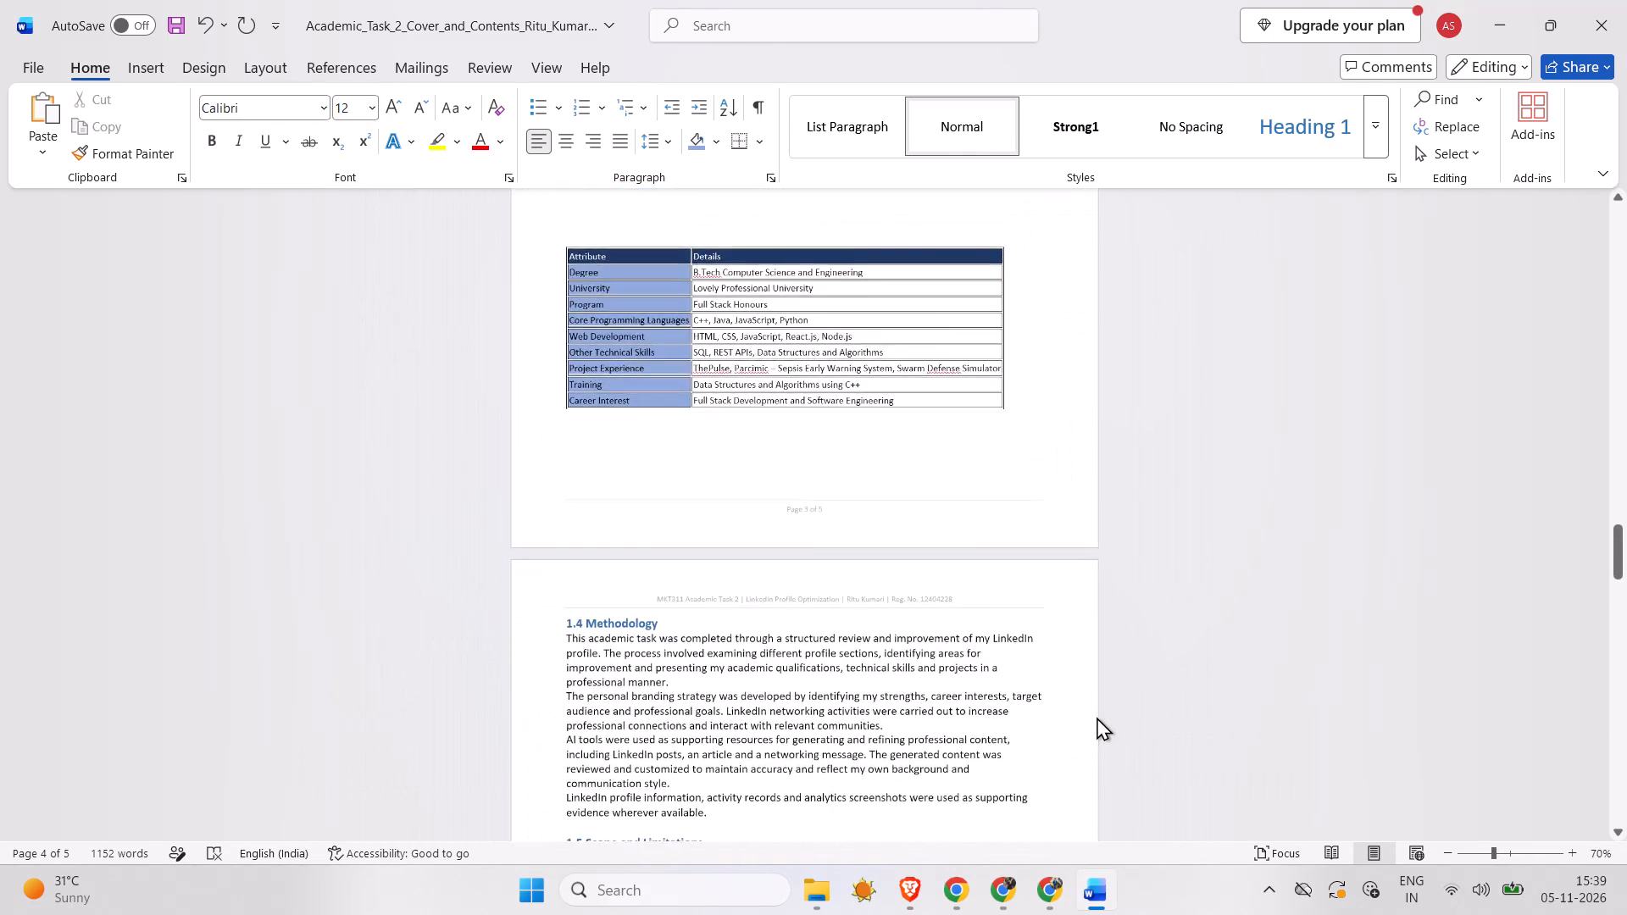
scroll(1097, 717, "down", 4, "ctrl")
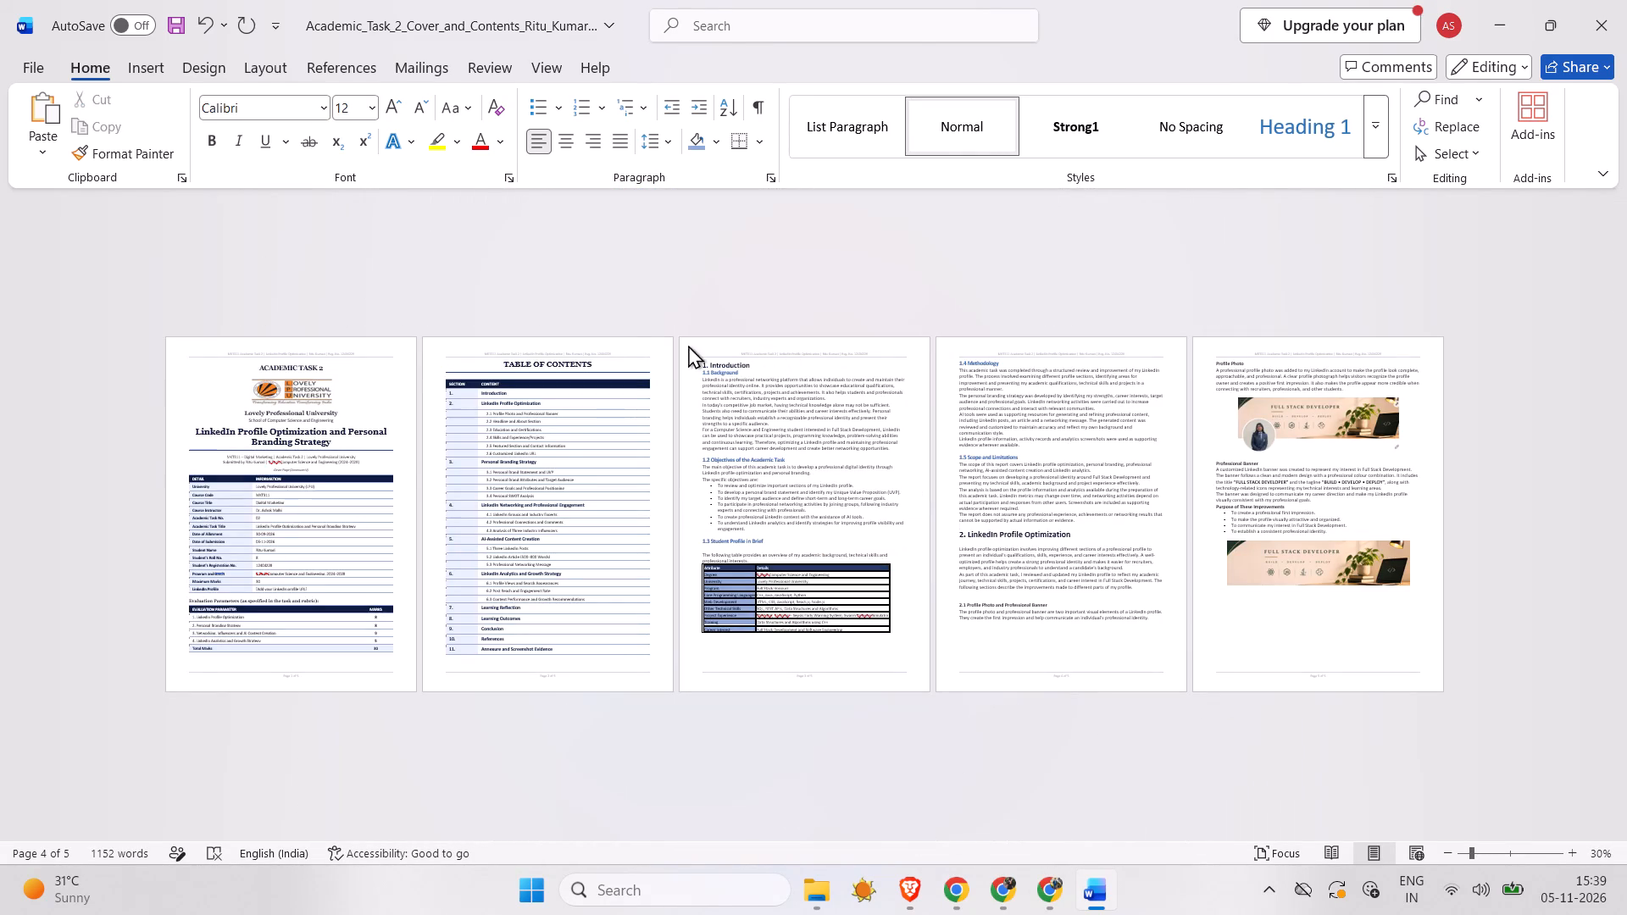
left_click(805, 450)
scroll(805, 450, "up", 8, "ctrl")
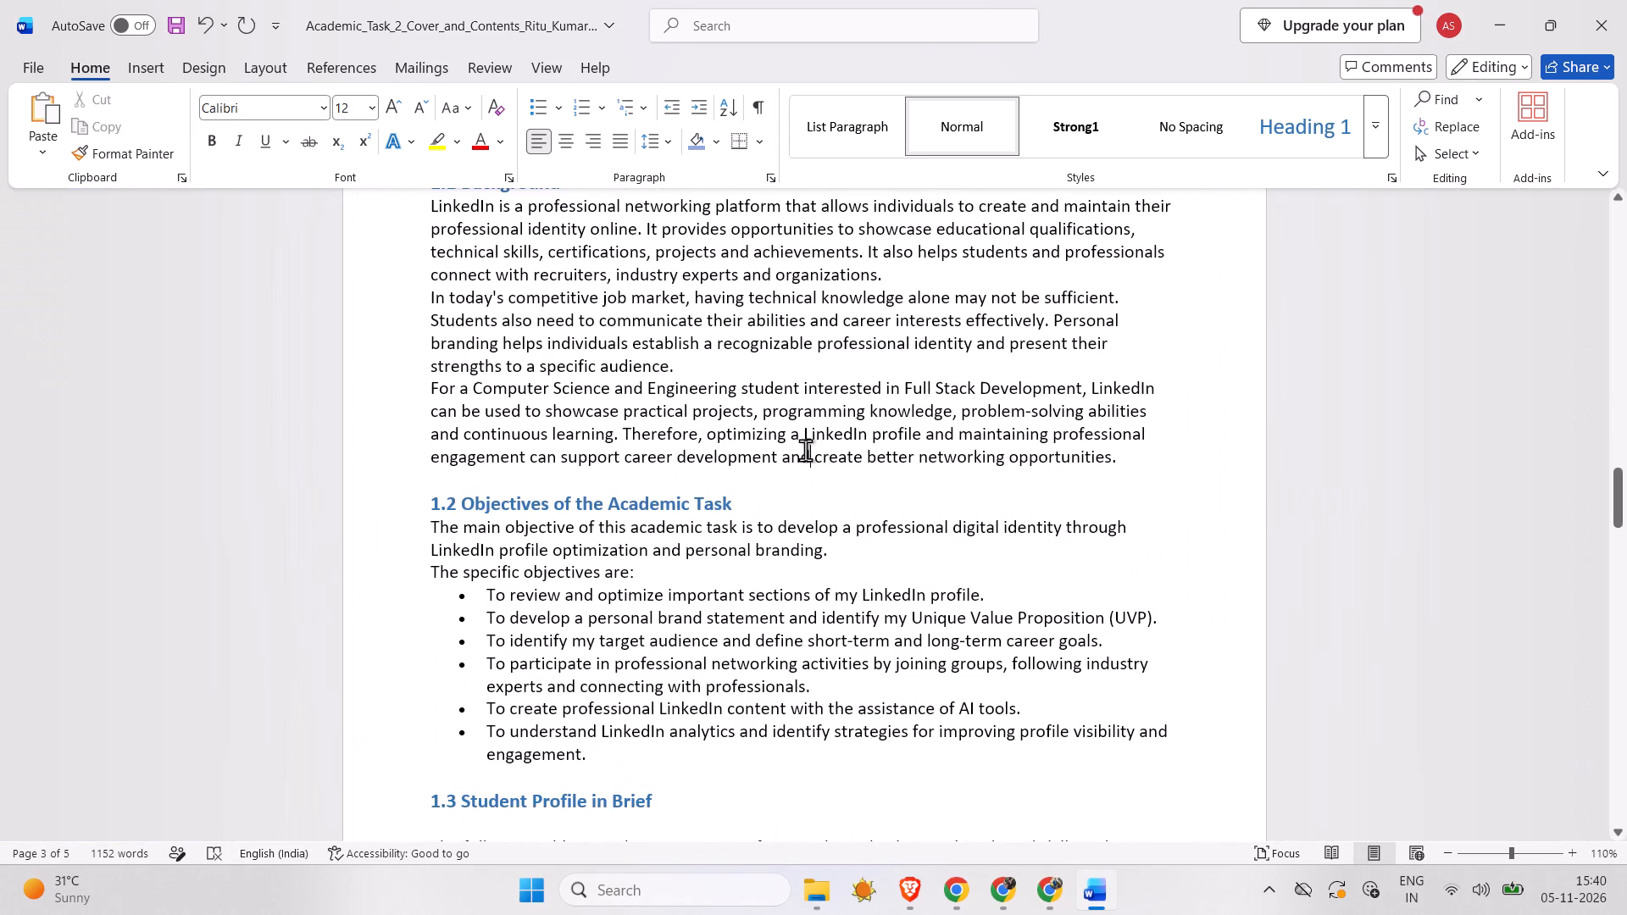
Insert a blank line between the "1. Introduction" heading and the "1.1 Background" heading.
scroll(630, 422, "up", 1)
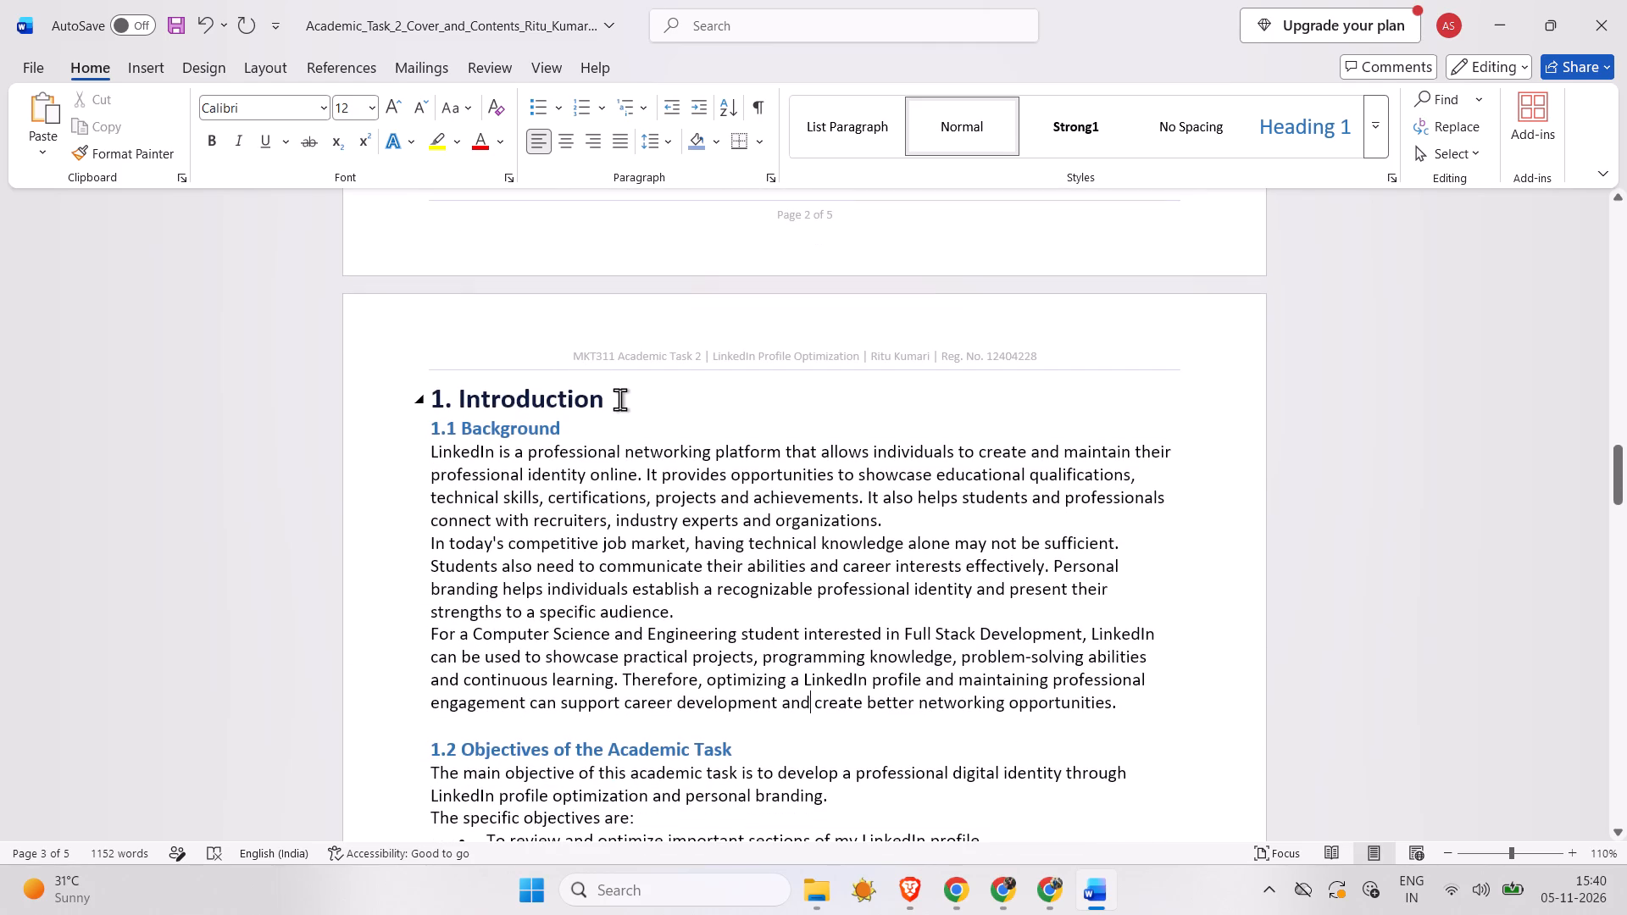
left_click(623, 400)
key("Return")
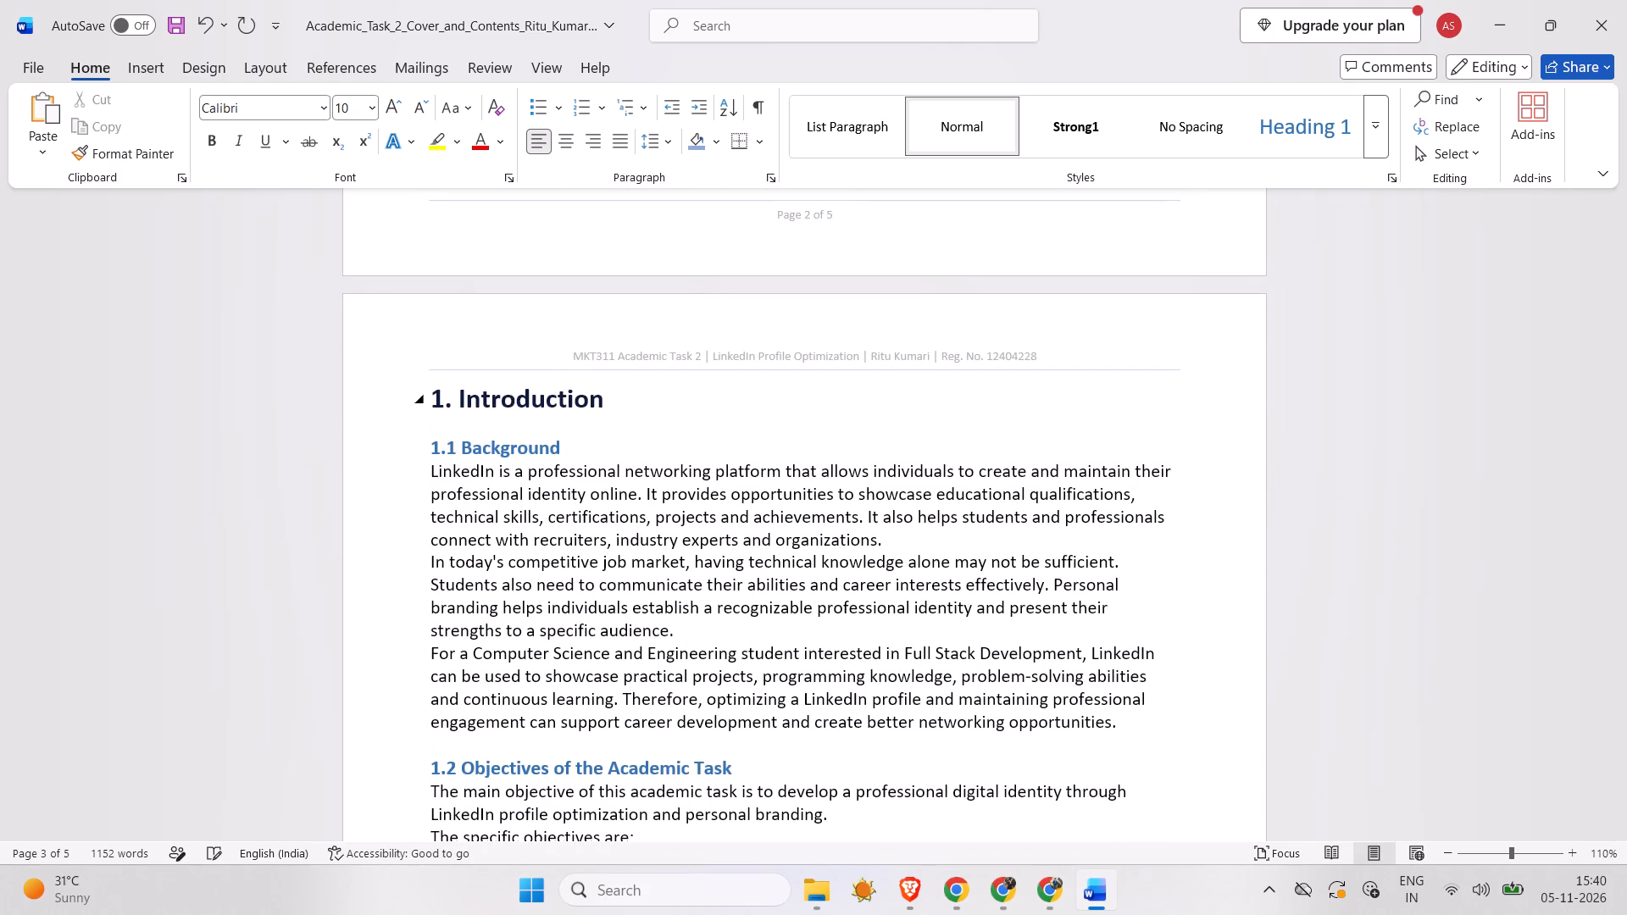
Insert a blank line between the introductory sentence of section 1.3 Student Profile in Brief and its Attribute/Details table.
scroll(578, 412, "down", 1)
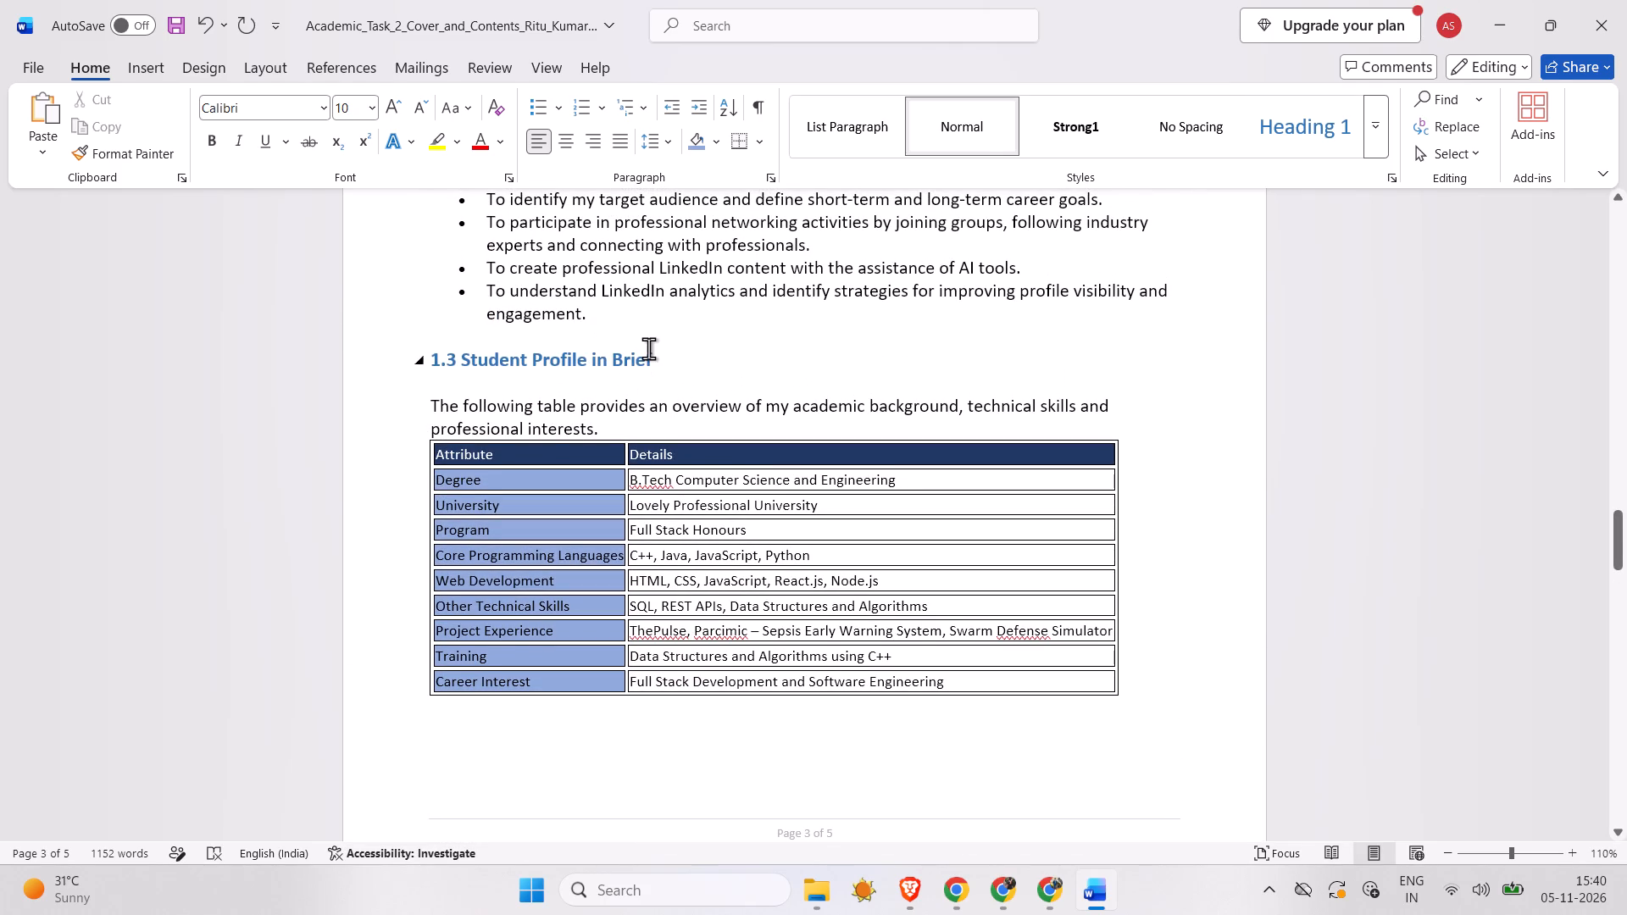
left_click(647, 433)
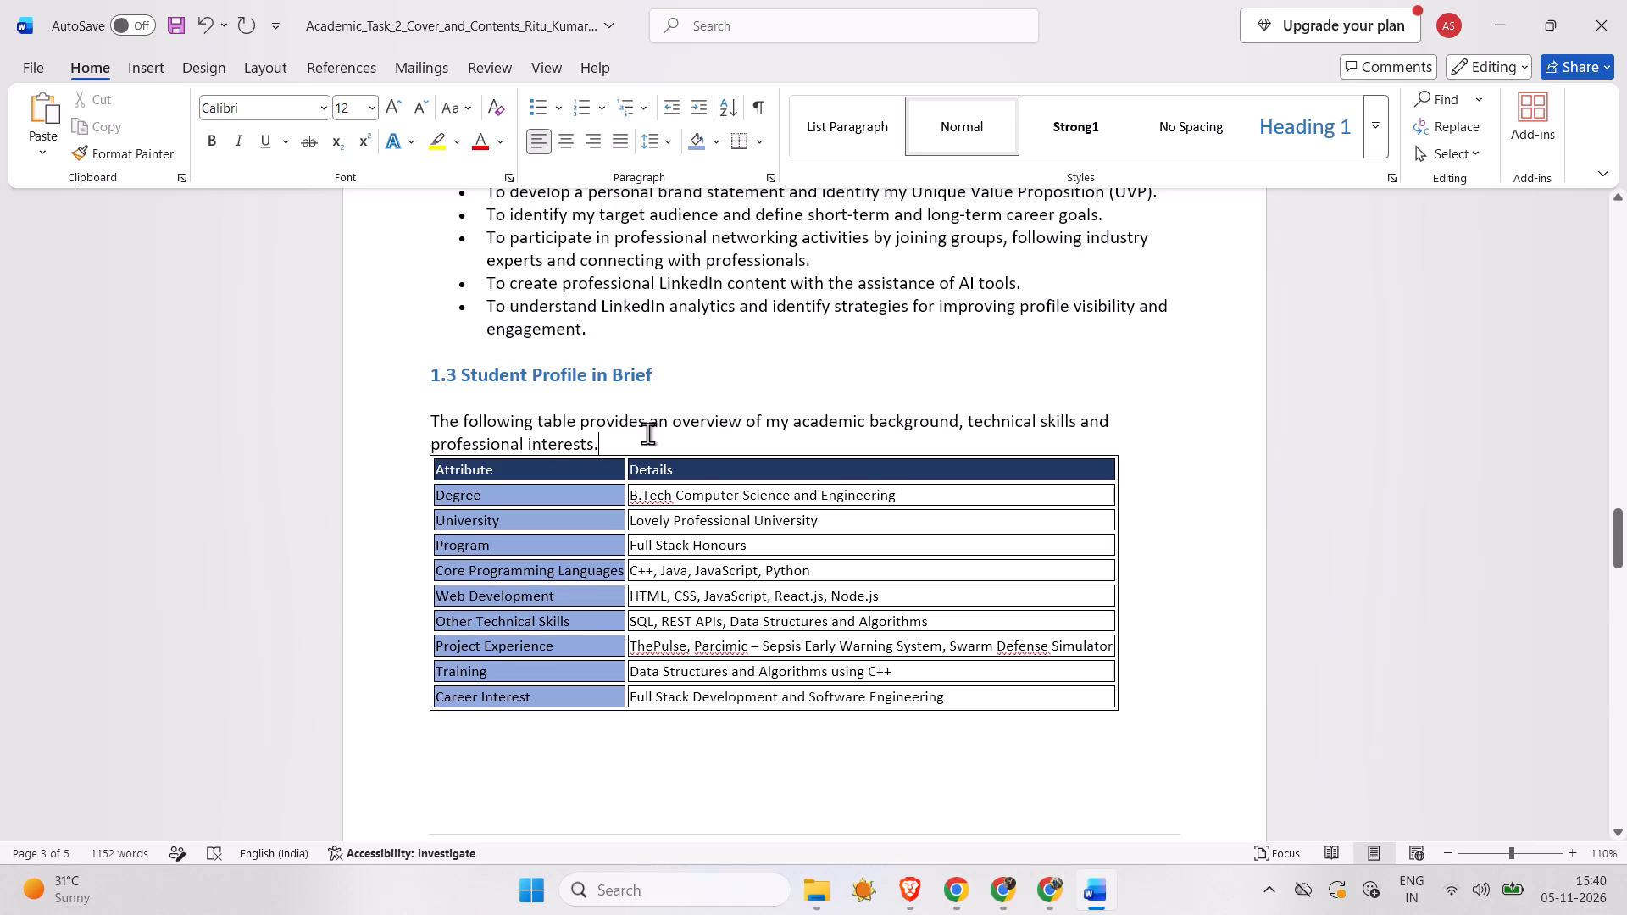
key("Return")
scroll(597, 474, "down", 2, "ctrl")
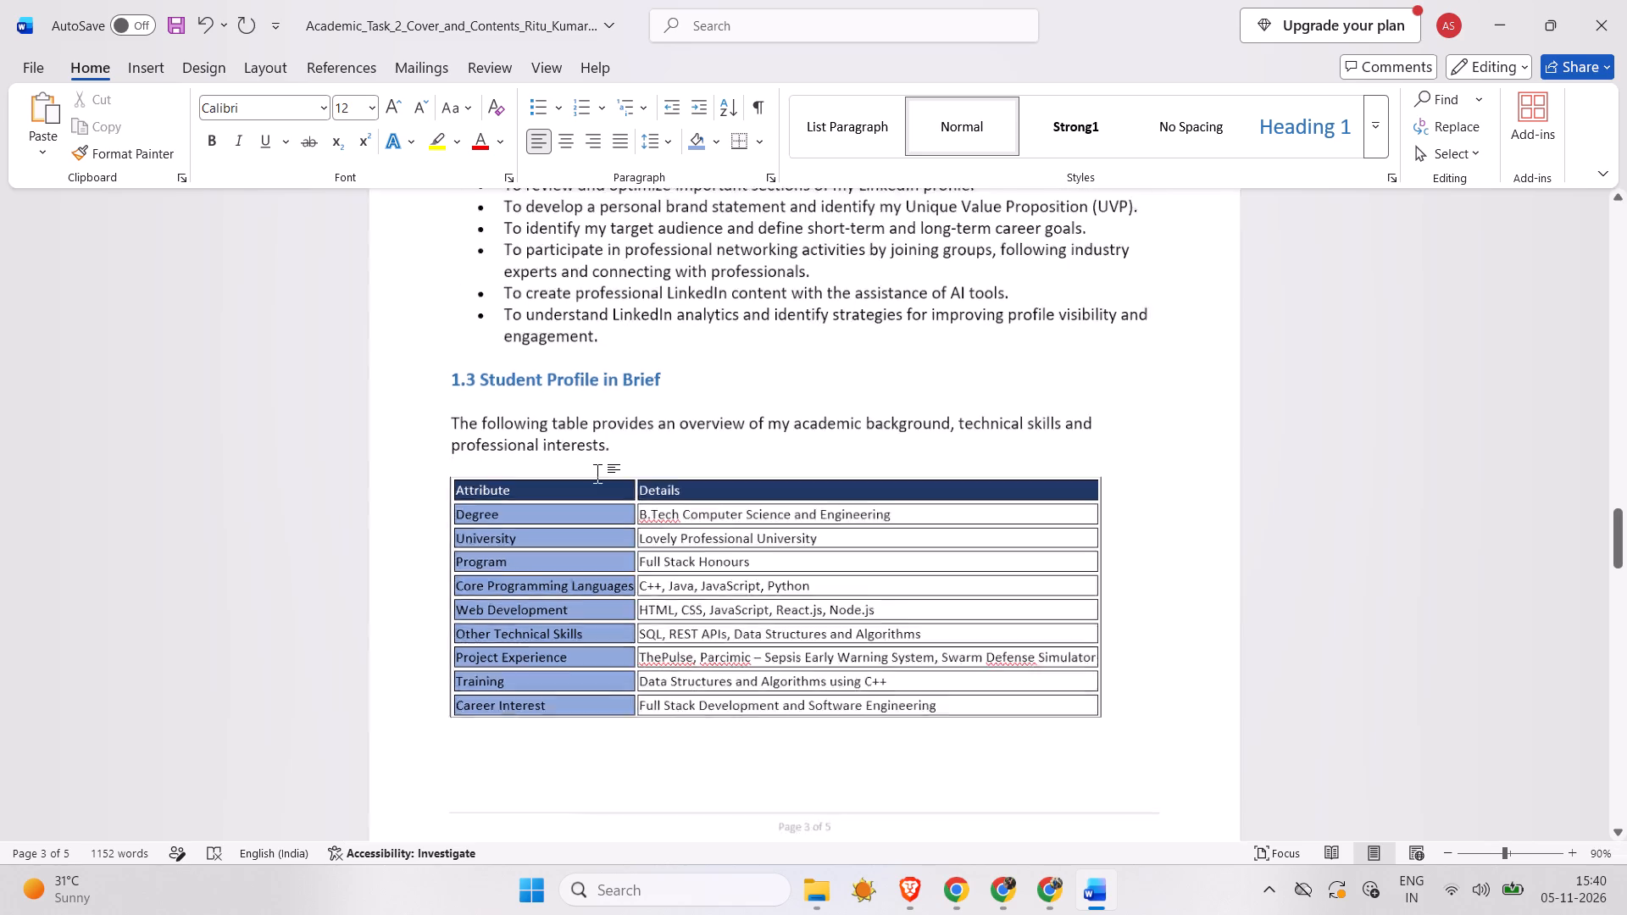
scroll(597, 474, "down", 5, "ctrl")
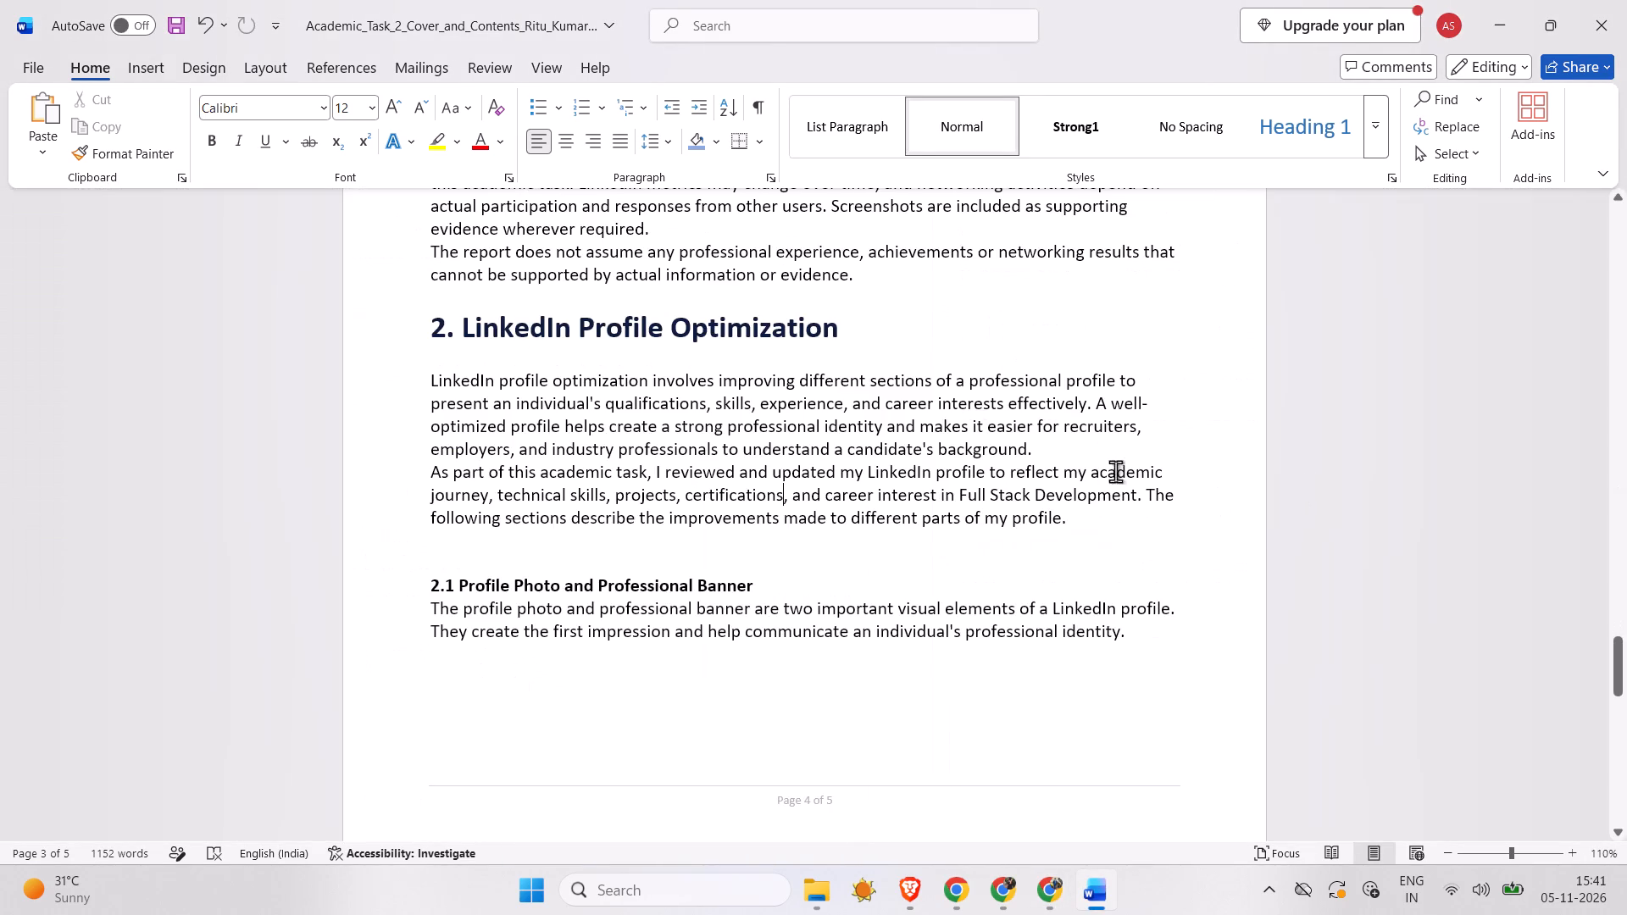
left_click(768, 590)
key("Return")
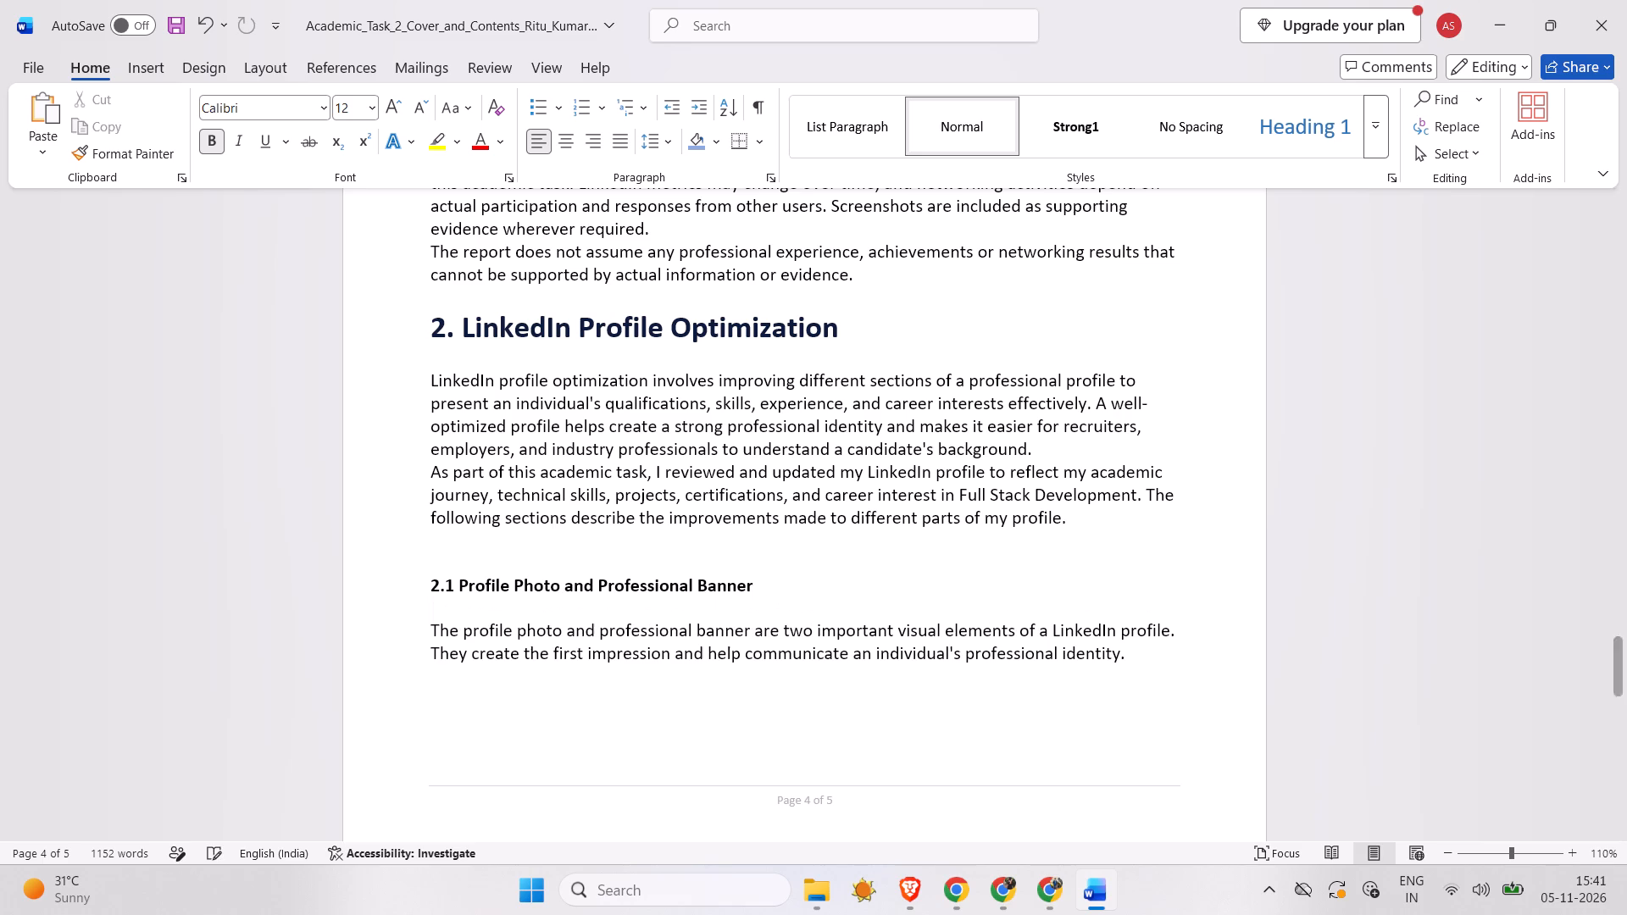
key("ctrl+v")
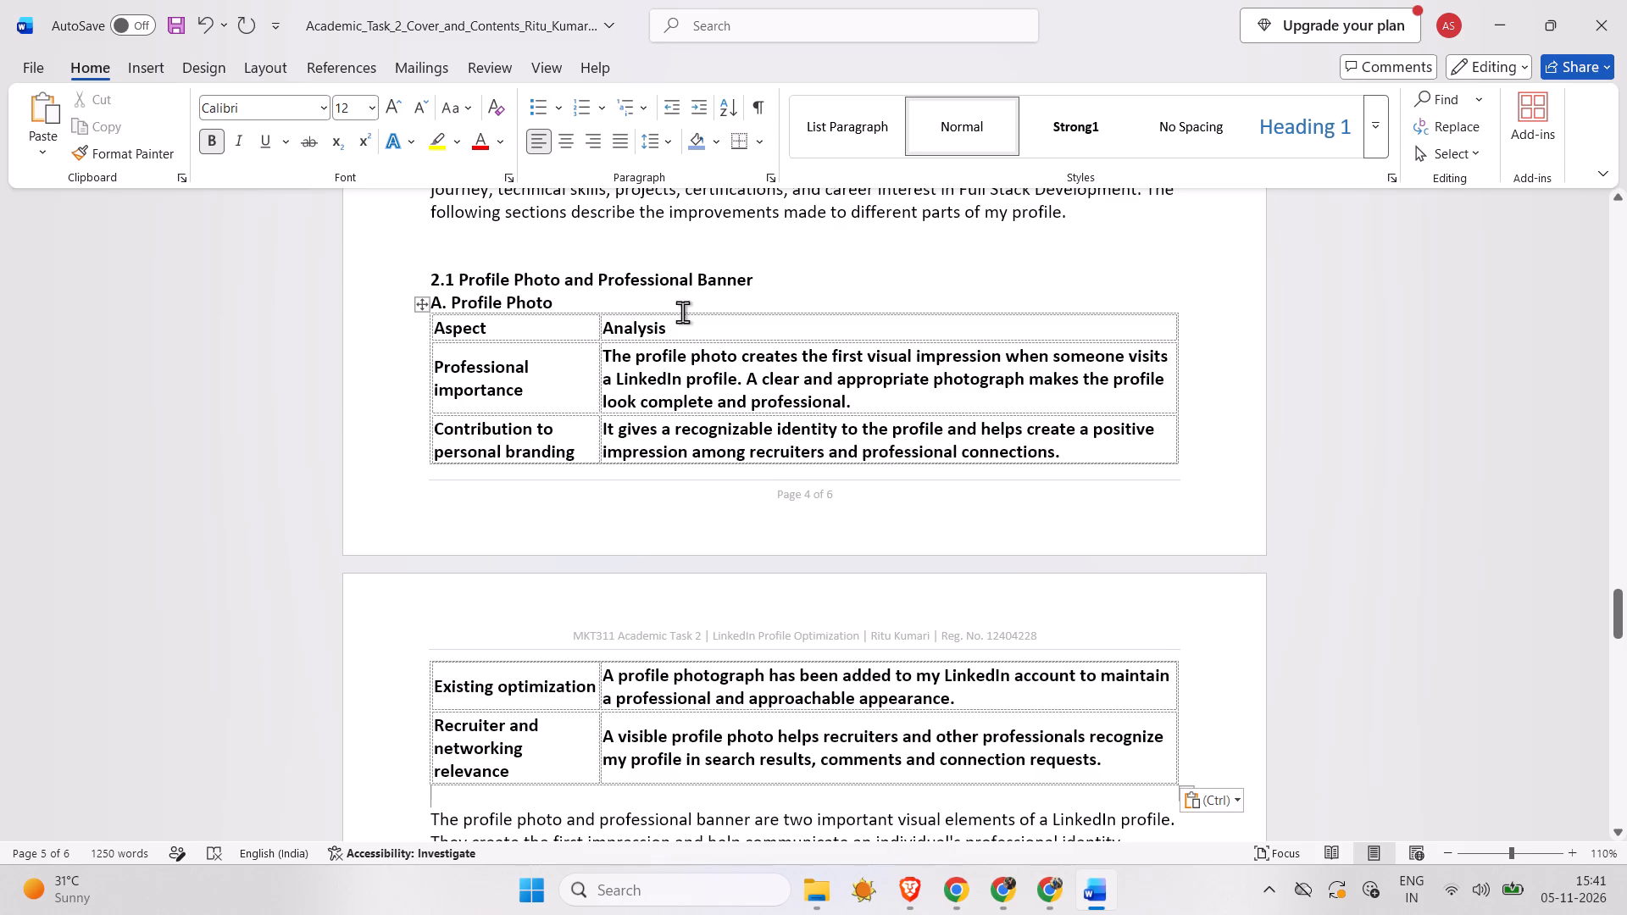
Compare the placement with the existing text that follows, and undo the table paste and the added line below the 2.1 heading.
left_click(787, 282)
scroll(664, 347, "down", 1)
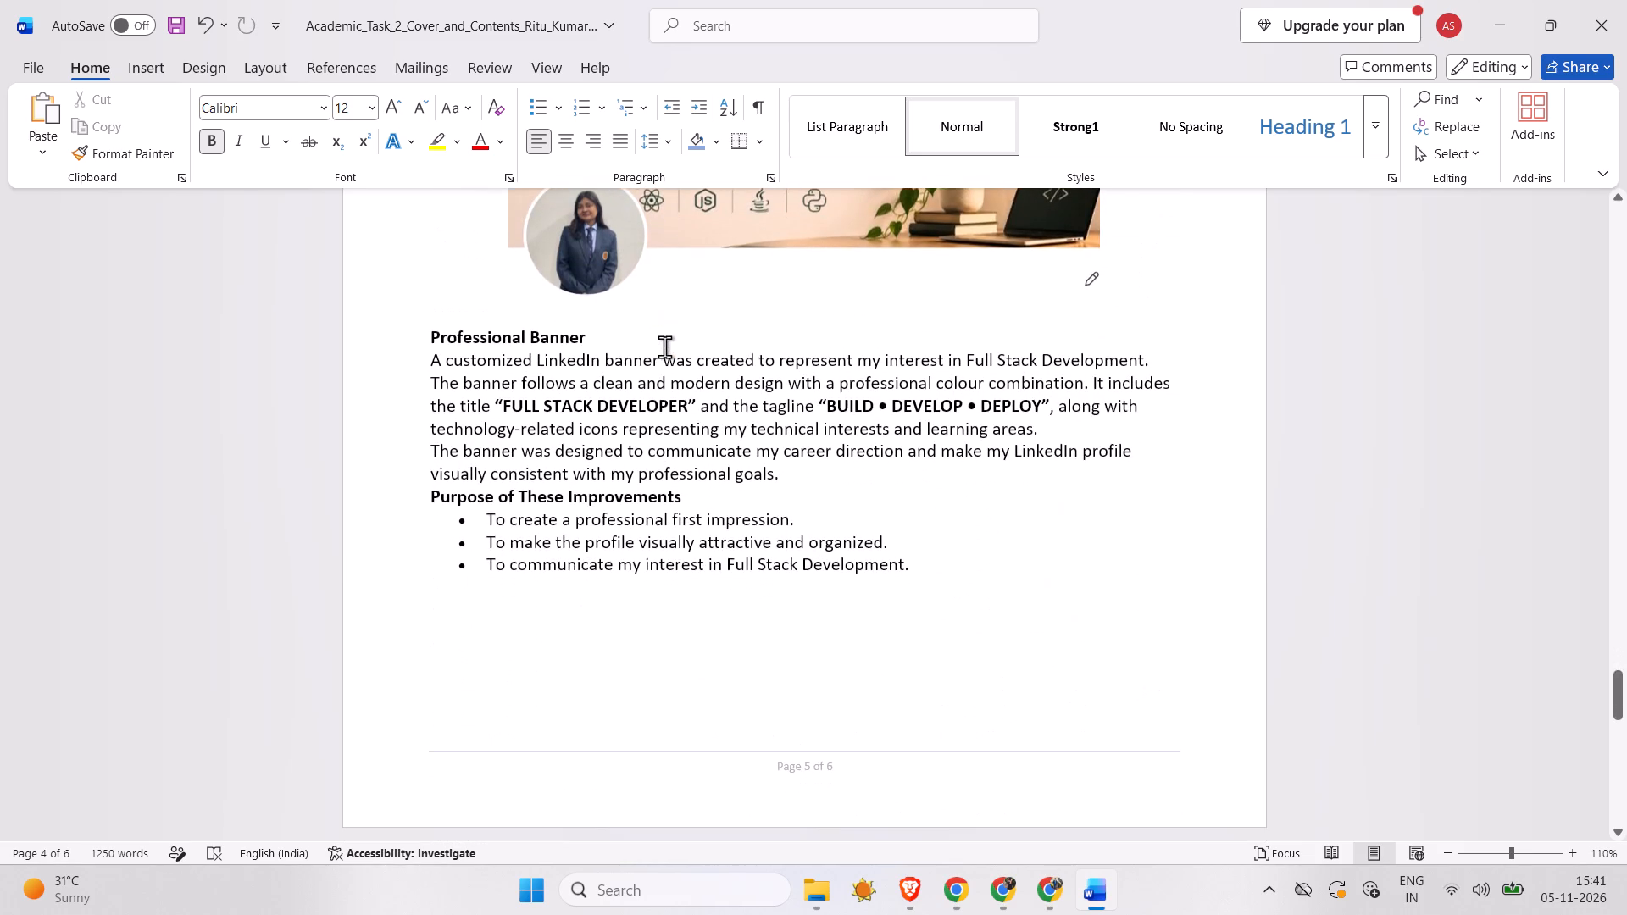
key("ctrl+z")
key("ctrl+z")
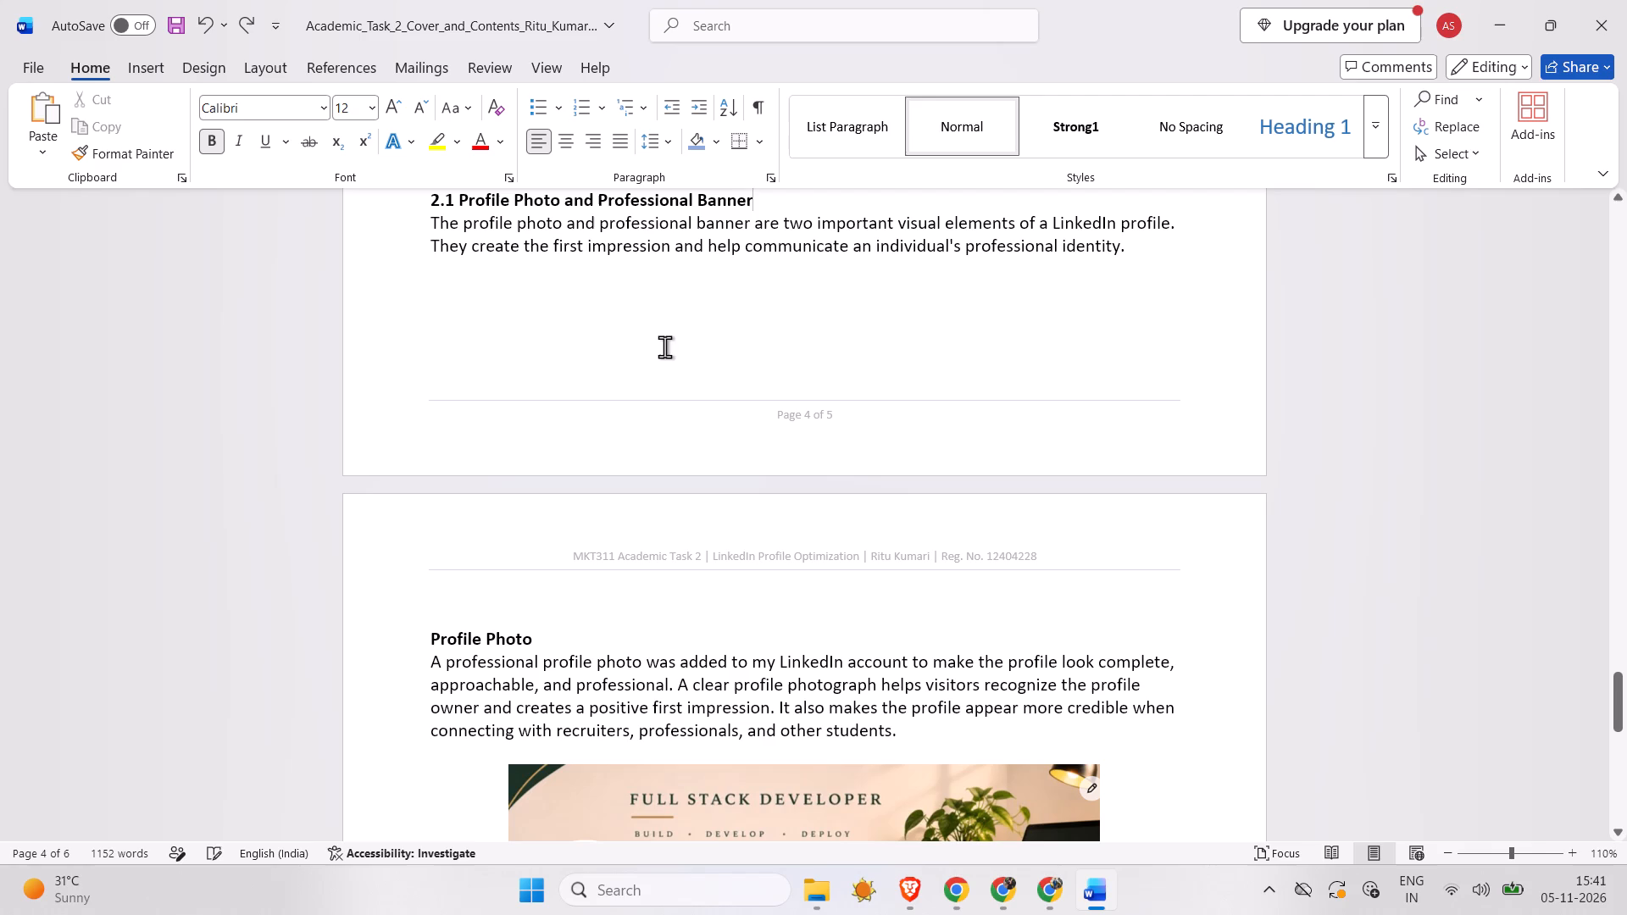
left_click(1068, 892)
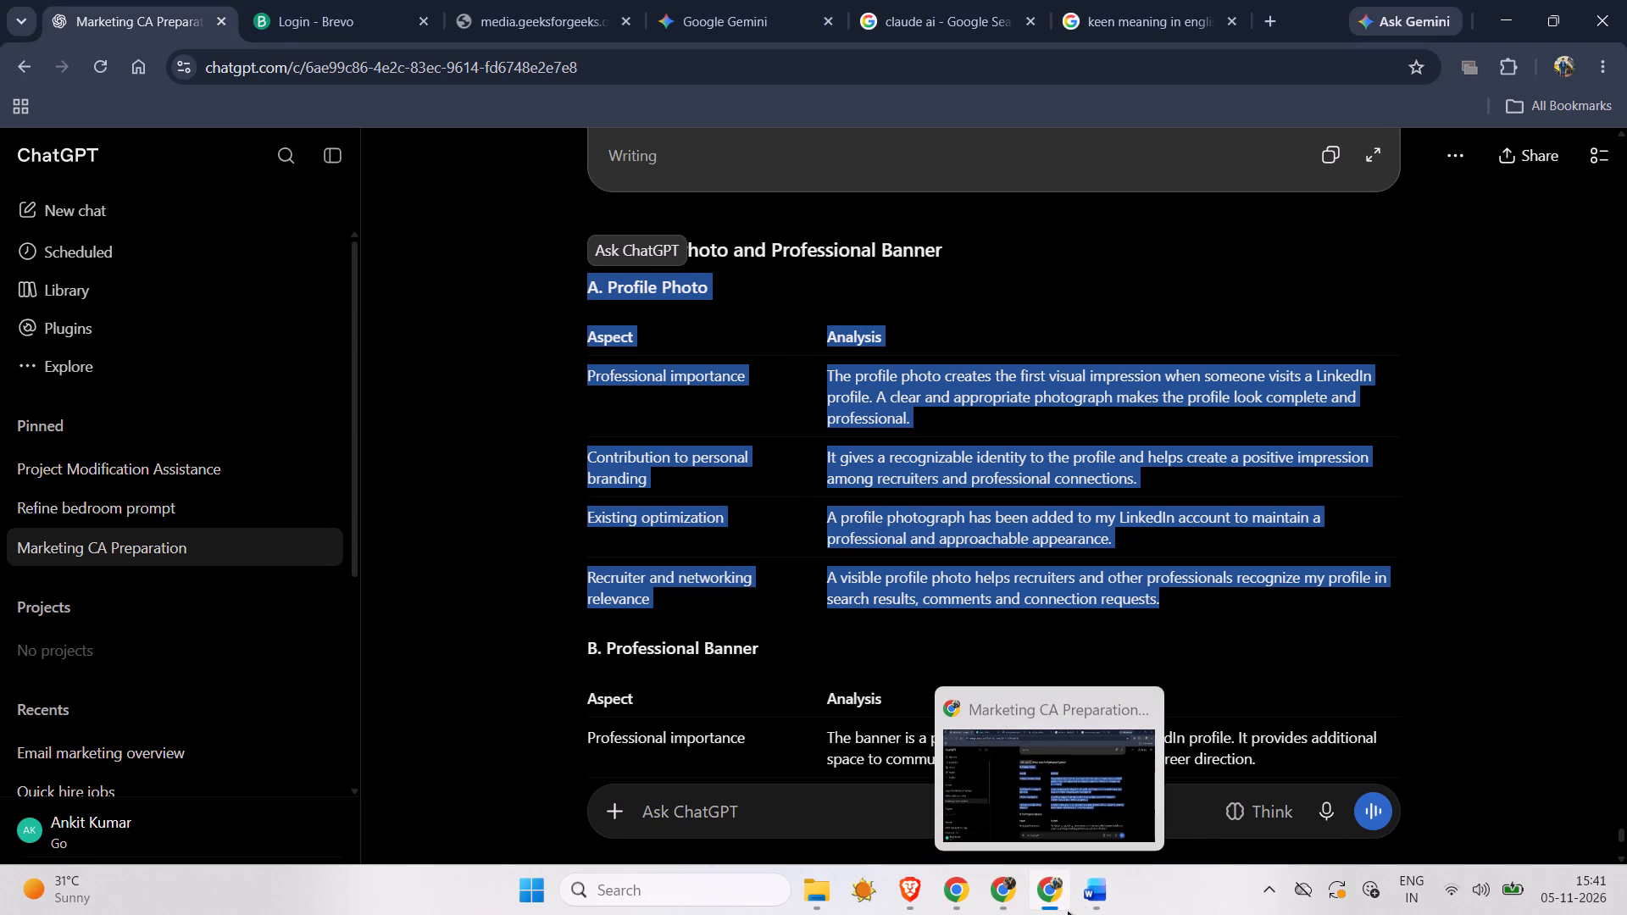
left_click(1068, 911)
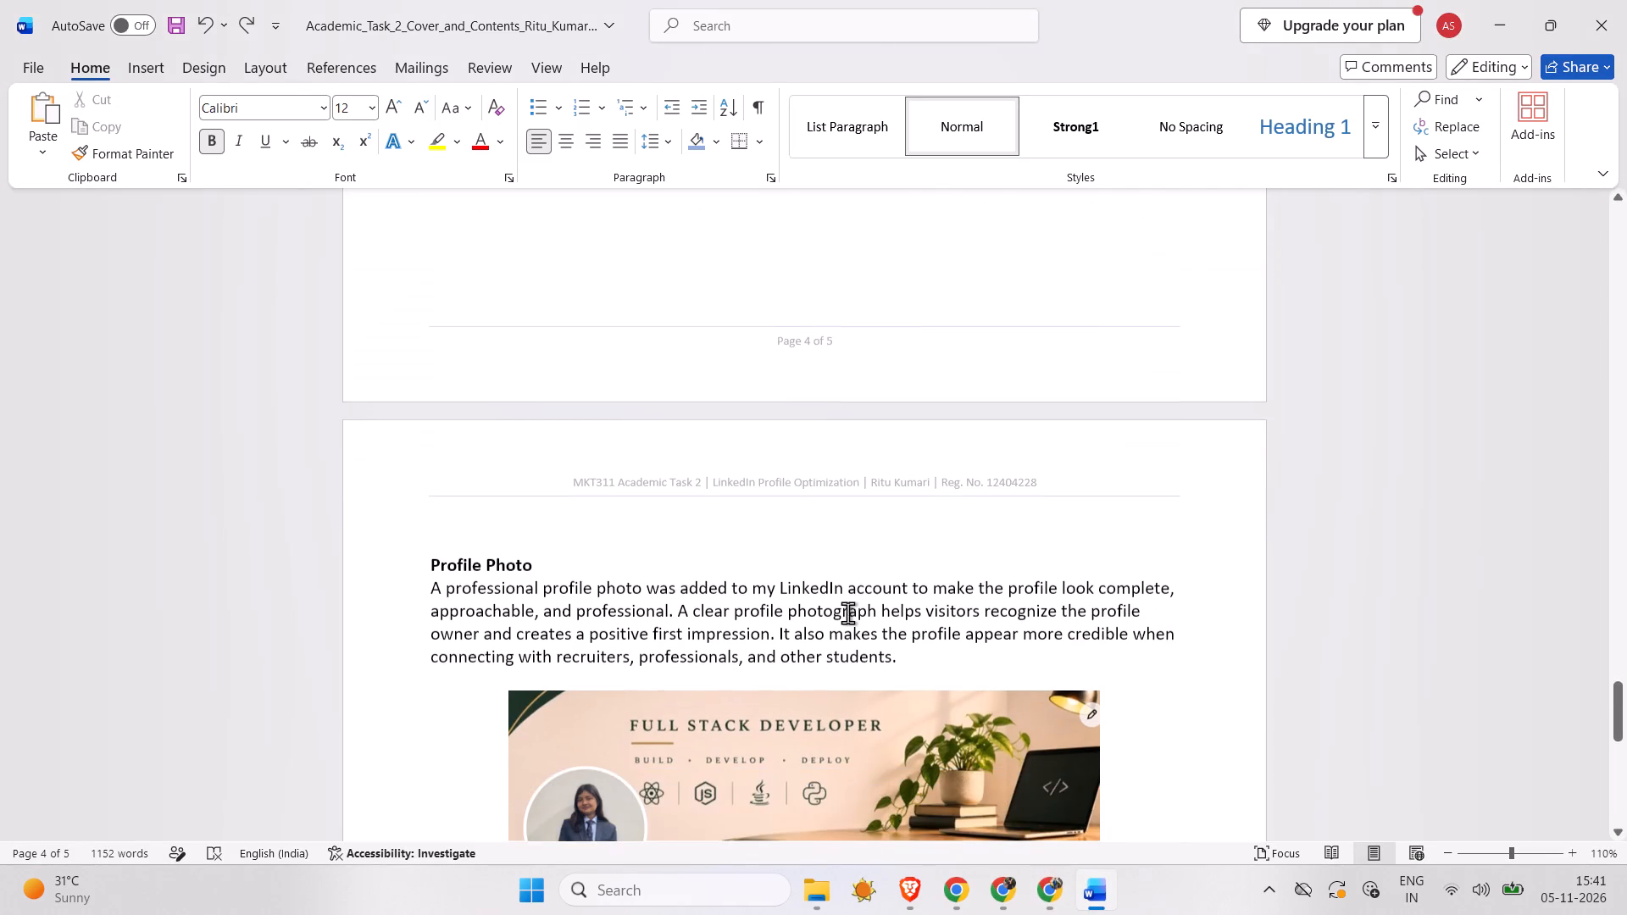
Add blank lines after the bold "Profile Photo" subheading and paste the copied Aspect/Analysis table there.
left_click(555, 515)
key("Return")
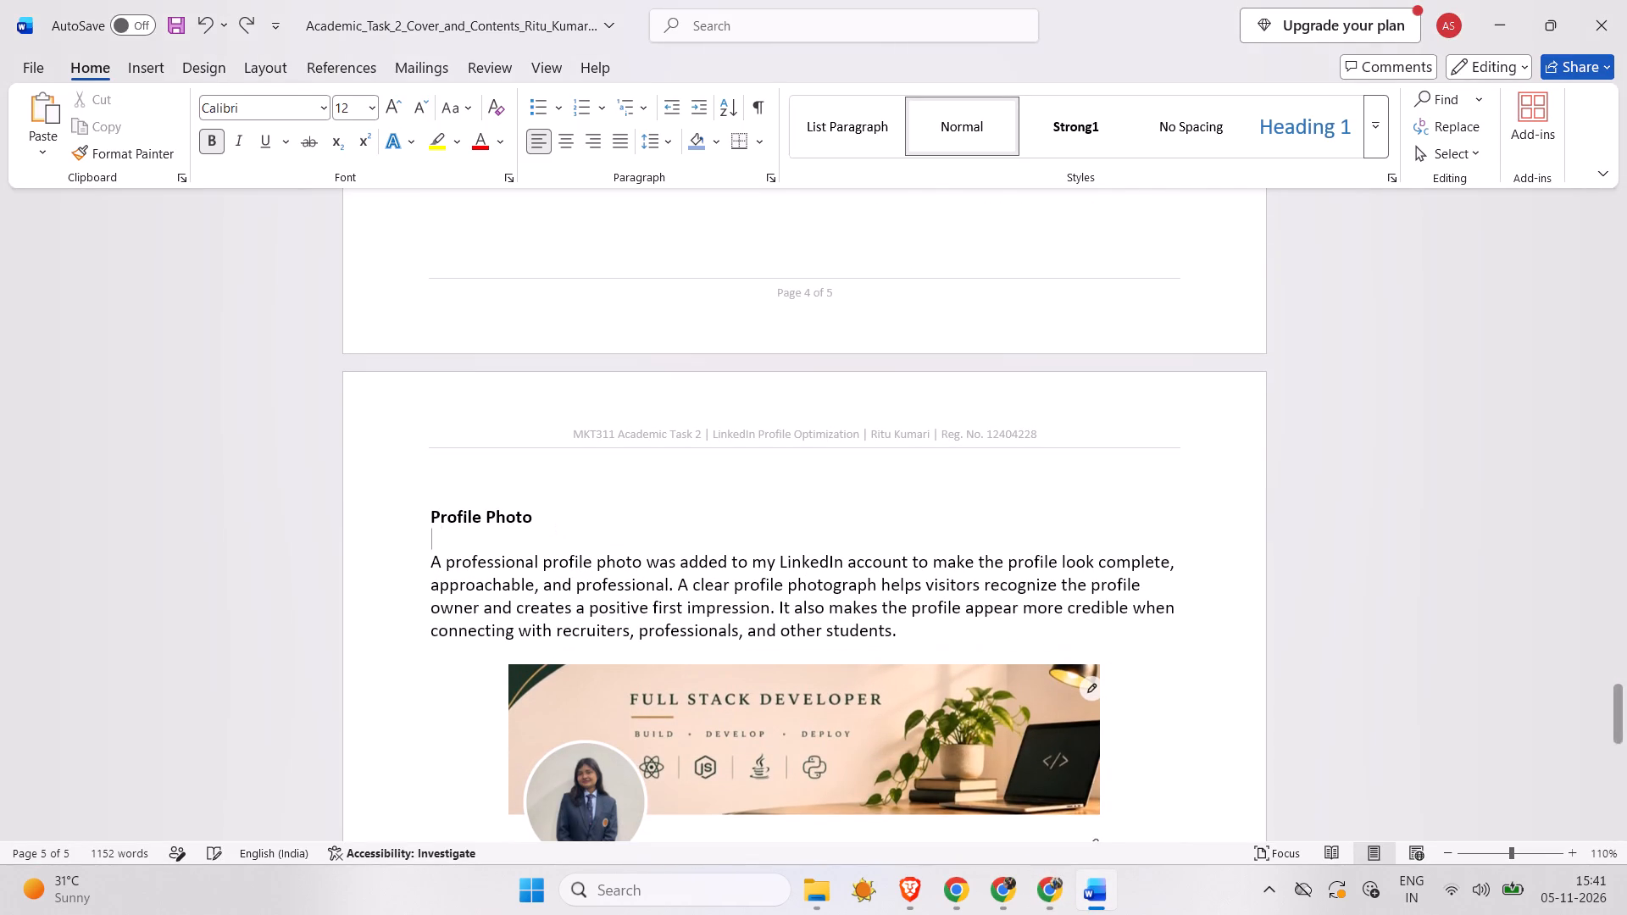
key("Return")
key("ctrl+v")
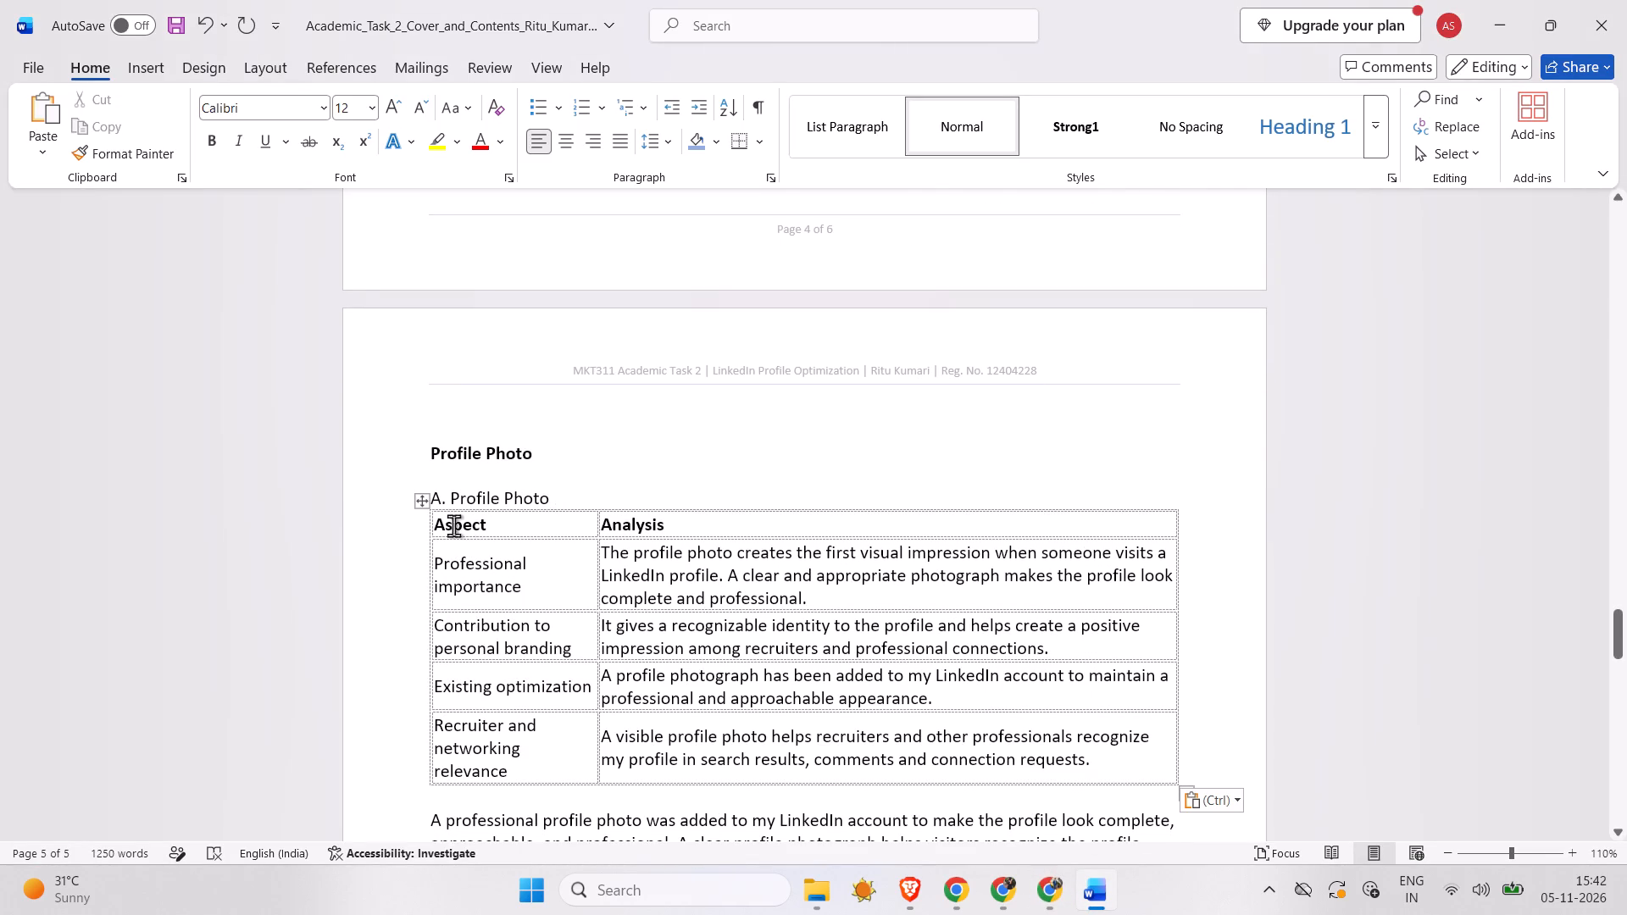
Delete the duplicate "A. Profile Photo" line and the blank lines between the bold "Profile Photo" subheading and its Aspect/Analysis table.
left_click(560, 500)
key("BackSpace")
key("BackSpace")
key("BackSpace")
key("BackSpace")
key("BackSpace")
key("BackSpace")
key("BackSpace")
key("BackSpace")
key("BackSpace")
key("BackSpace")
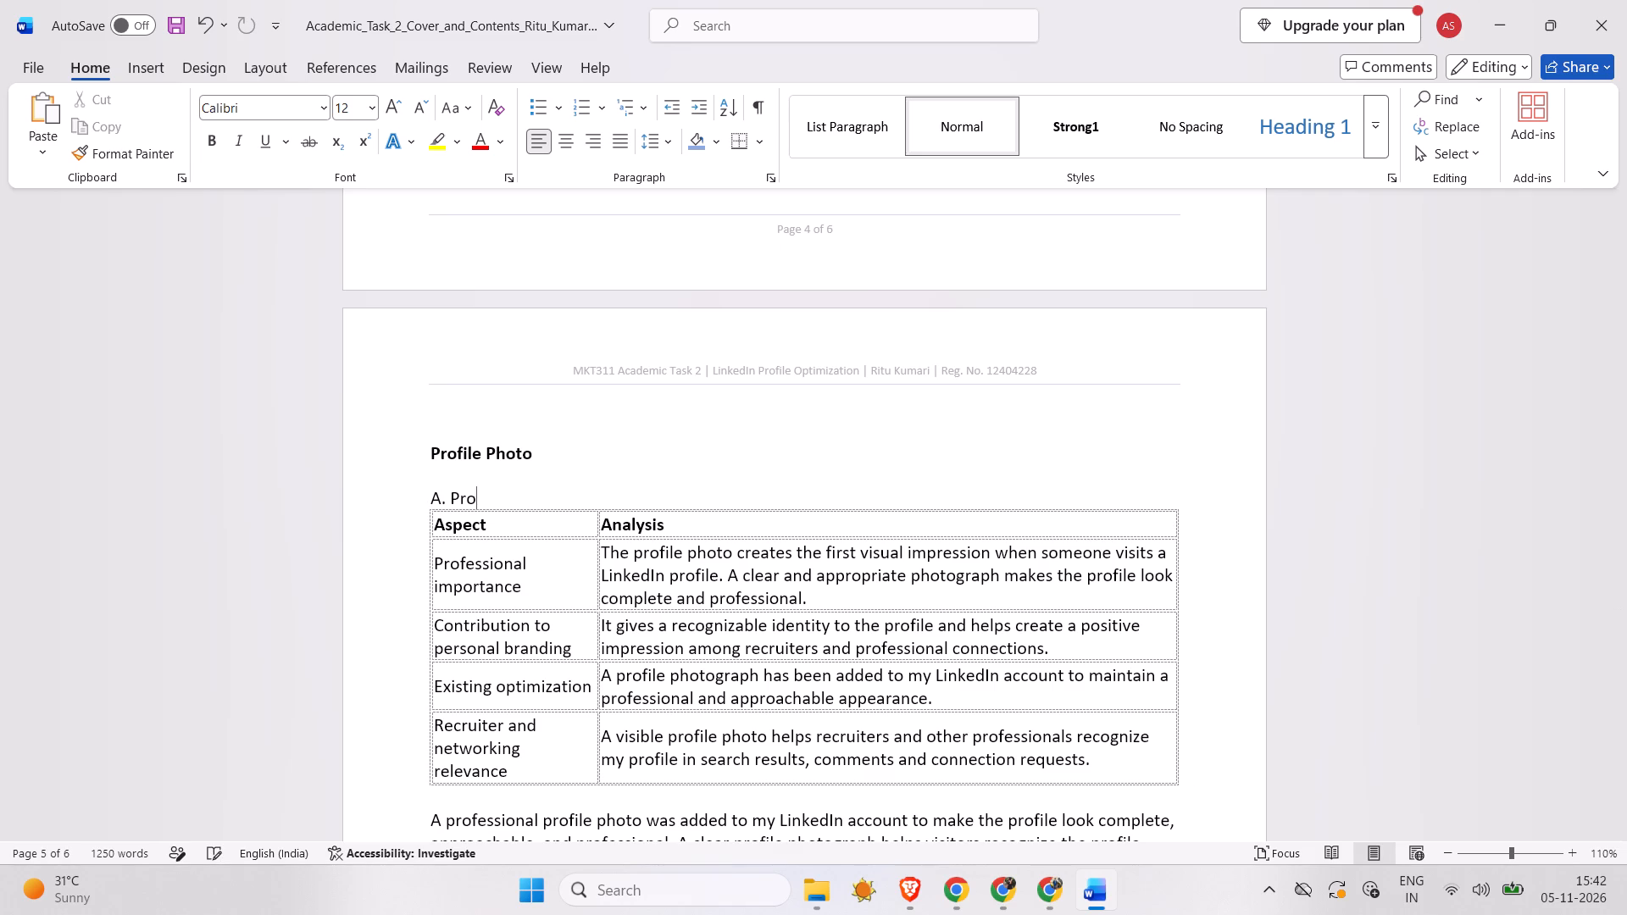
key("BackSpace")
key("BackSpace")
key("BackSpace")
key("BackSpace")
key("BackSpace")
key("BackSpace")
key("BackSpace")
key("BackSpace")
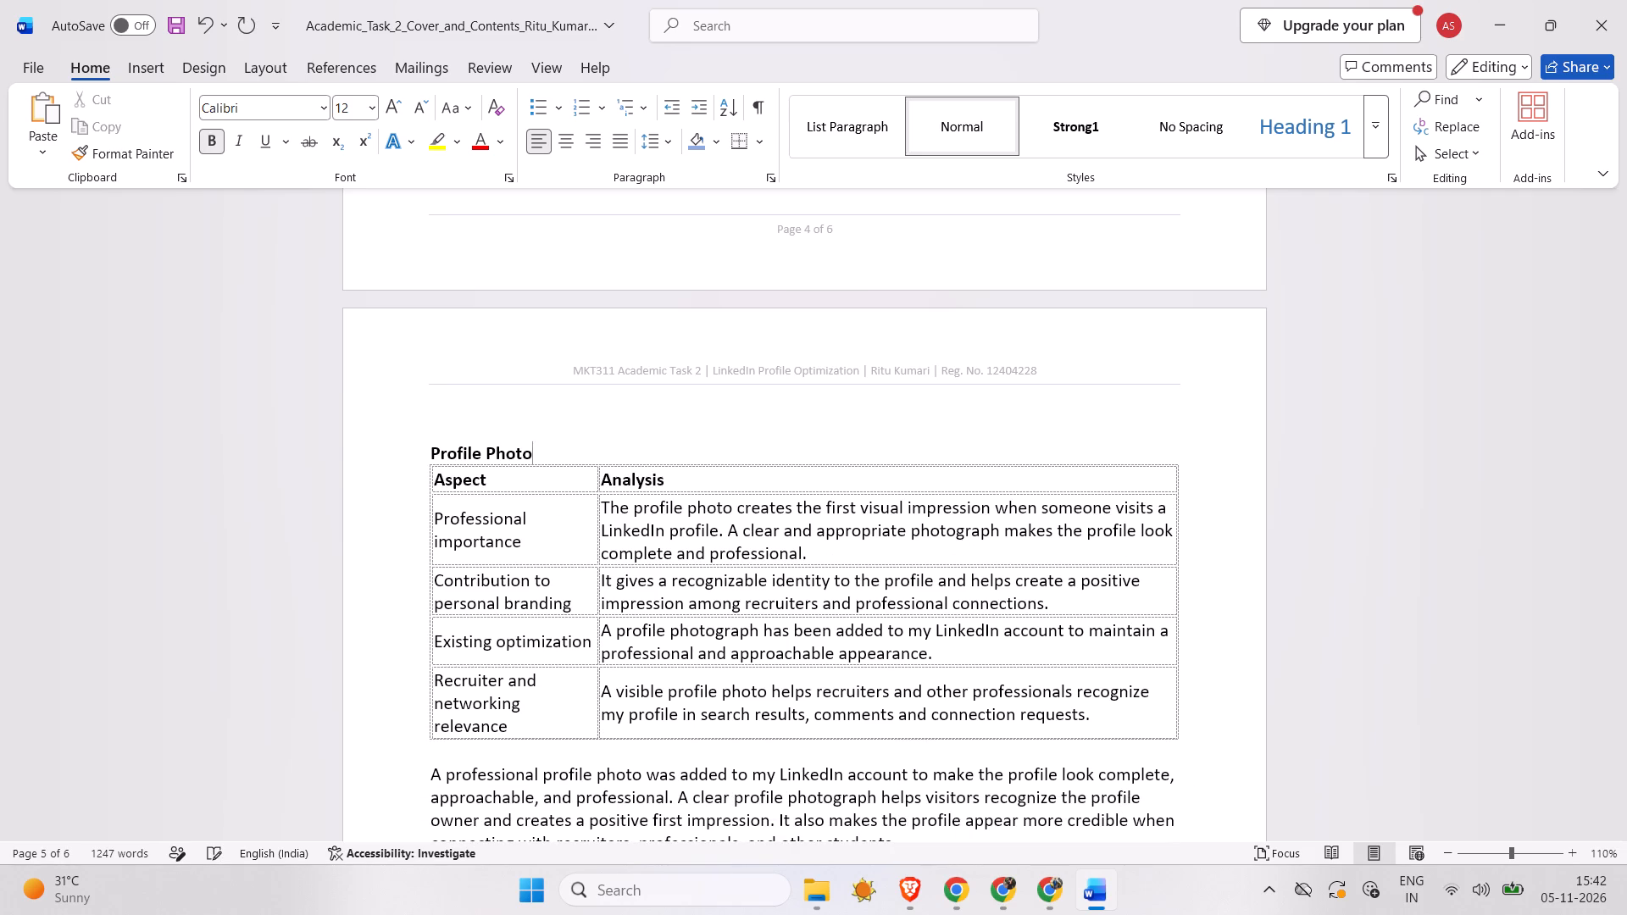
Apply the Heading 2 style to the "Profile Photo" subheading above the table and make it bold.
left_click_drag(552, 459, 458, 458)
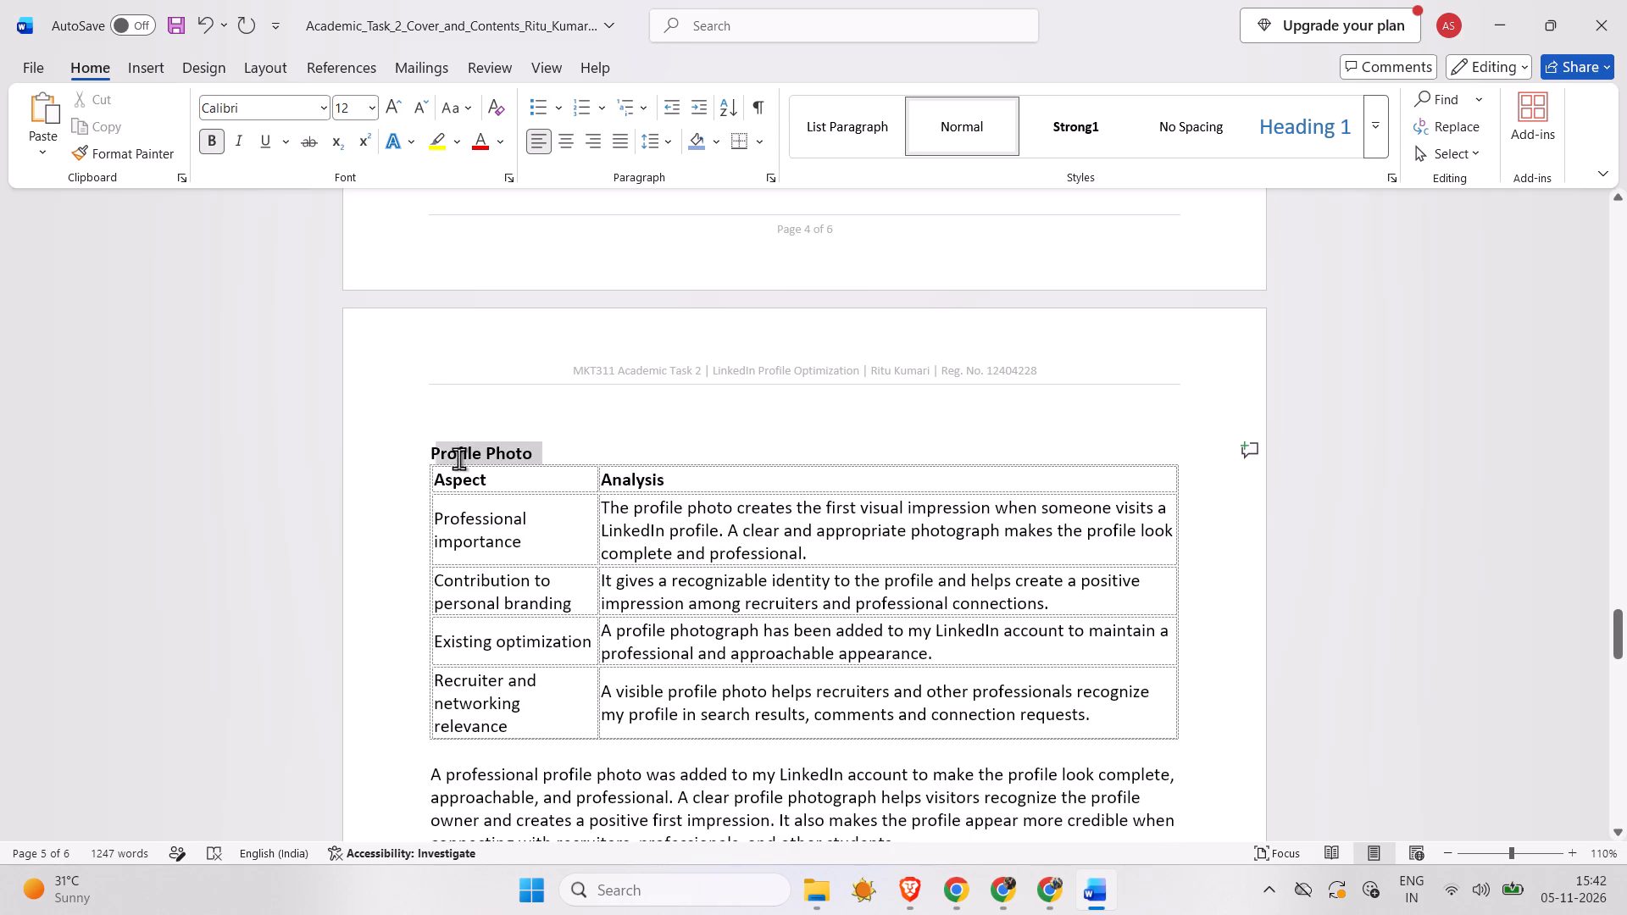
left_click_drag(458, 458, 436, 457)
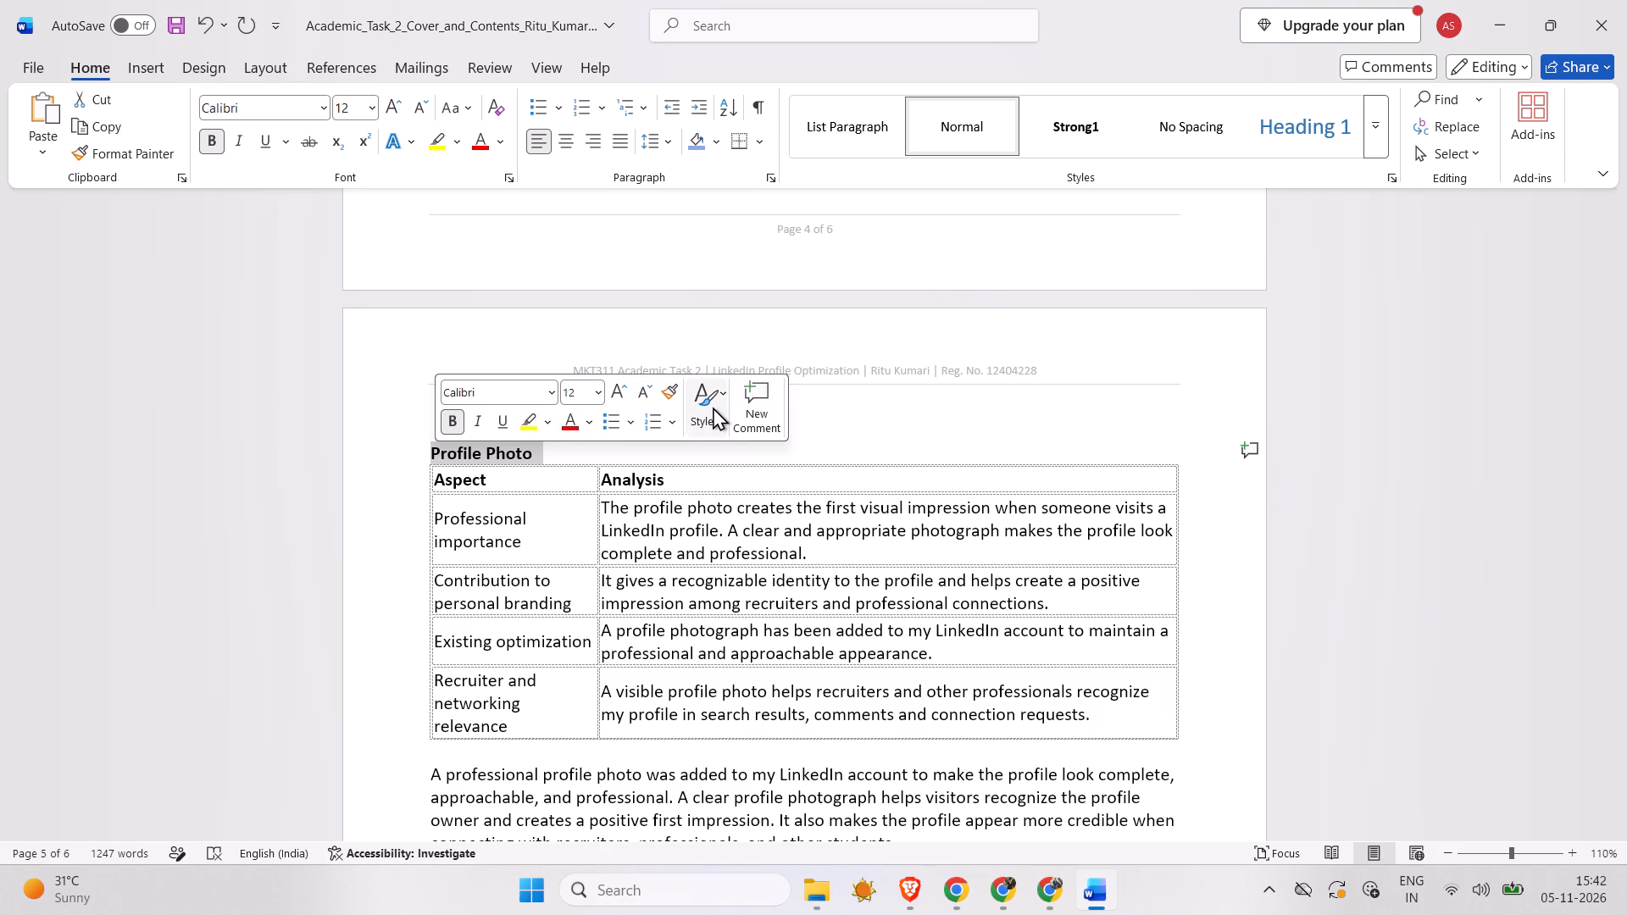
left_click(713, 407)
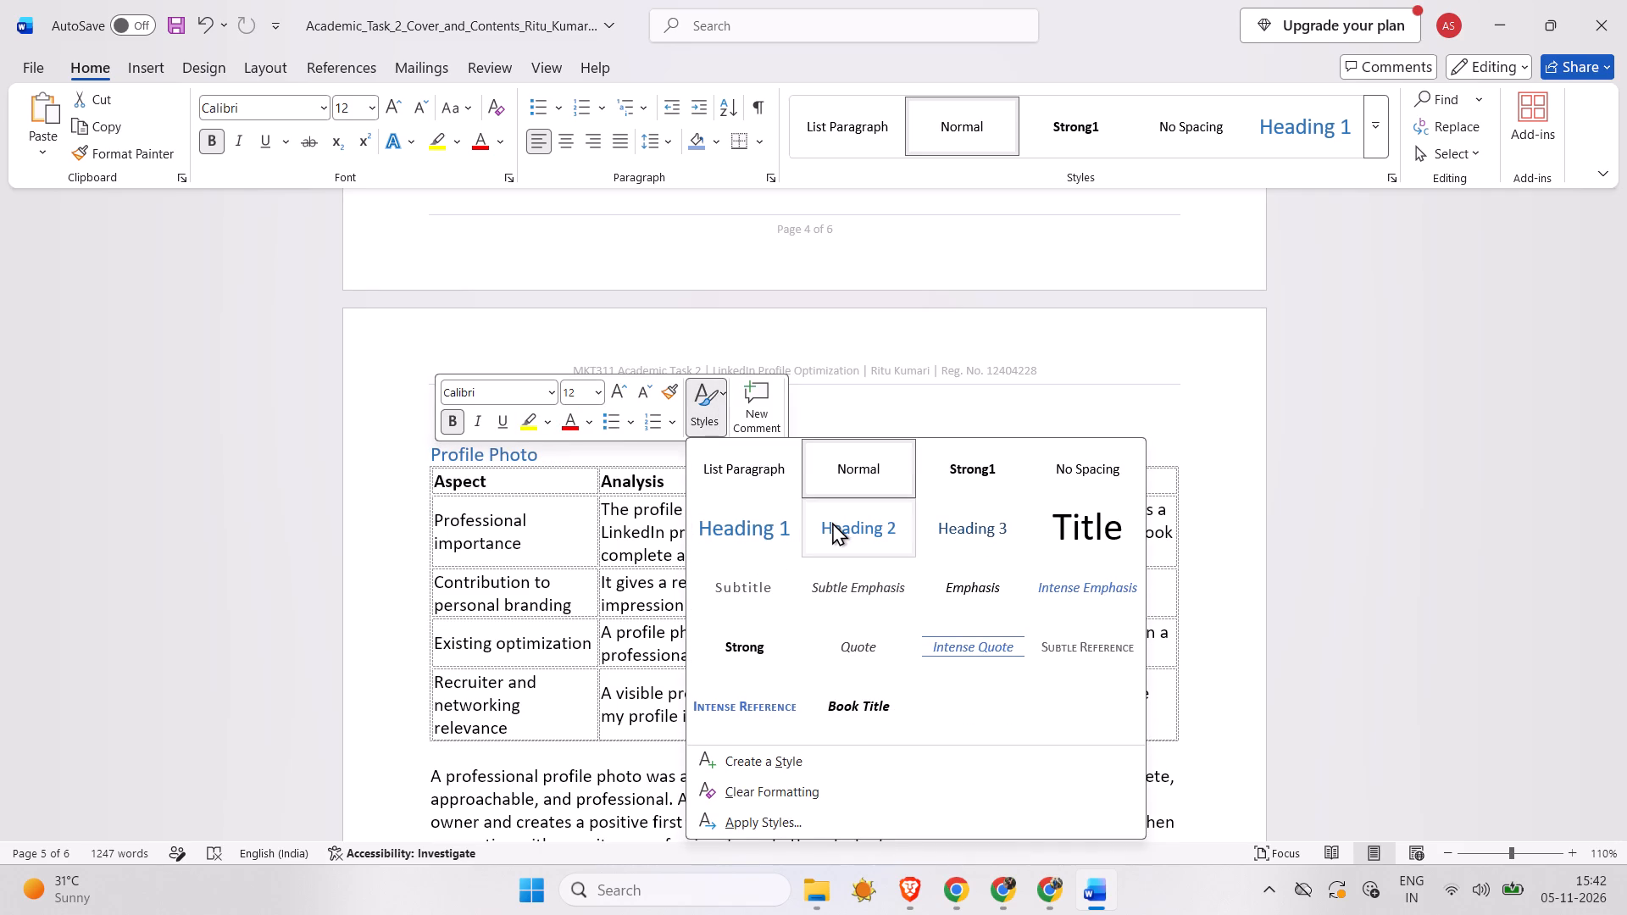
left_click(832, 522)
left_click(453, 420)
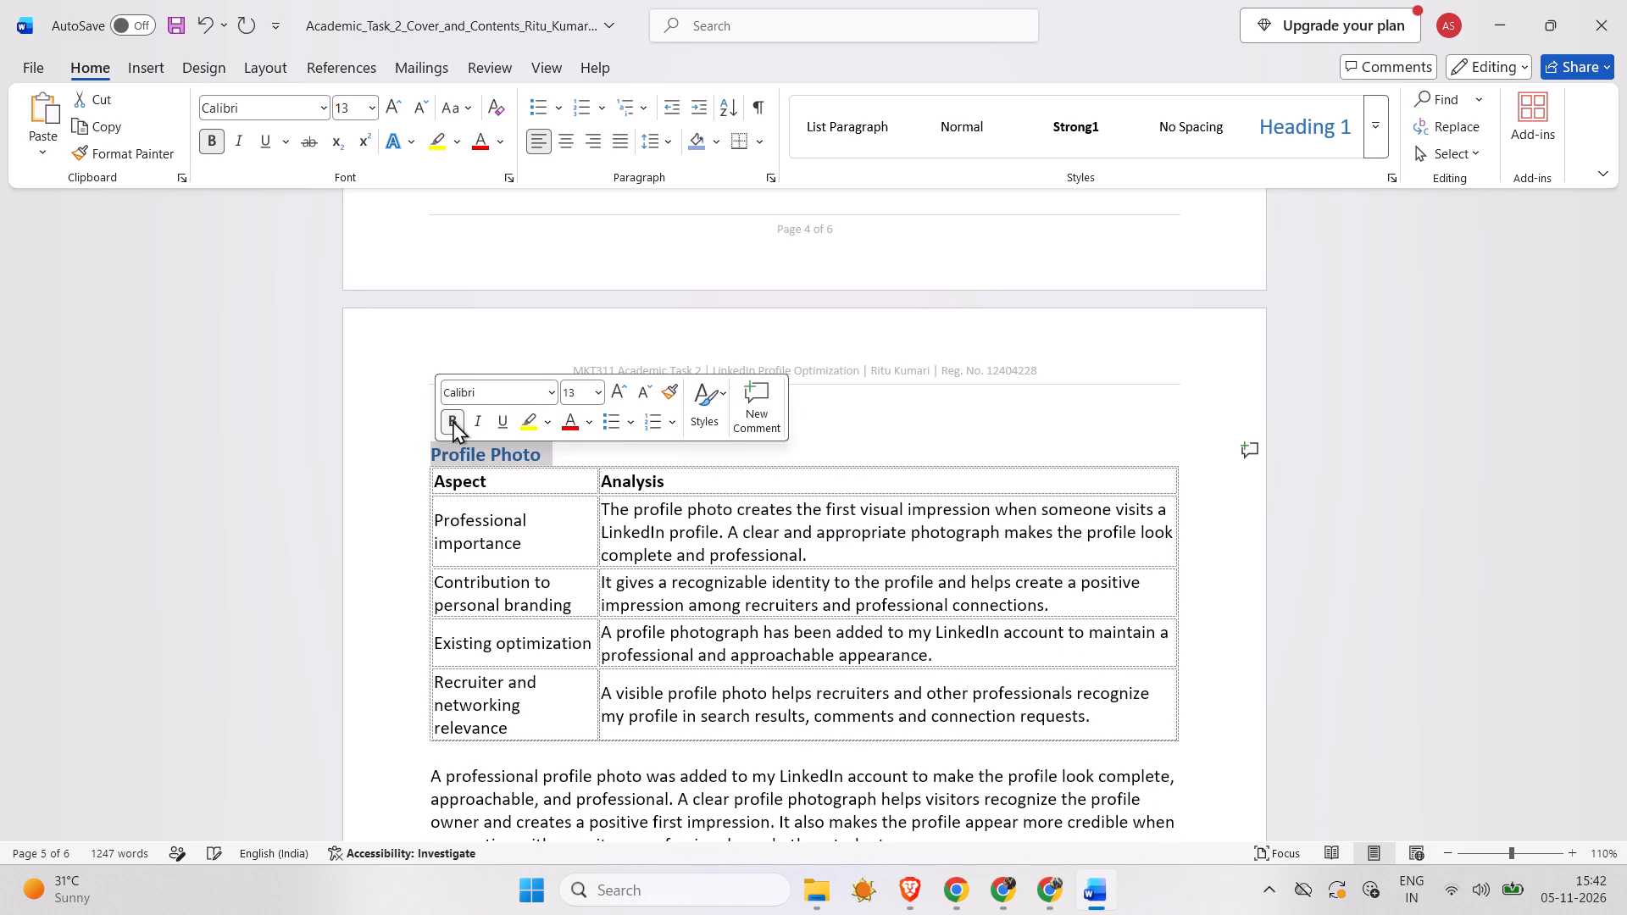
left_click(325, 442)
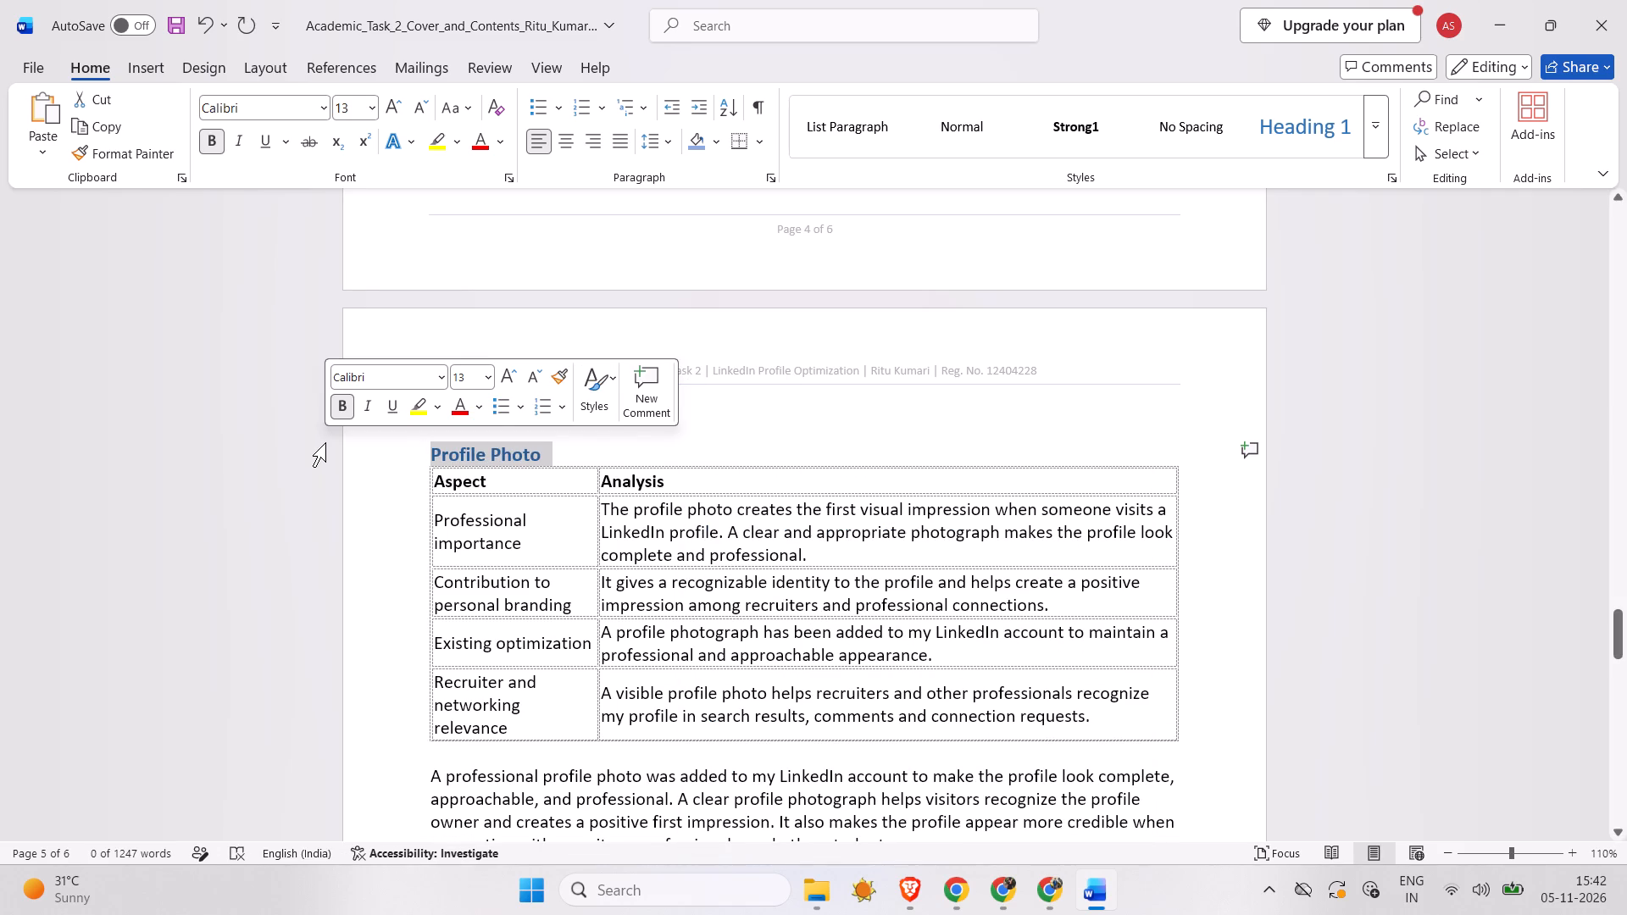
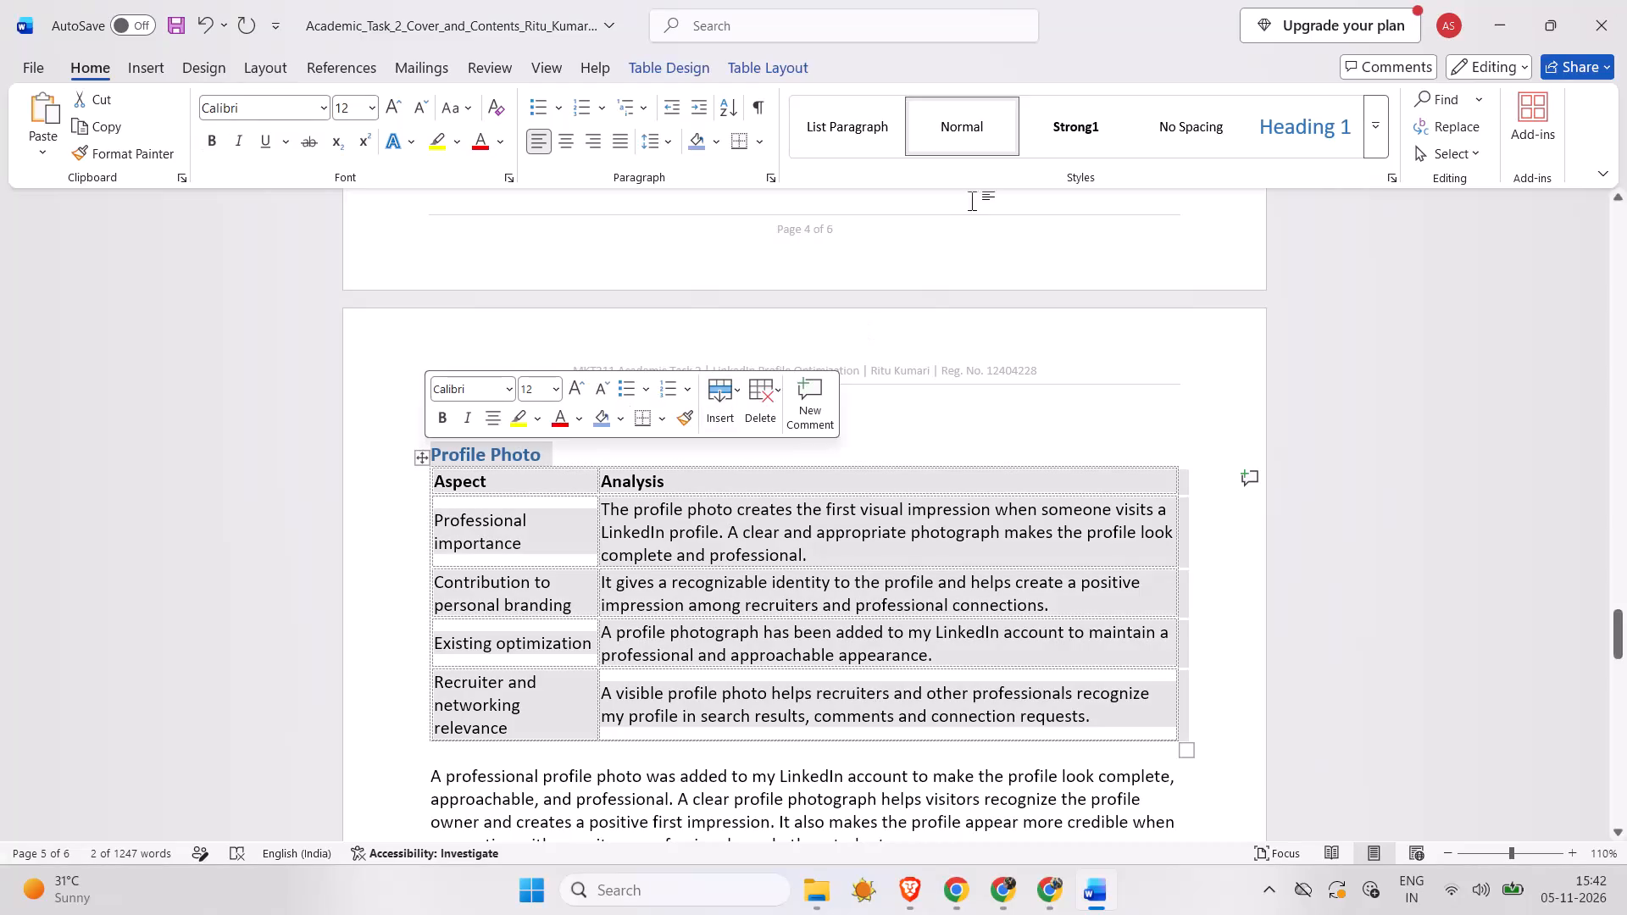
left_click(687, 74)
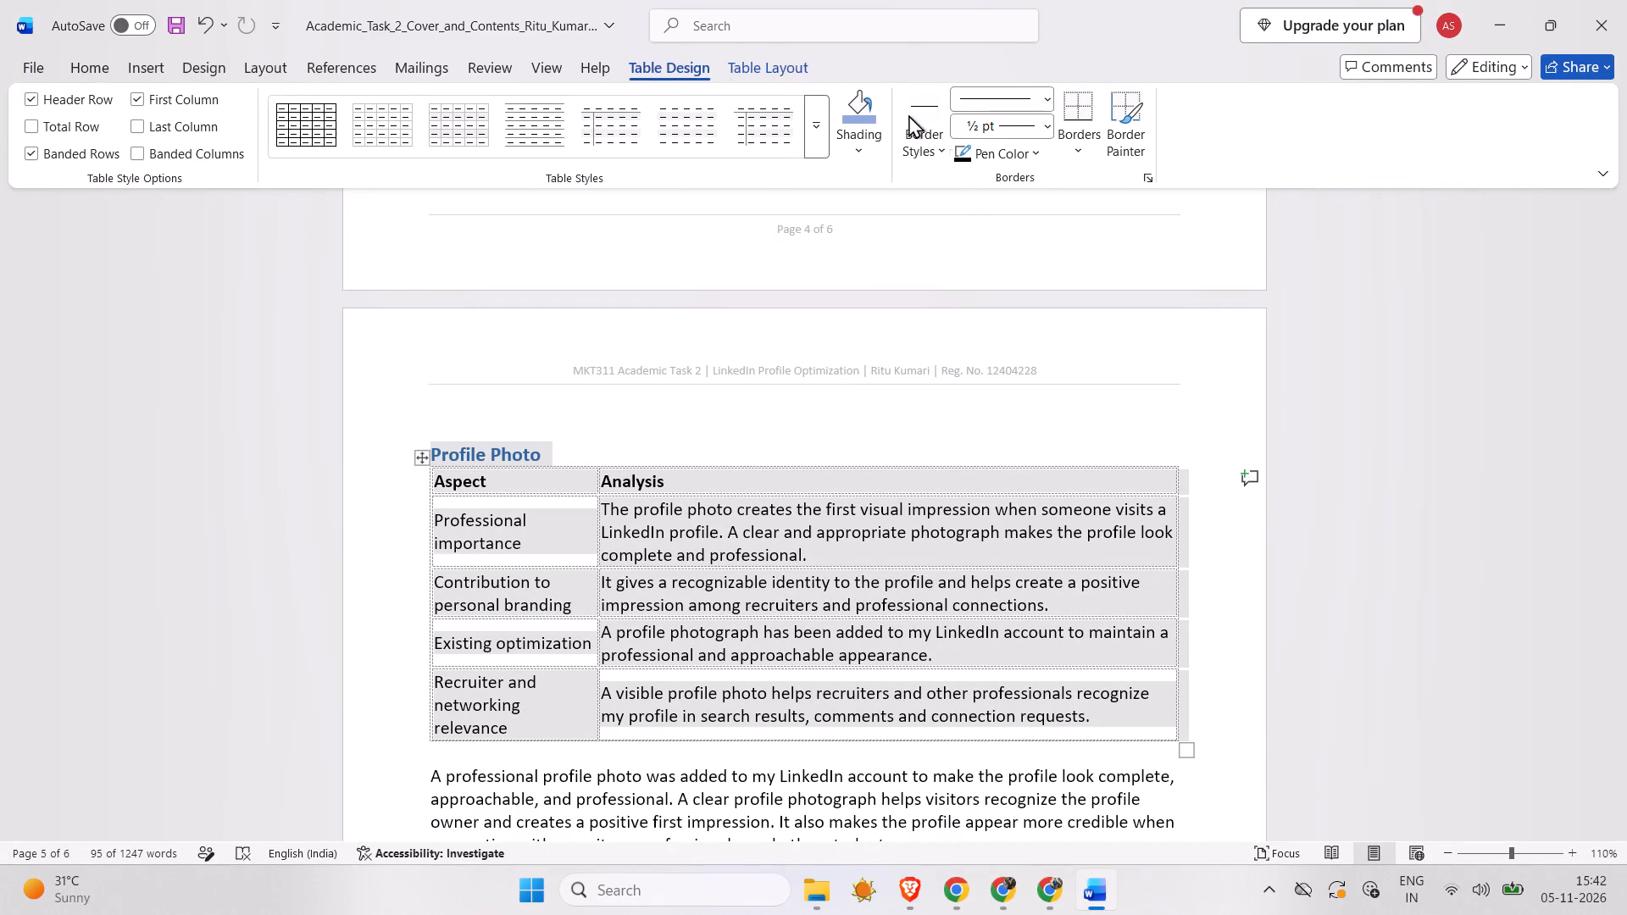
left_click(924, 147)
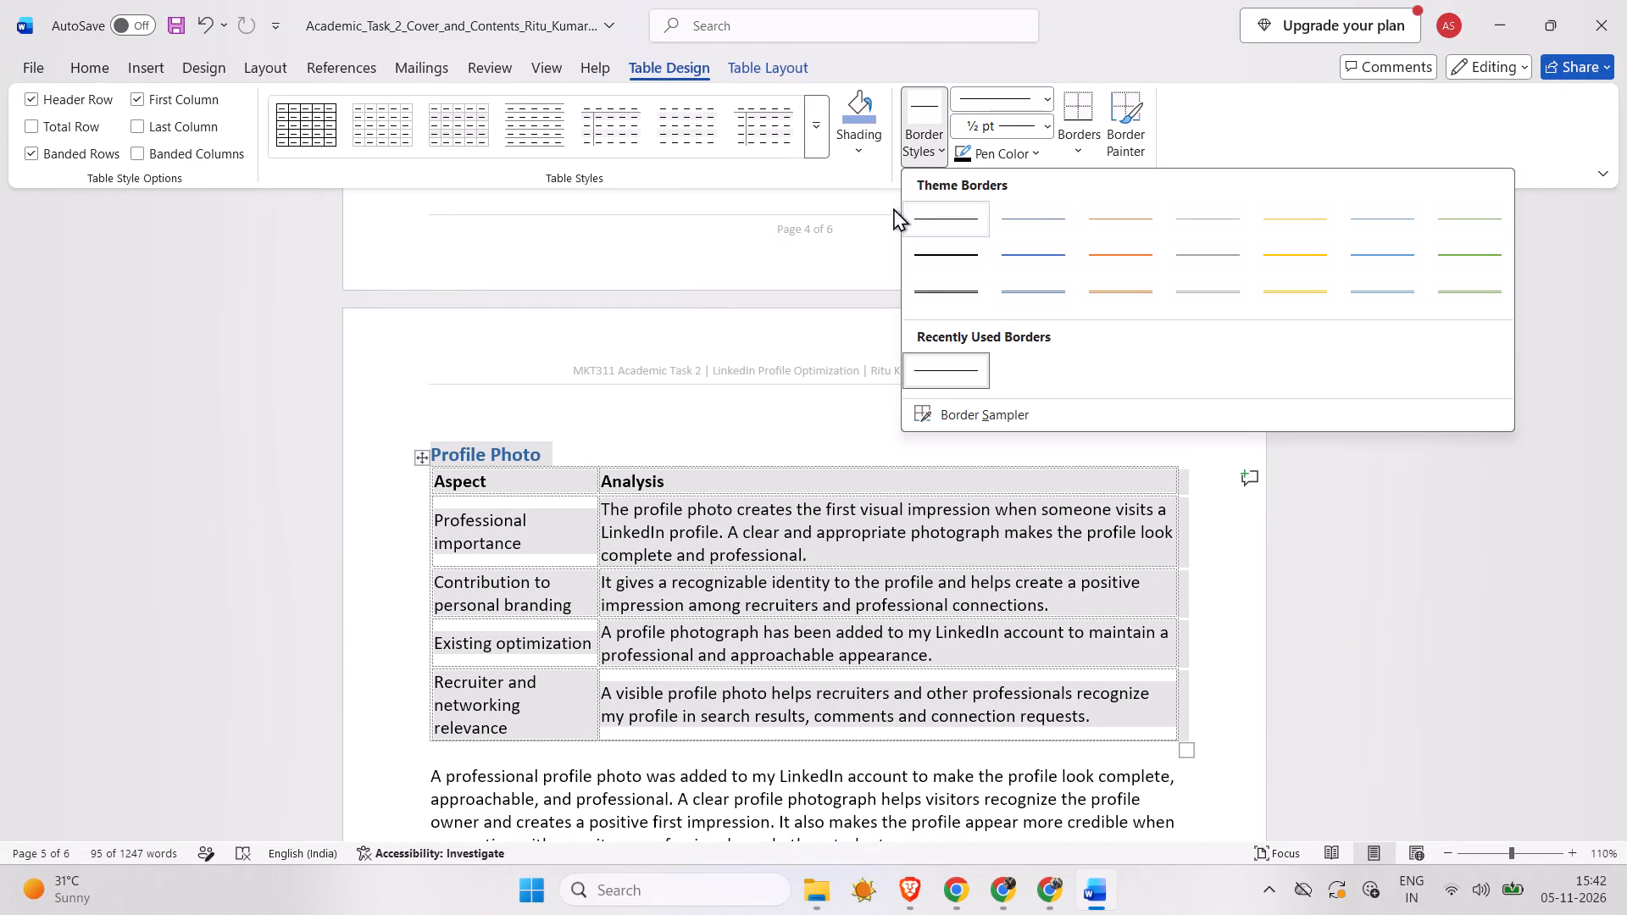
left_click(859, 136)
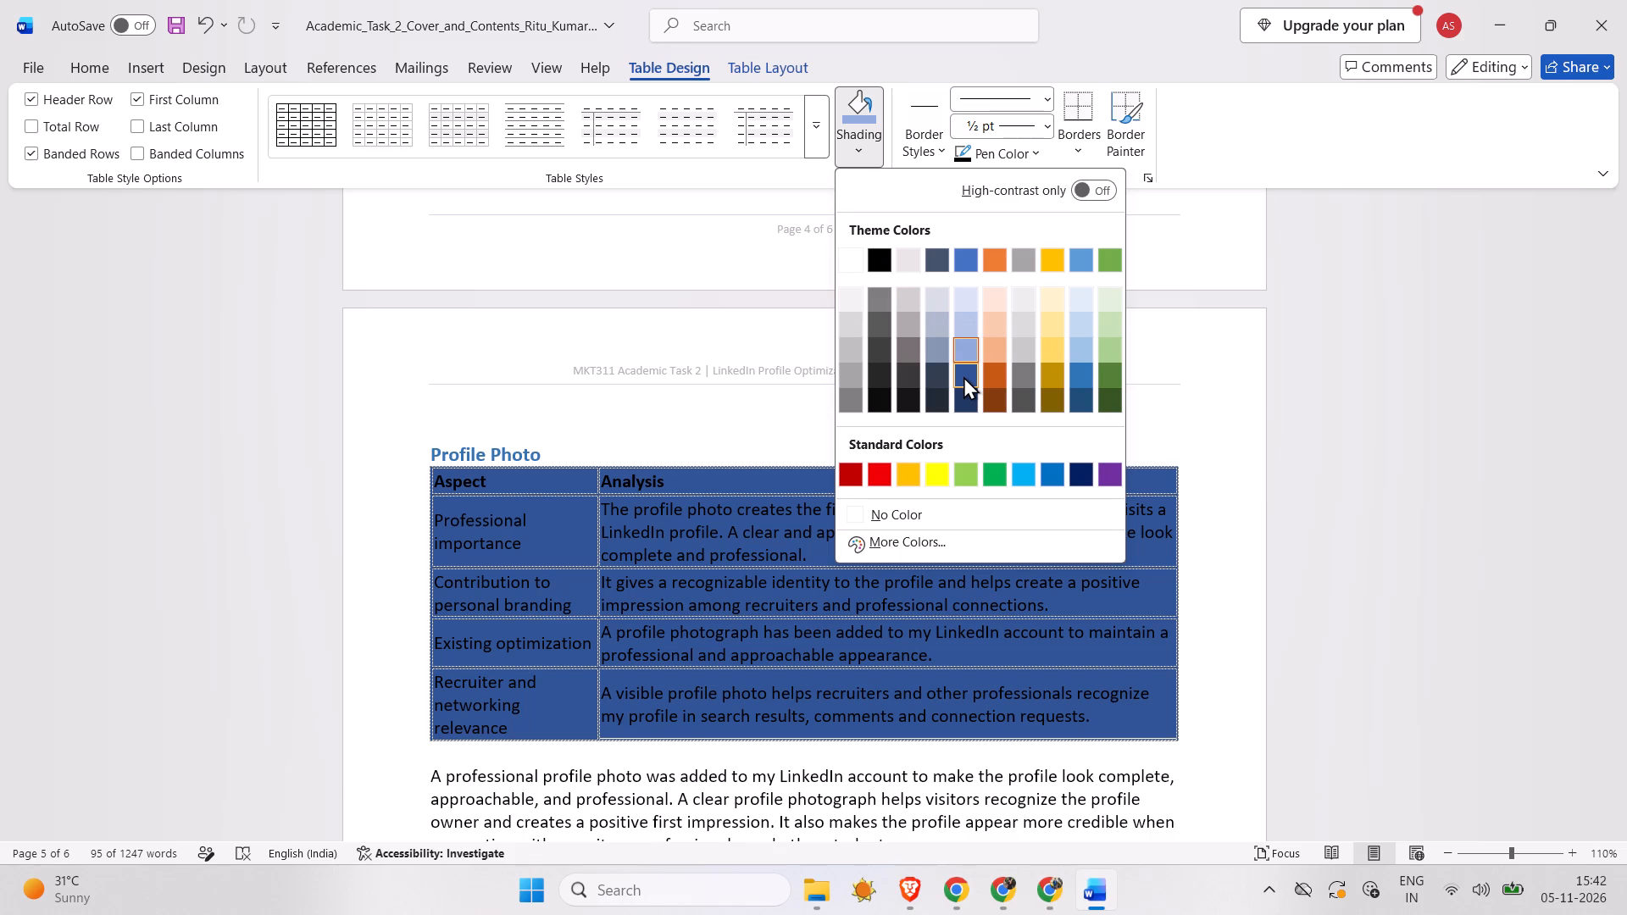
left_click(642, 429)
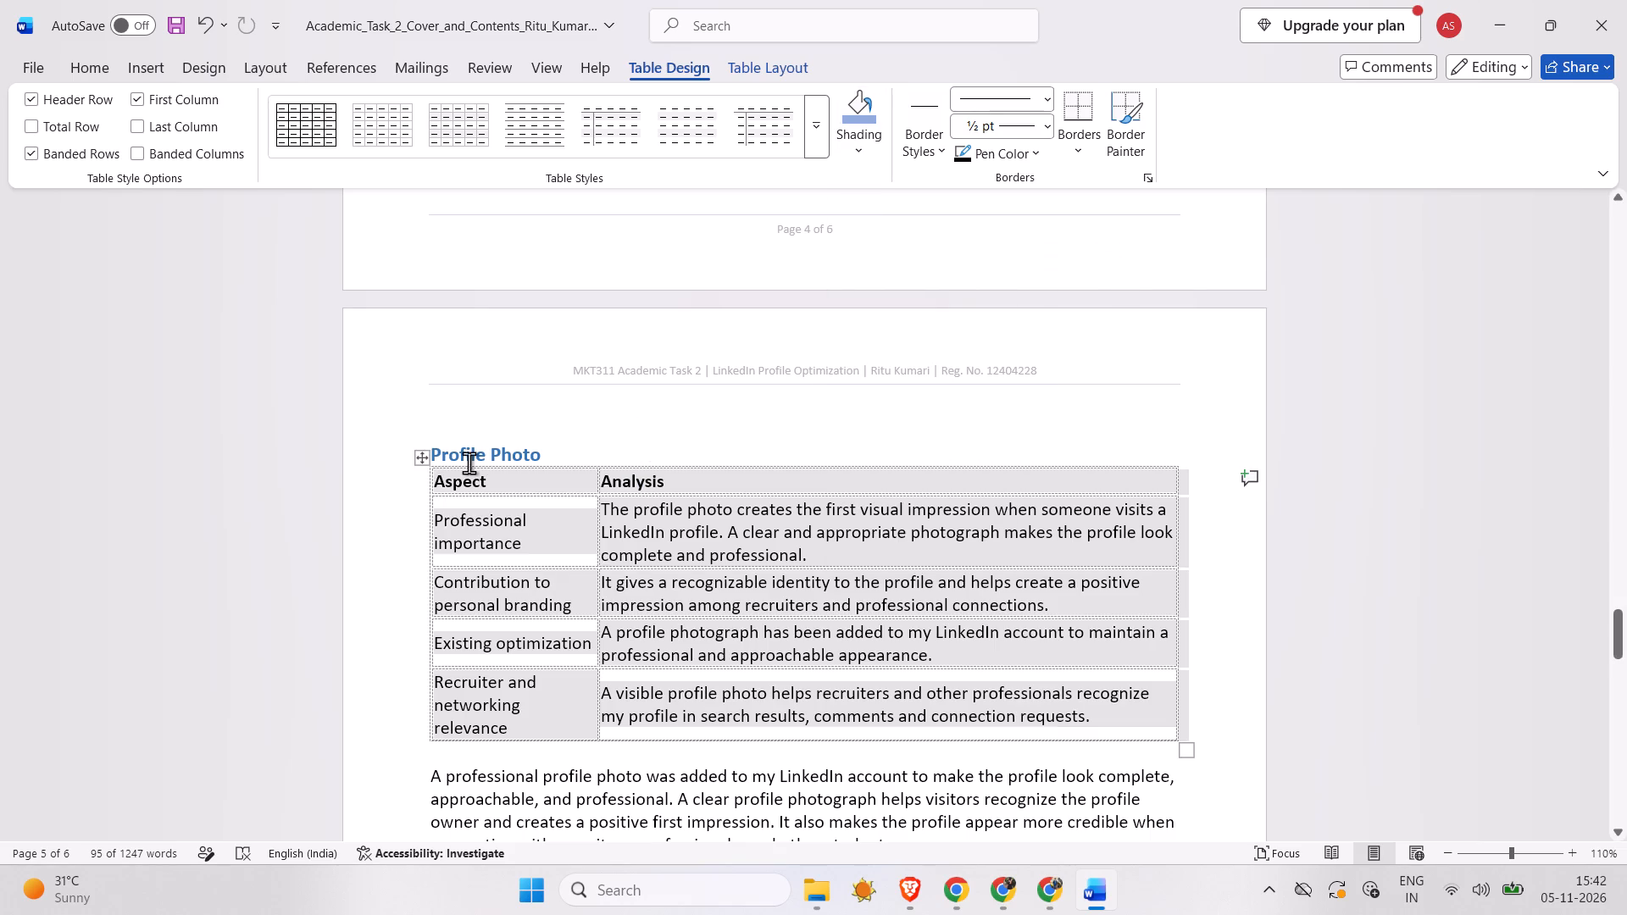
Shade the Aspect/Analysis header row of the Profile Photo table with a dark blue theme color.
left_click_drag(434, 474, 743, 460)
left_click(907, 483)
left_click_drag(907, 483, 456, 489)
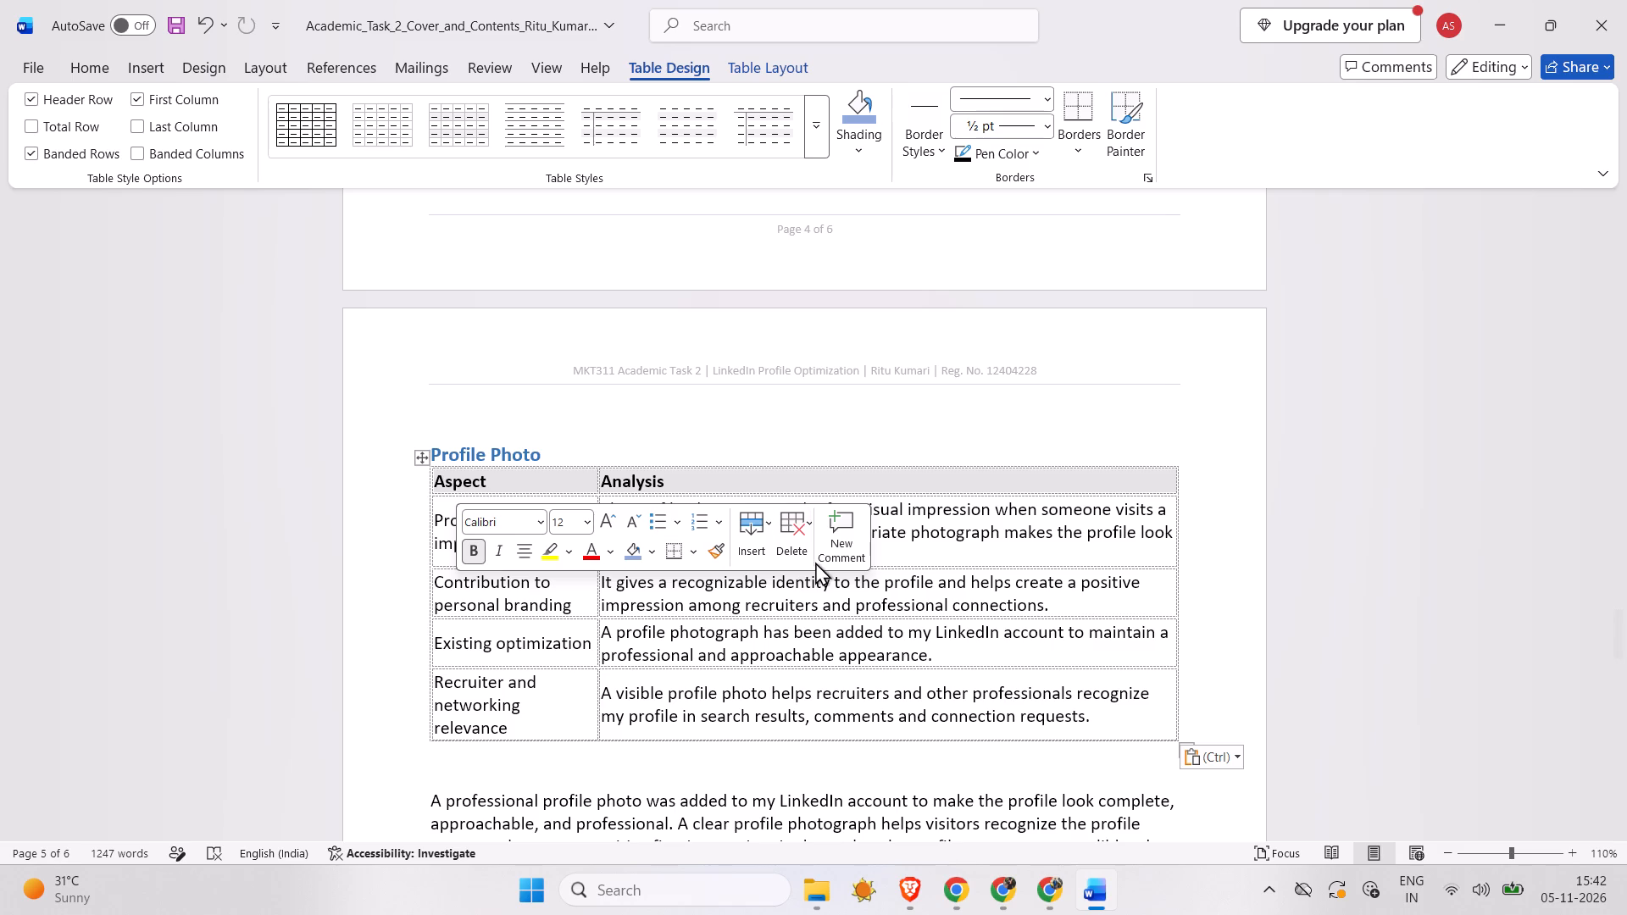
left_click(649, 551)
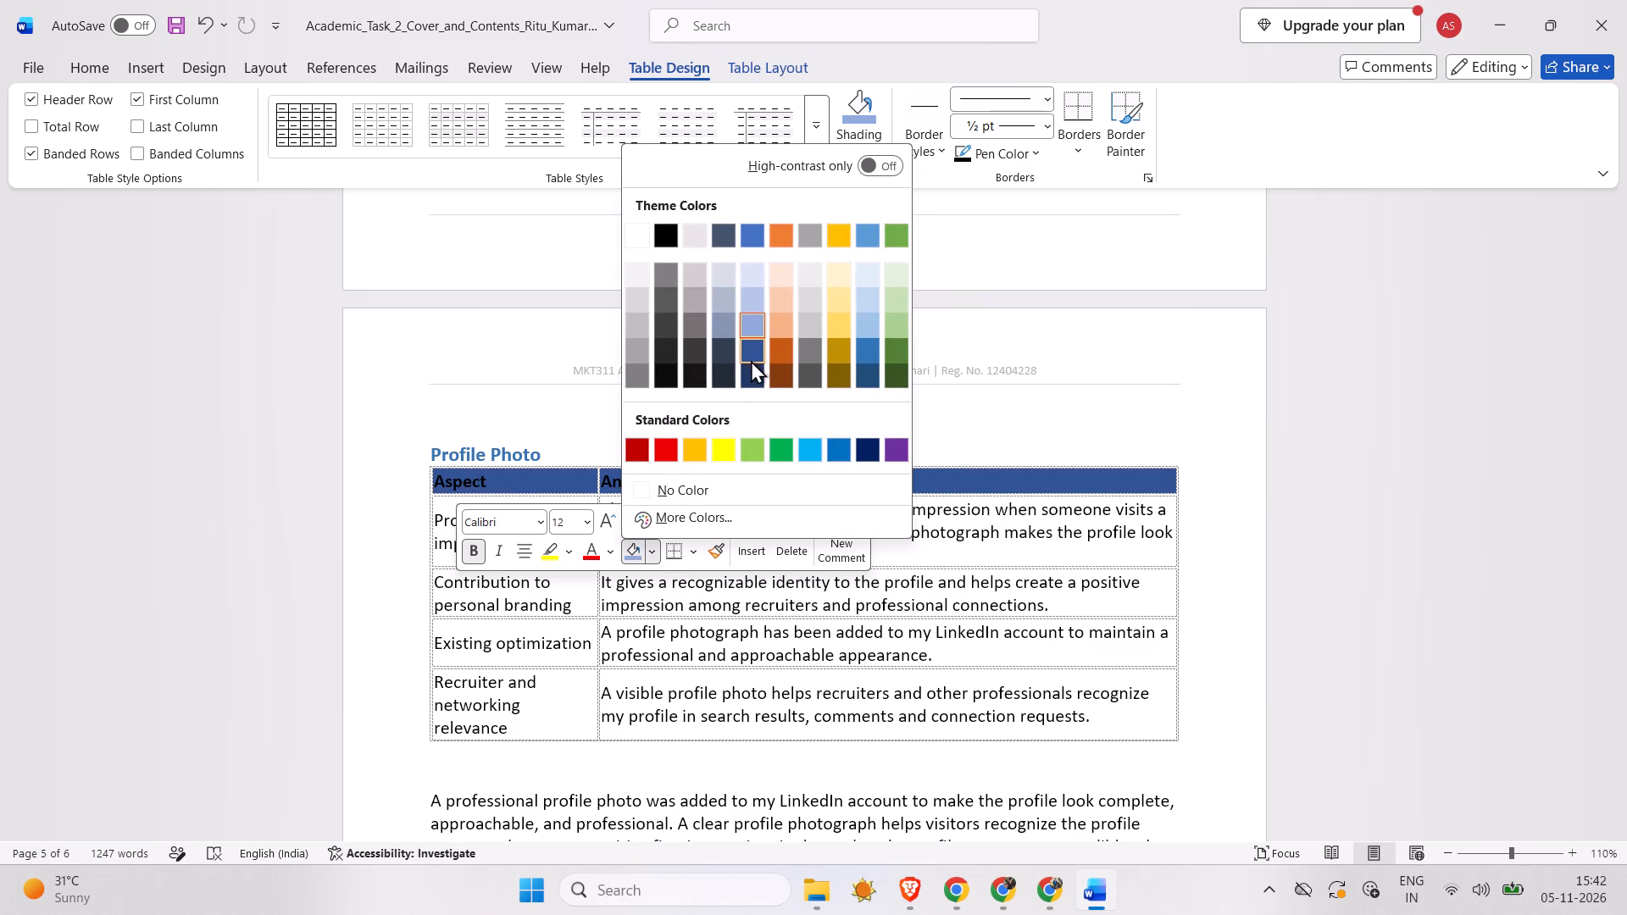
left_click(751, 360)
left_click(252, 667)
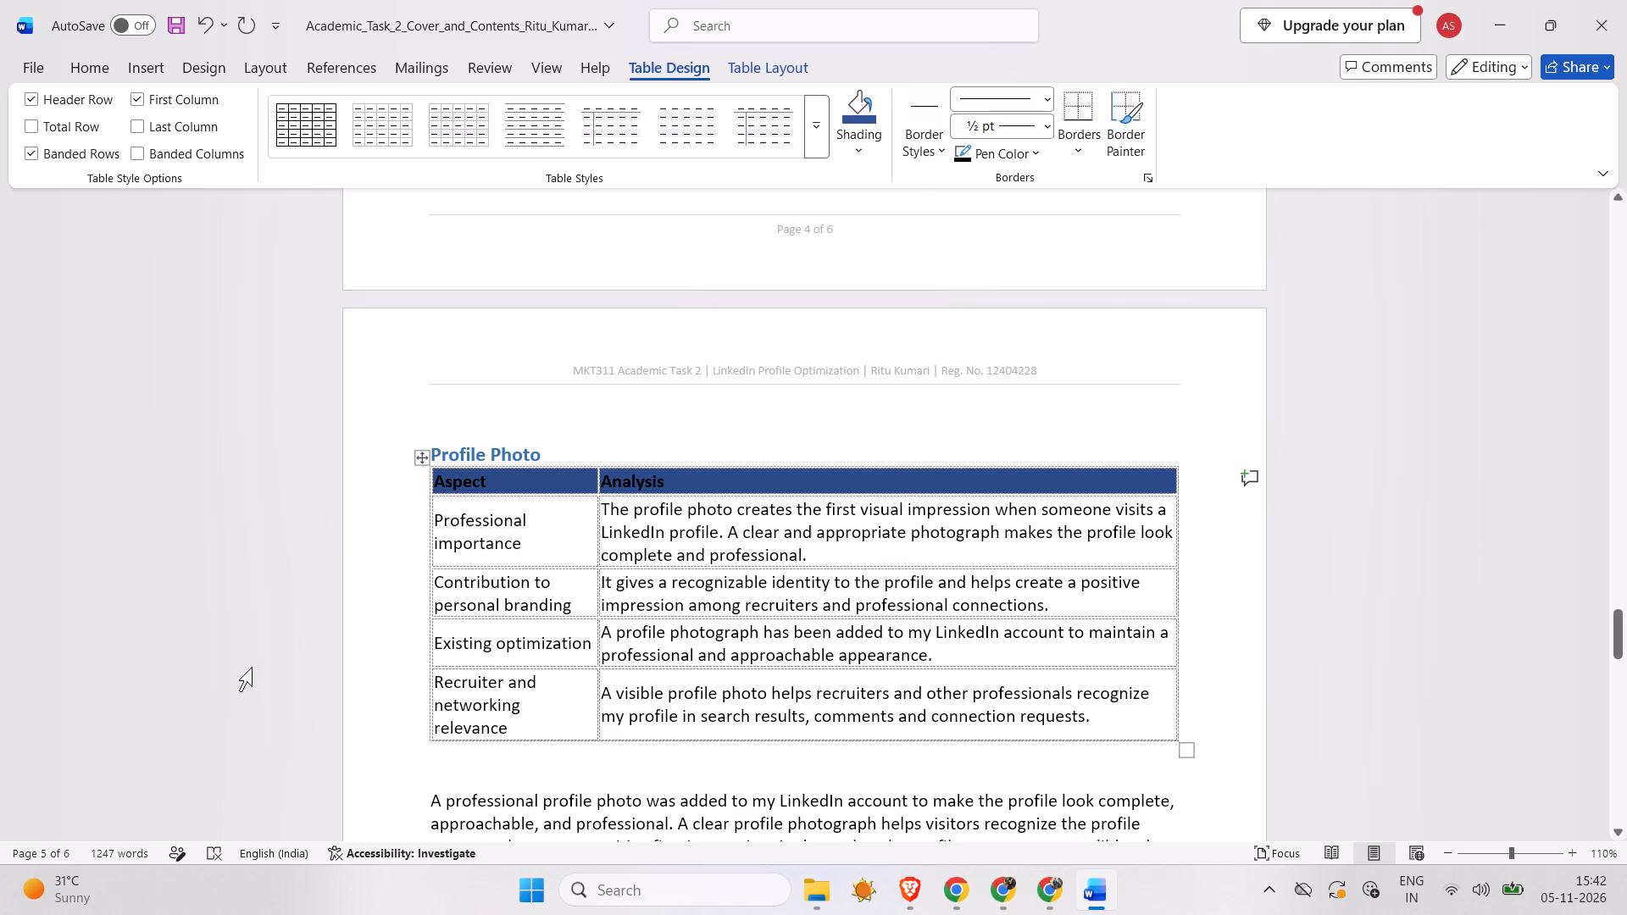
Examine the header formatting of the Detail/Information table on the cover page.
scroll(633, 446, "up", 1)
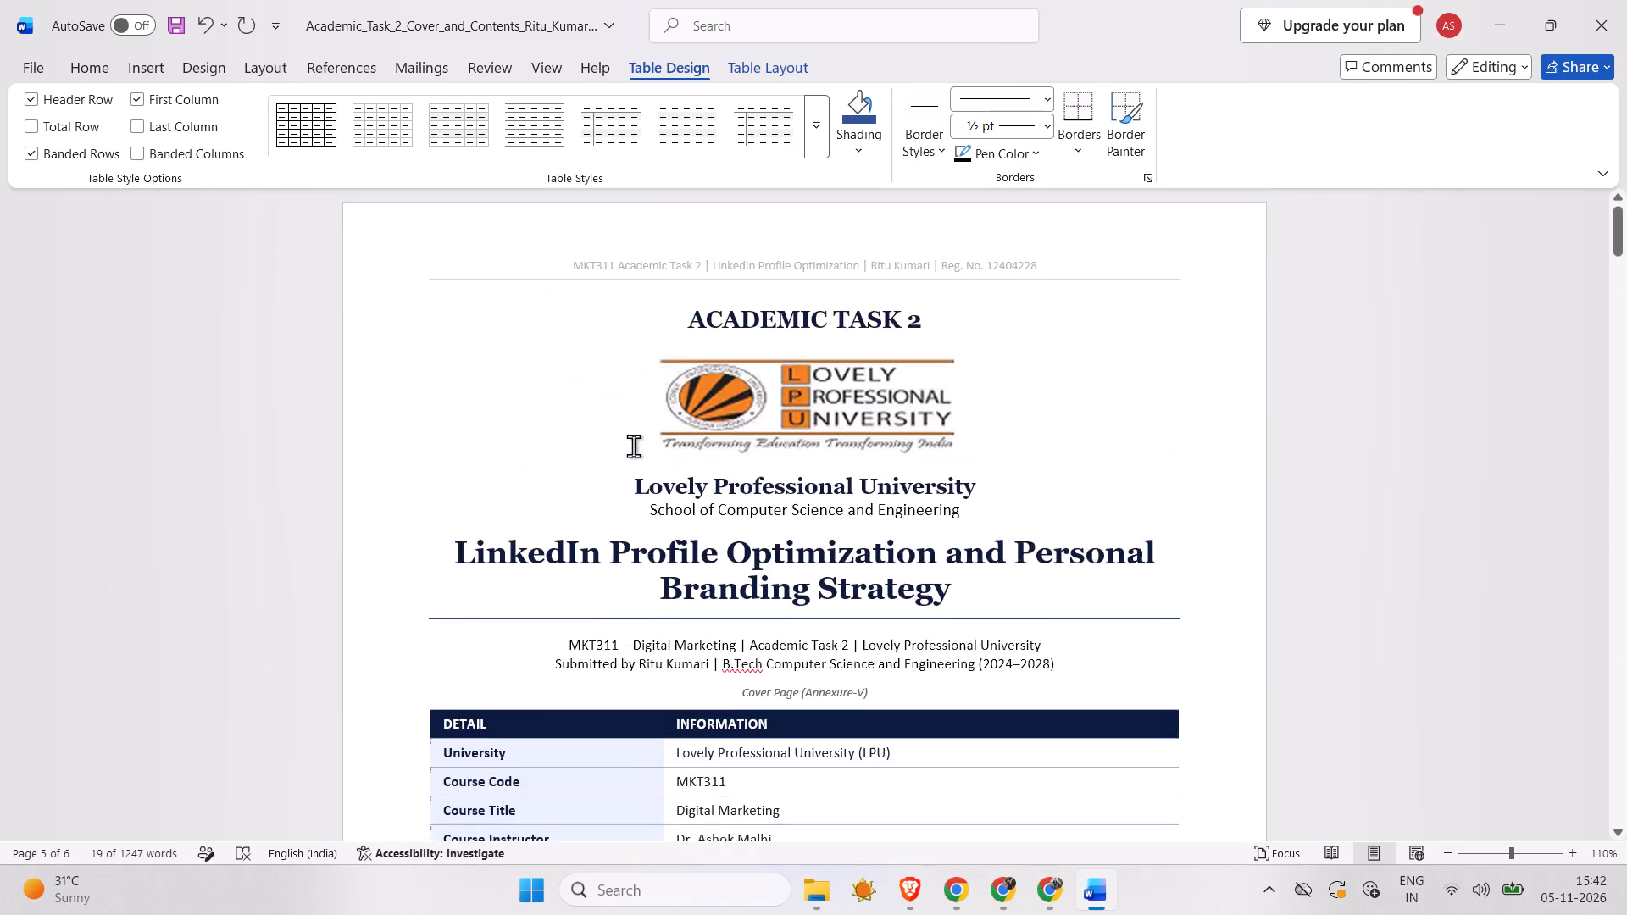
Shade the first-column cells below the header in the Profile Photo table, from Professional importance to Recruiter and networking relevance, with a medium blue-gray theme color.
scroll(633, 446, "up", 2)
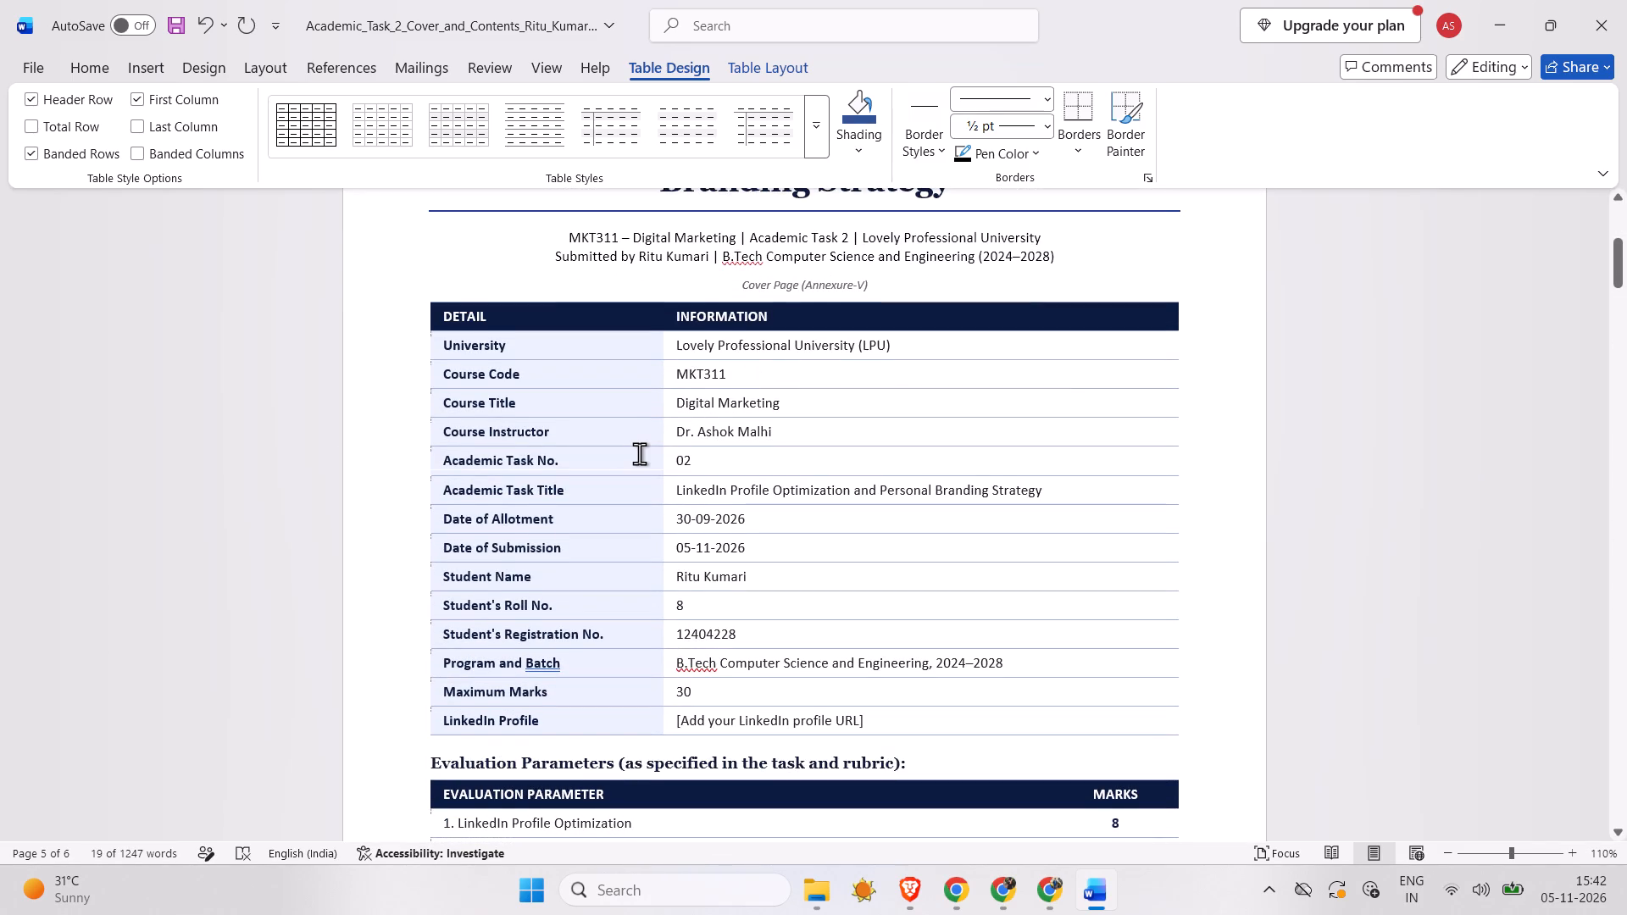
scroll(639, 453, "down", 1)
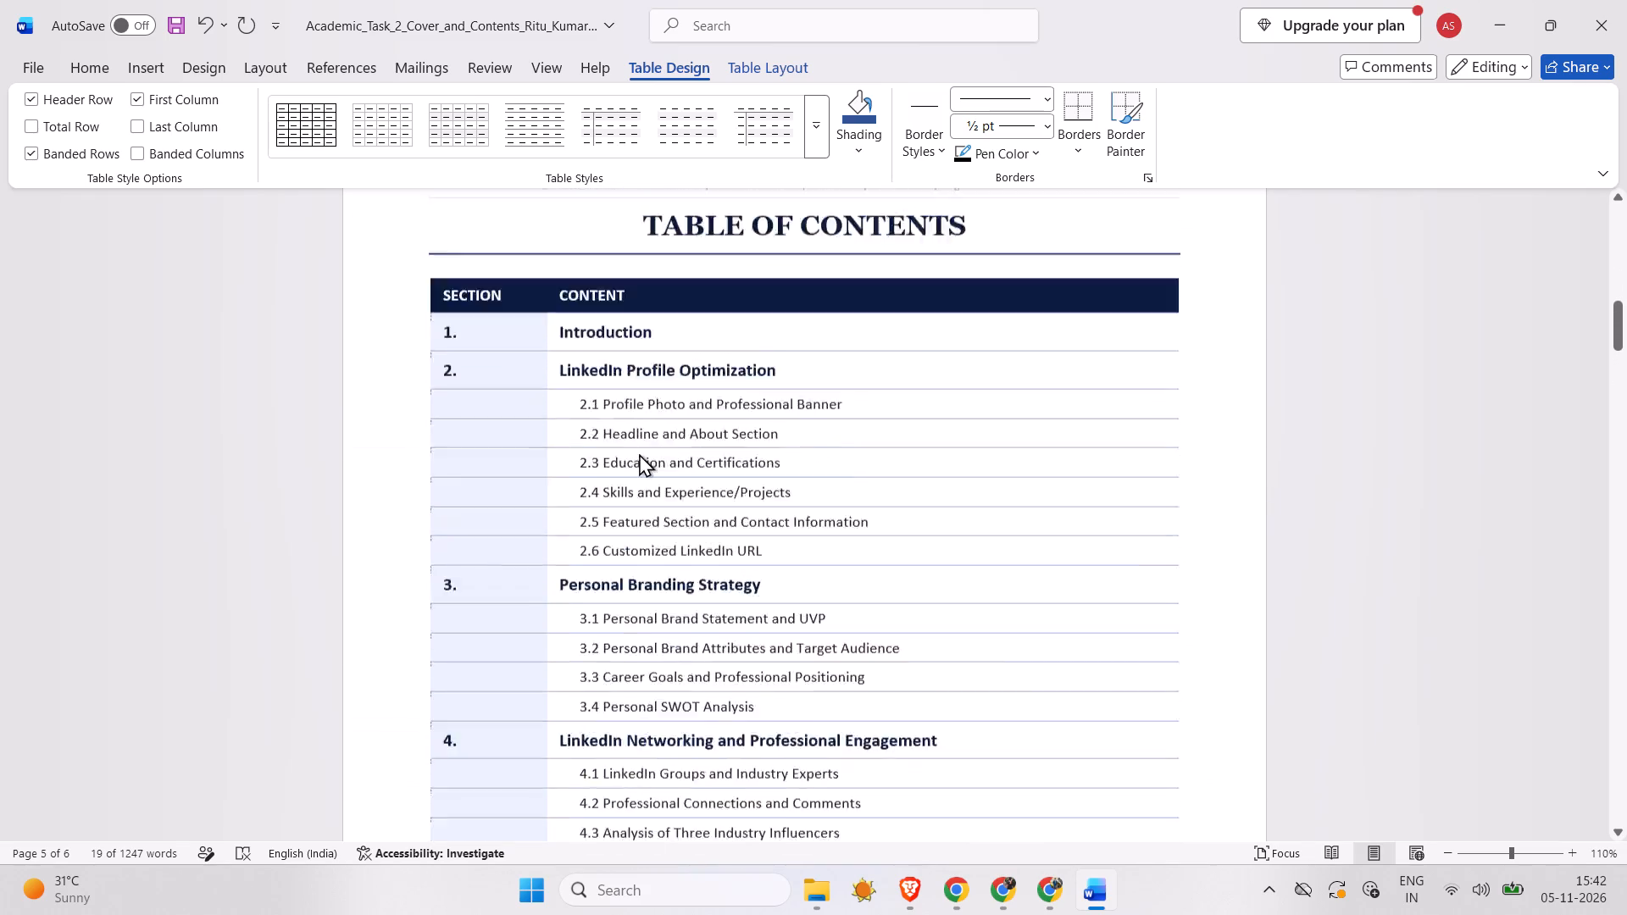
scroll(639, 453, "down", 1)
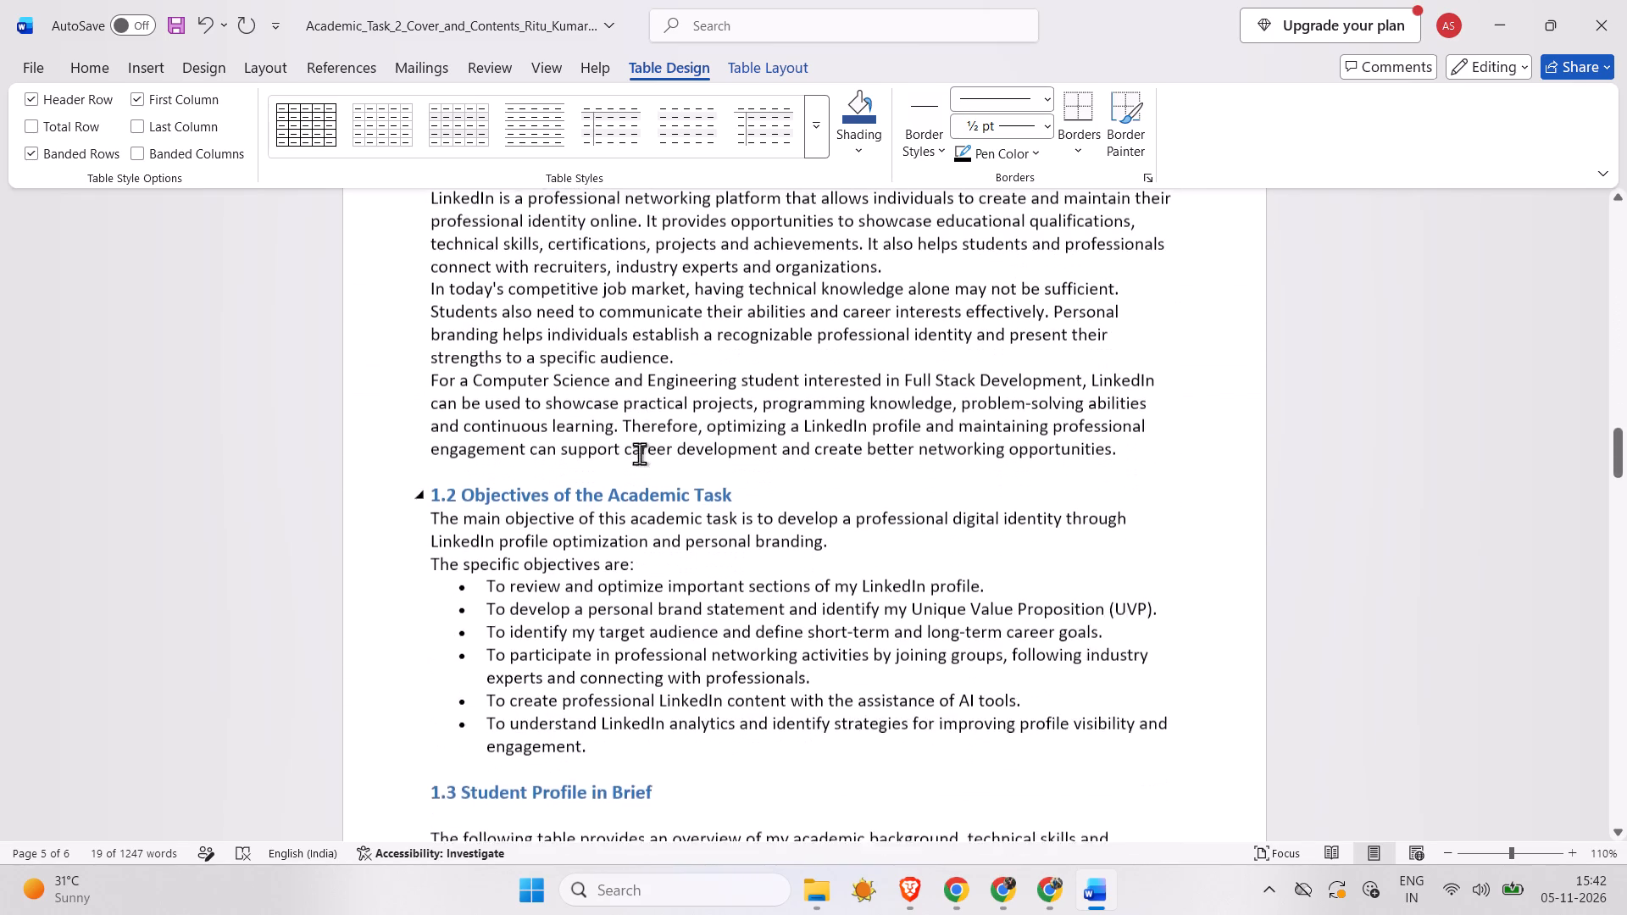
scroll(639, 453, "down", 2)
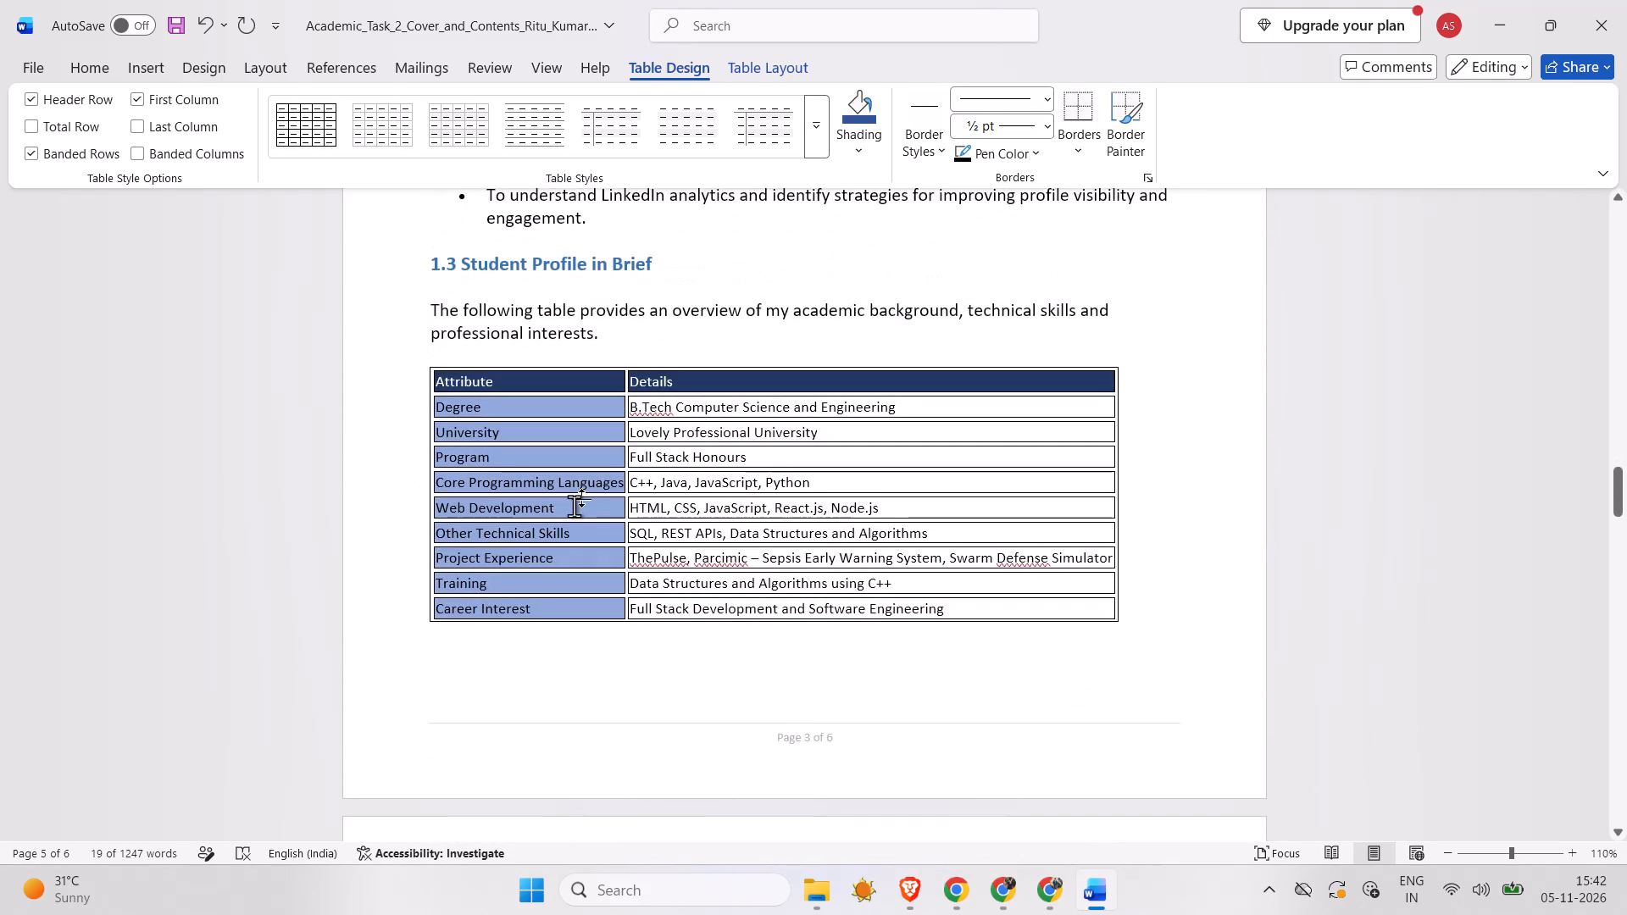
scroll(574, 506, "down", 1)
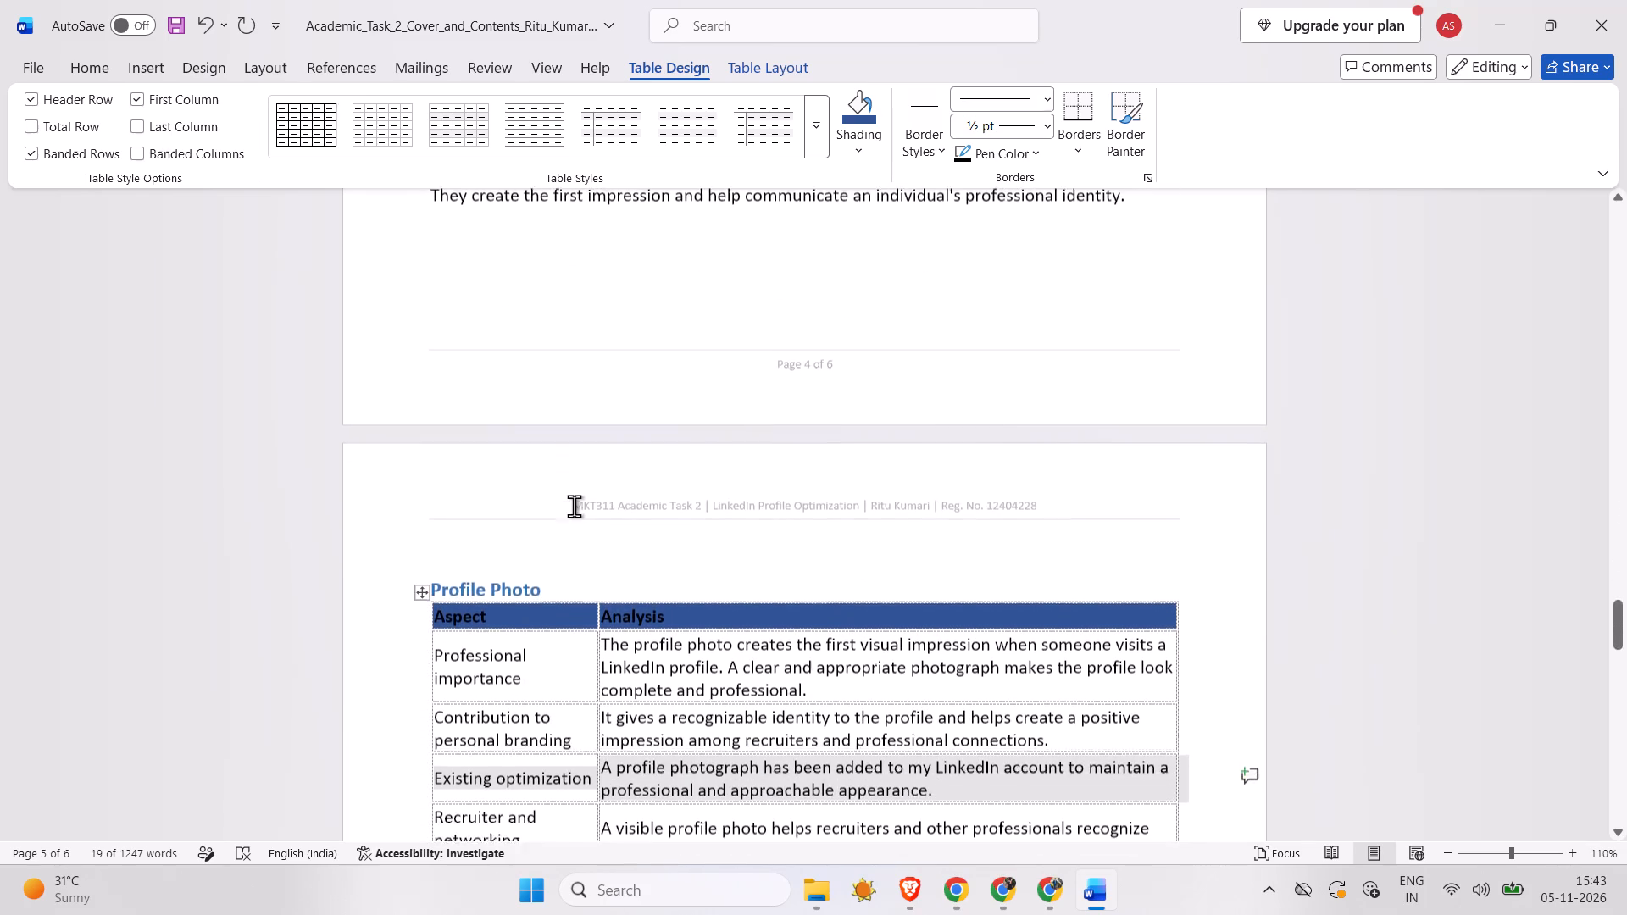
scroll(574, 506, "down", 1)
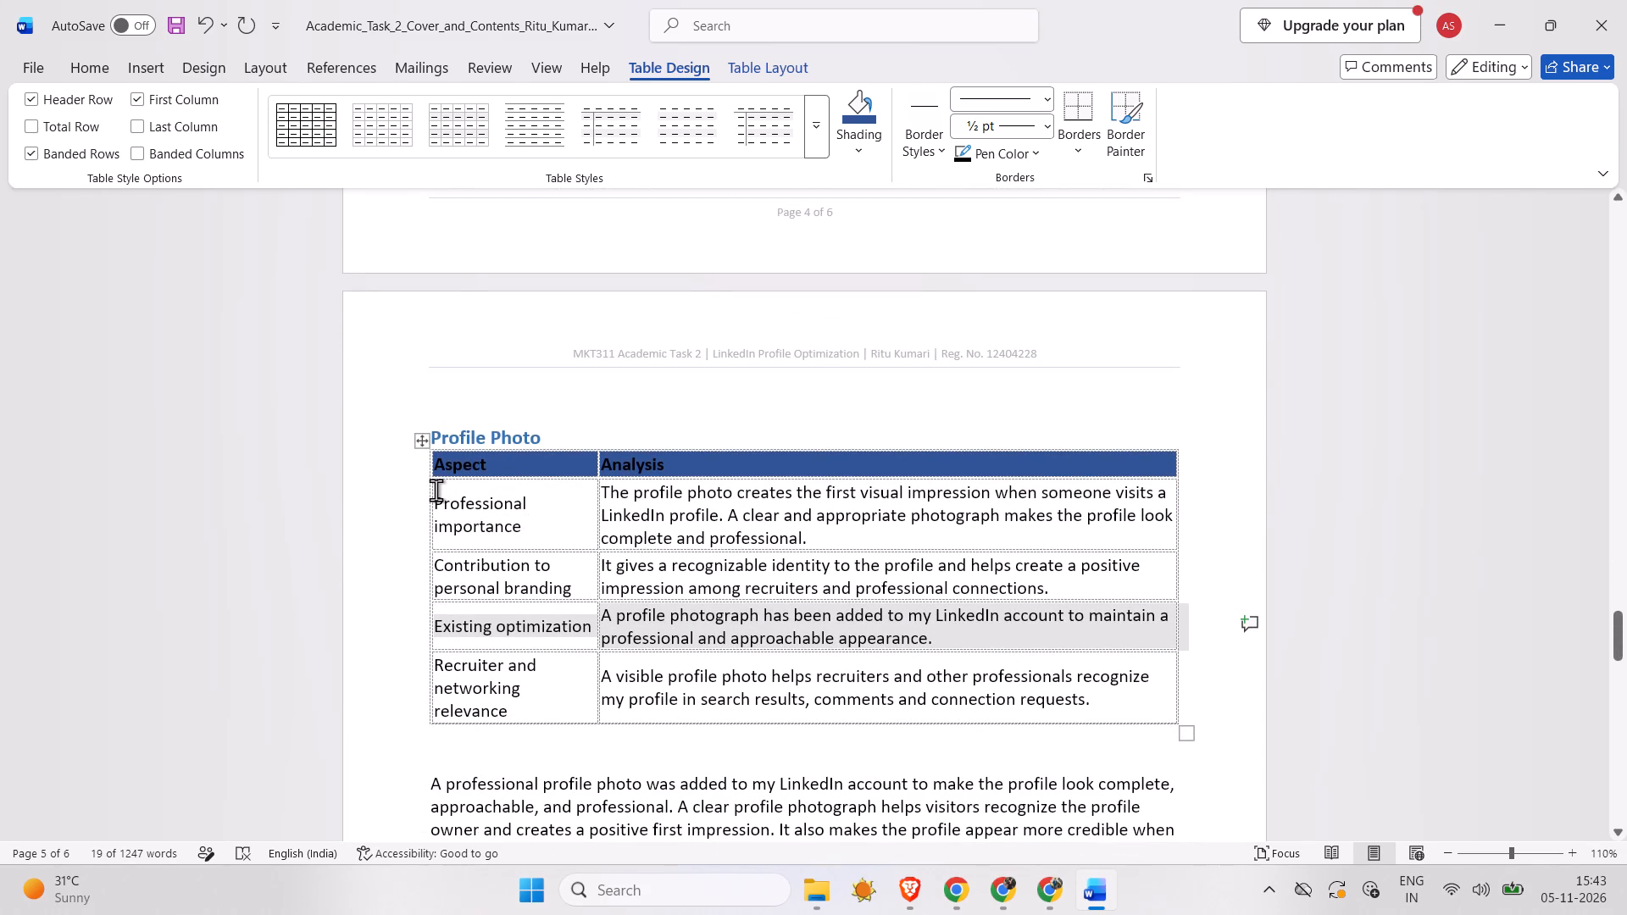
left_click_drag(436, 490, 536, 697)
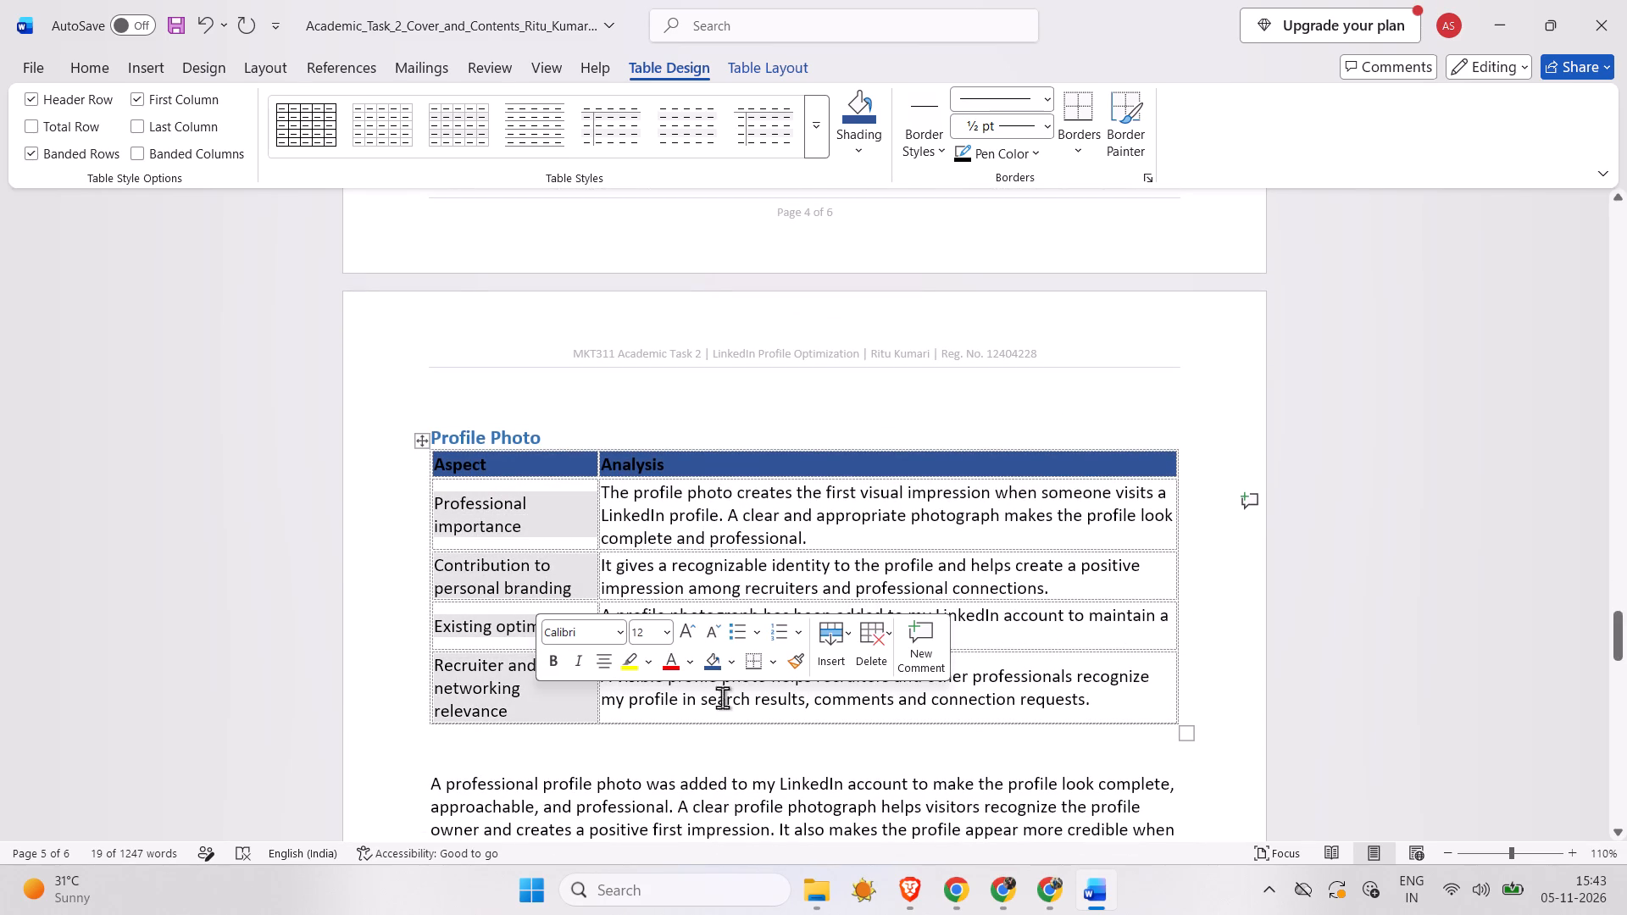
left_click(730, 665)
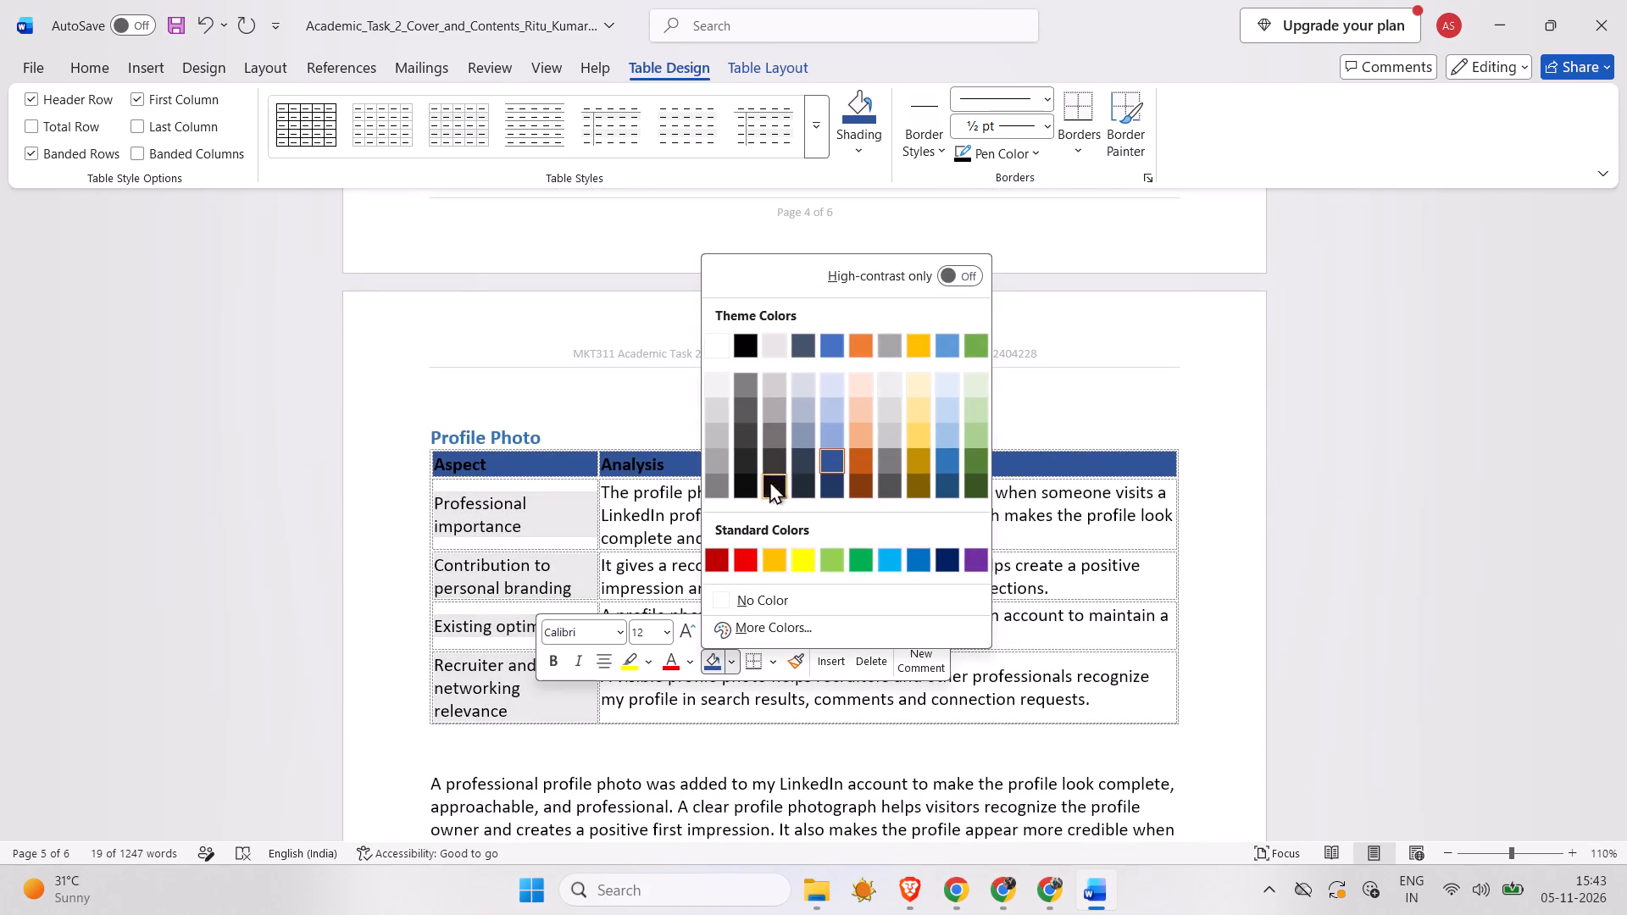
left_click(808, 429)
left_click(187, 630)
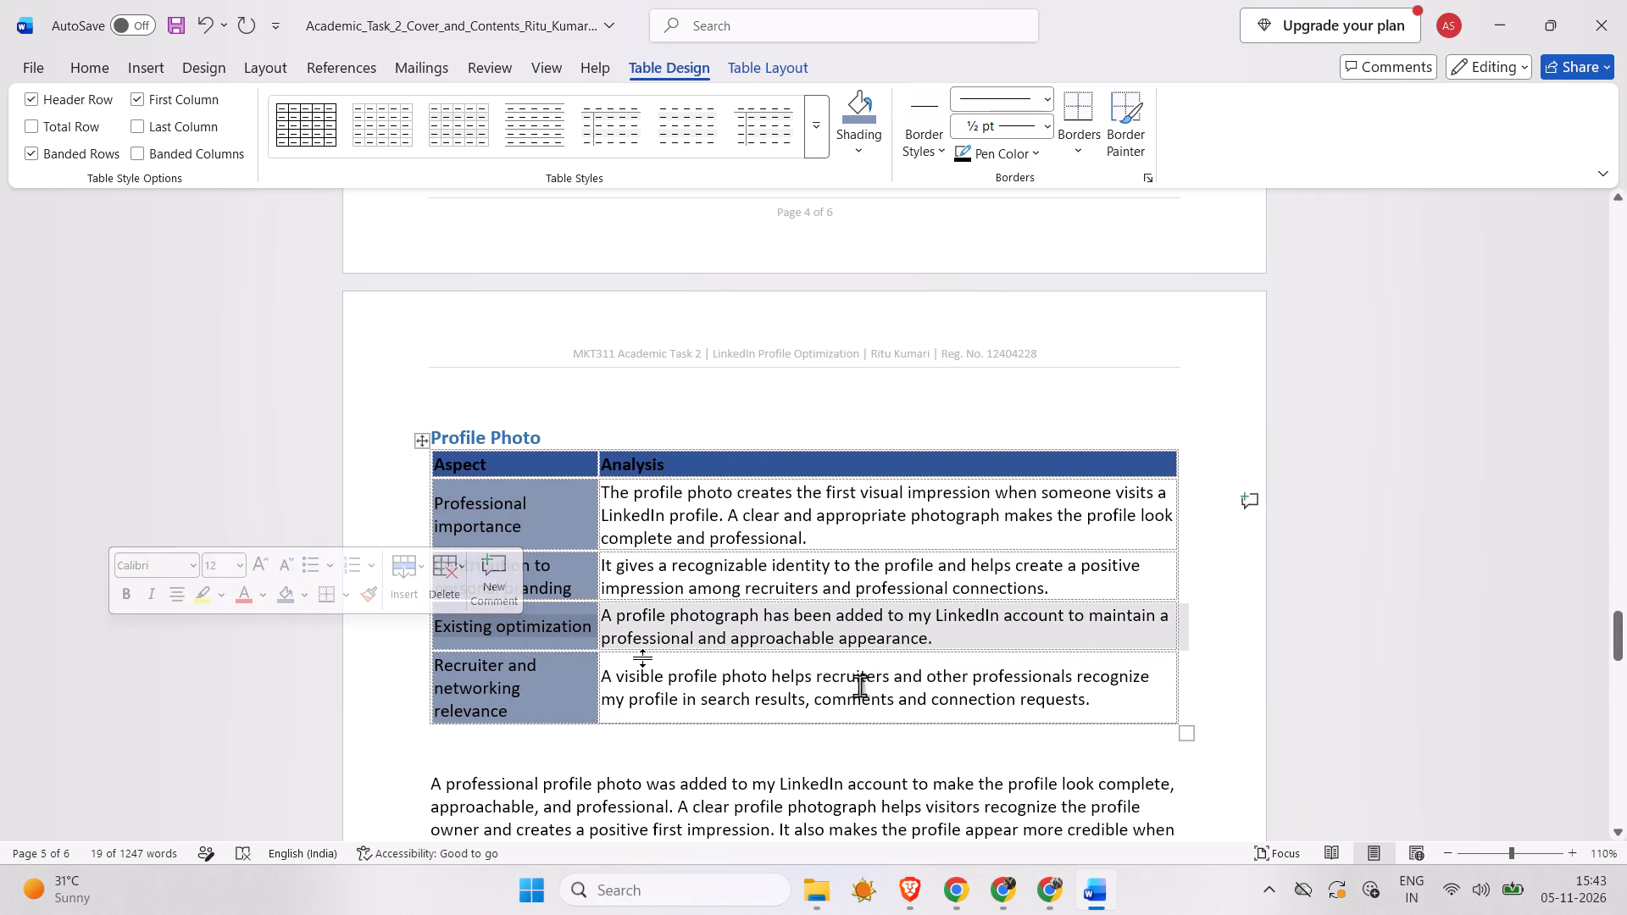
left_click(941, 663)
scroll(941, 663, "down", 1)
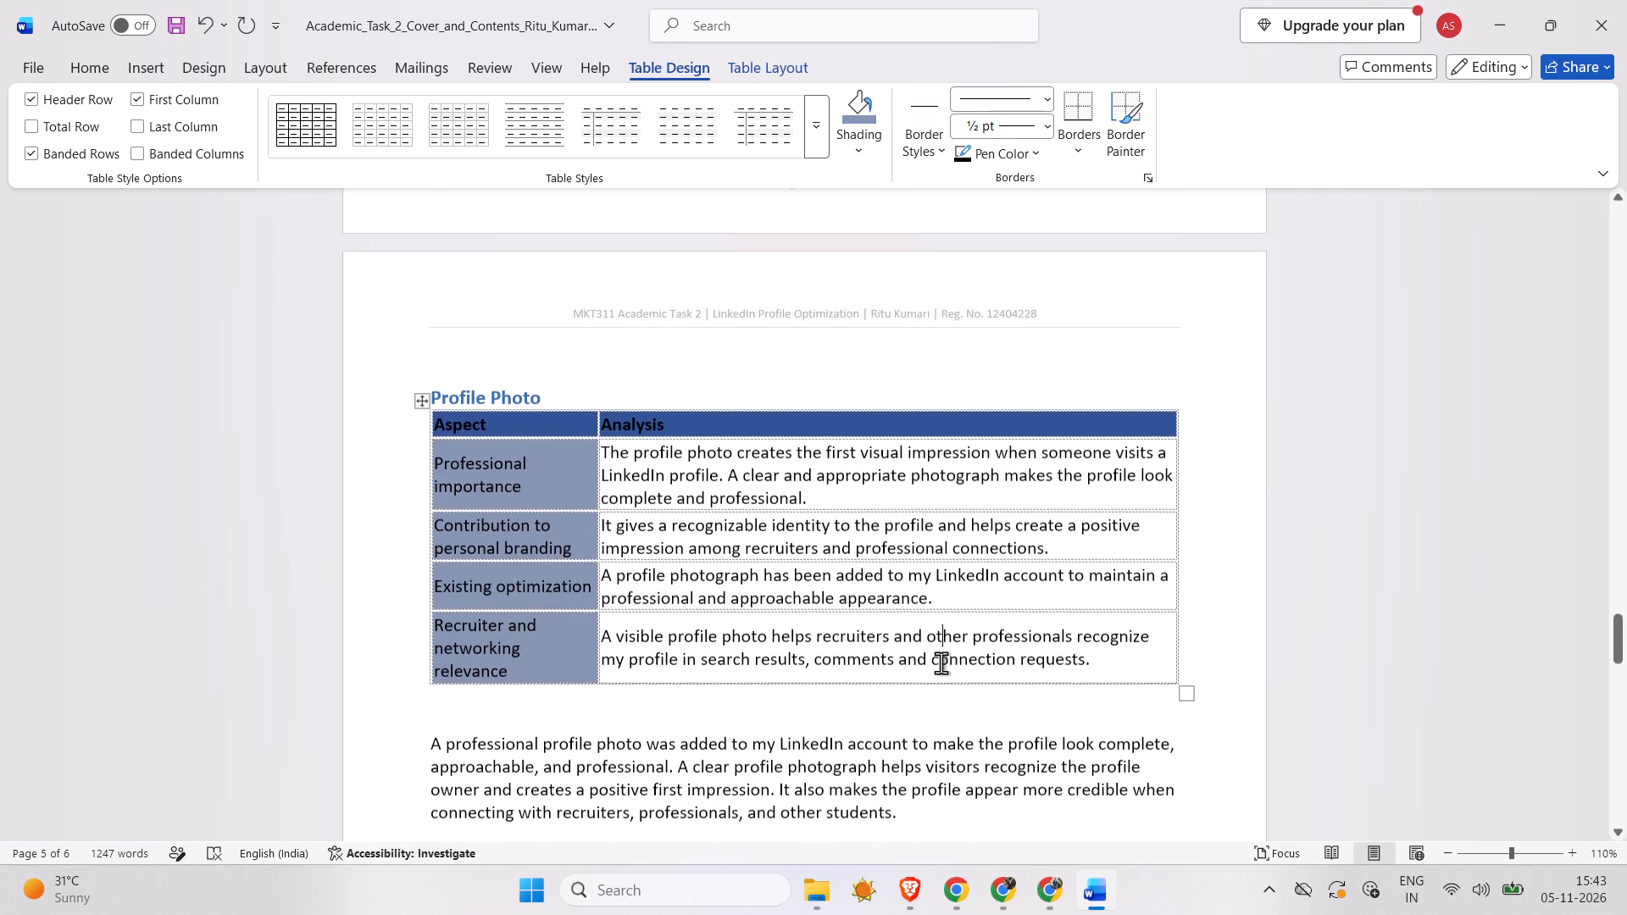
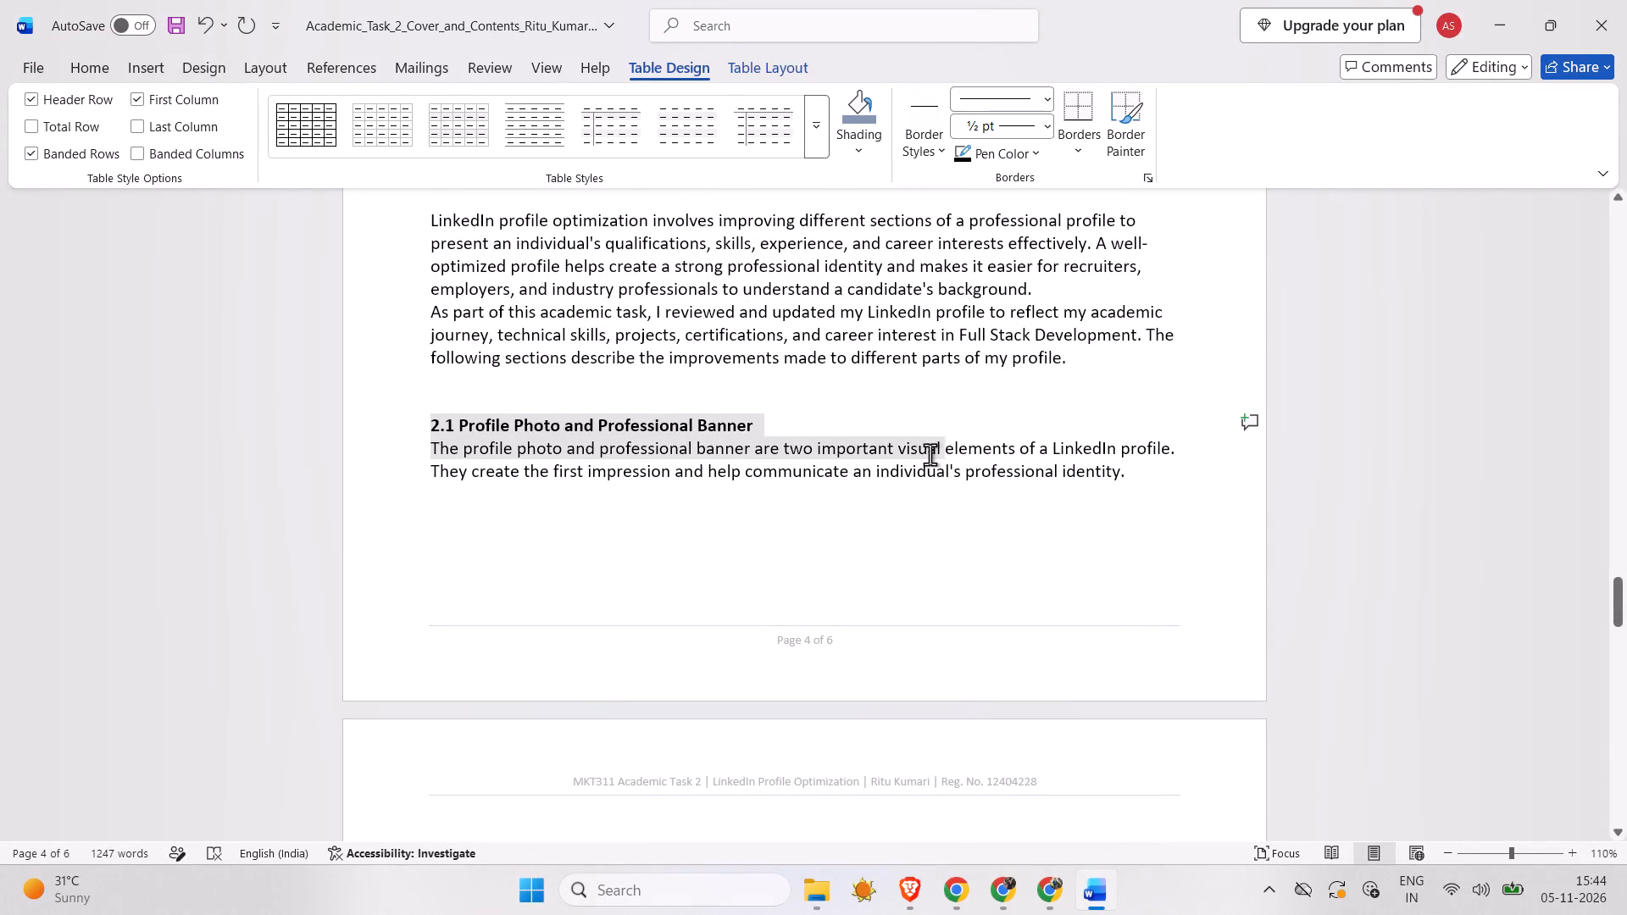
Delete the "2.1 Profile Photo and Professional Banner" heading together with its introductory paragraph.
left_click_drag(930, 454, 1138, 483)
key("Delete")
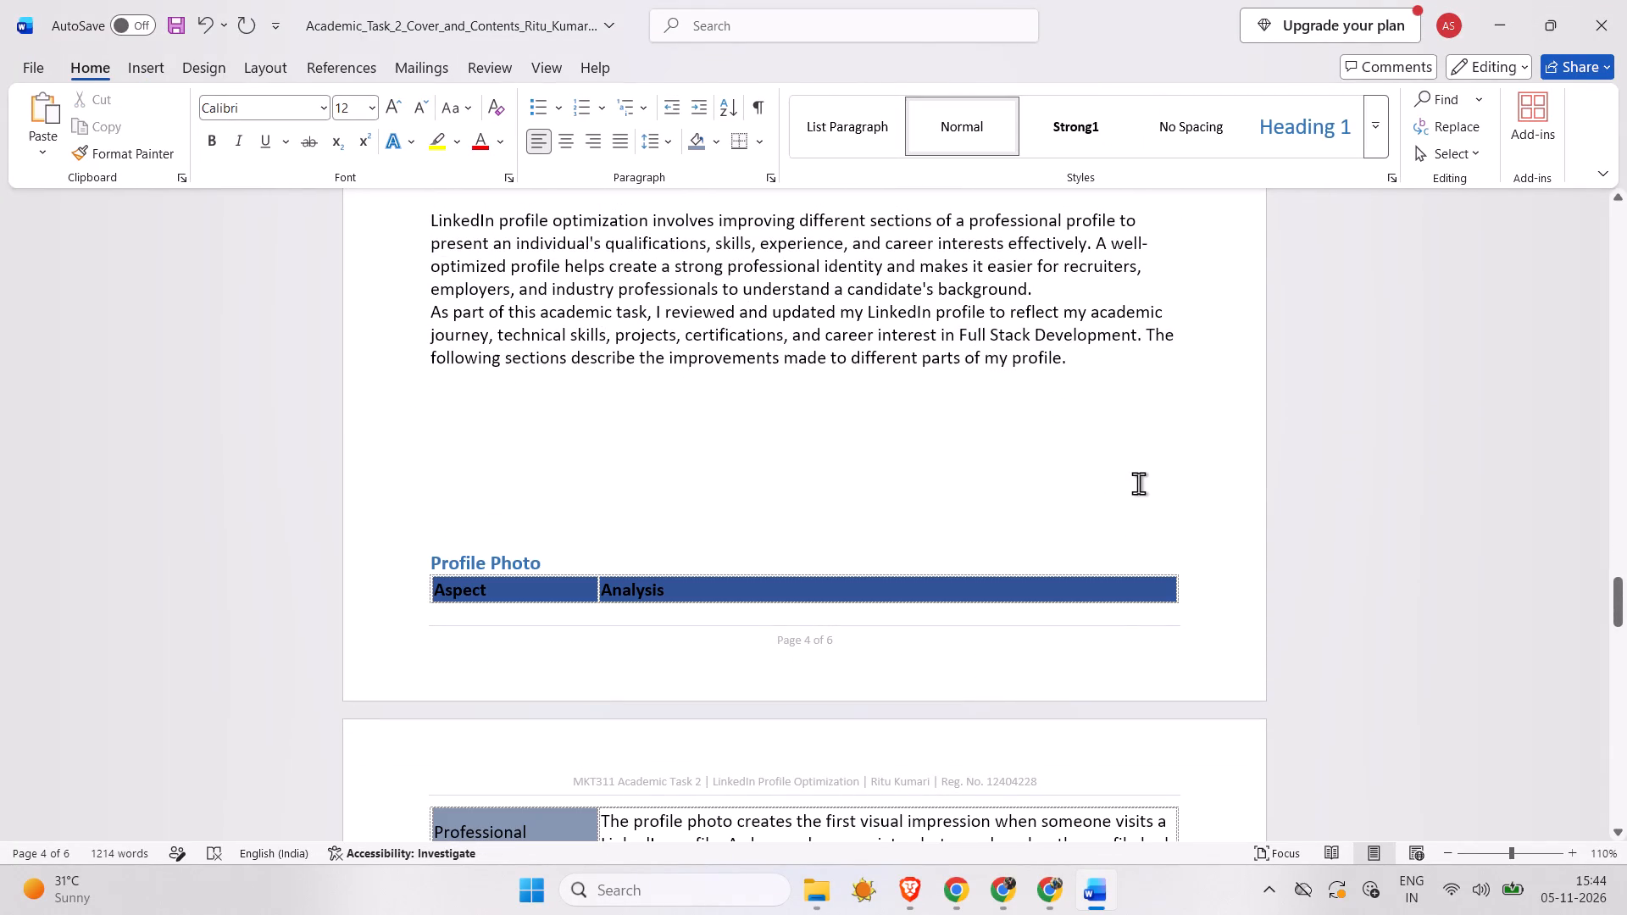
Add the prefix "Part A" before the number in the section heading "2. LinkedIn Profile Optimization".
scroll(1136, 549, "down", 1)
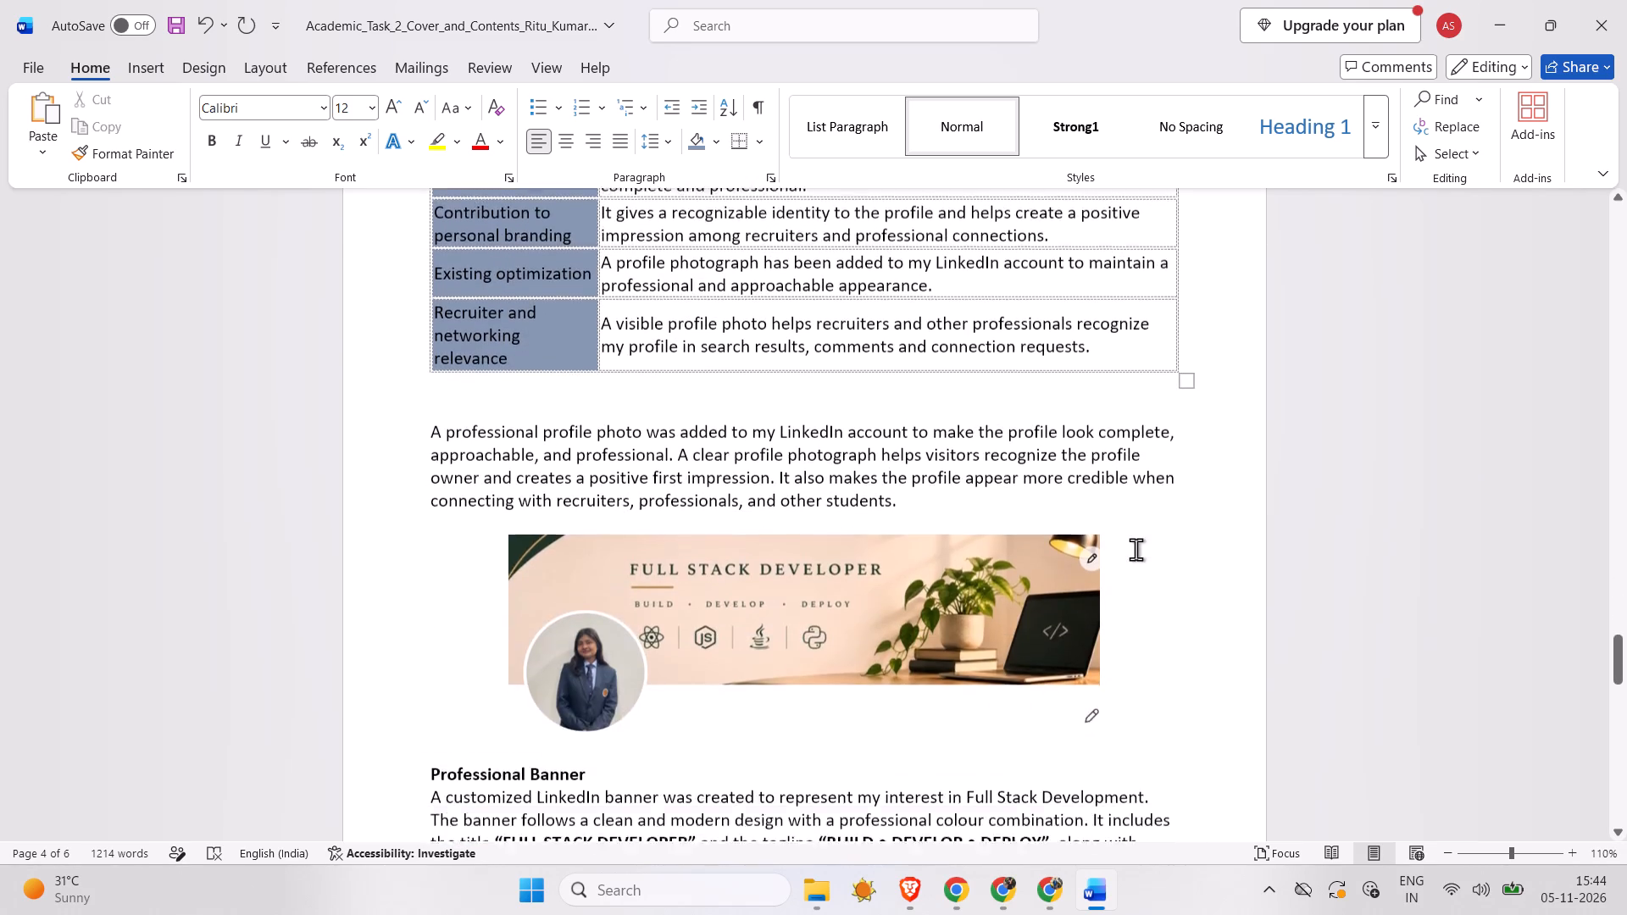
scroll(1136, 549, "down", 1)
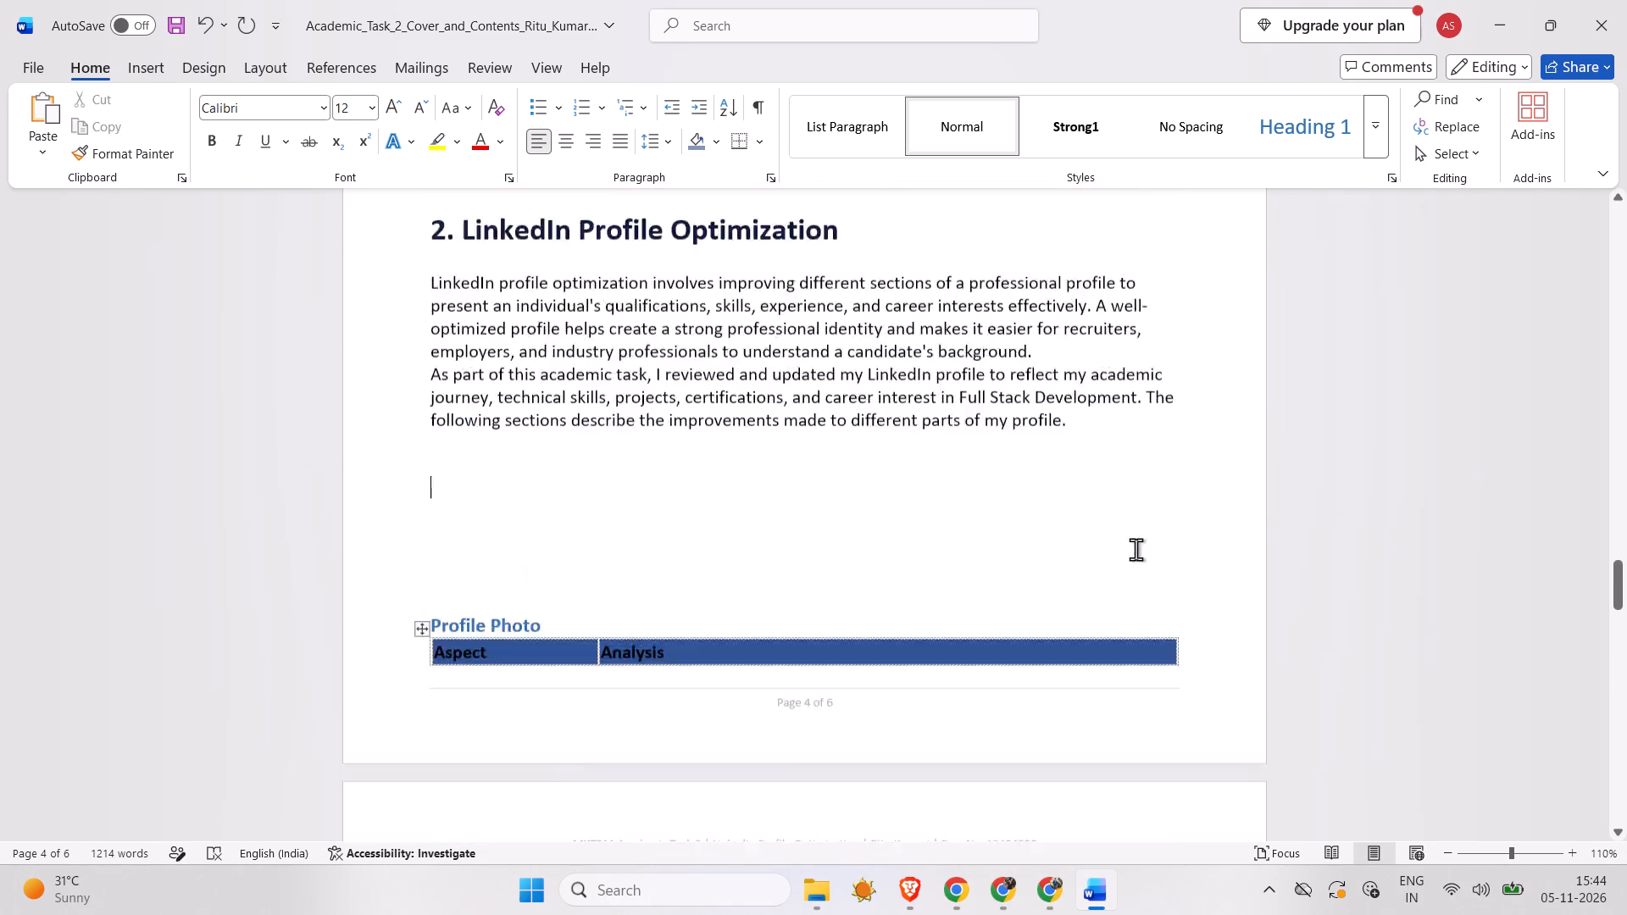
scroll(1136, 549, "down", 2)
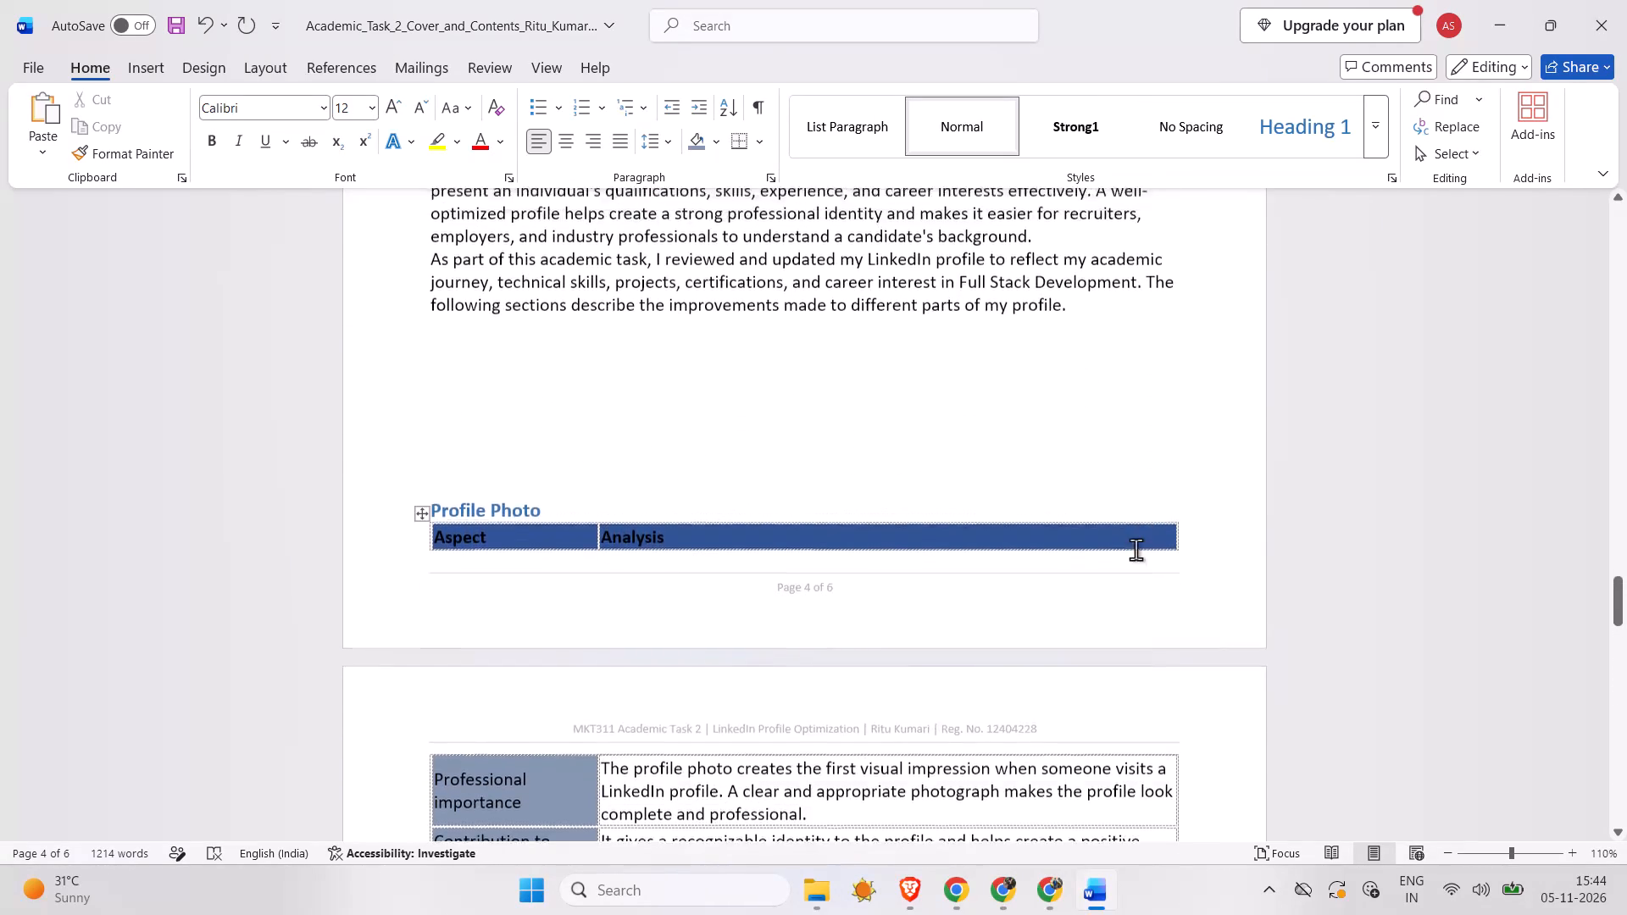
scroll(1136, 549, "down", 1)
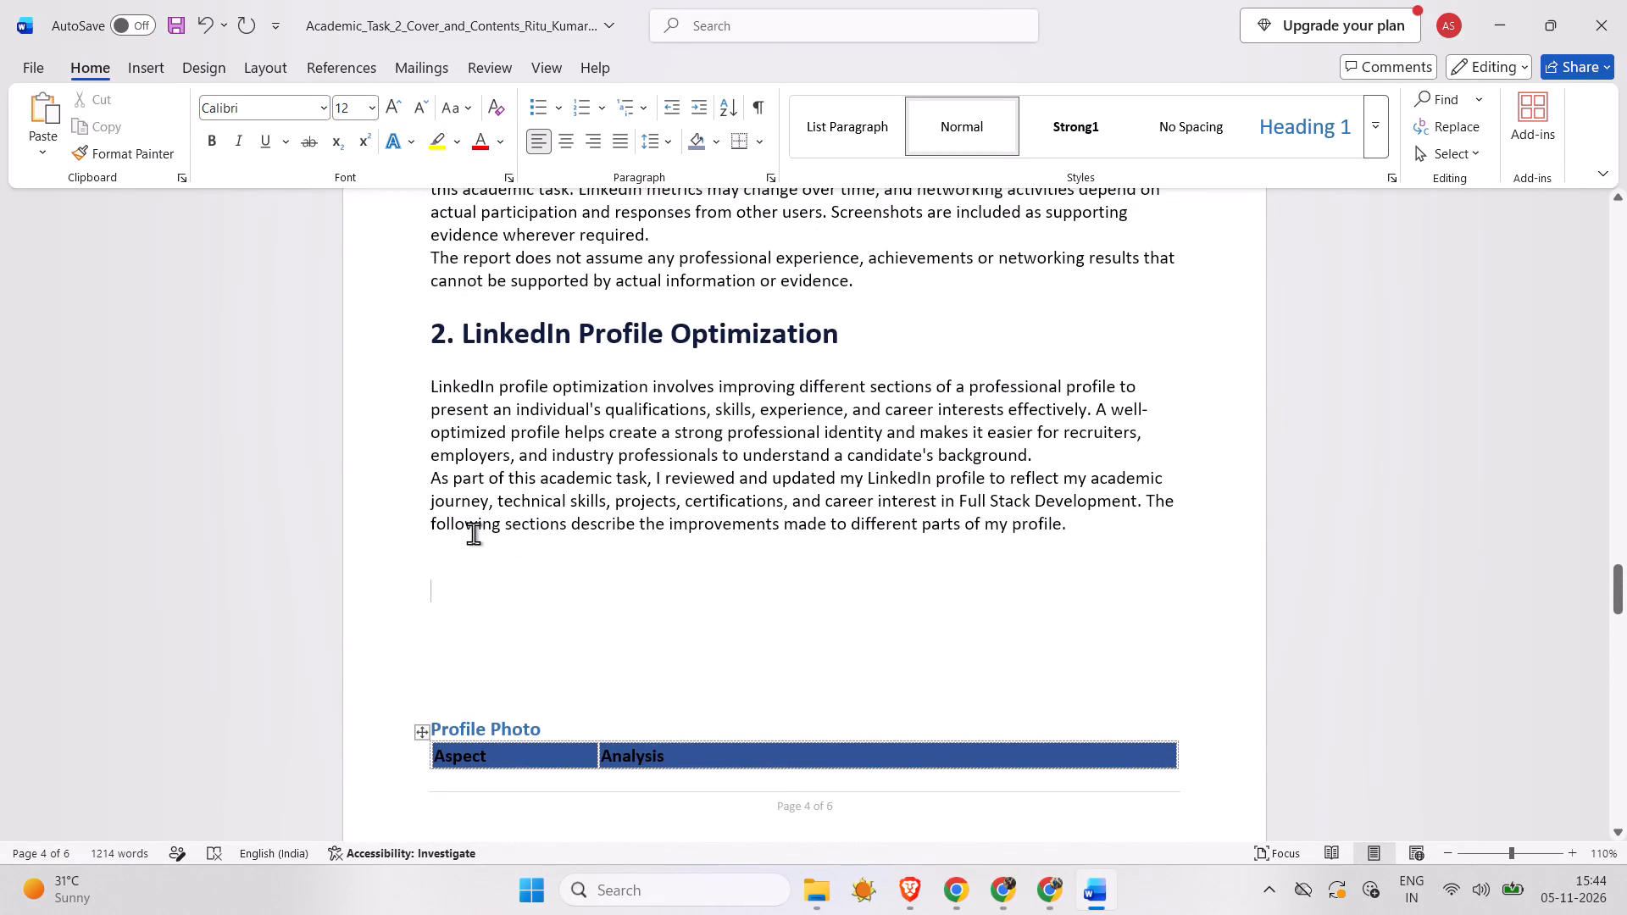
left_click(454, 544)
left_click(429, 327)
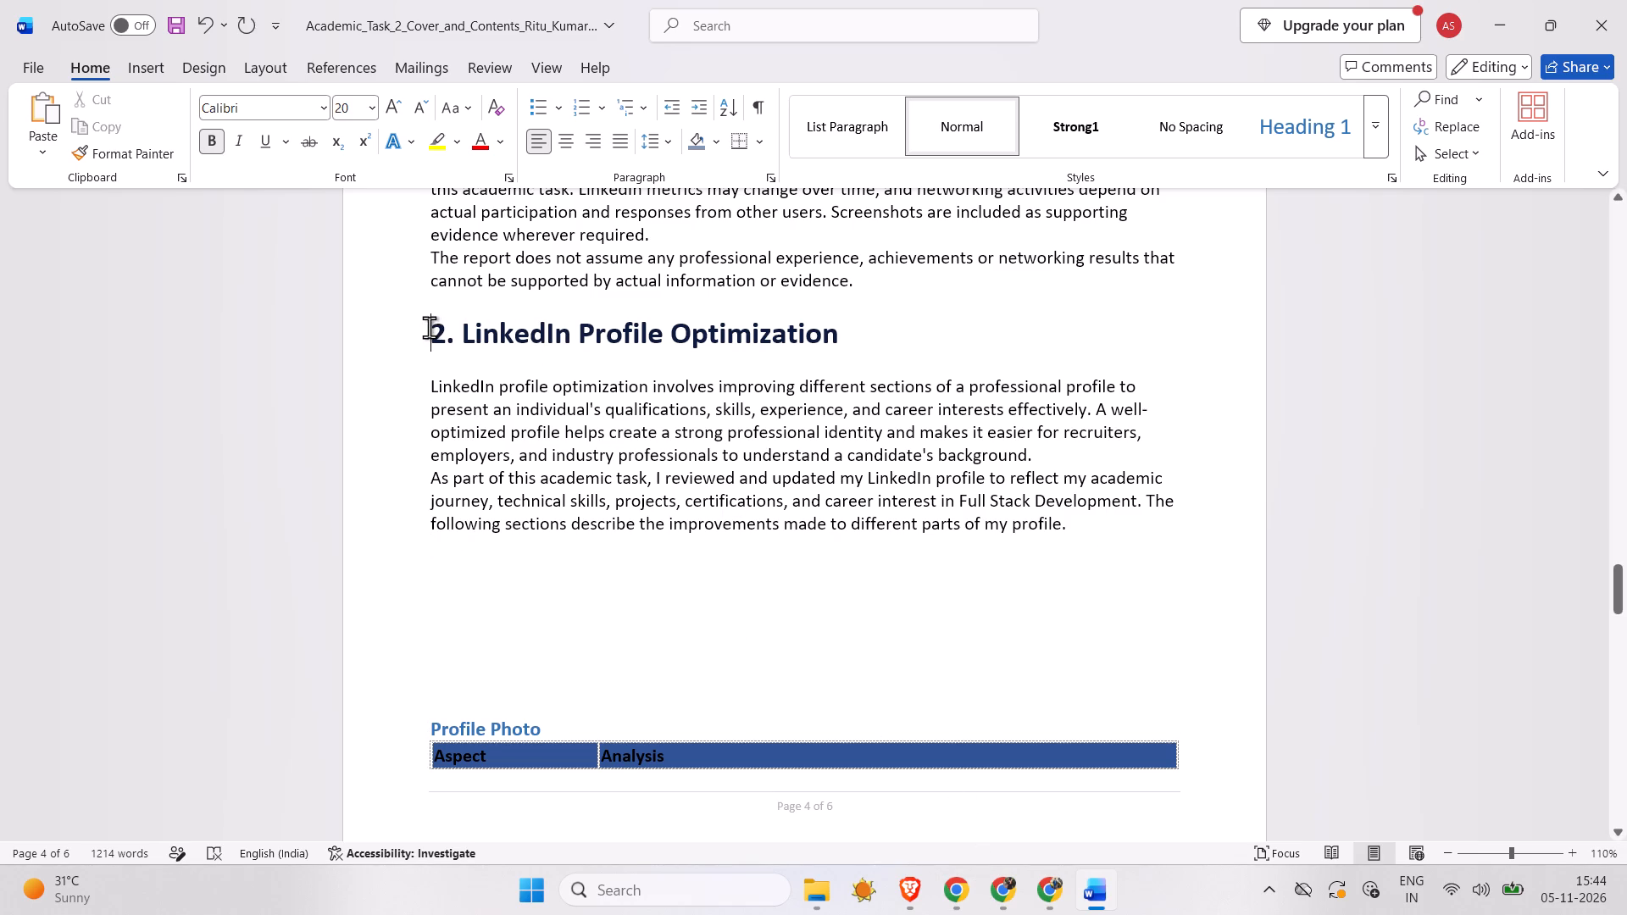
key("p")
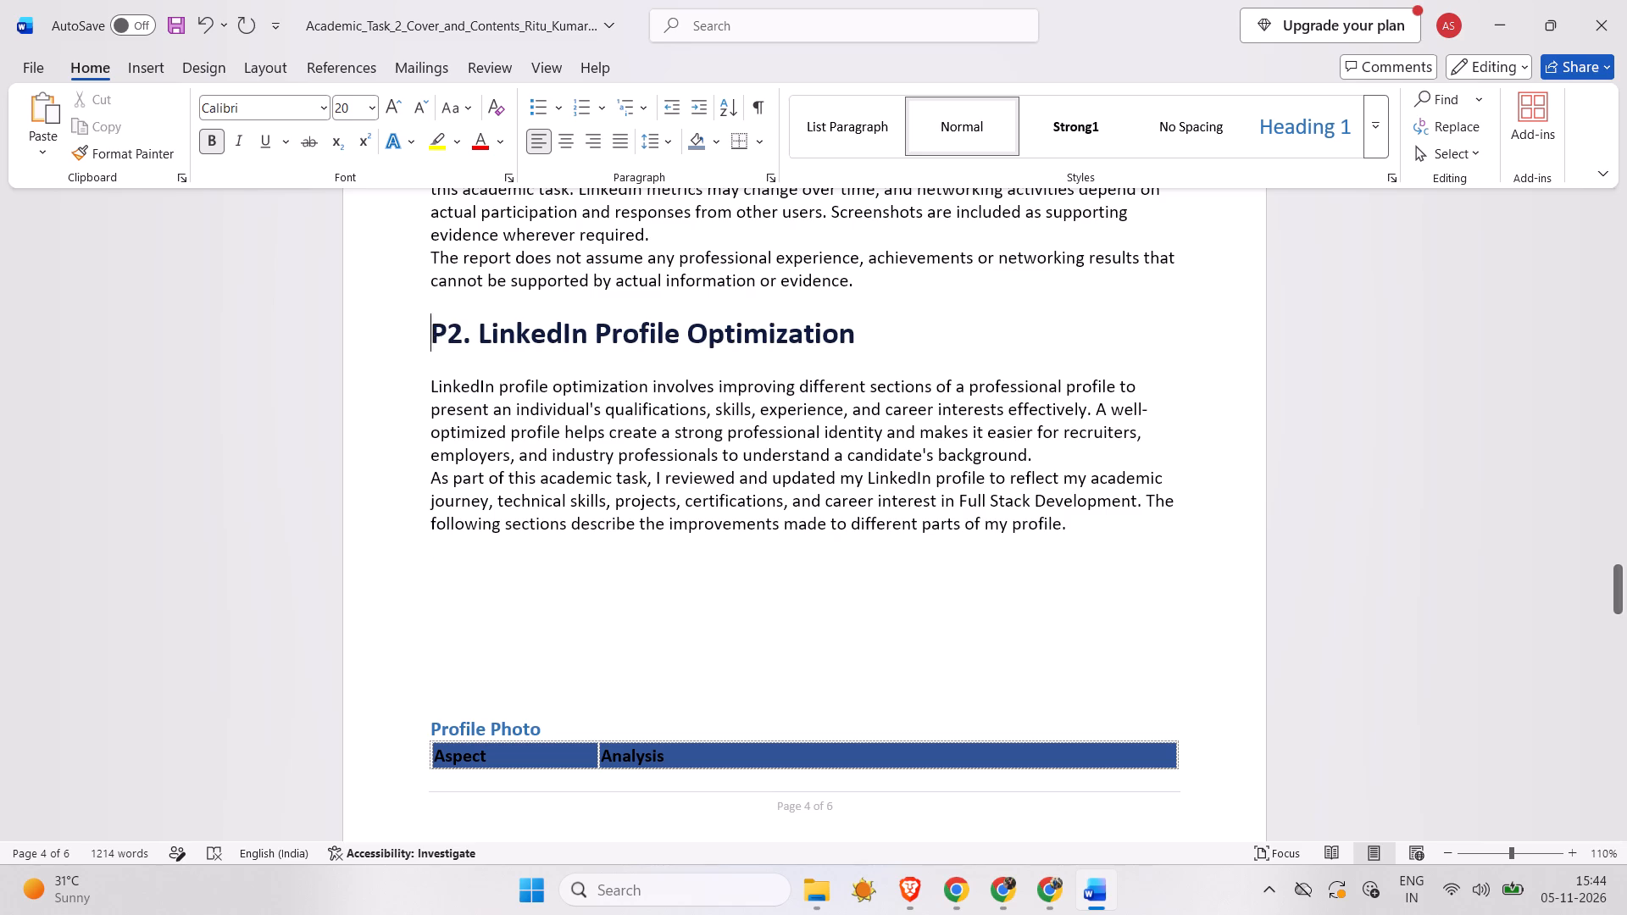
type("art")
key("space")
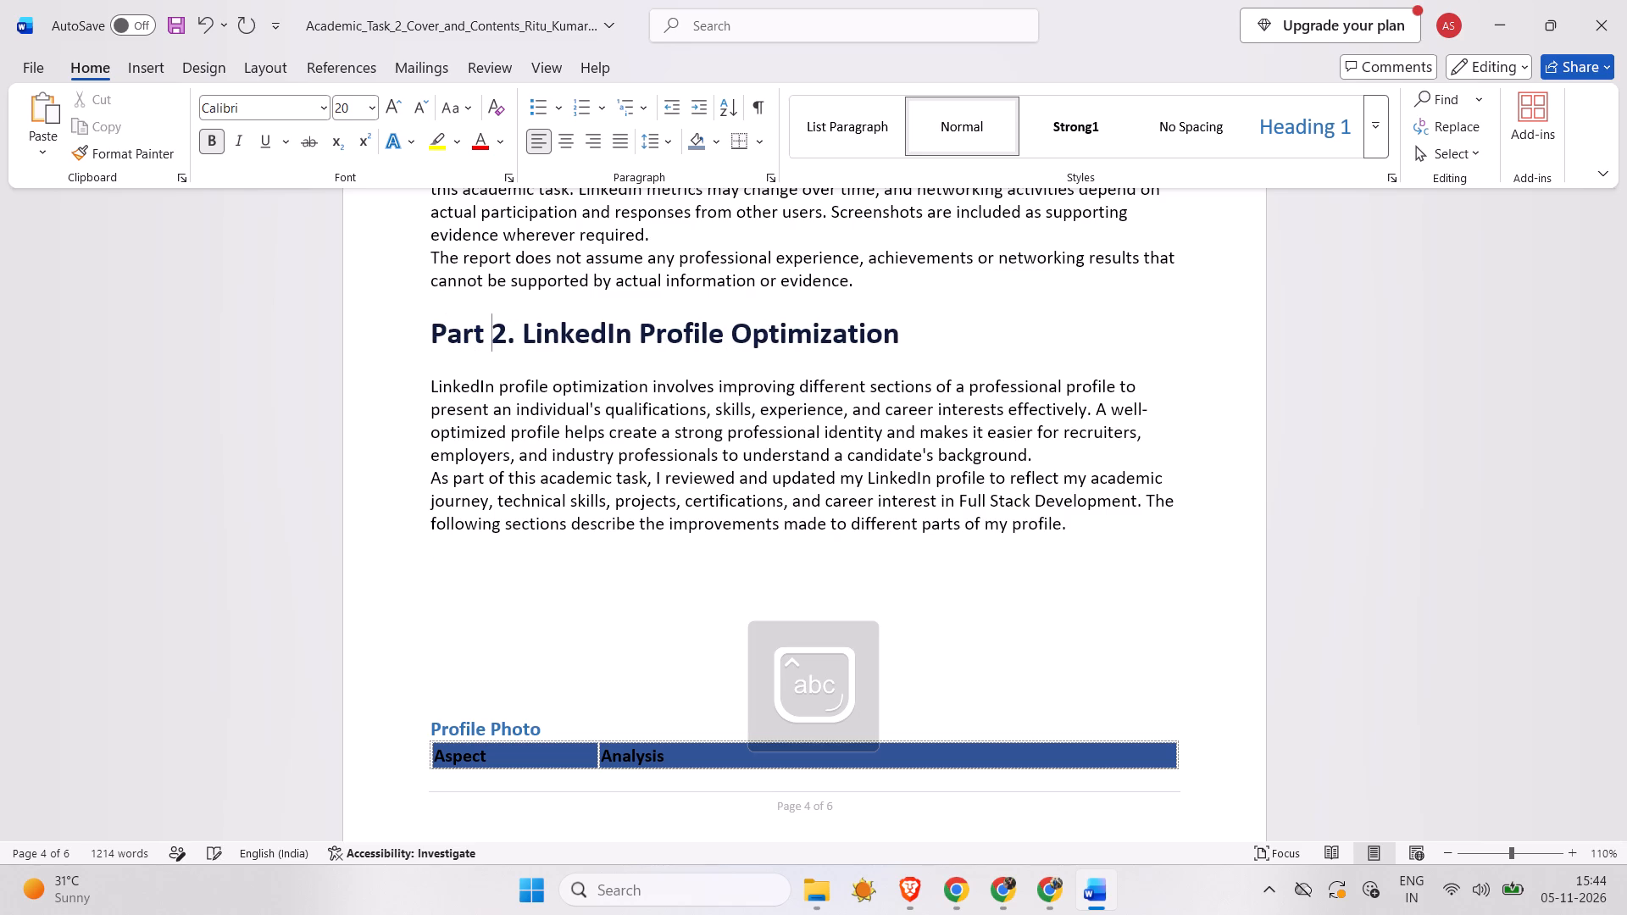
type("A")
key("space")
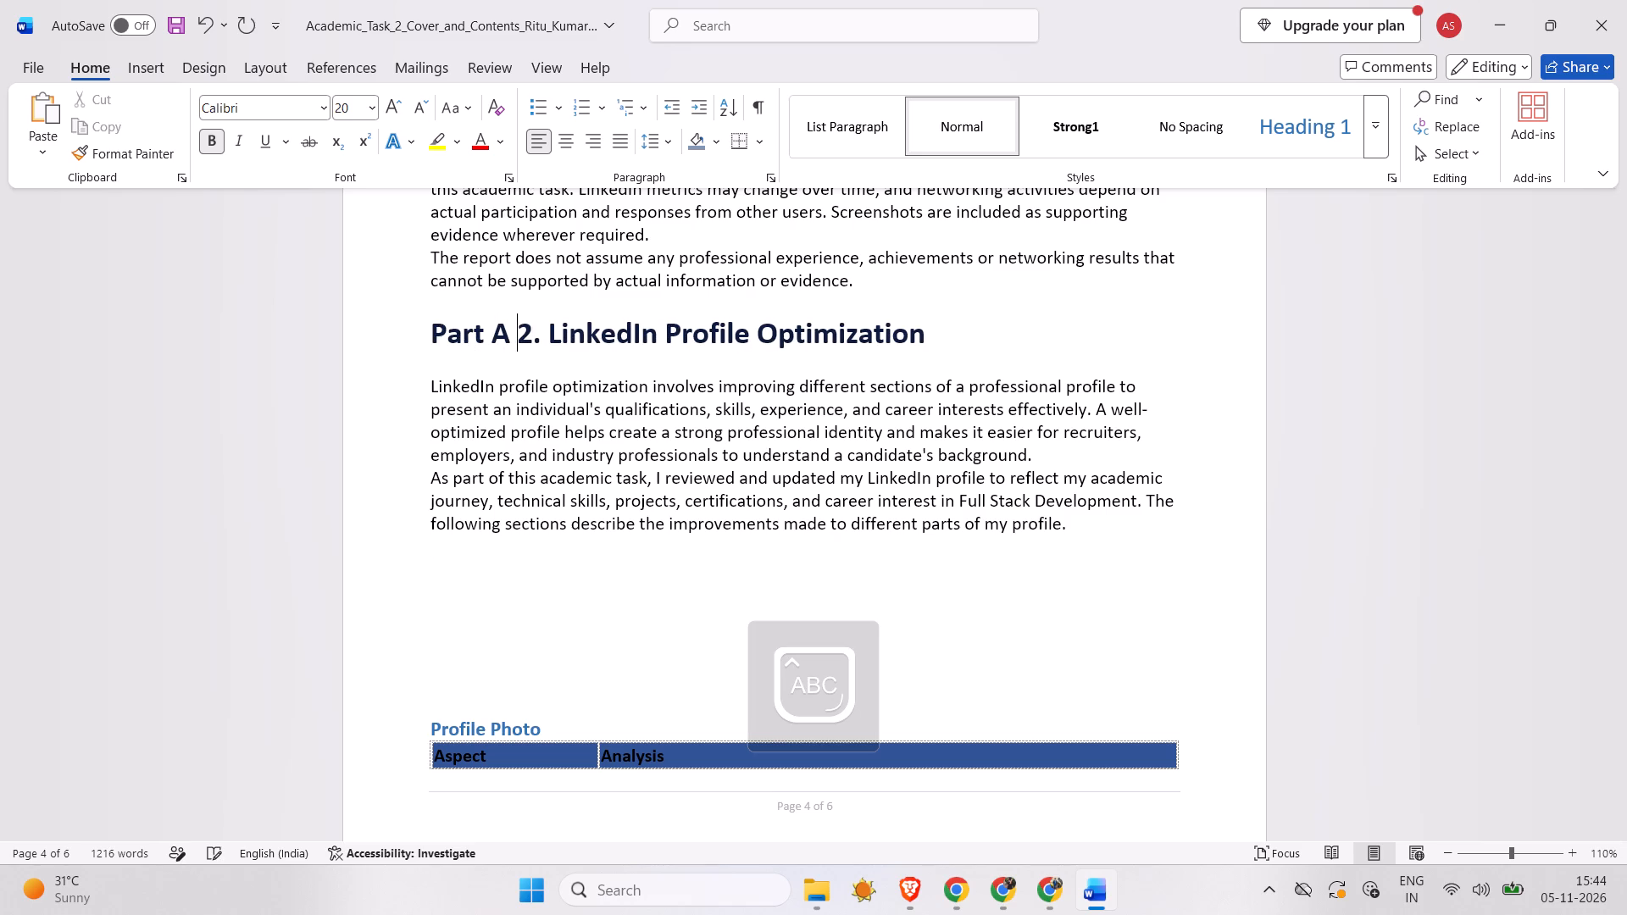
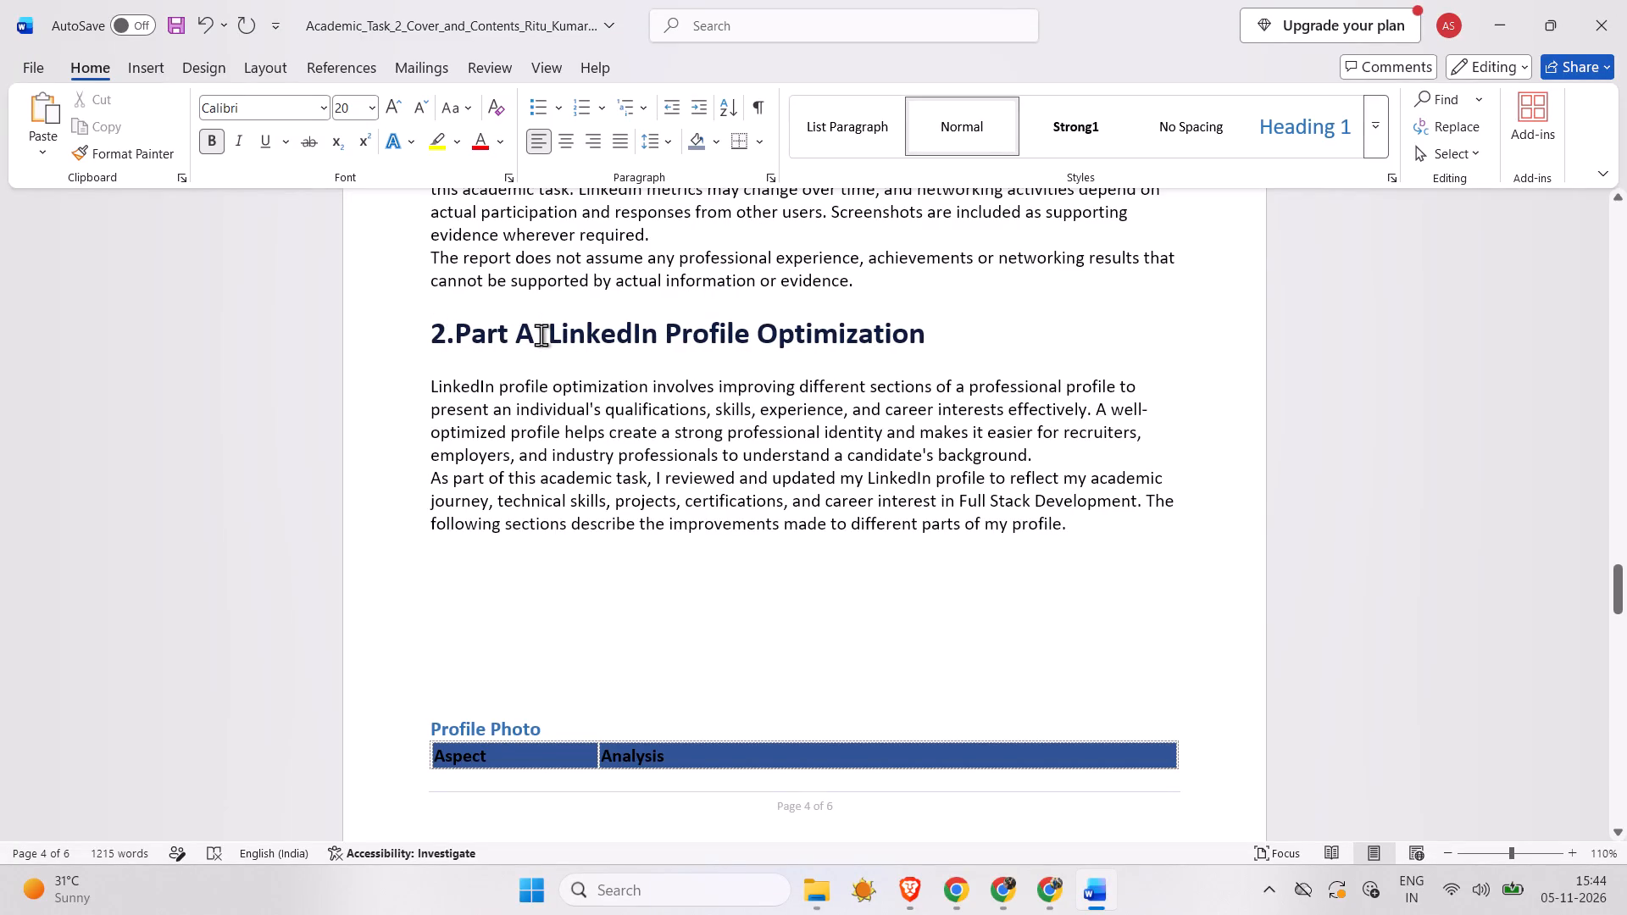
Add a colon directly after "Part A" in the section 2 heading, removing the extra space before it.
key("shift+colon")
key("Left")
key("BackSpace")
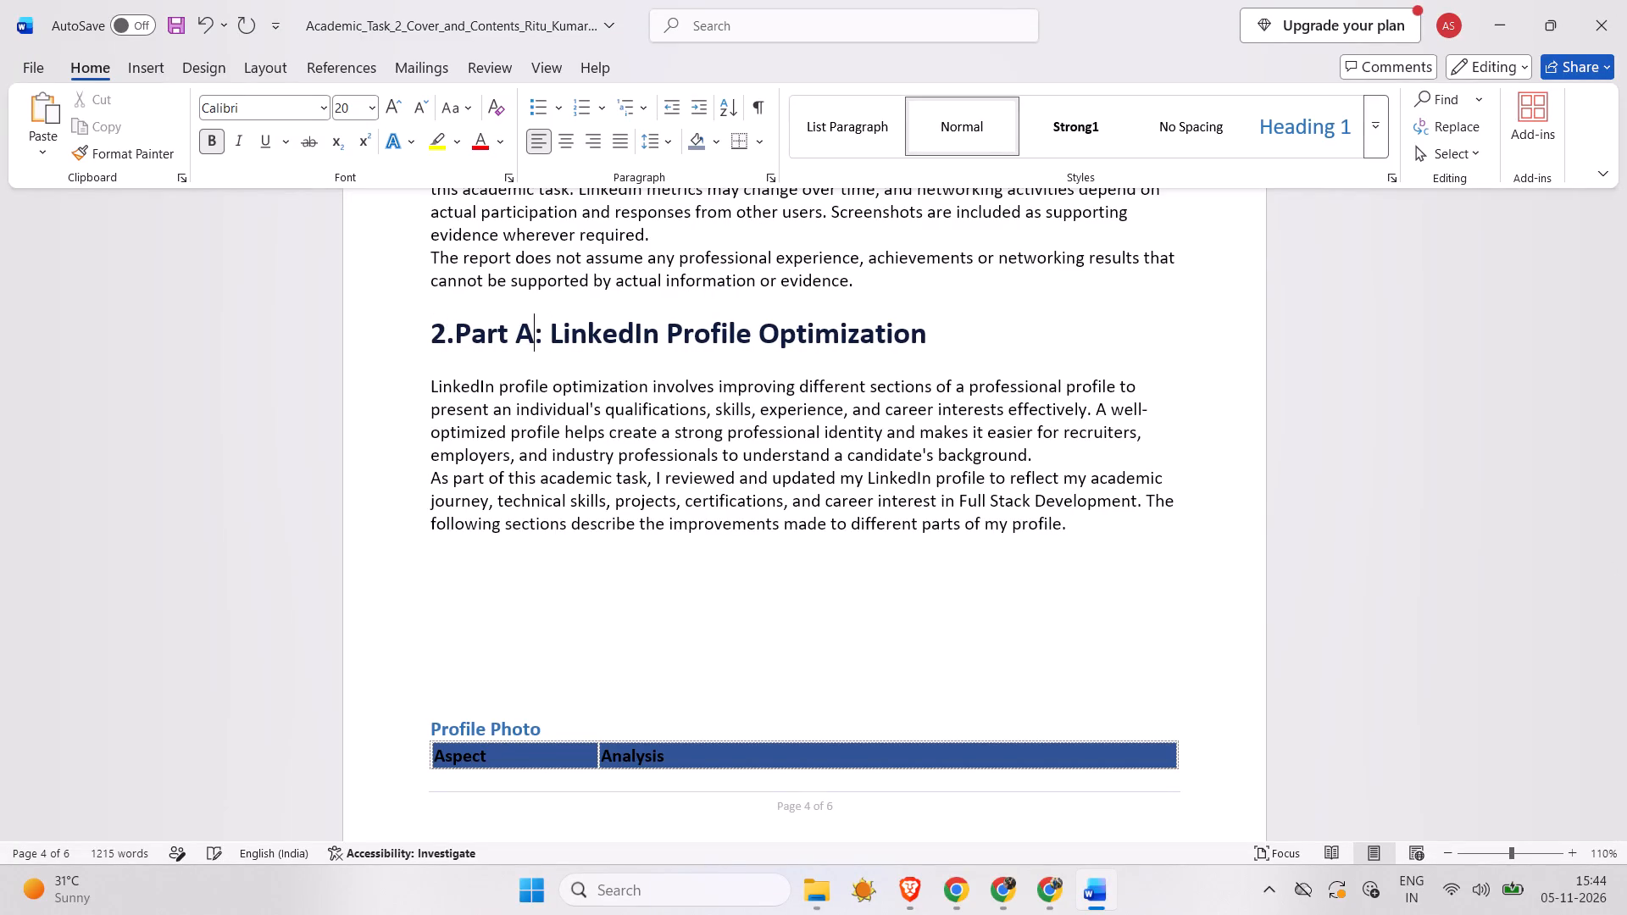
key("Right")
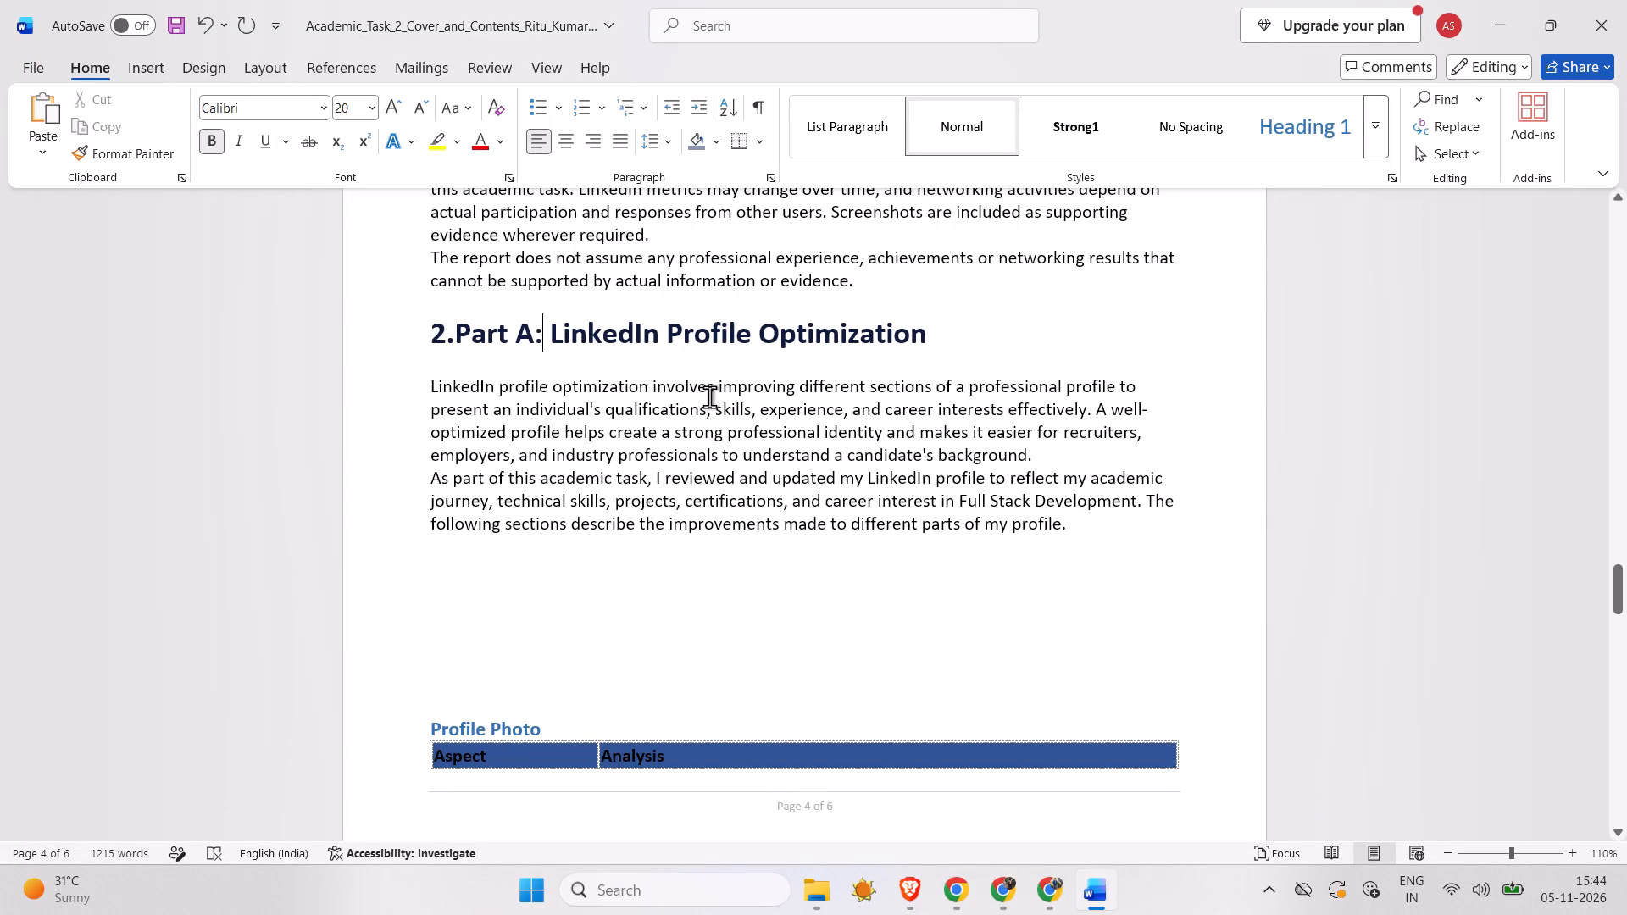
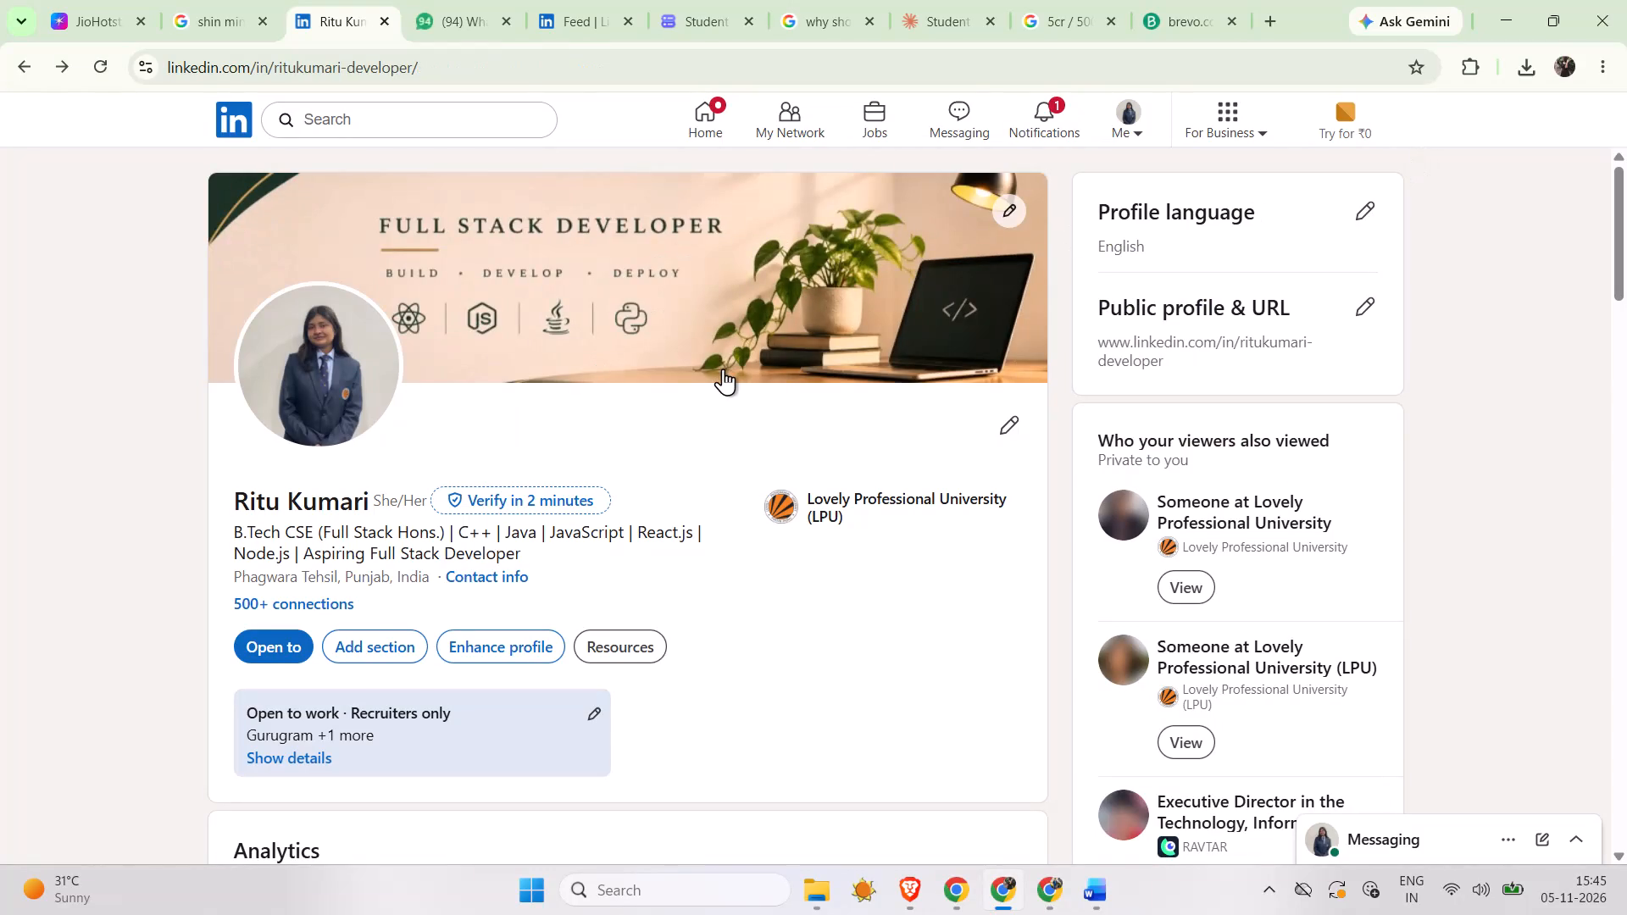
Capture a screen snip of the LinkedIn profile header, from the banner down to the connections line and across the card's full width.
key("shift+super+s")
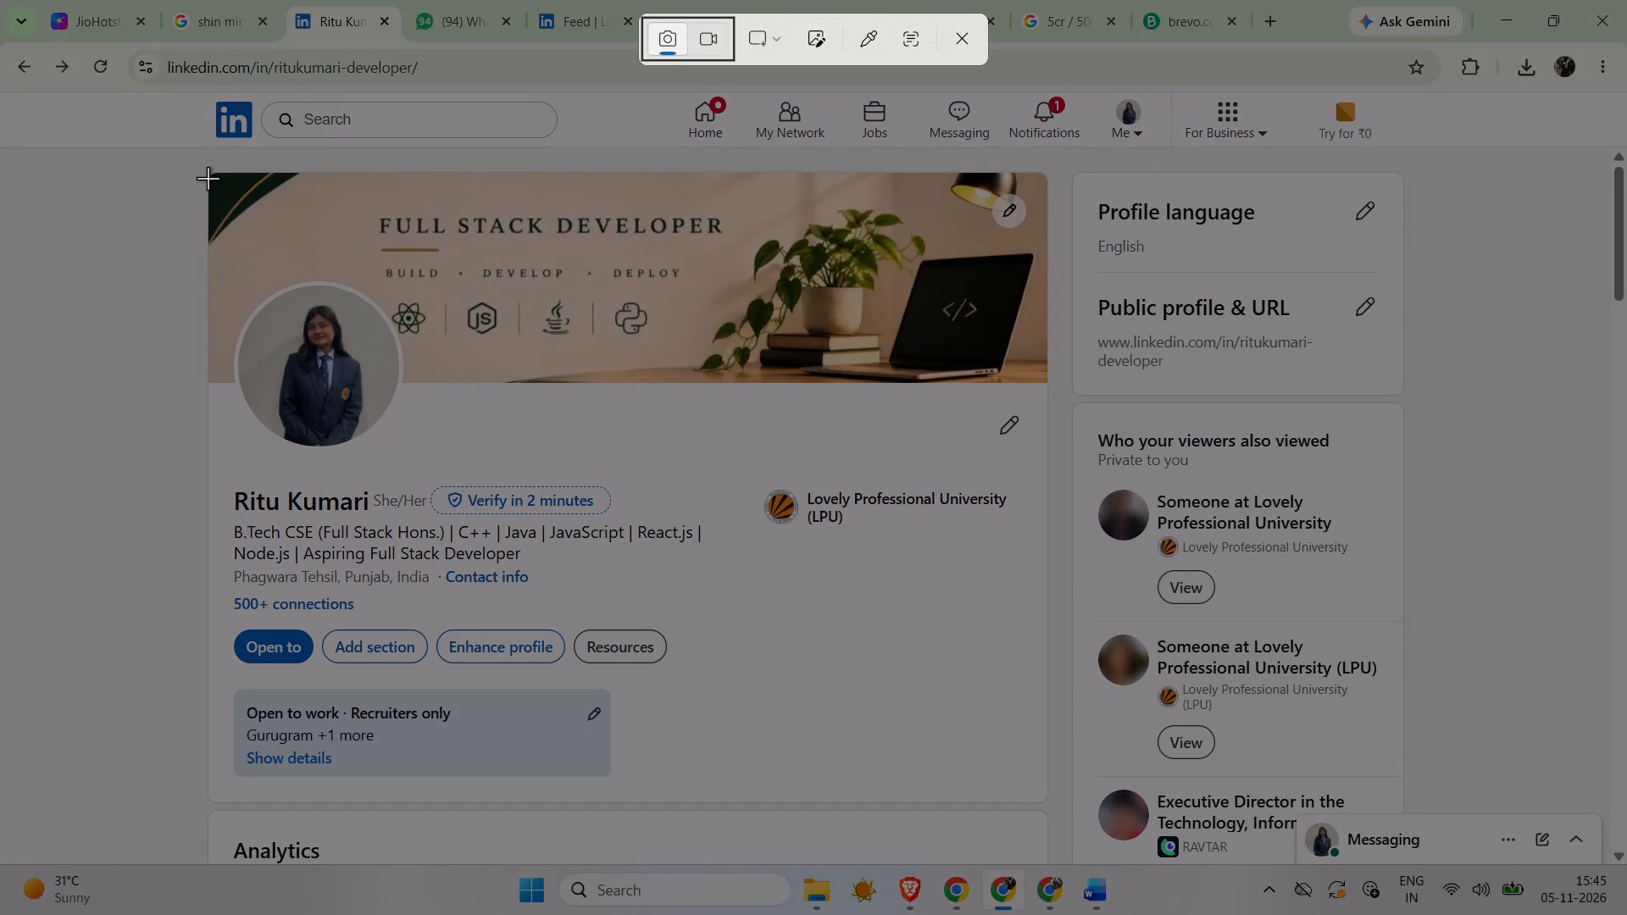
left_click_drag(208, 175, 944, 724)
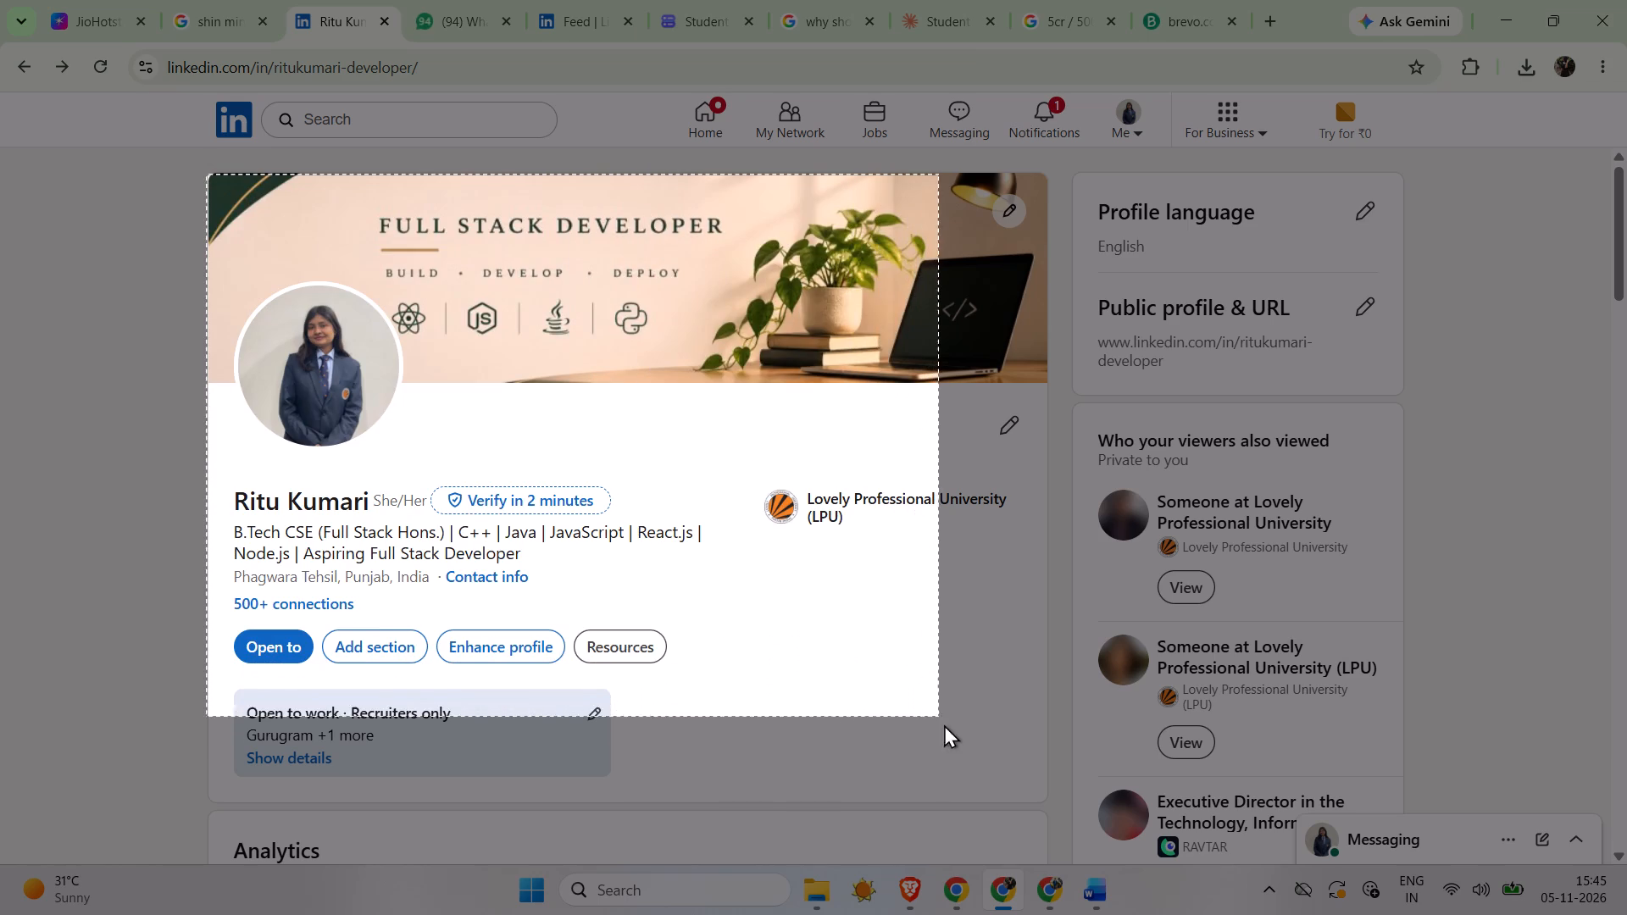
left_click_drag(944, 724, 1083, 713)
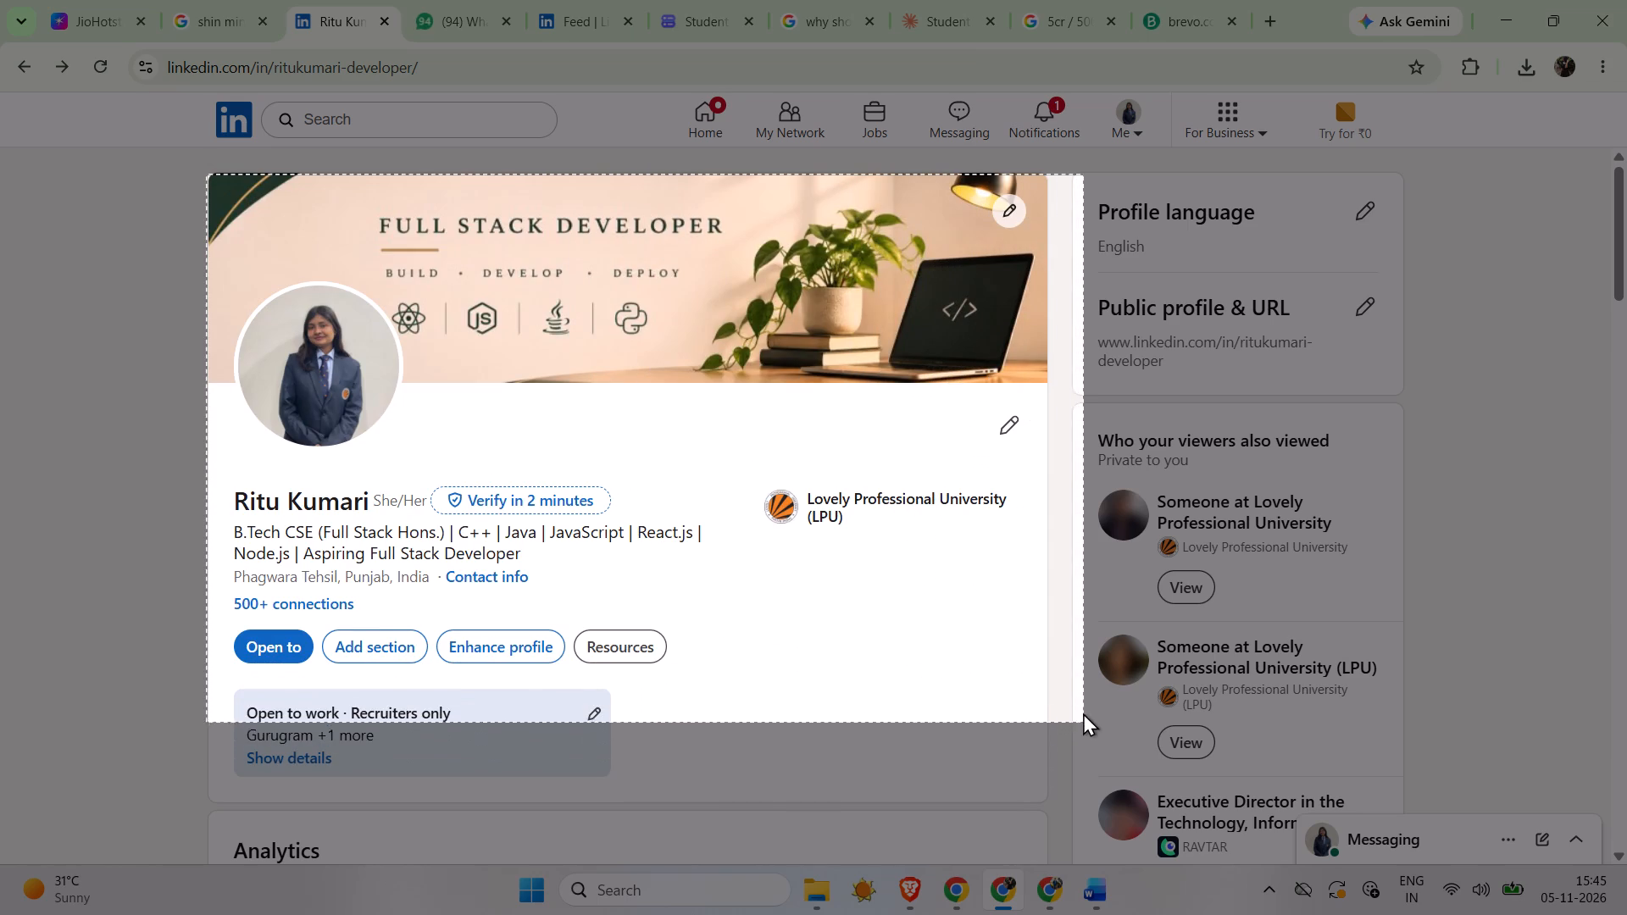
left_click_drag(1083, 713, 1091, 690)
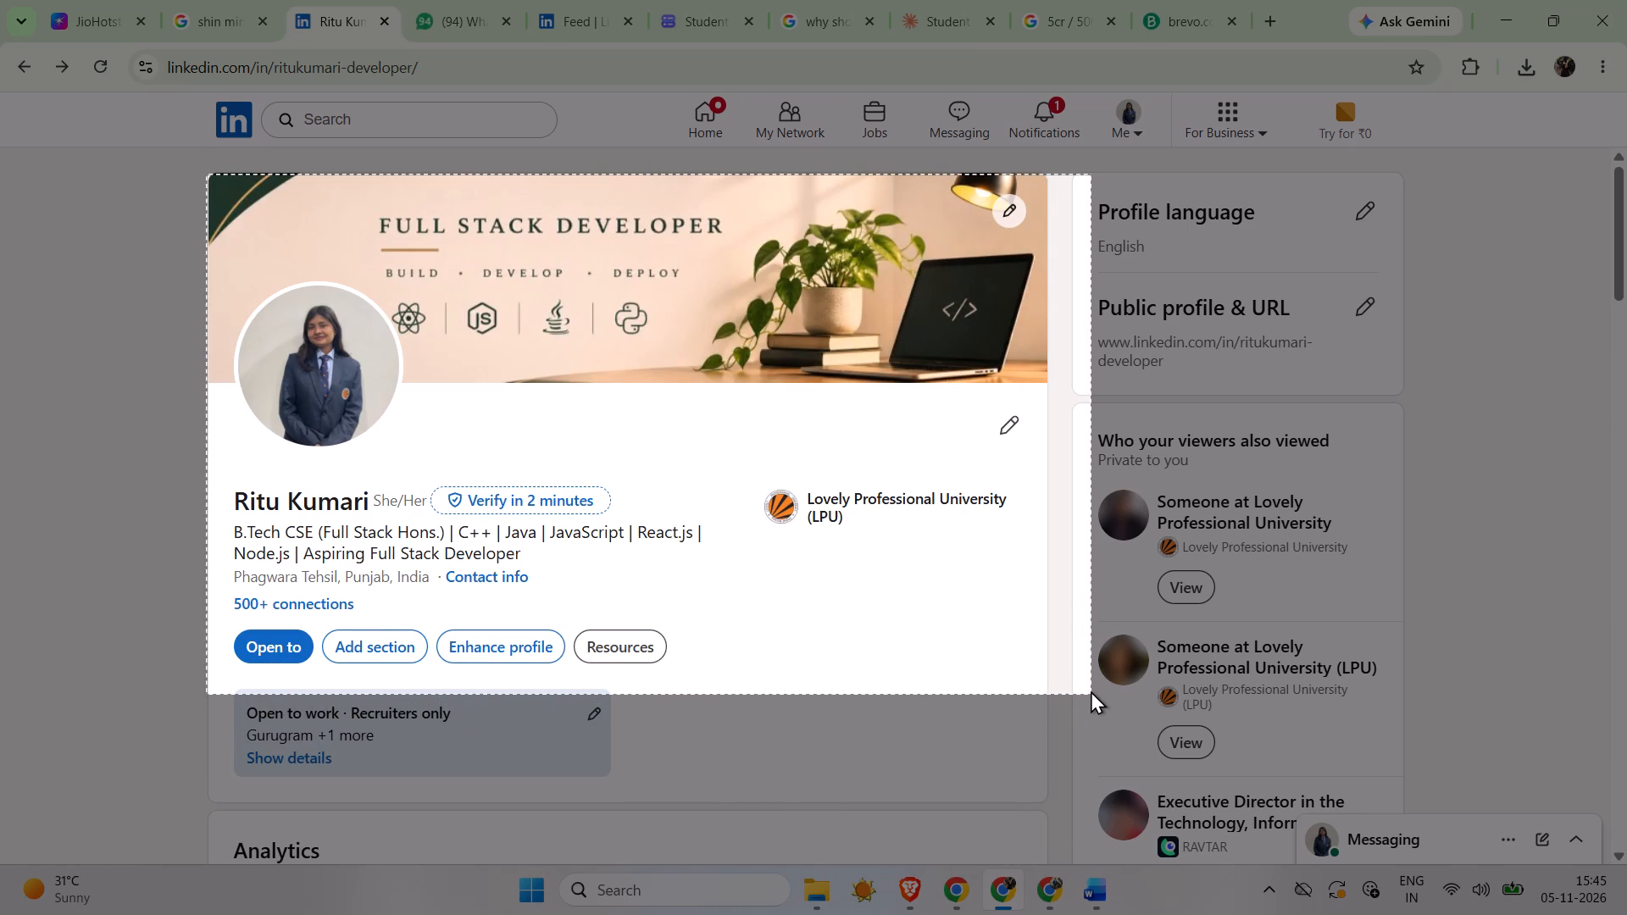
left_click_drag(1091, 690, 1074, 704)
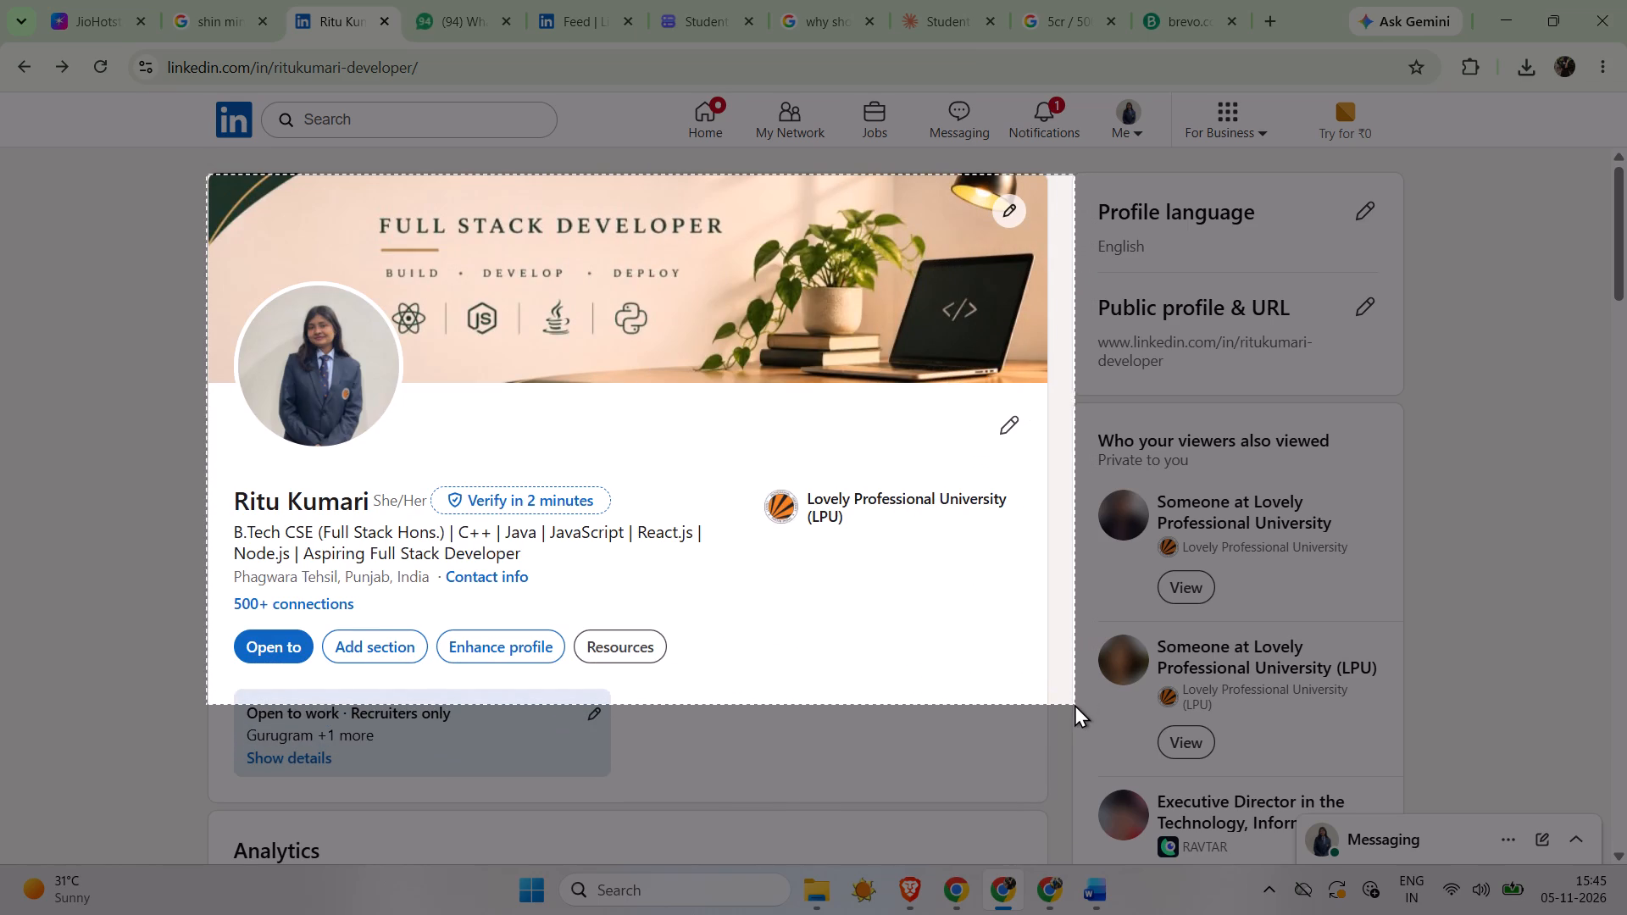
left_click_drag(1074, 704, 1079, 630)
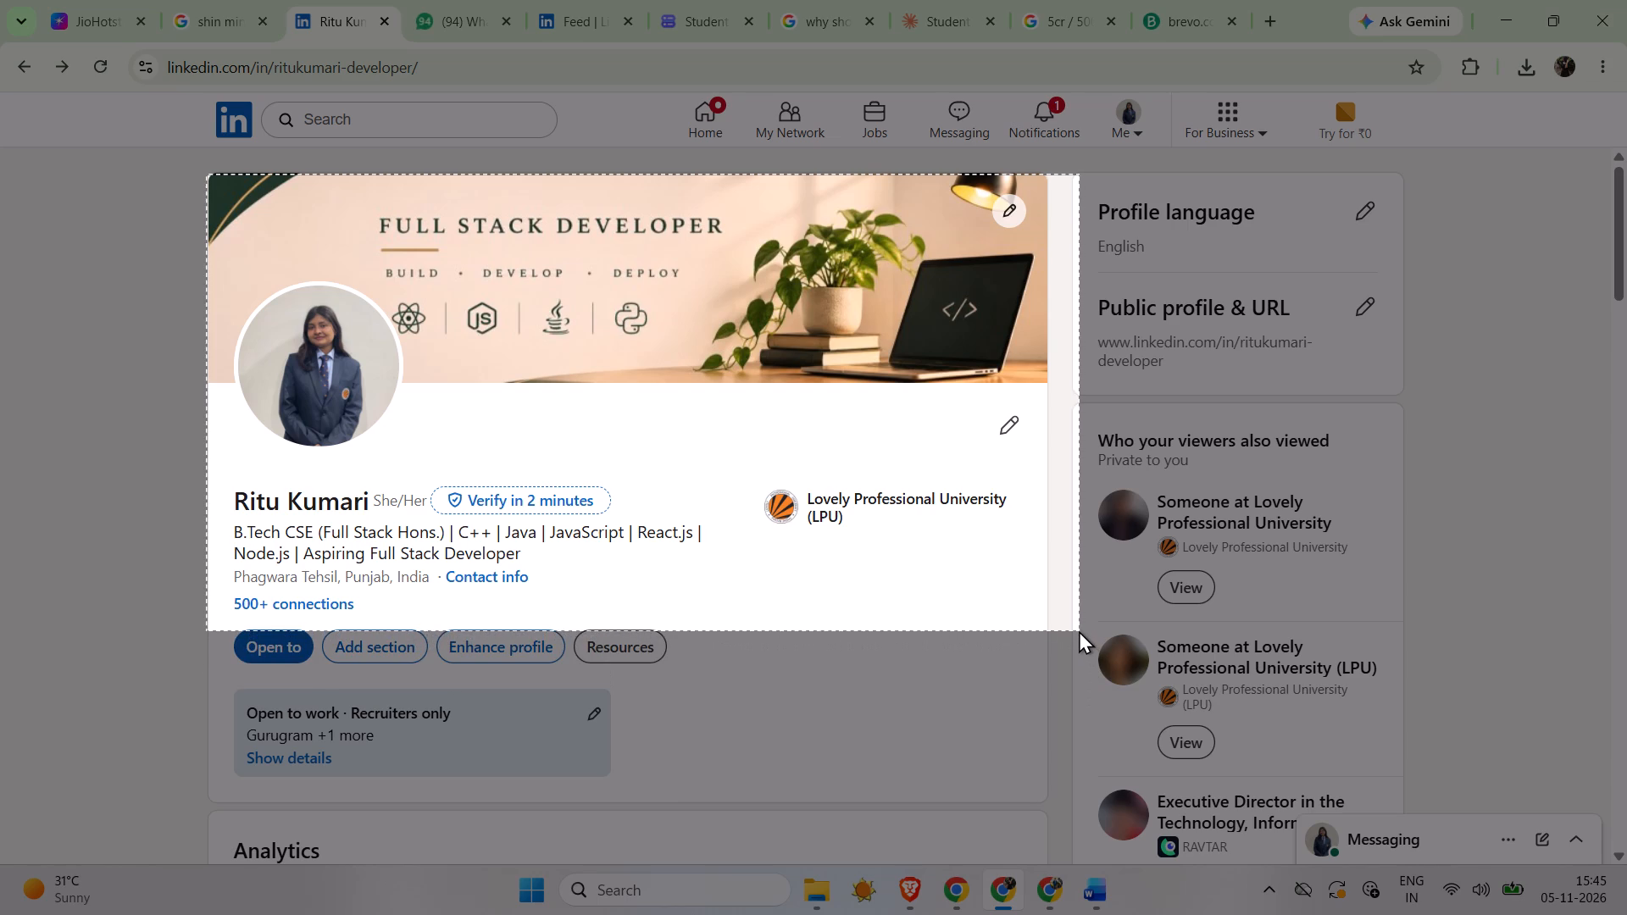
left_click_drag(1079, 630, 1066, 627)
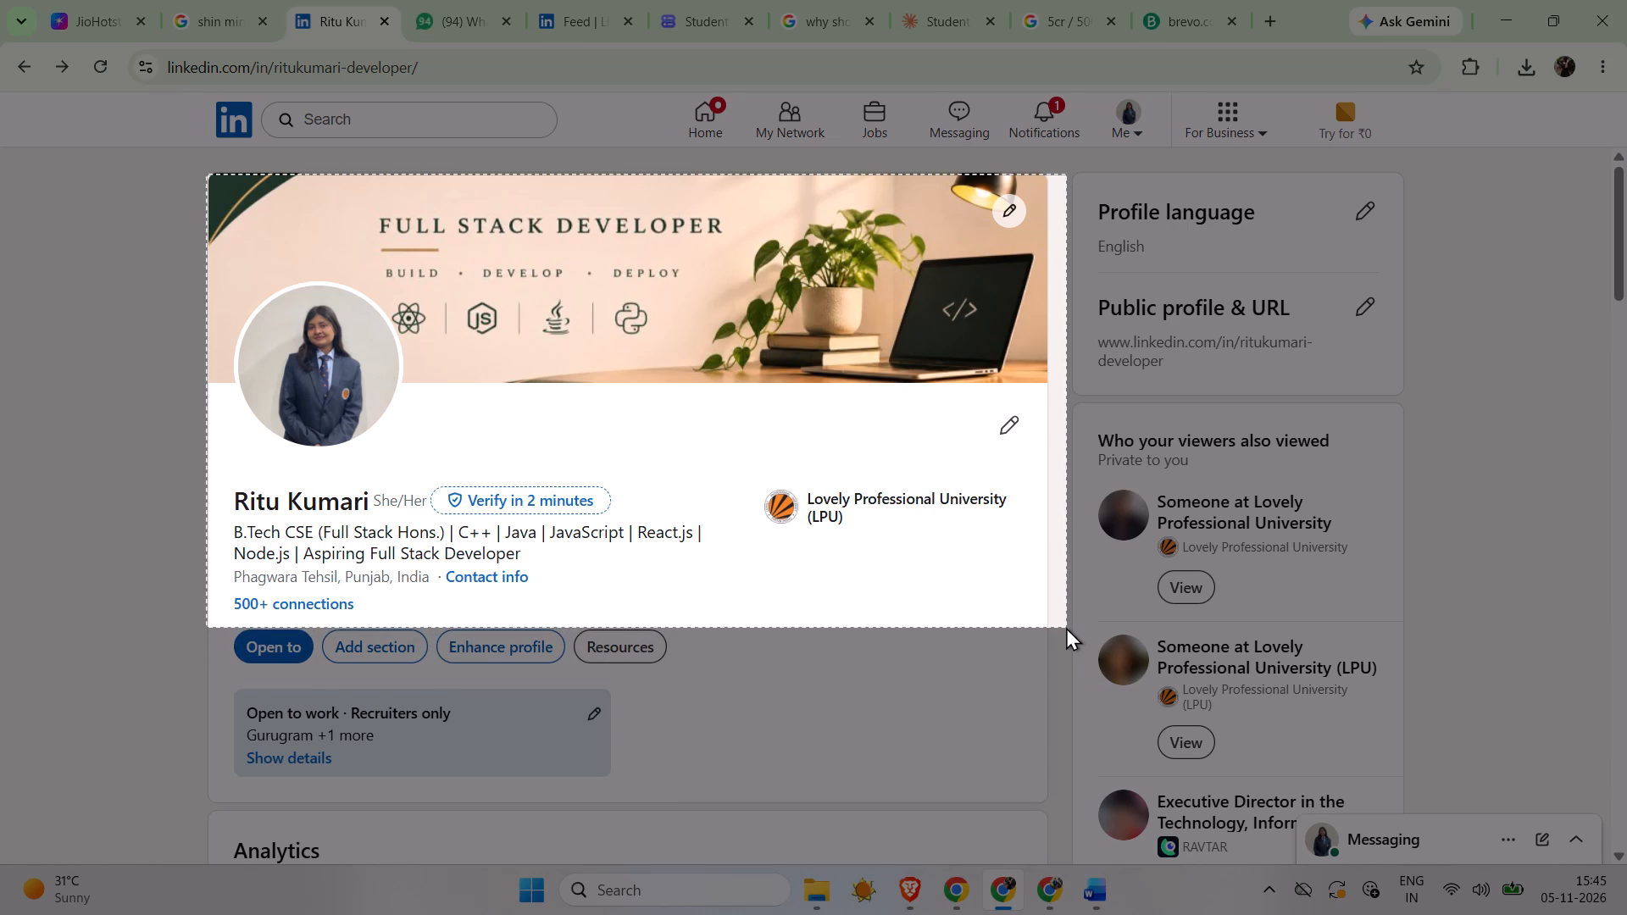
left_click_drag(1066, 627, 1049, 627)
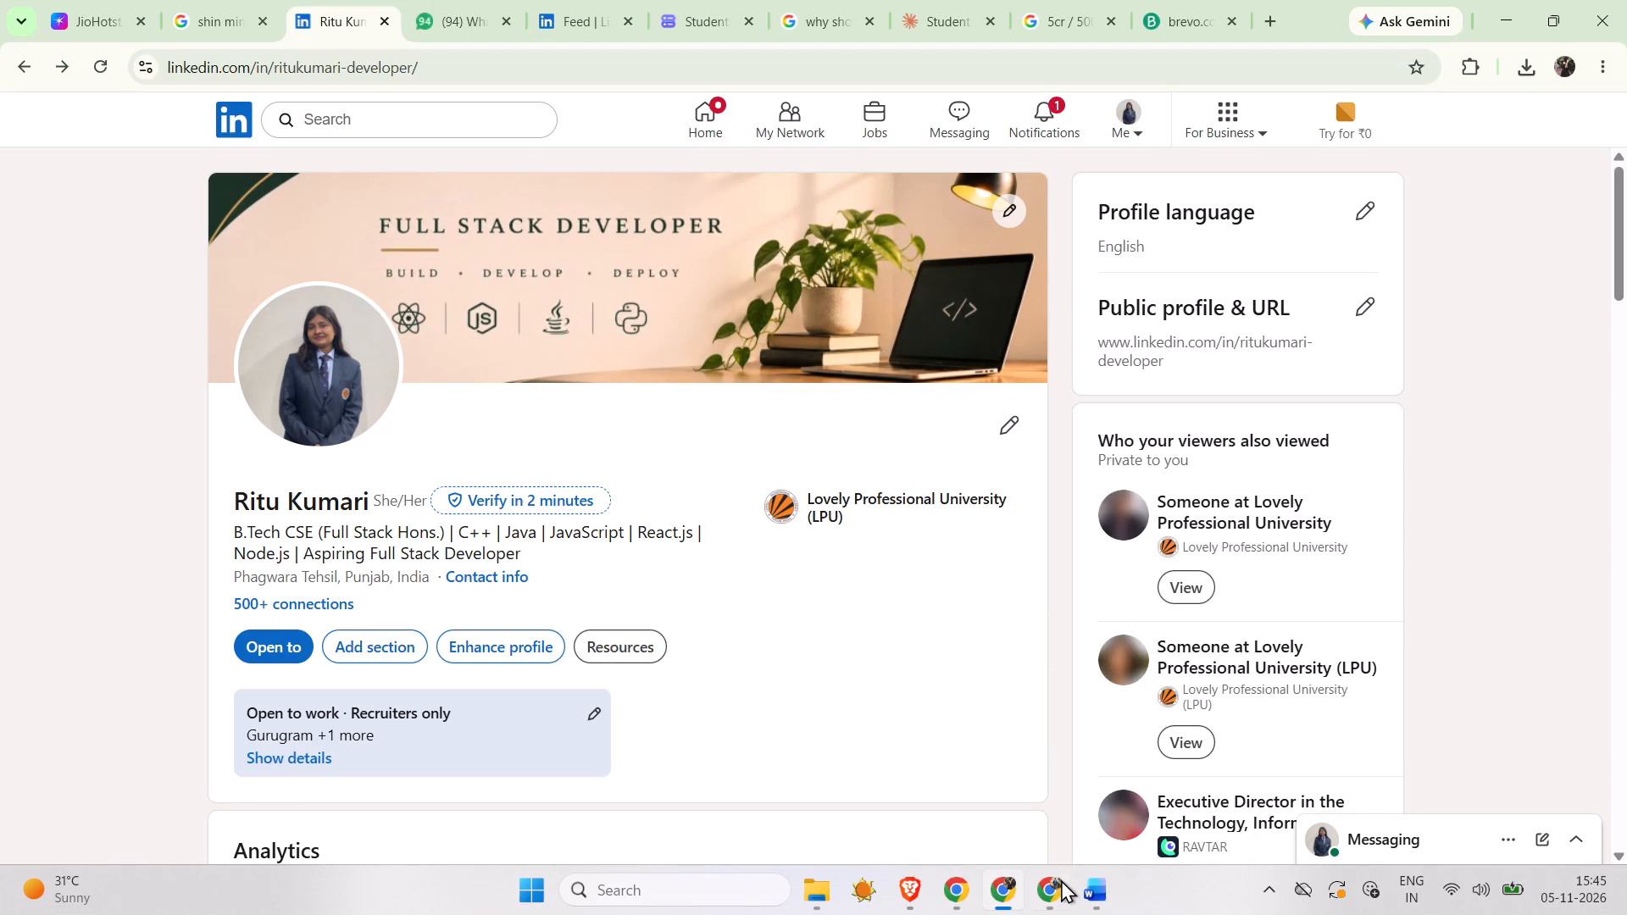
Switch to Word and paste the LinkedIn profile snip into the blank space below section 2's introduction.
left_click(1091, 890)
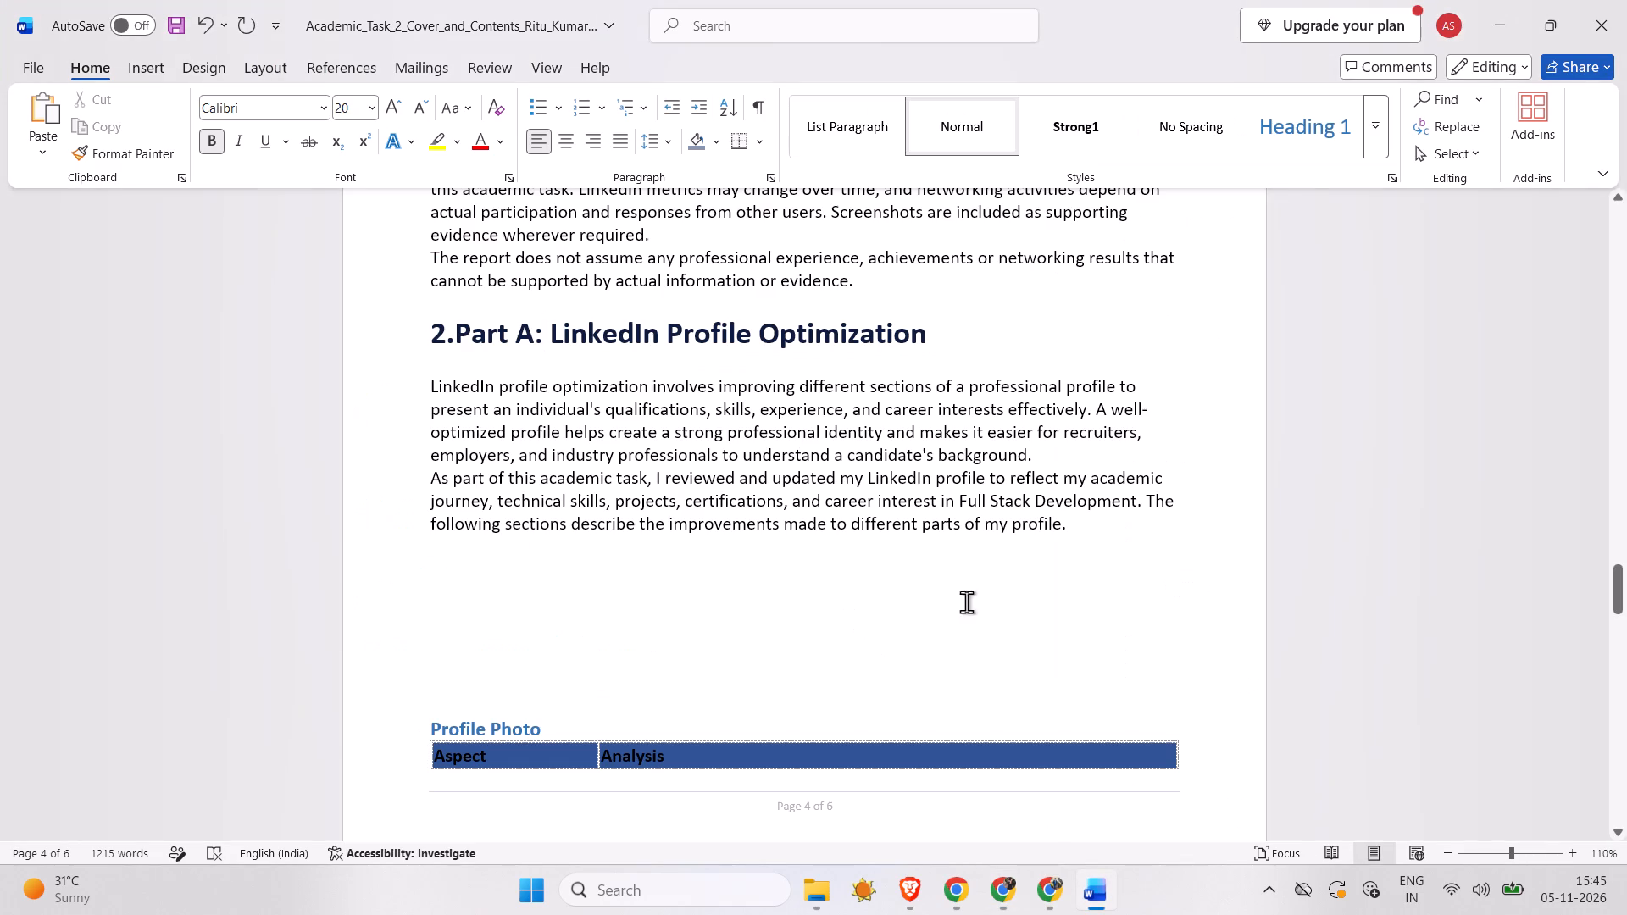
left_click(969, 560)
key("ctrl+v")
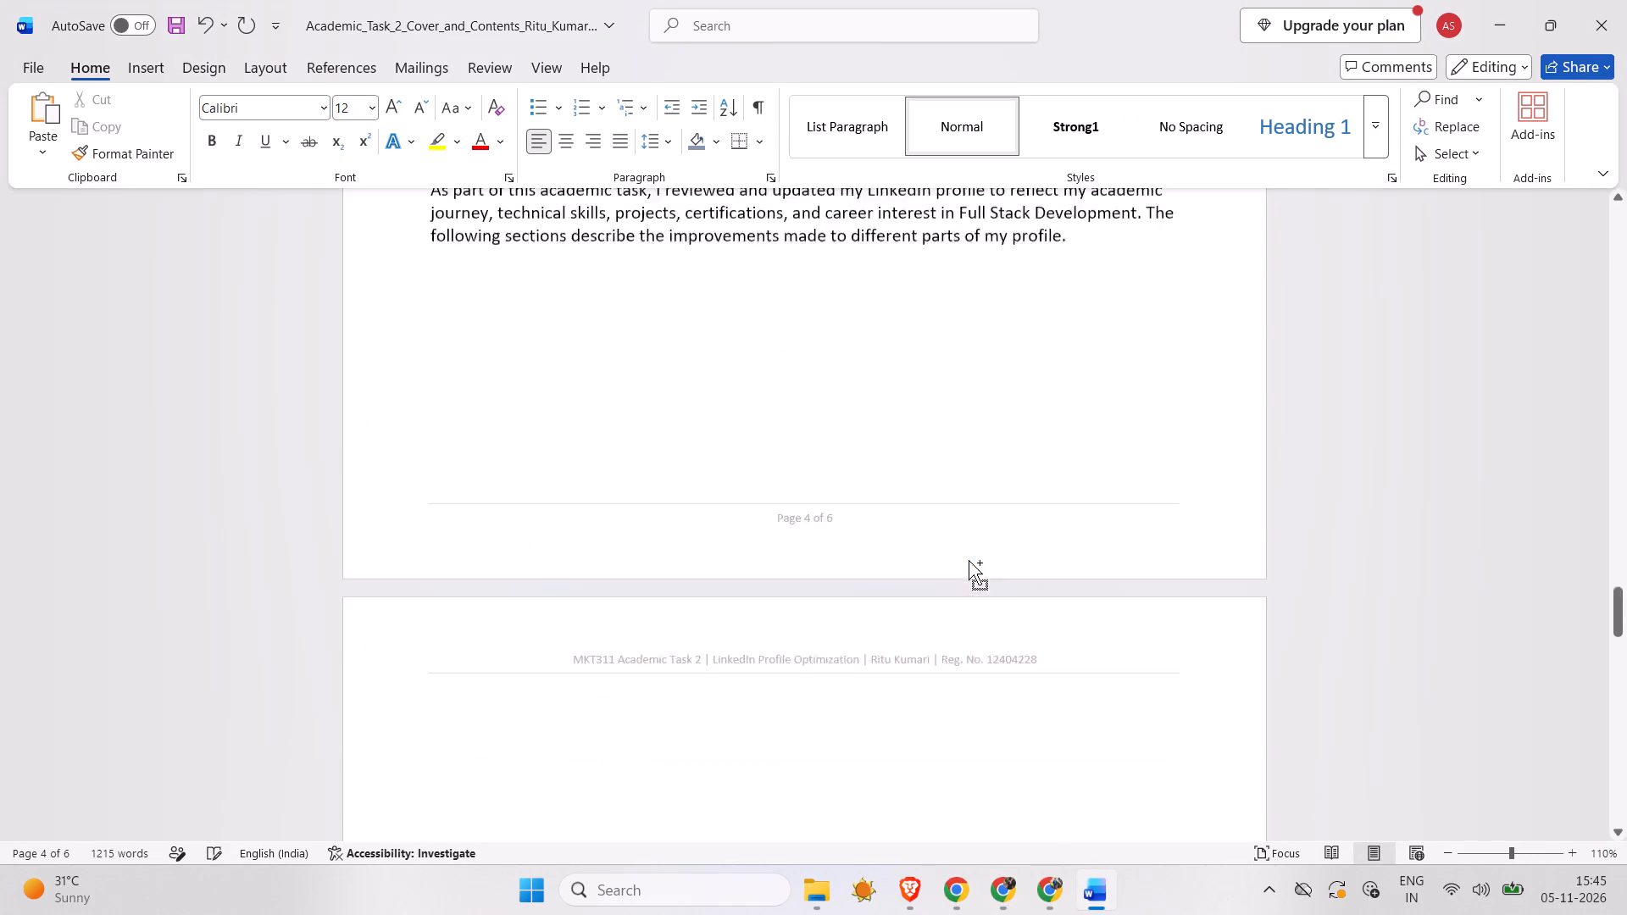
left_click_drag(627, 505, 595, 190)
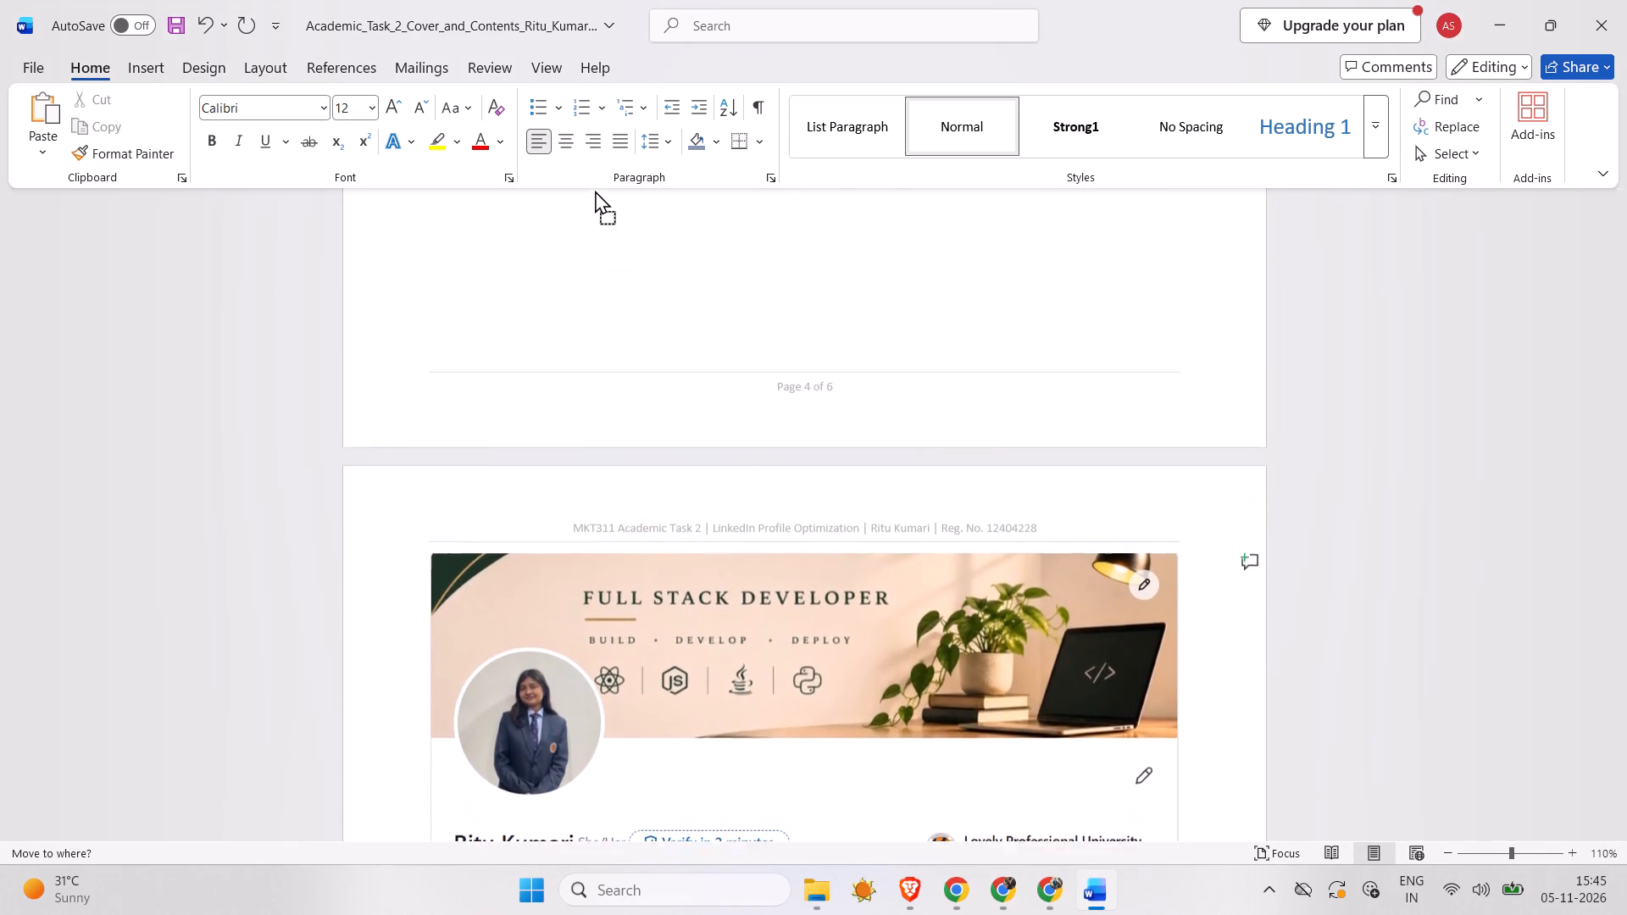
left_click_drag(595, 190, 581, 358)
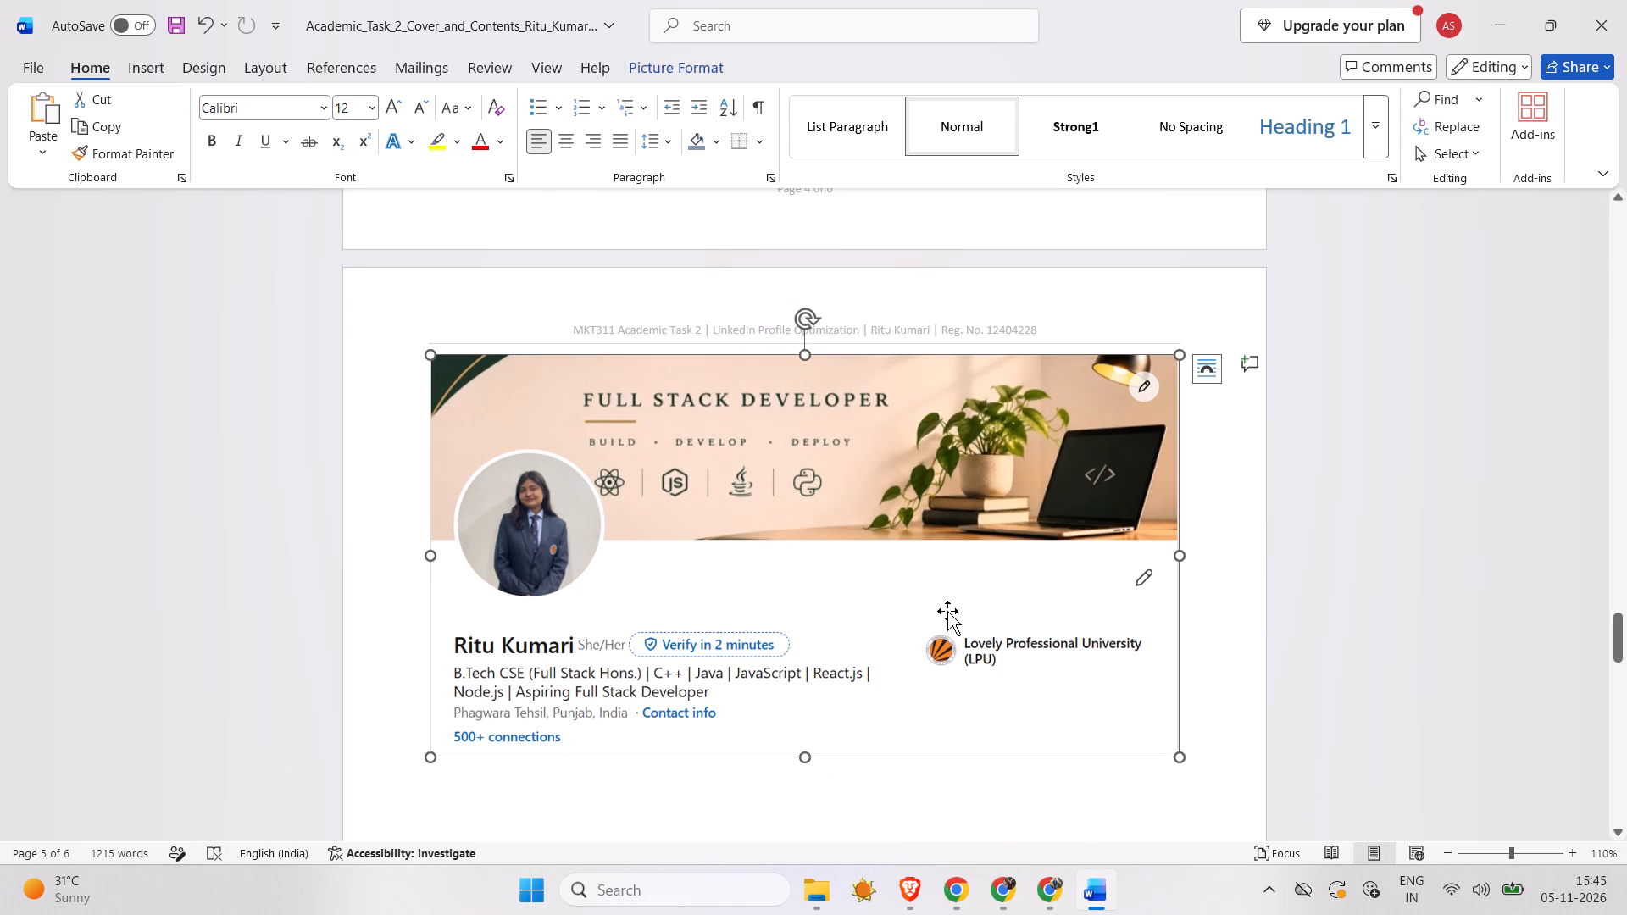
Scale the pasted profile snip down proportionally to about 70% of the text width.
left_click_drag(1180, 755, 1005, 602)
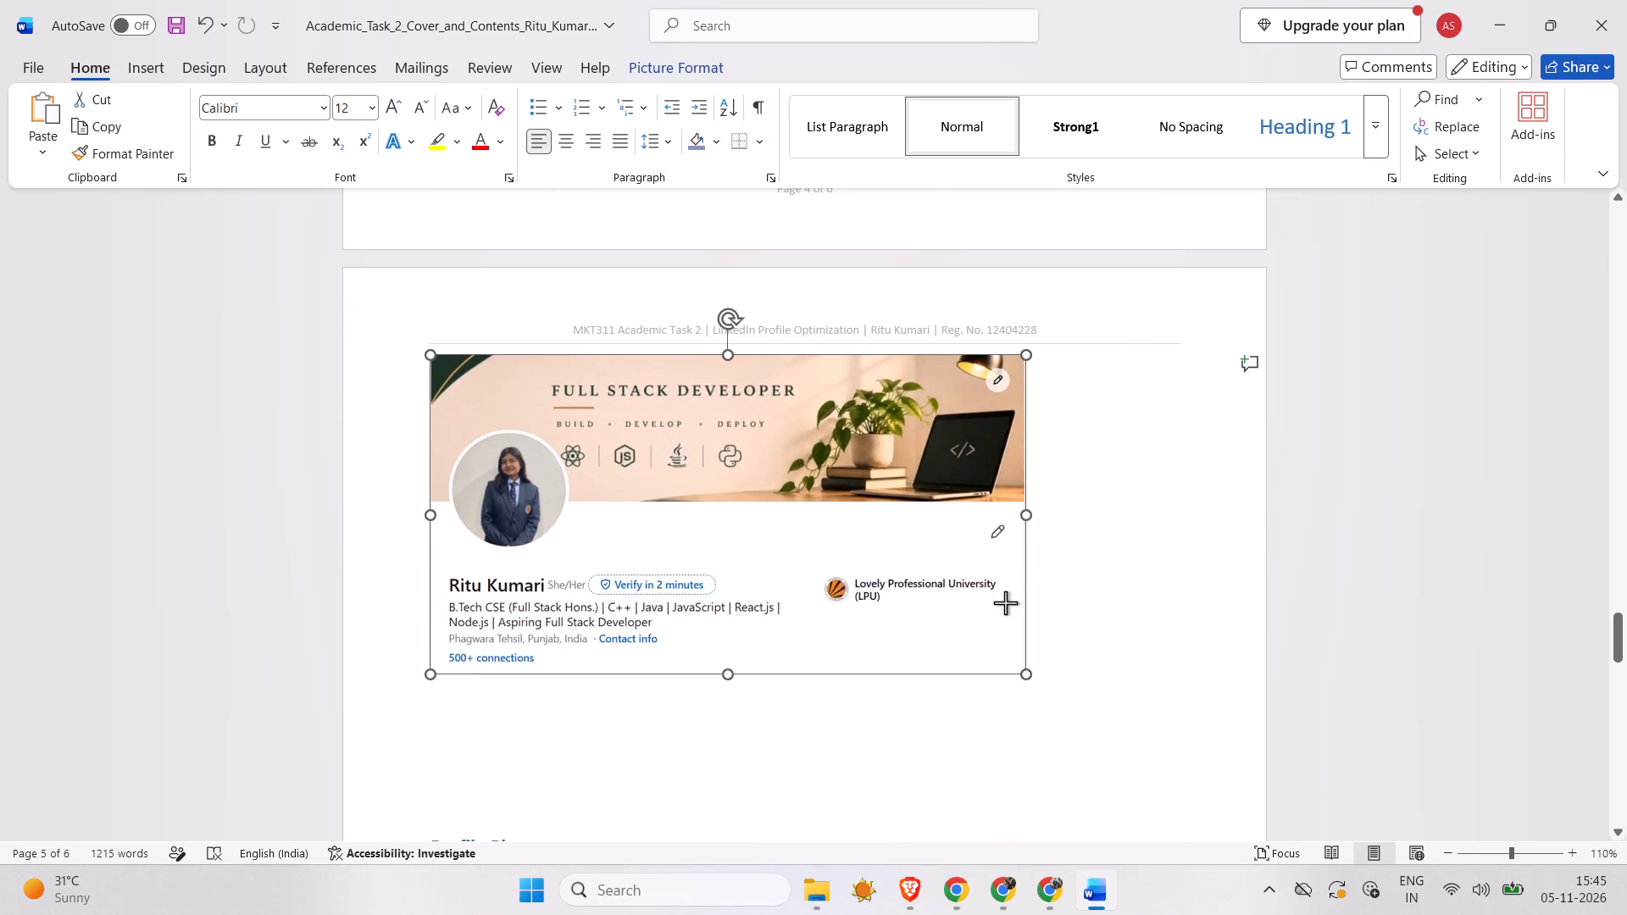
left_click_drag(1005, 602, 965, 524)
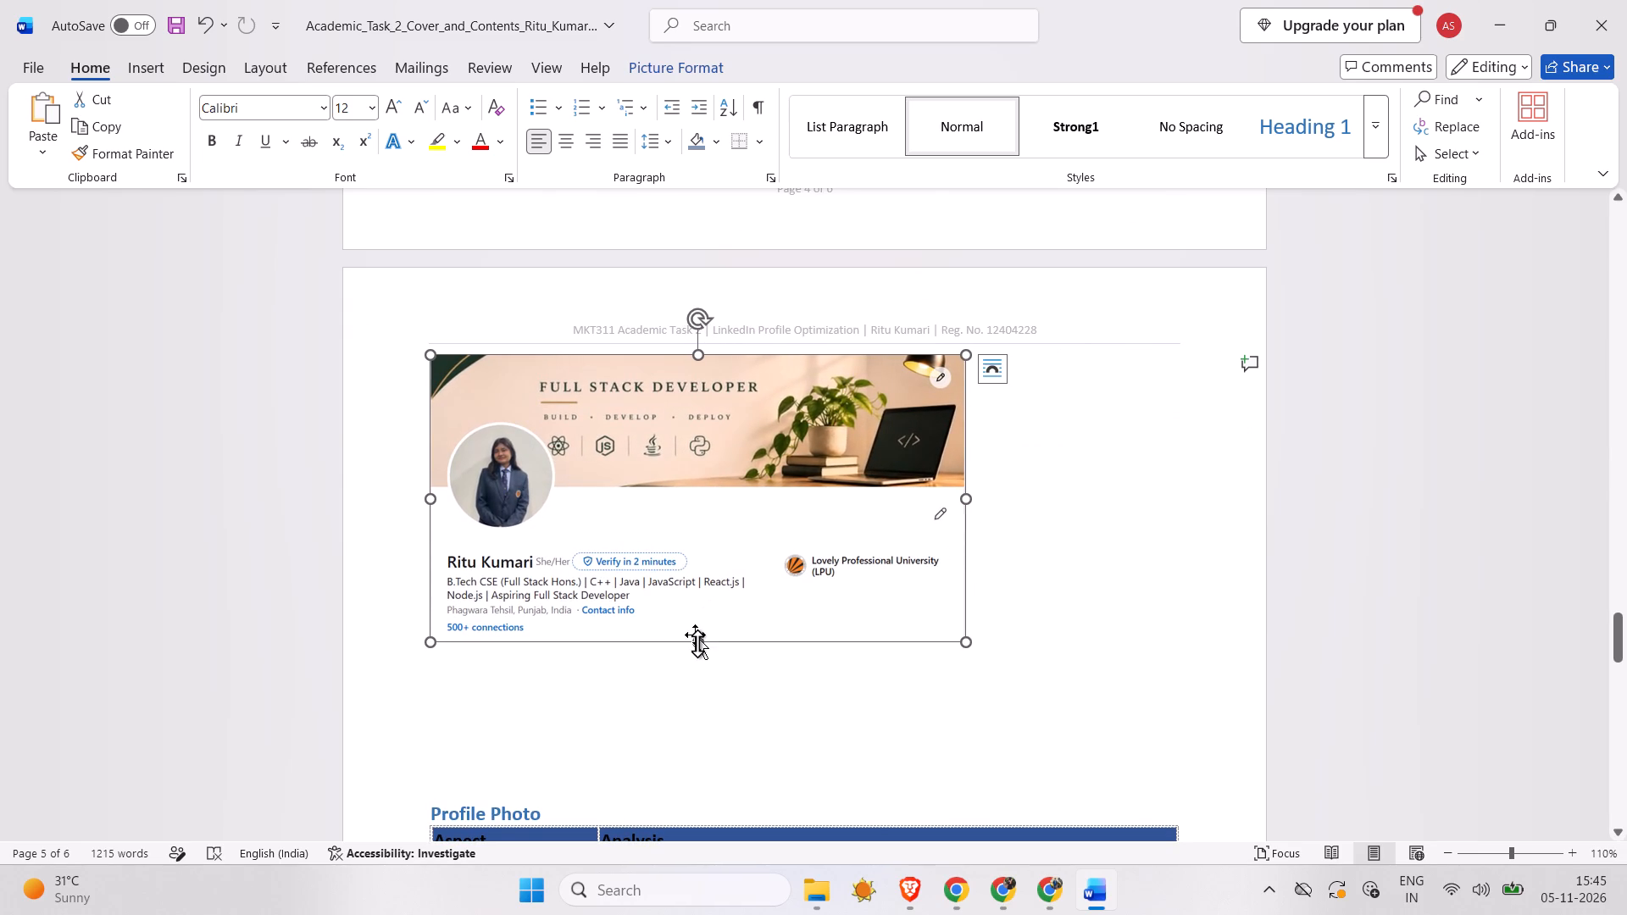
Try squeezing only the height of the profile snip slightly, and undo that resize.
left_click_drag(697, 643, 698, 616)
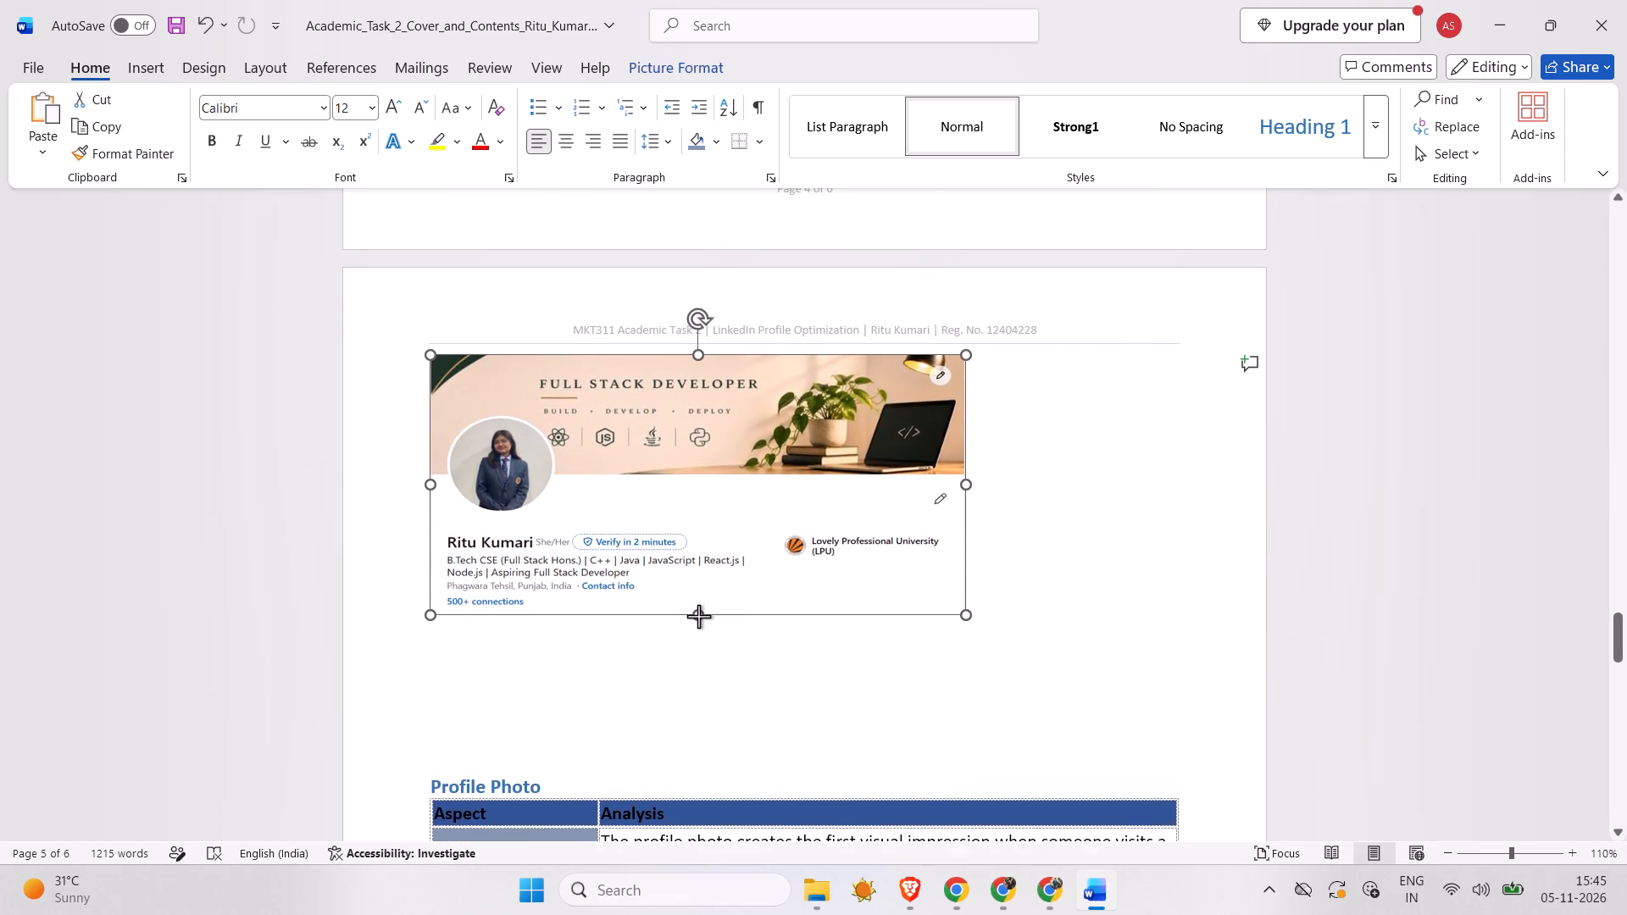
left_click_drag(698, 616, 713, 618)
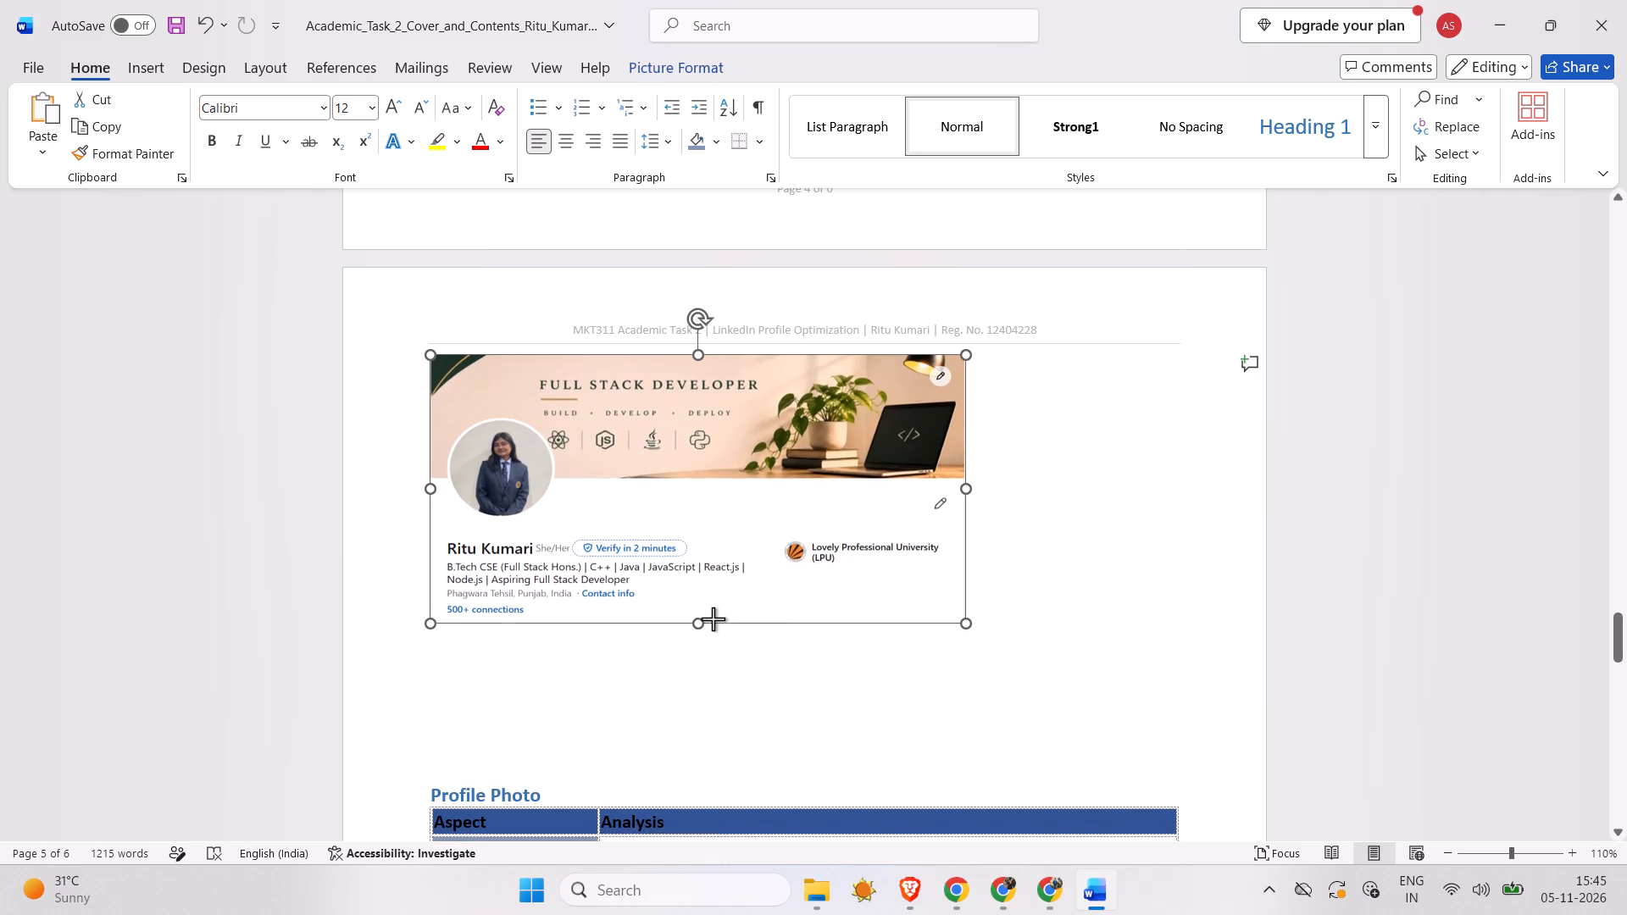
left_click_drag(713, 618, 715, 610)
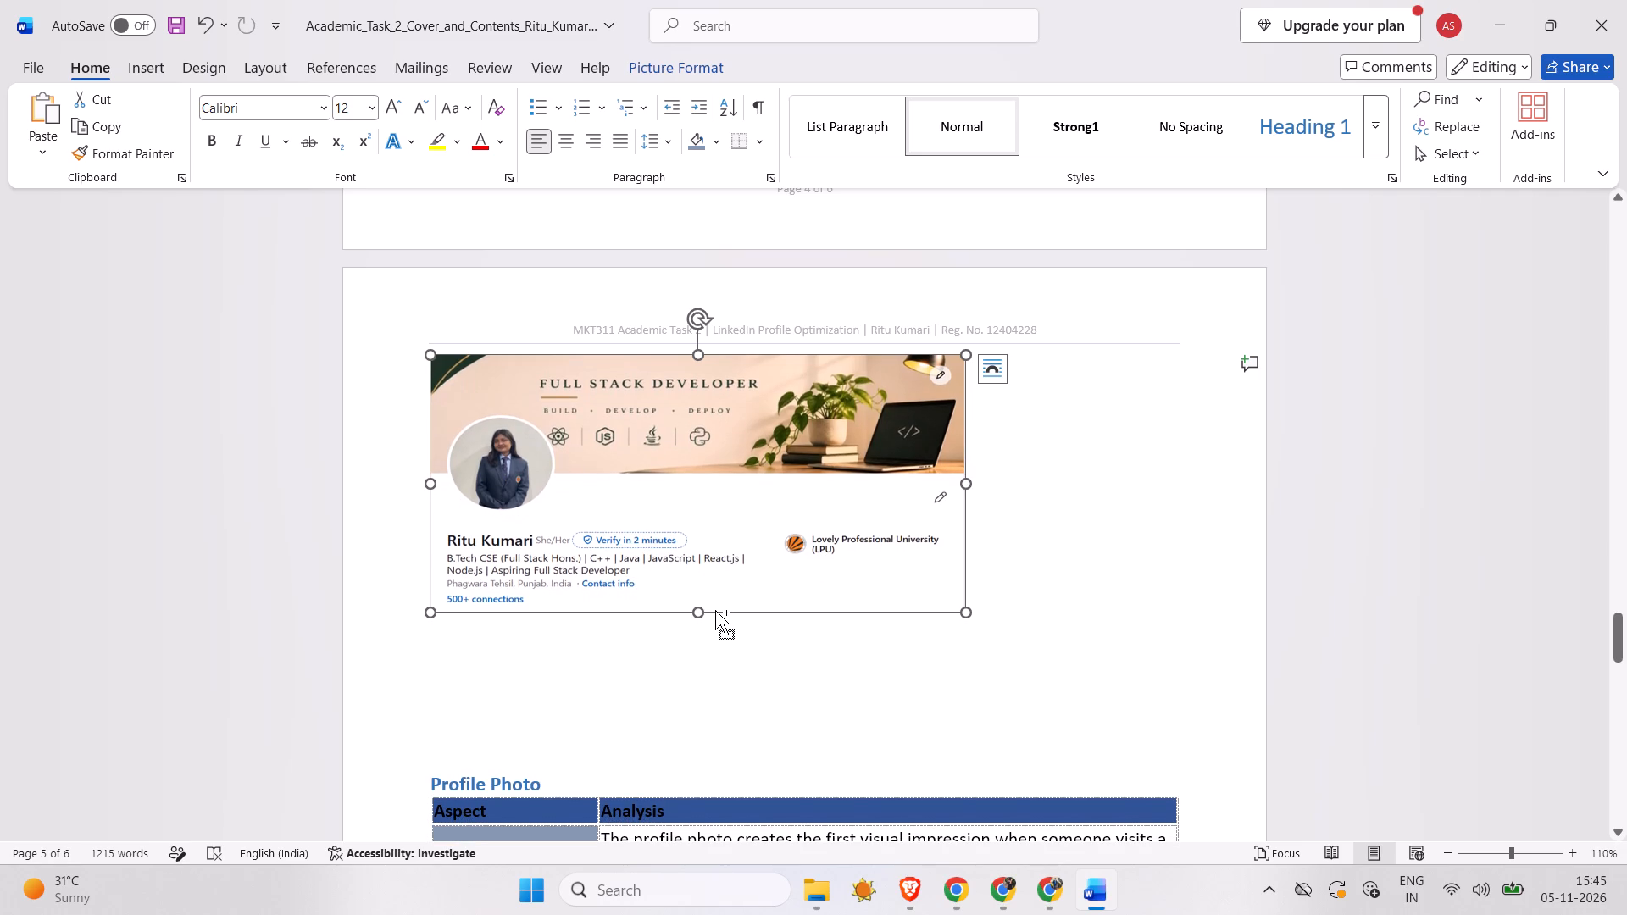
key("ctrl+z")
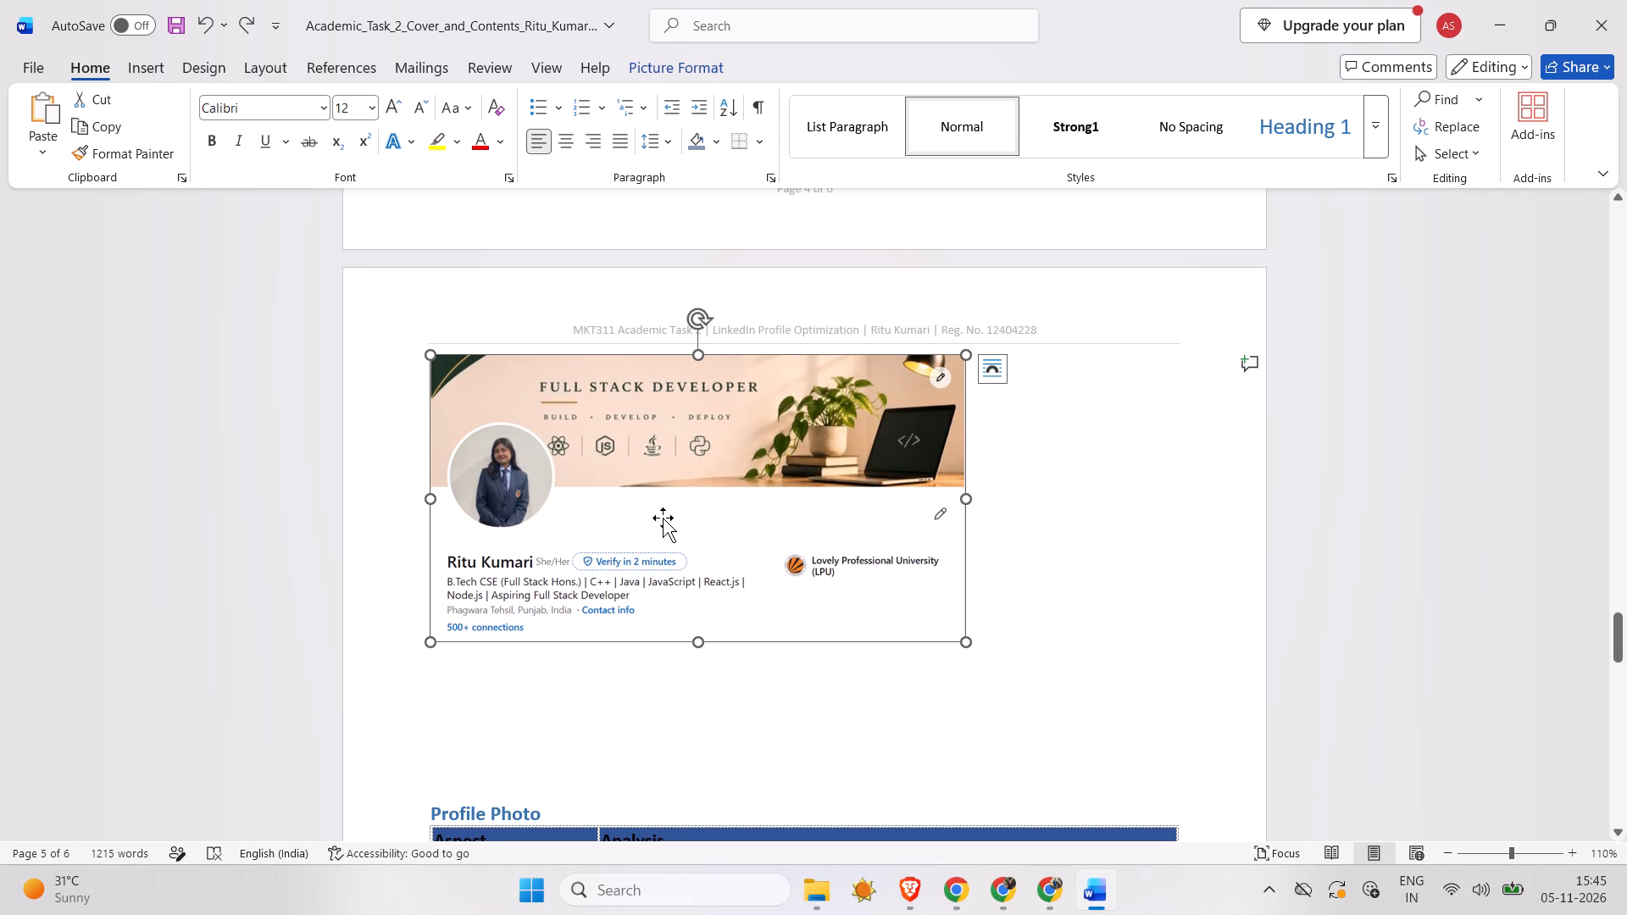
Move the profile snip up into section 2's second introductory paragraph and set its text wrapping to Top and Bottom.
left_click_drag(681, 487, 702, 197)
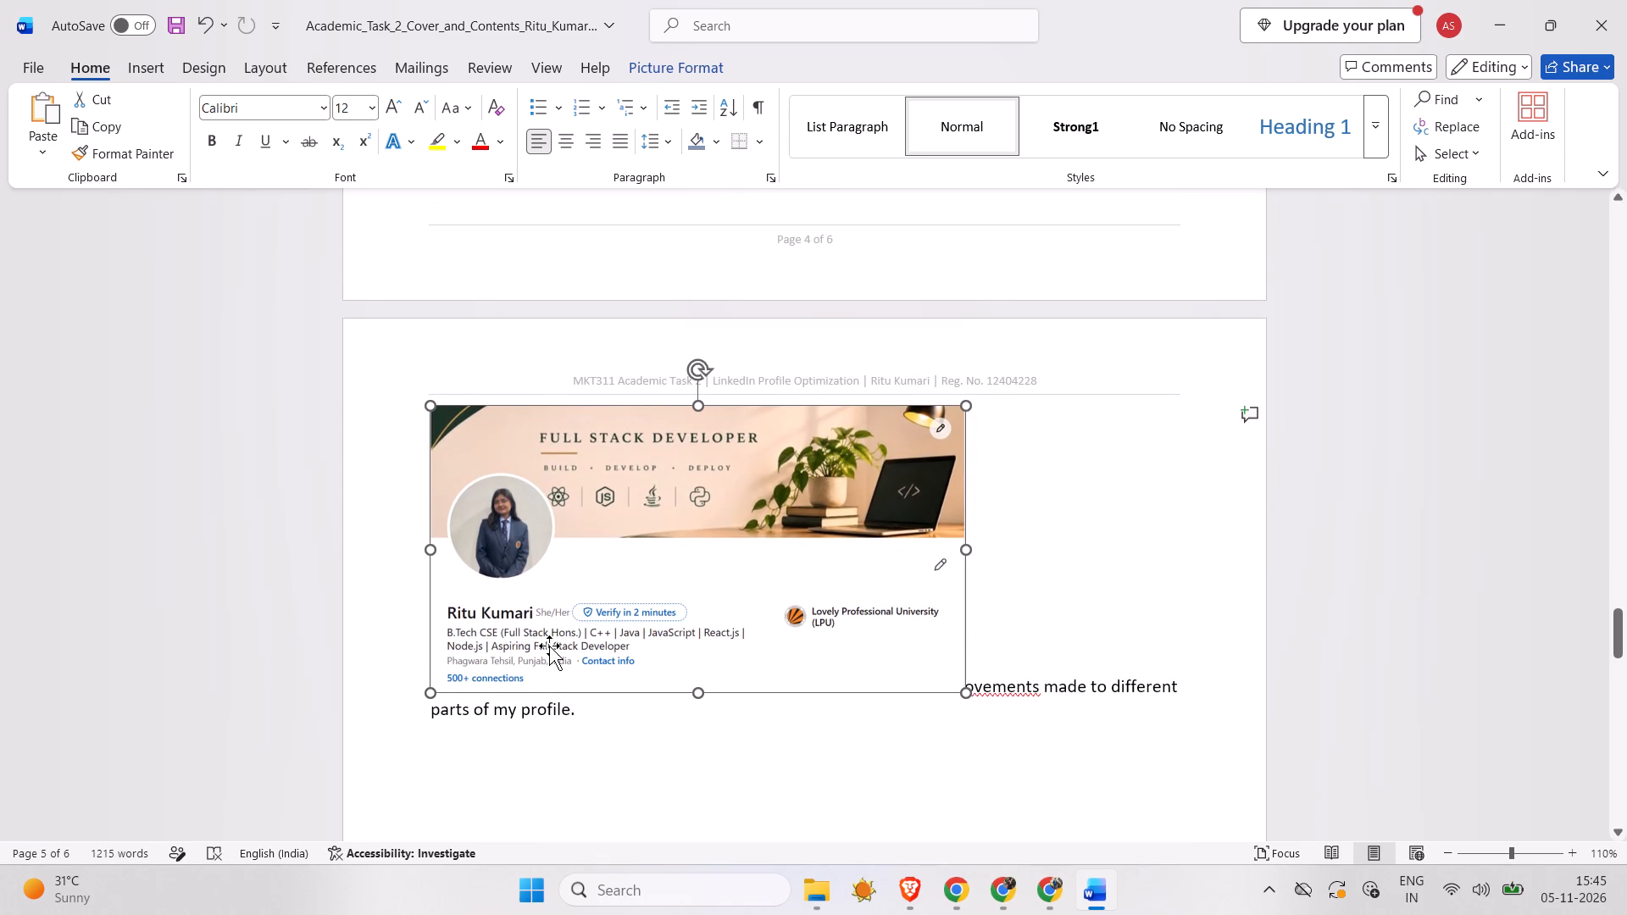
left_click(833, 581)
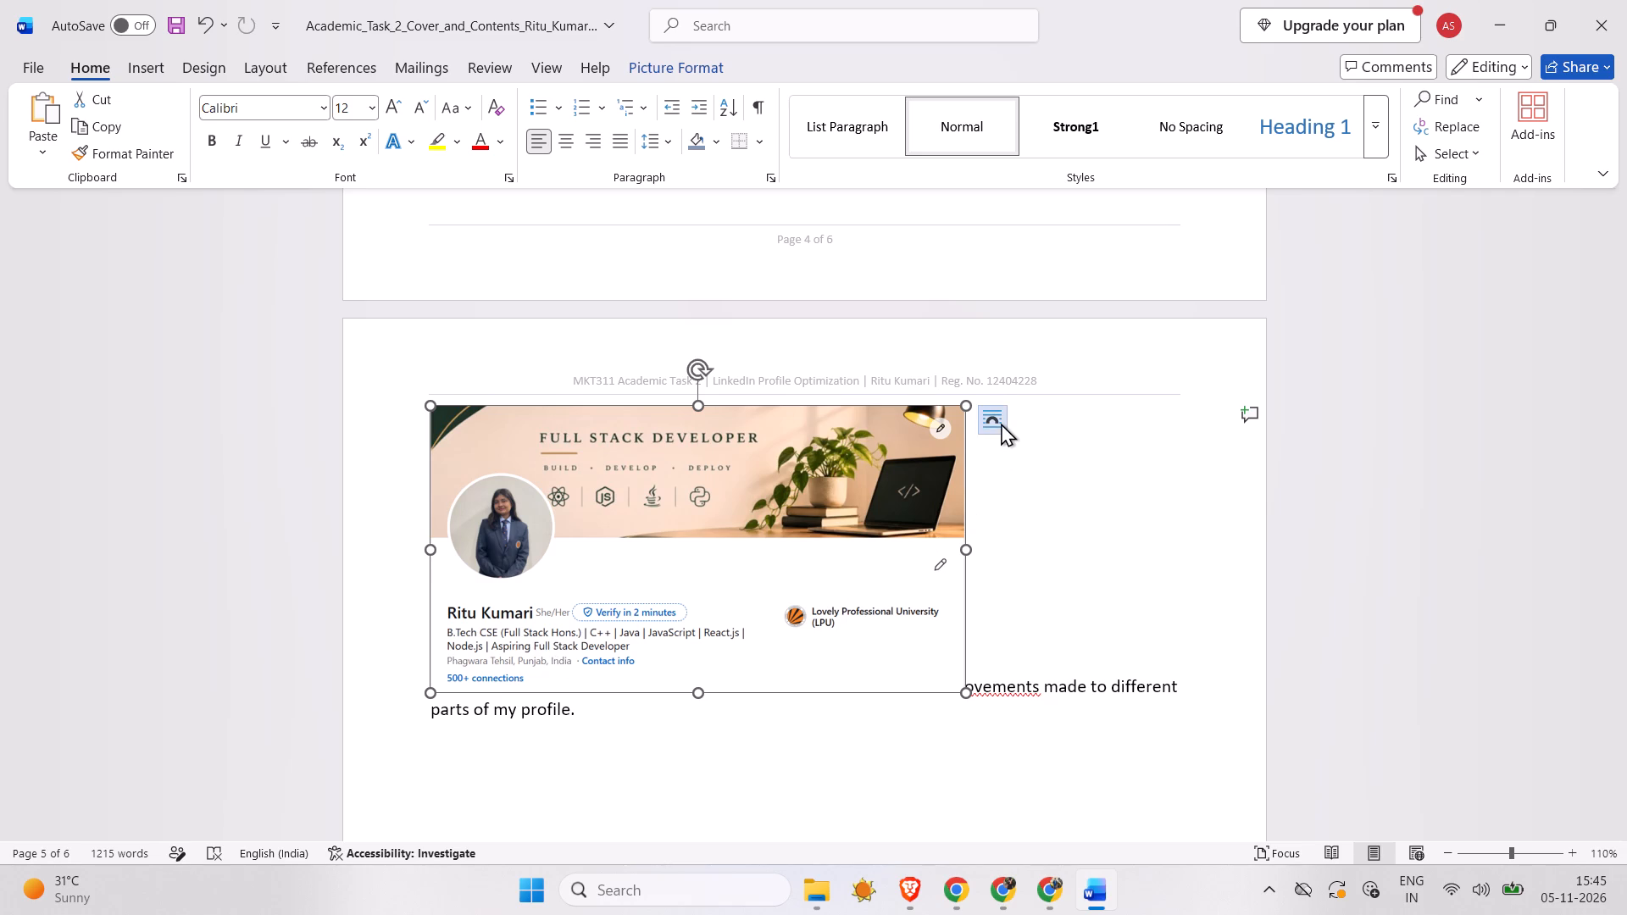
left_click(1001, 423)
left_click(1052, 630)
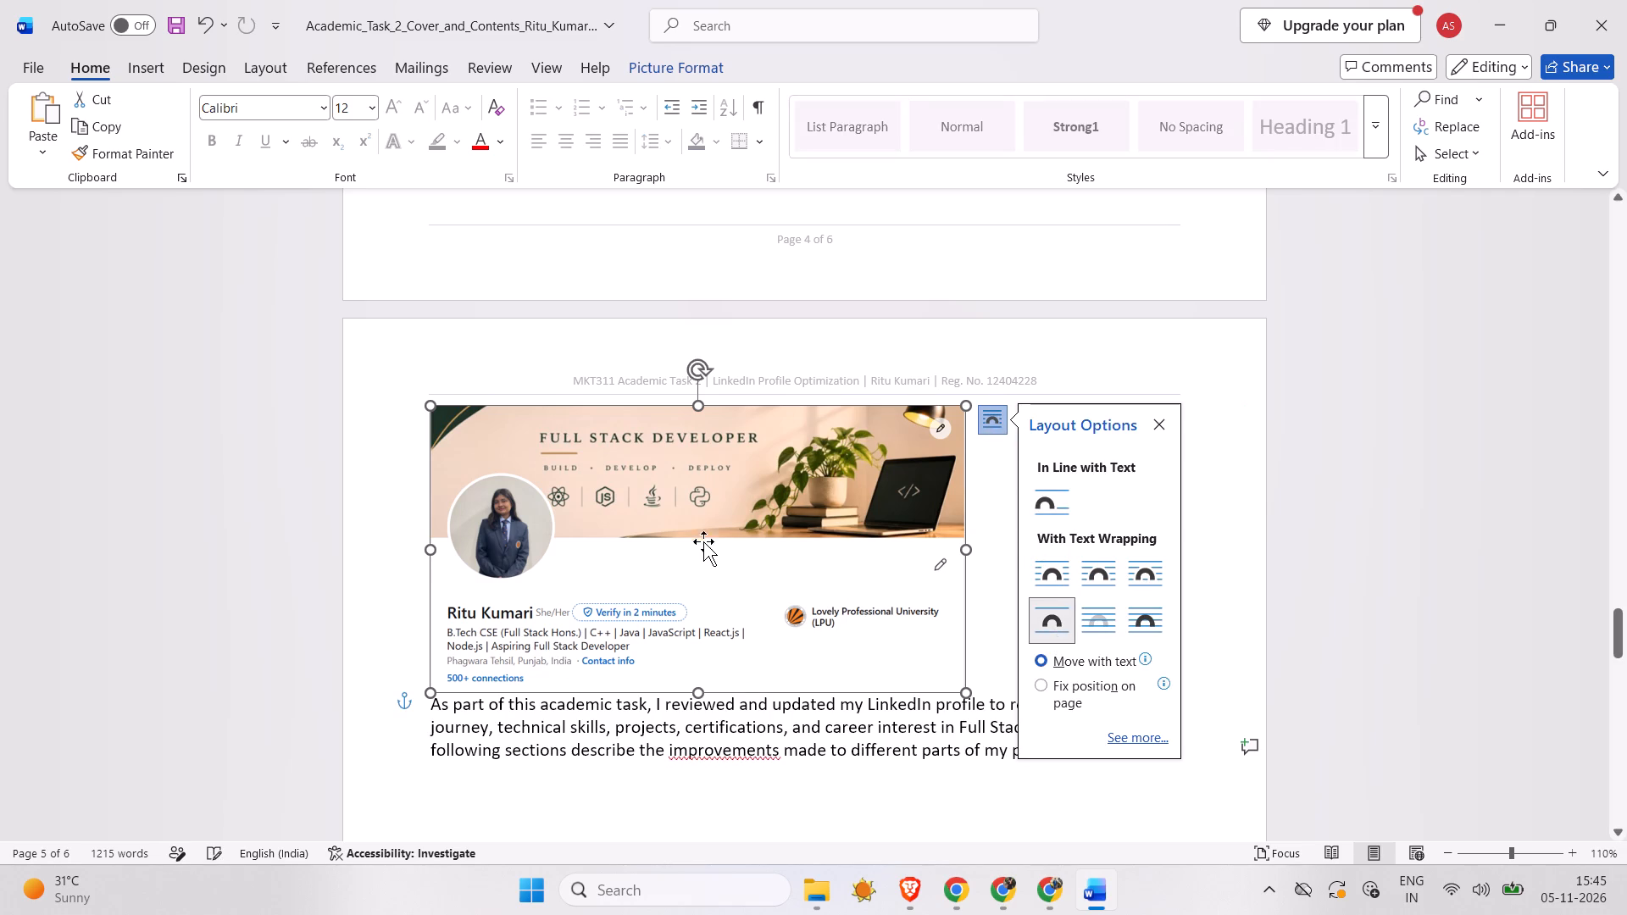
Move the profile snip up onto page 4, into section 2's first paragraph.
left_click_drag(691, 538, 695, 214)
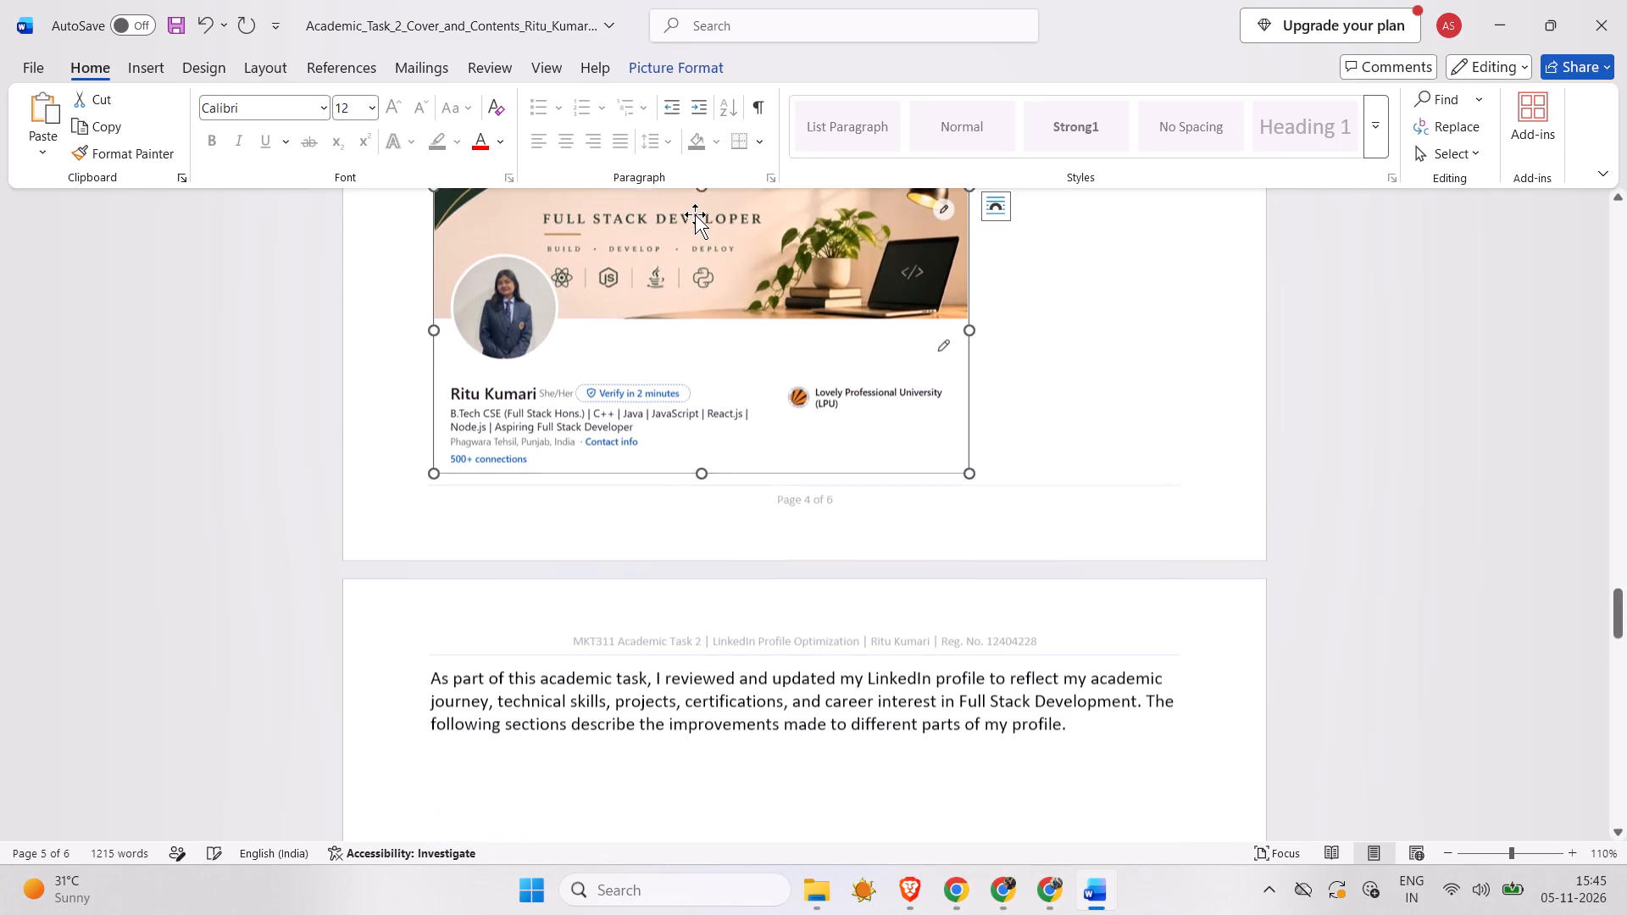
left_click_drag(675, 292, 763, 251)
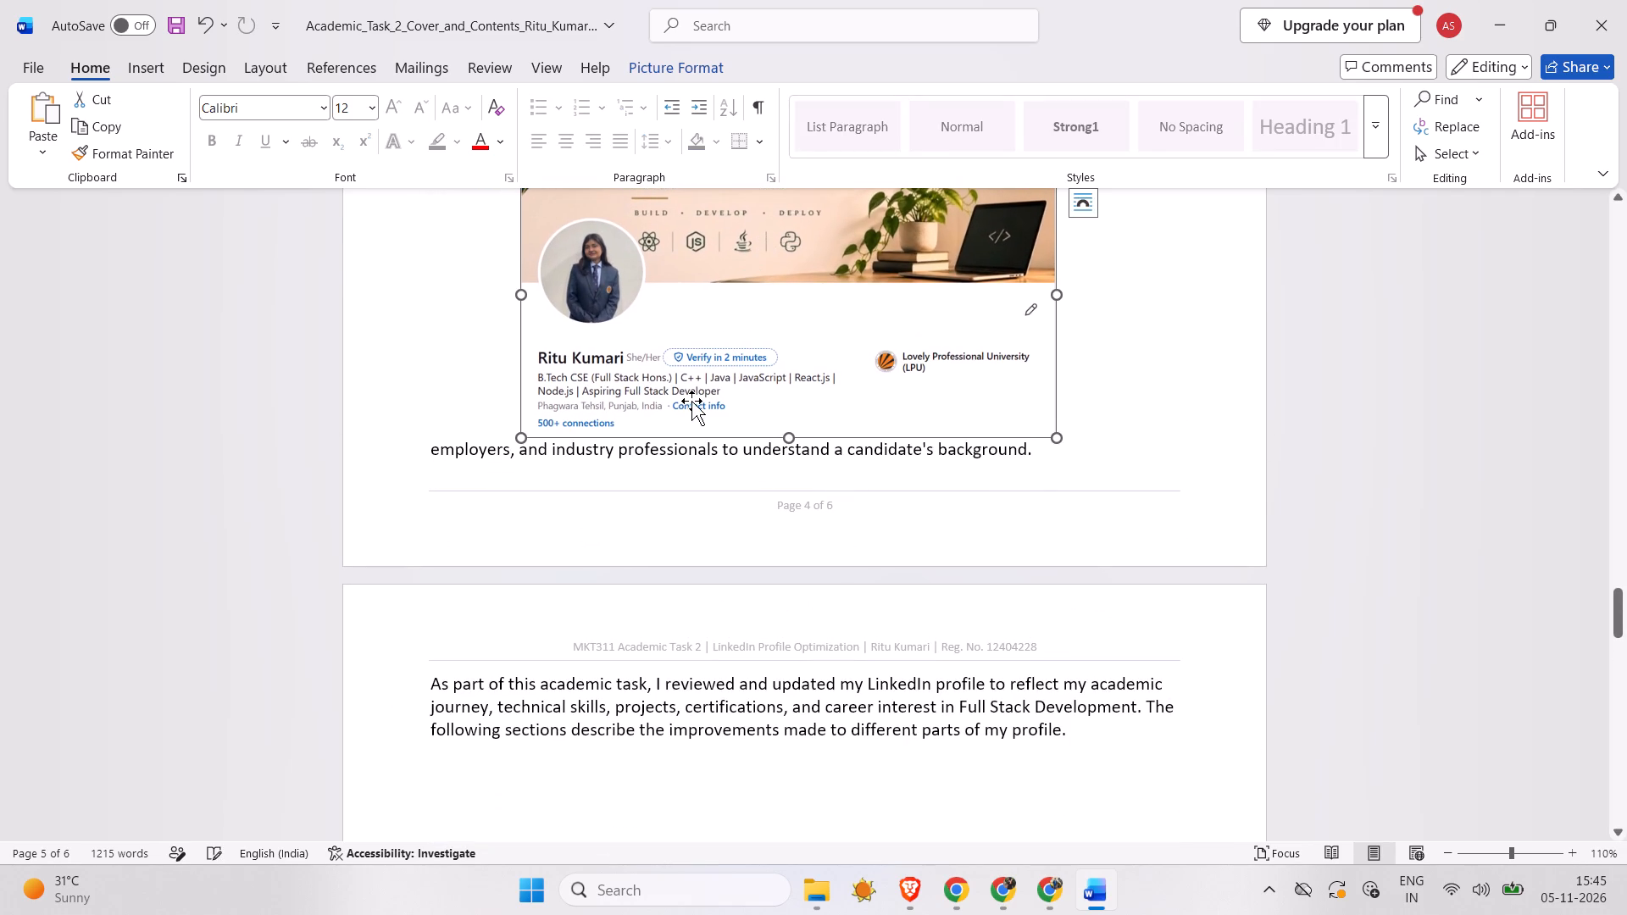
scroll(691, 403, "up", 1)
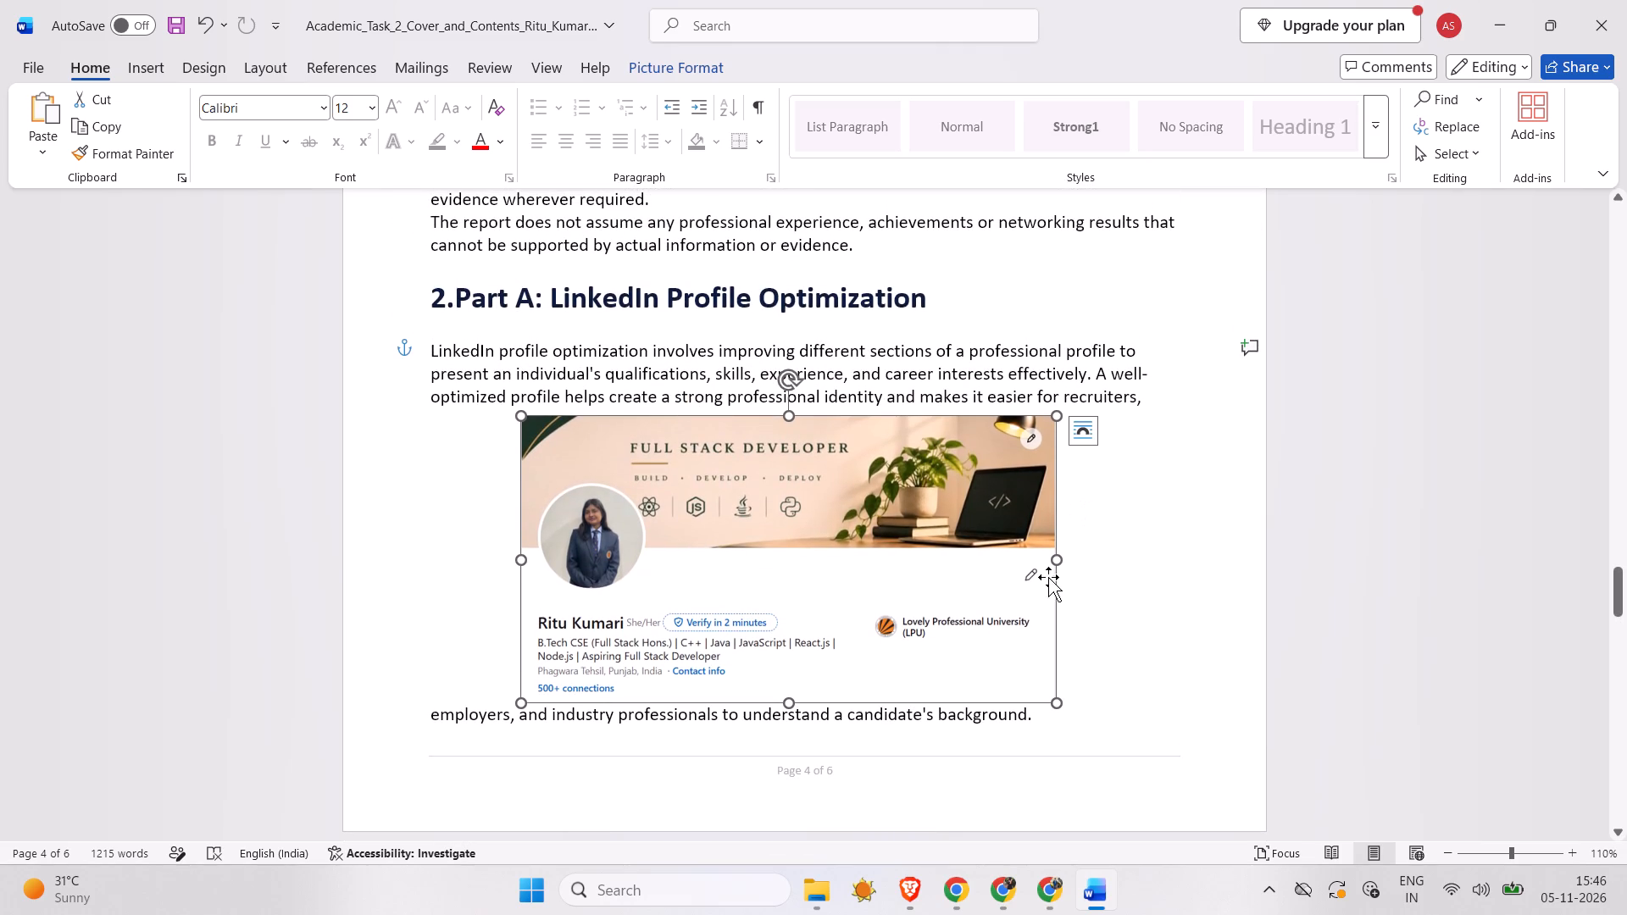
Stretch the profile snip wider without changing its height, and reposition it between the text margins.
left_click_drag(1060, 554, 1150, 536)
left_click_drag(786, 516, 692, 527)
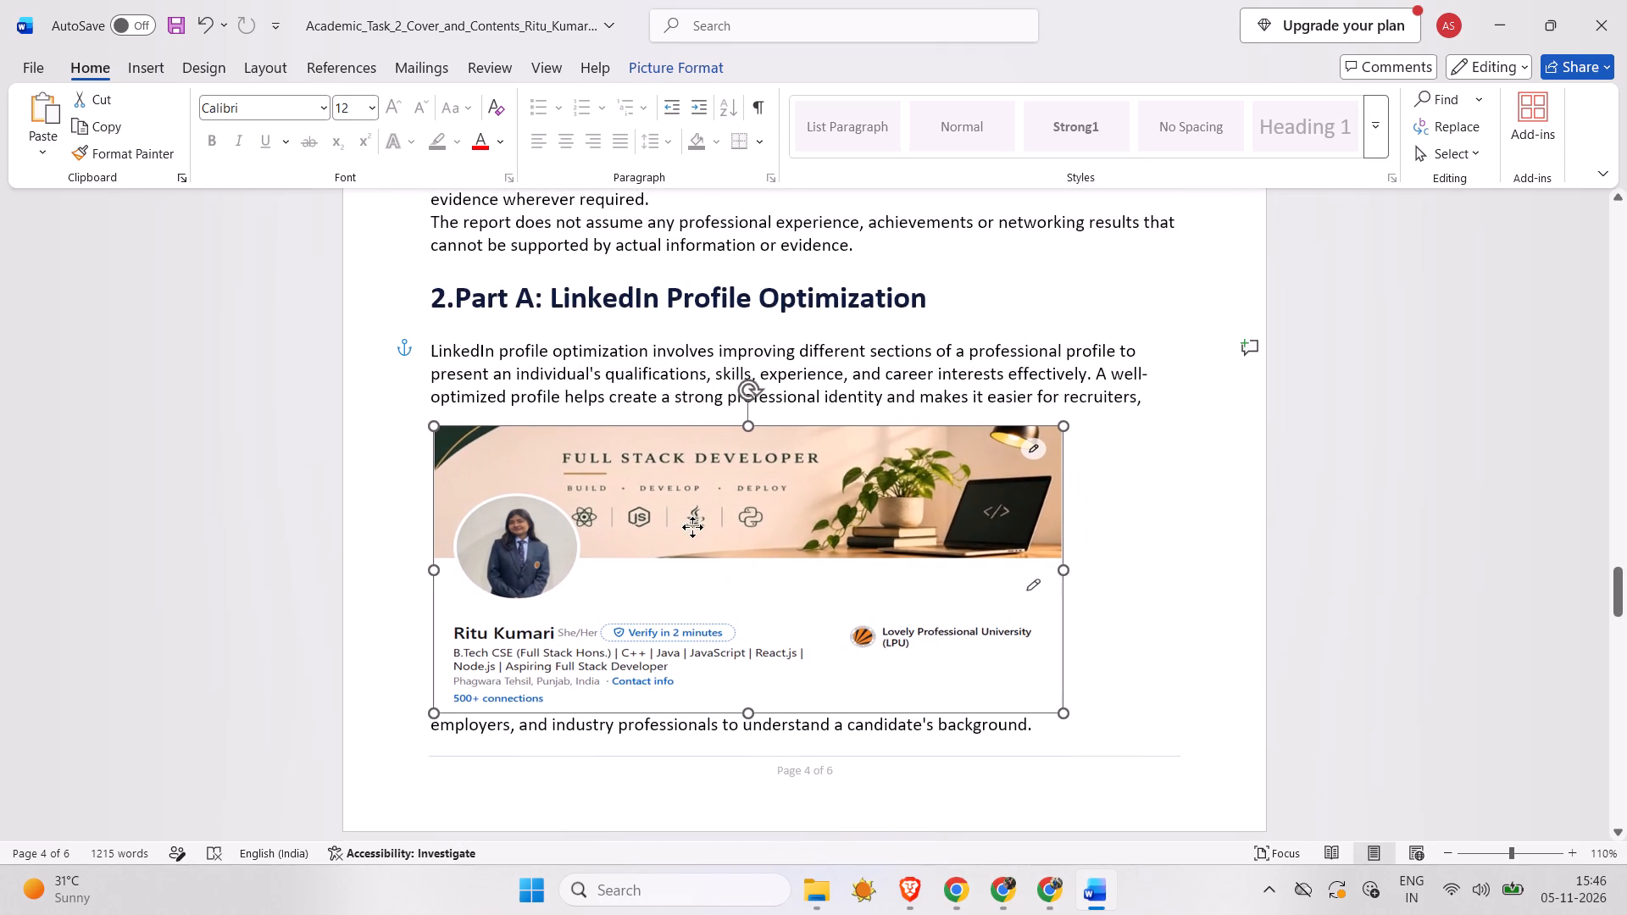
left_click_drag(692, 527, 753, 514)
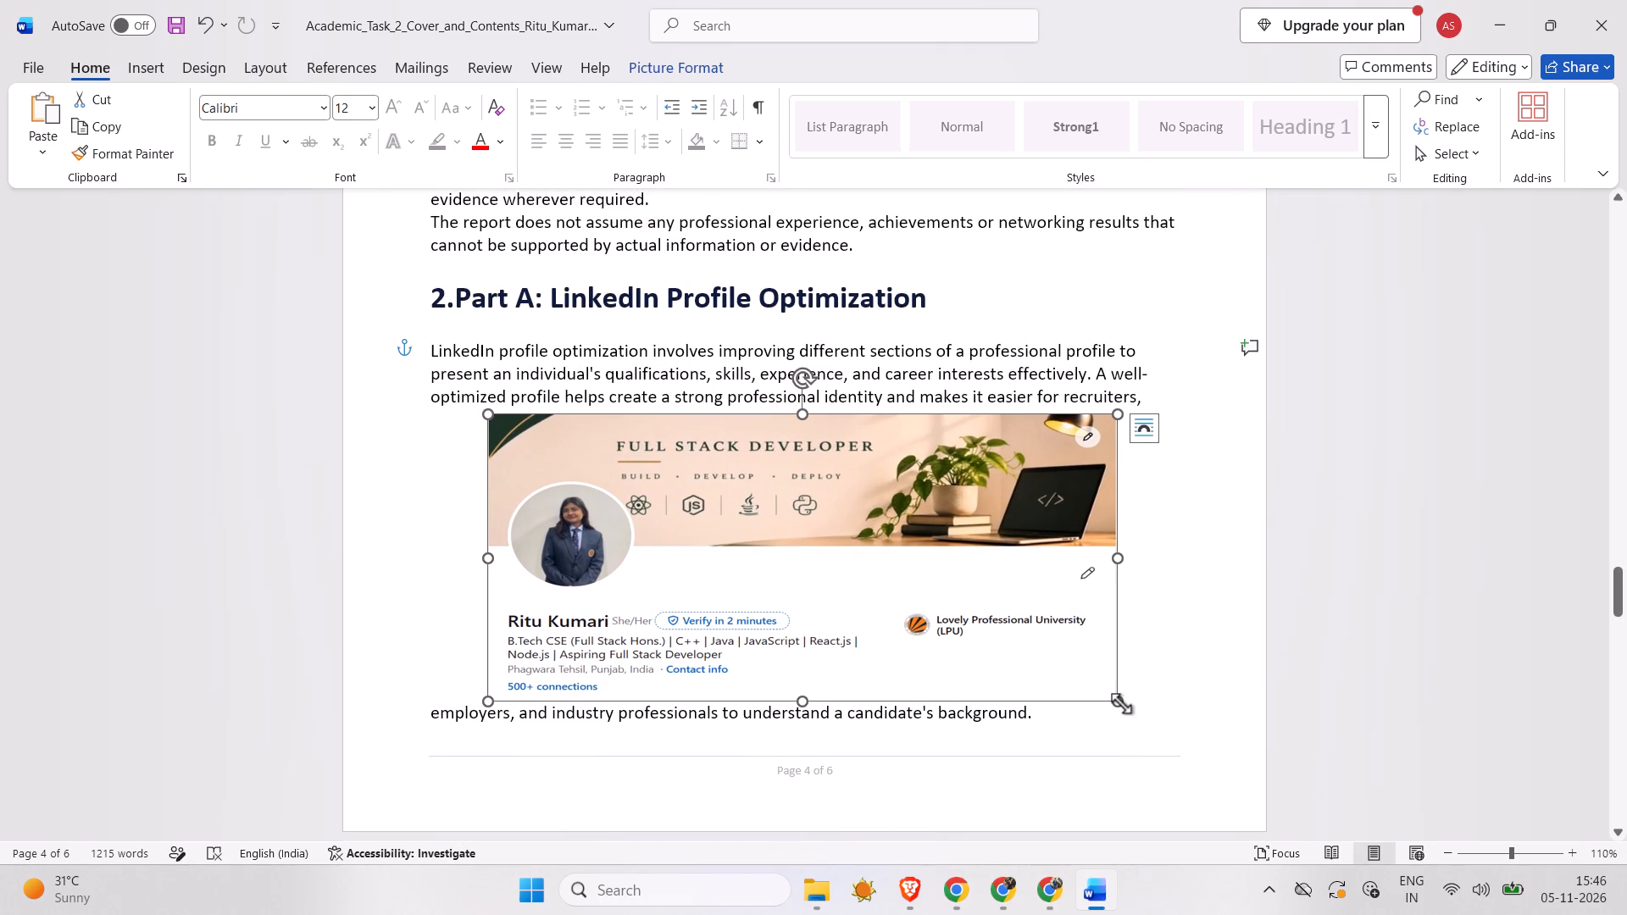
Shrink the profile snip proportionally and centre it horizontally on page 4, just below section 2's first paragraph.
left_click_drag(1122, 704, 1021, 663)
left_click_drag(751, 531, 791, 560)
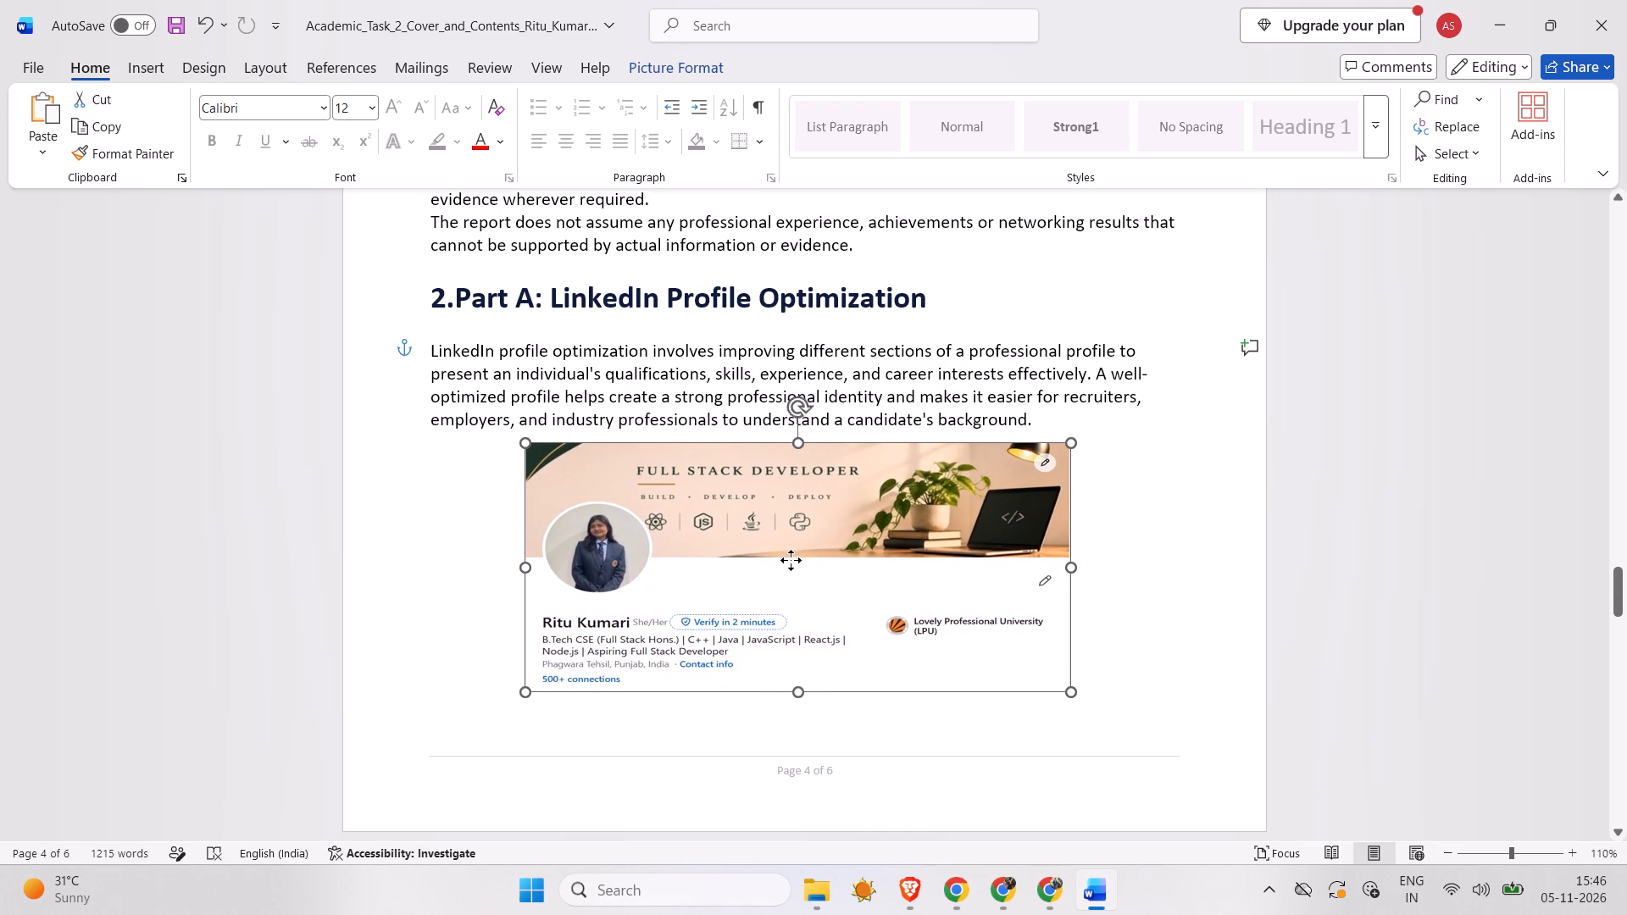
left_click_drag(791, 560, 798, 575)
left_click(1225, 459)
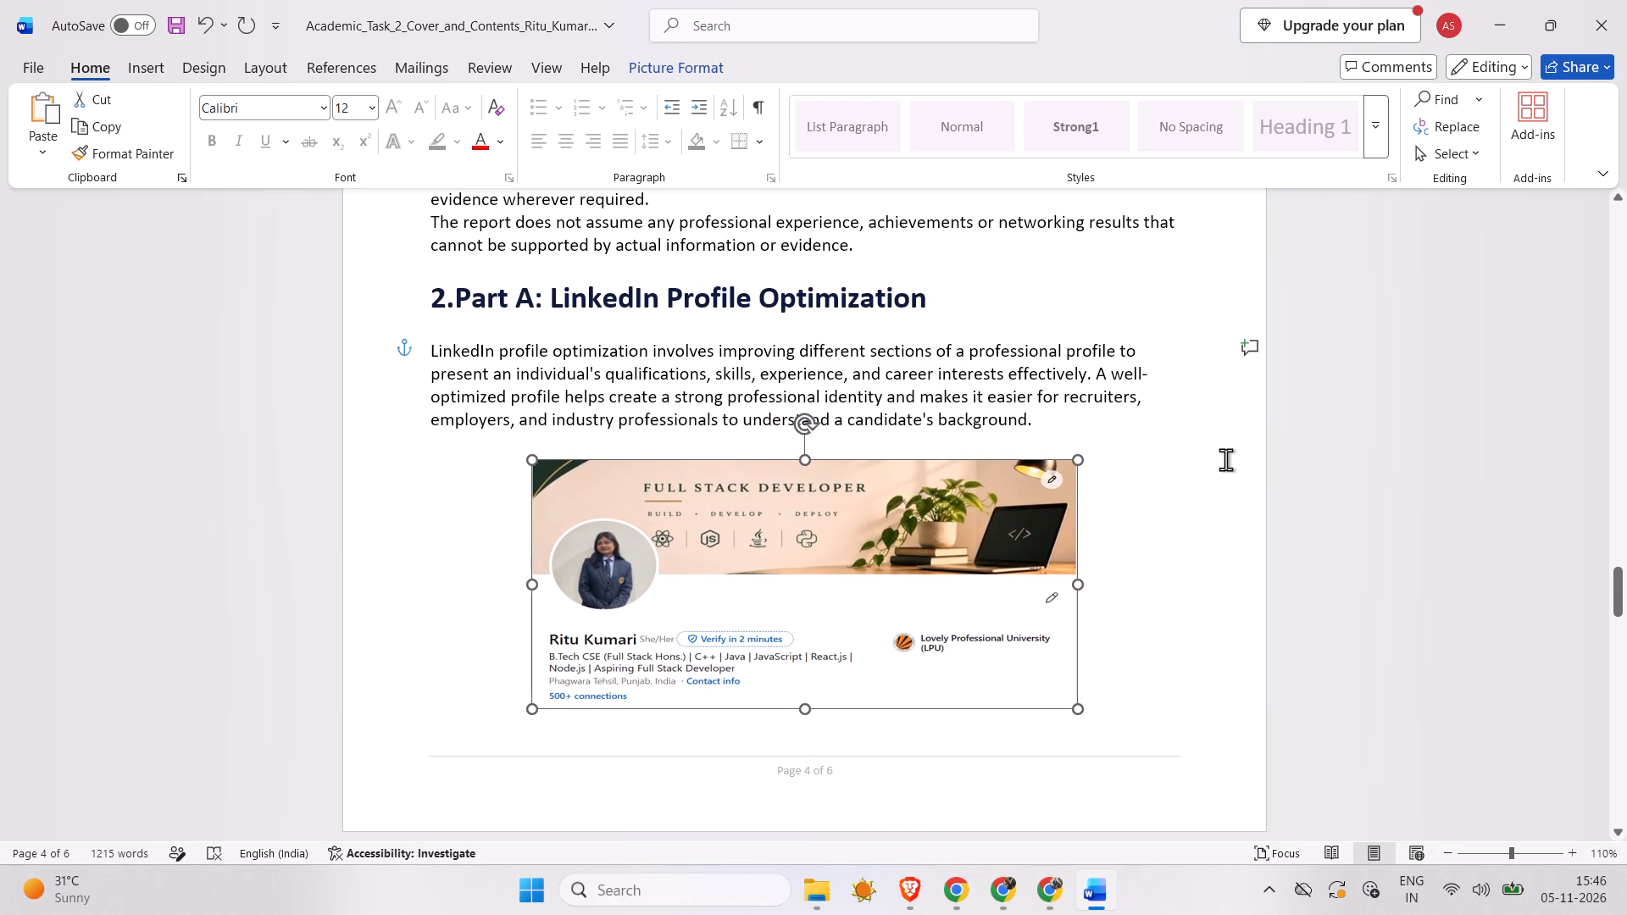
left_click(907, 563)
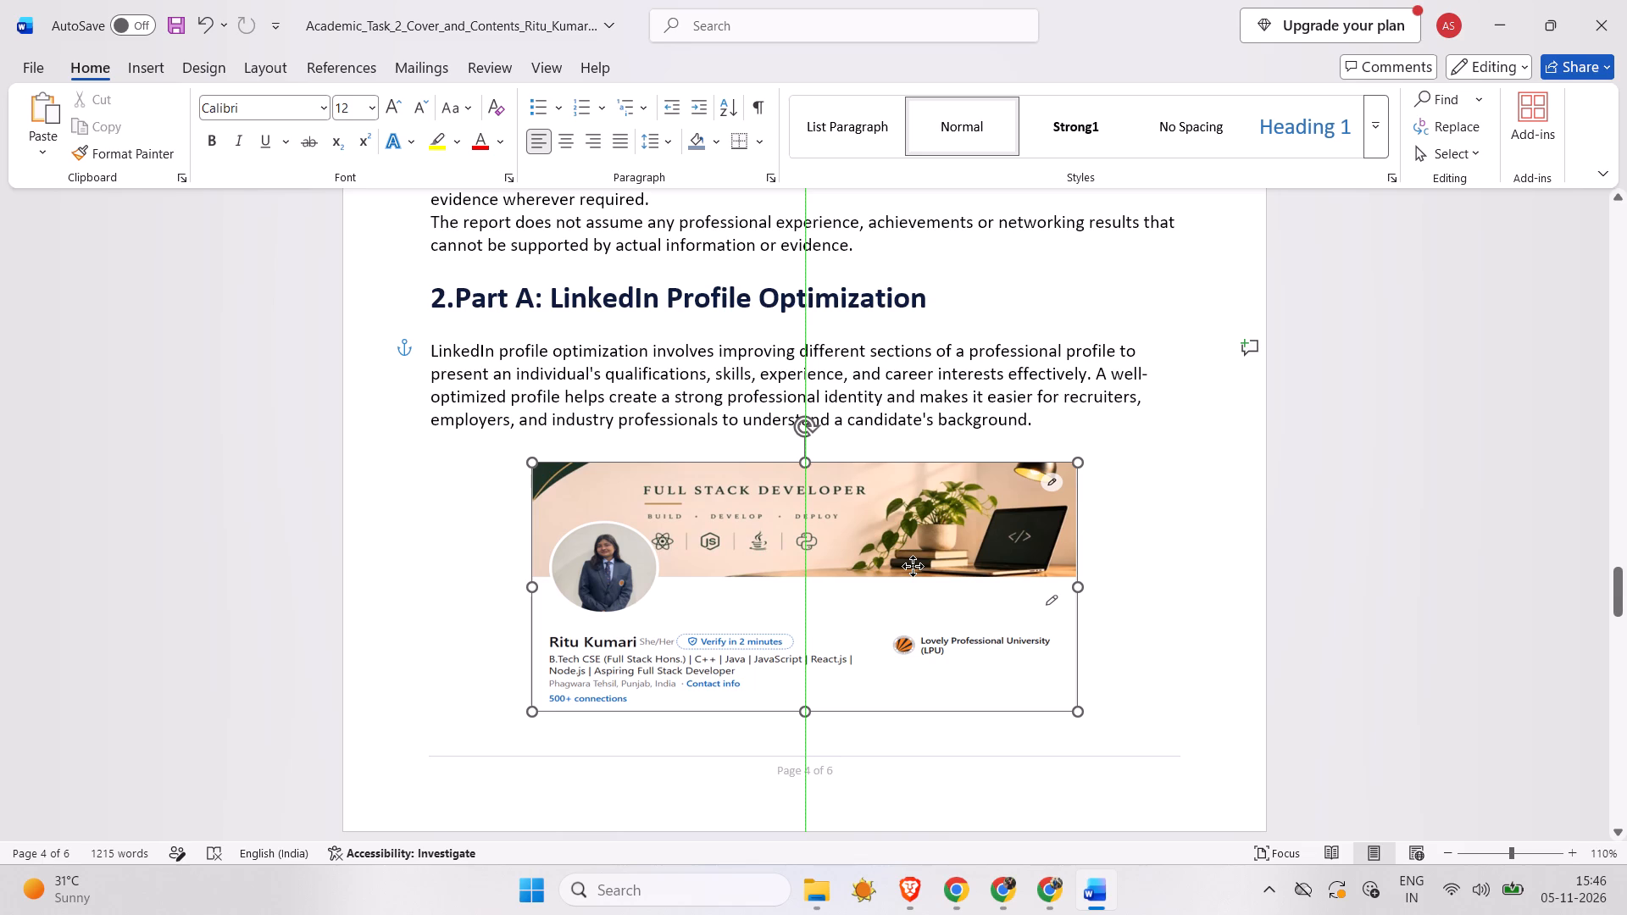
left_click(1158, 449)
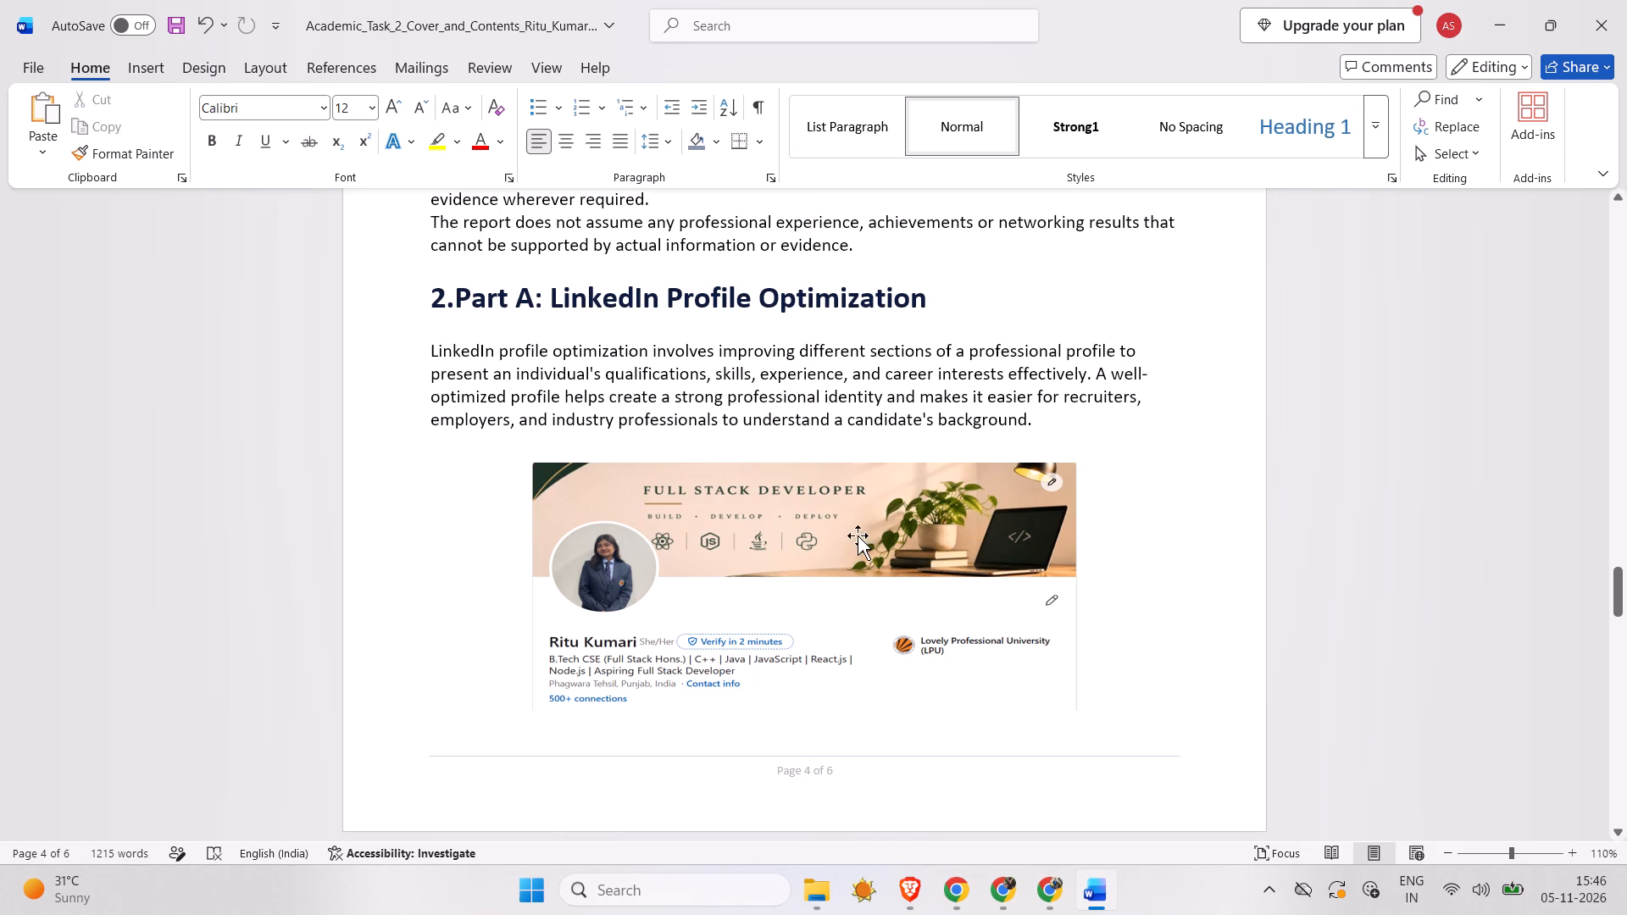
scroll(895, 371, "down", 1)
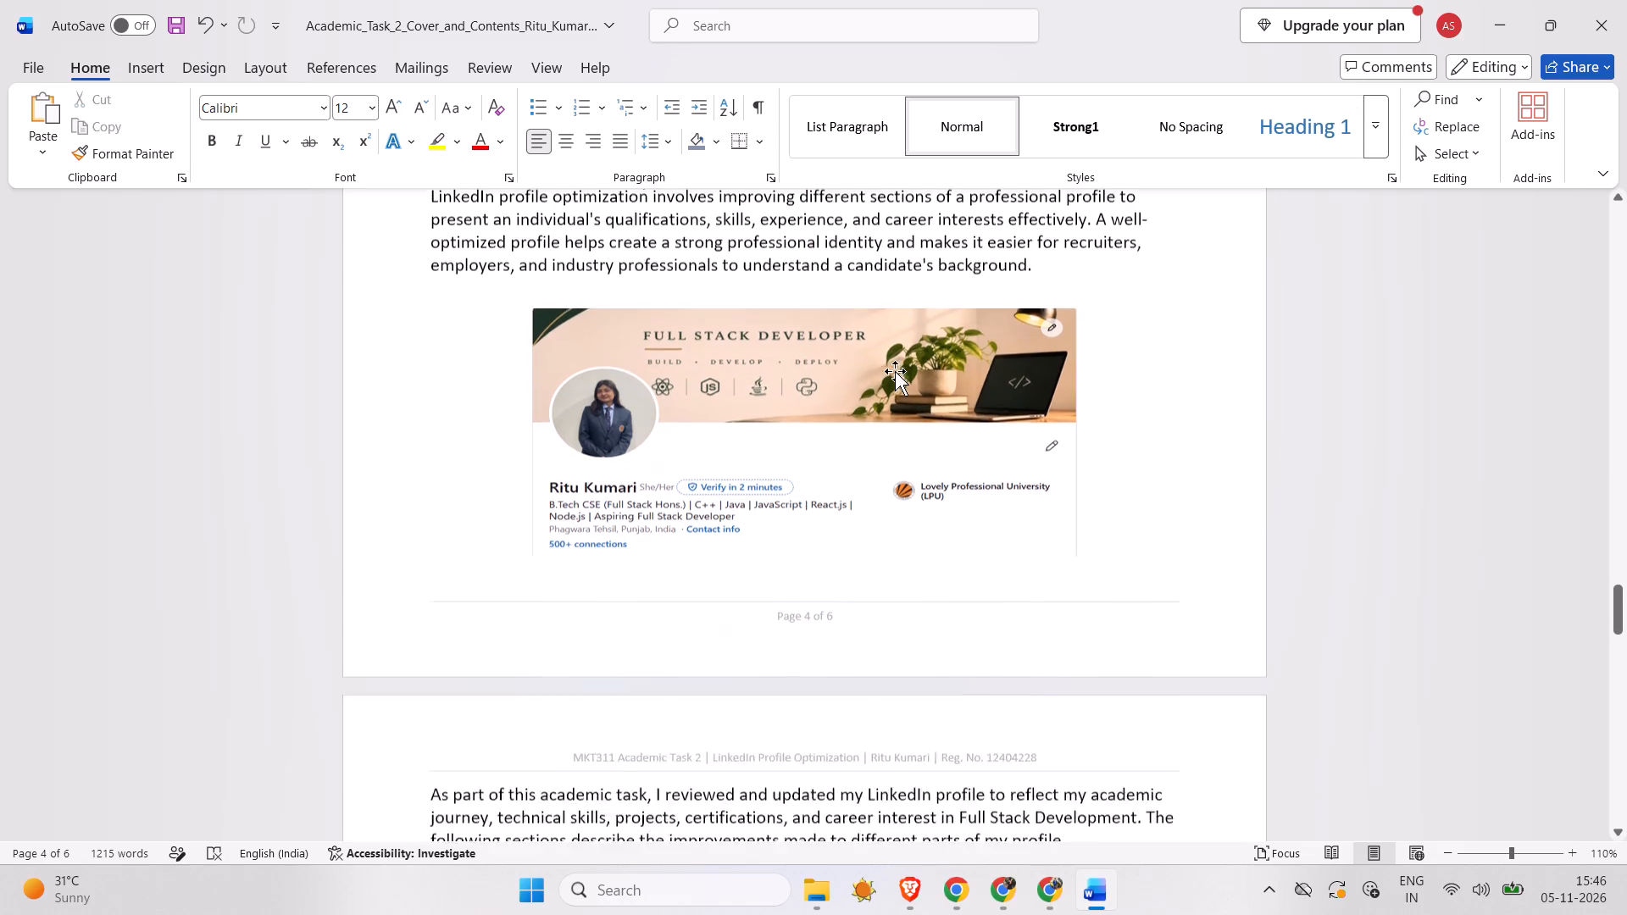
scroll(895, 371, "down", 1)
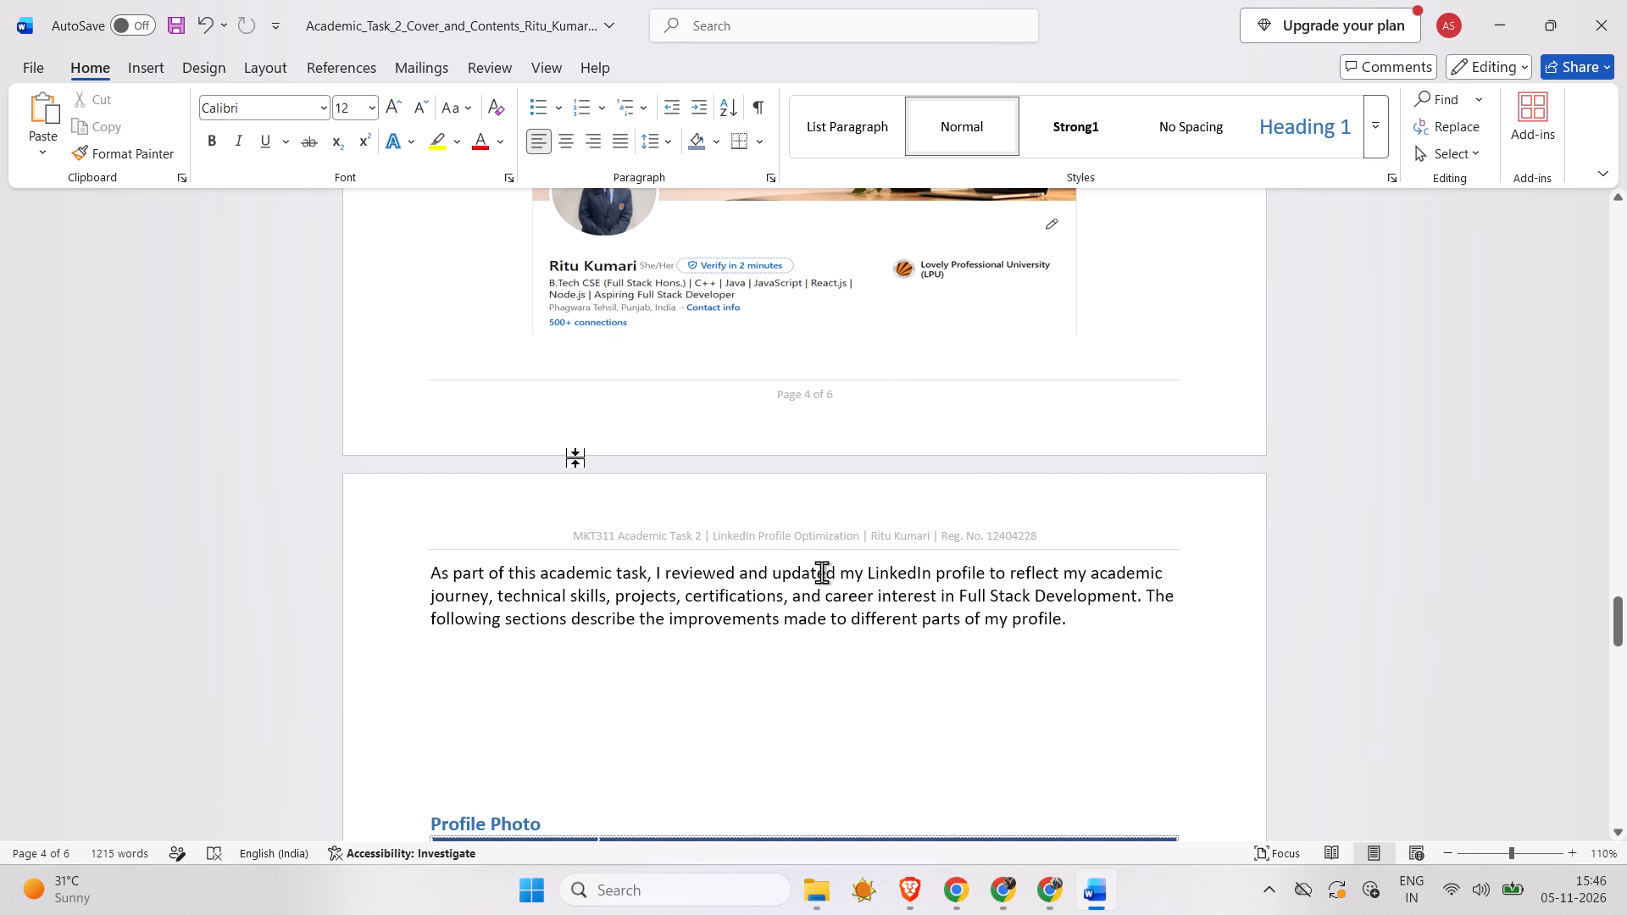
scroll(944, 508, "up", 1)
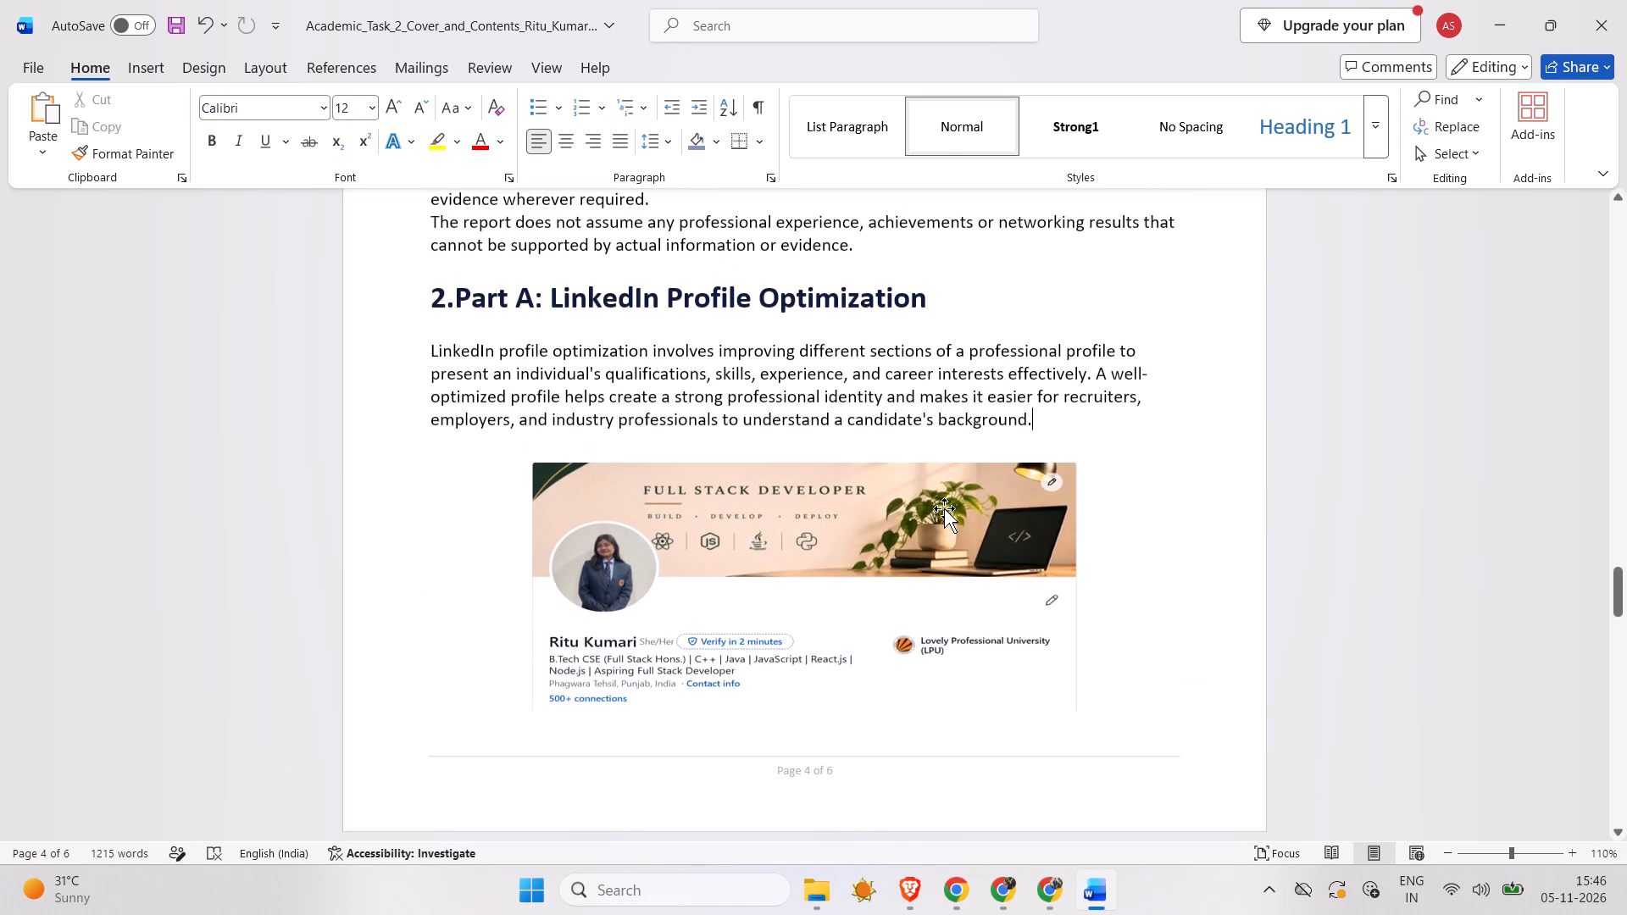
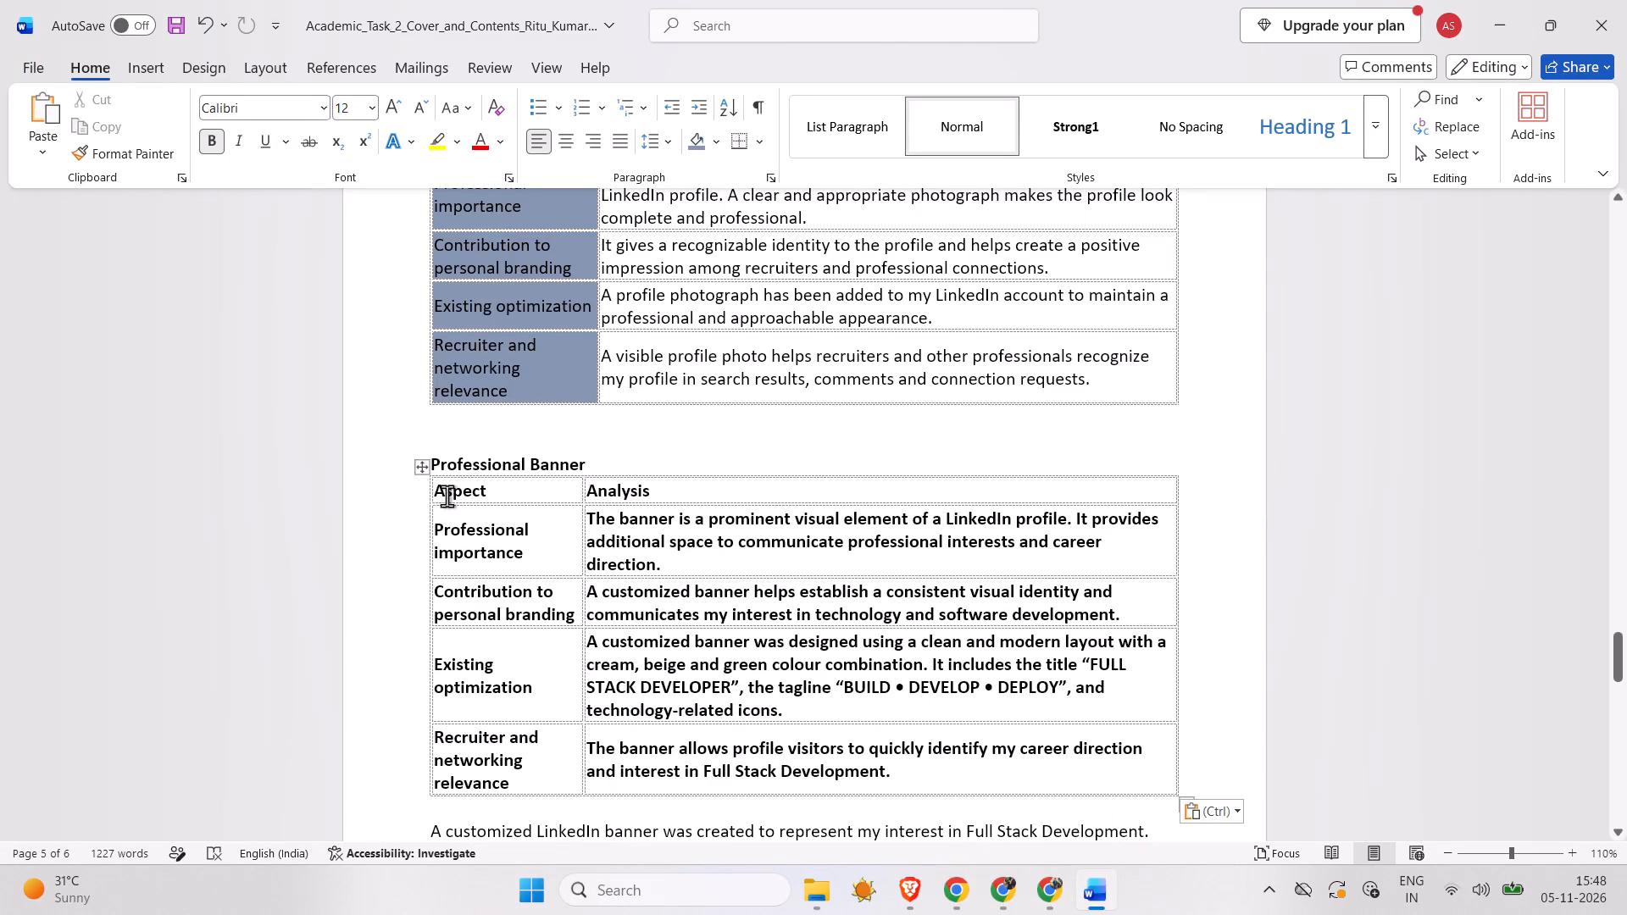
Shade the Aspect and Analysis header row of the Professional Banner table dark blue.
left_click_drag(436, 485, 870, 471)
left_click(1063, 425)
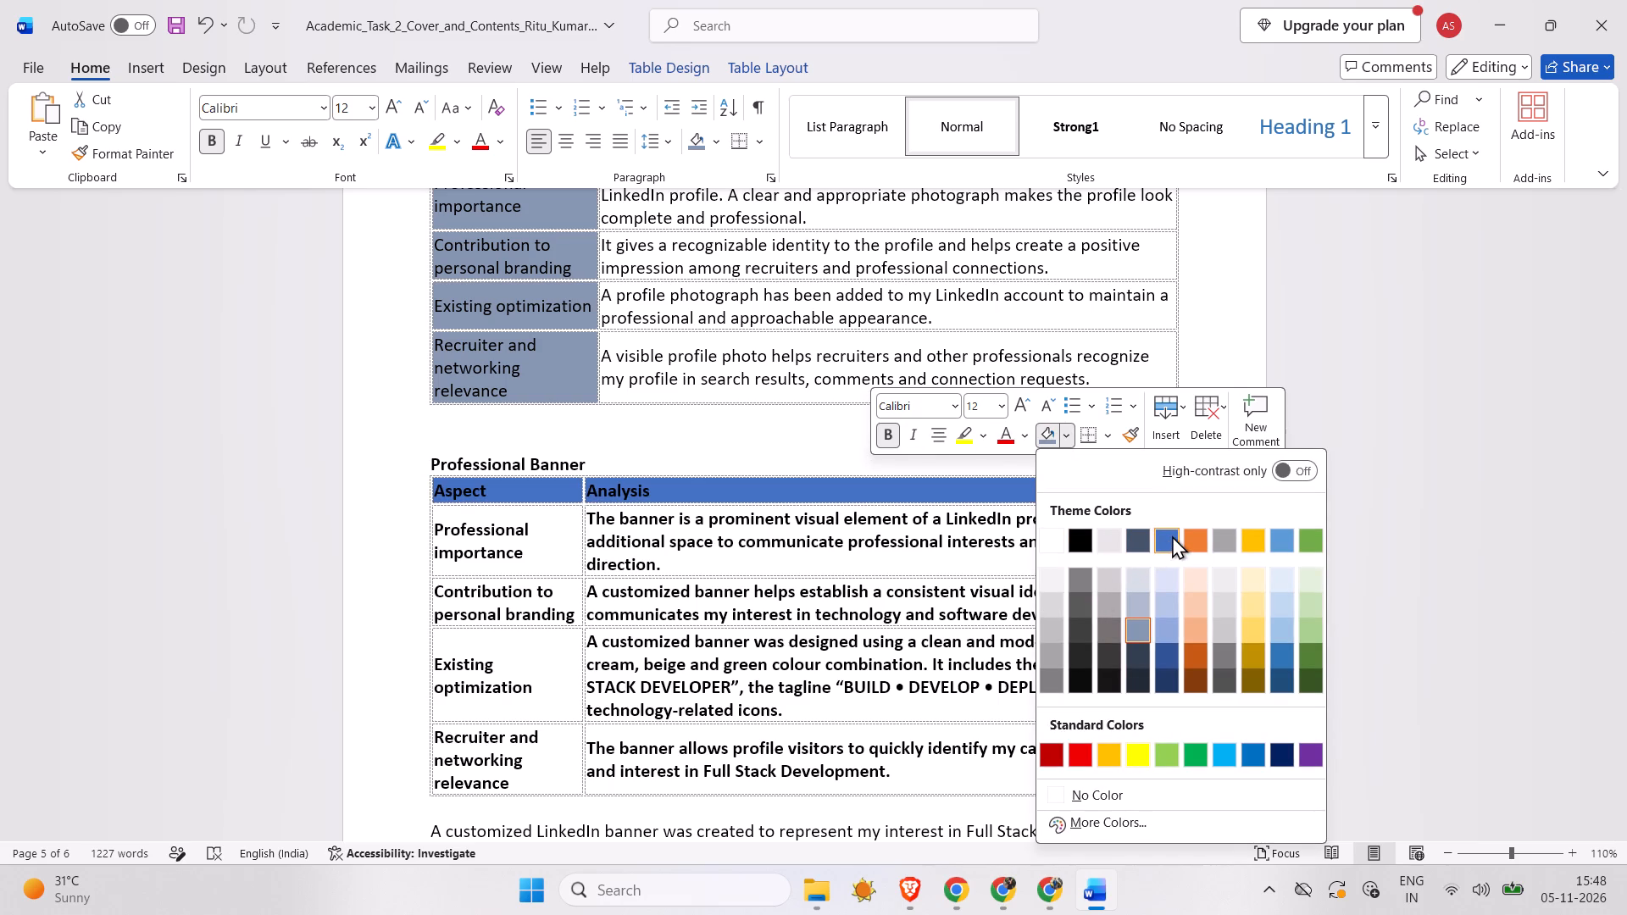
left_click(1171, 662)
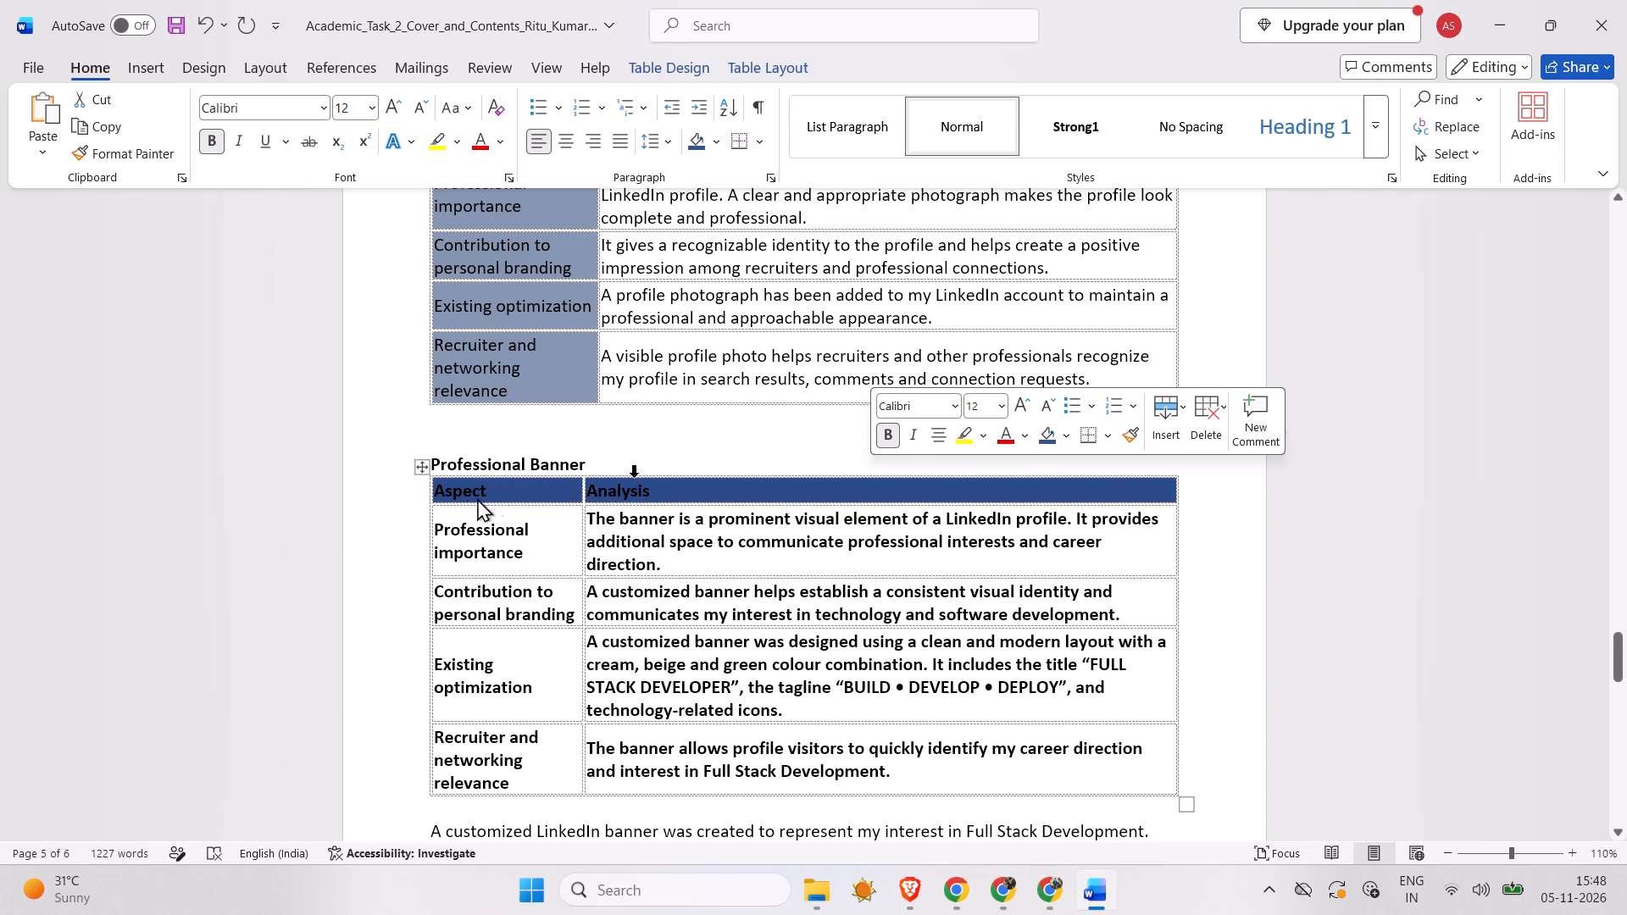
Shade the Aspect column cells below the header of the Professional Banner table blue-grey, matching the Profile Photo table.
left_click_drag(444, 512, 546, 790)
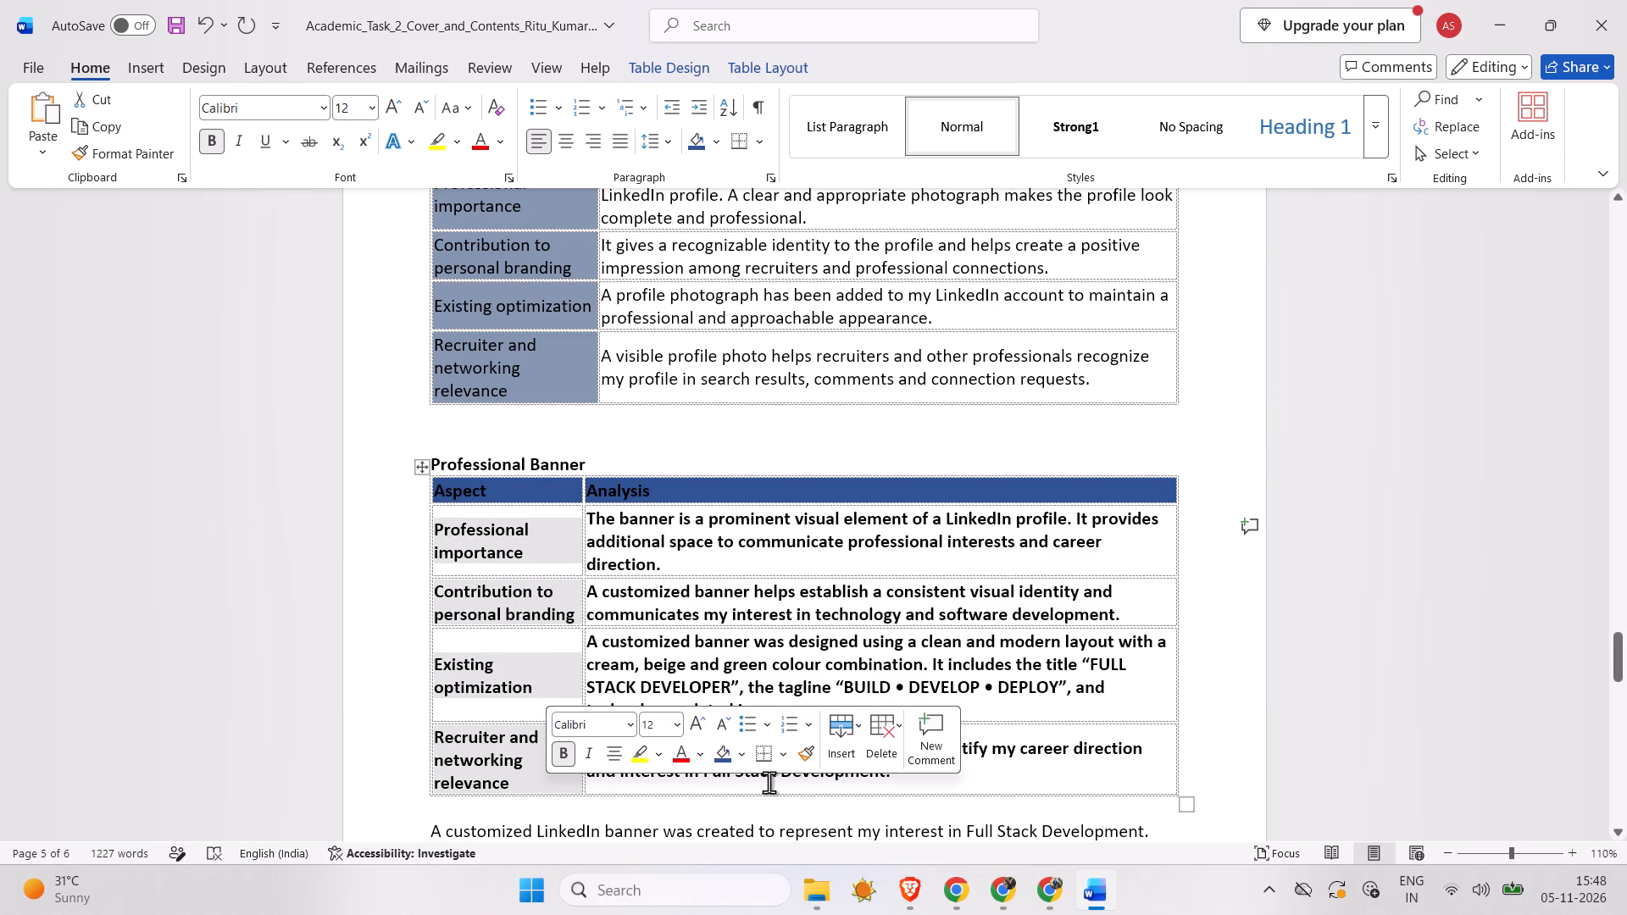
left_click(741, 760)
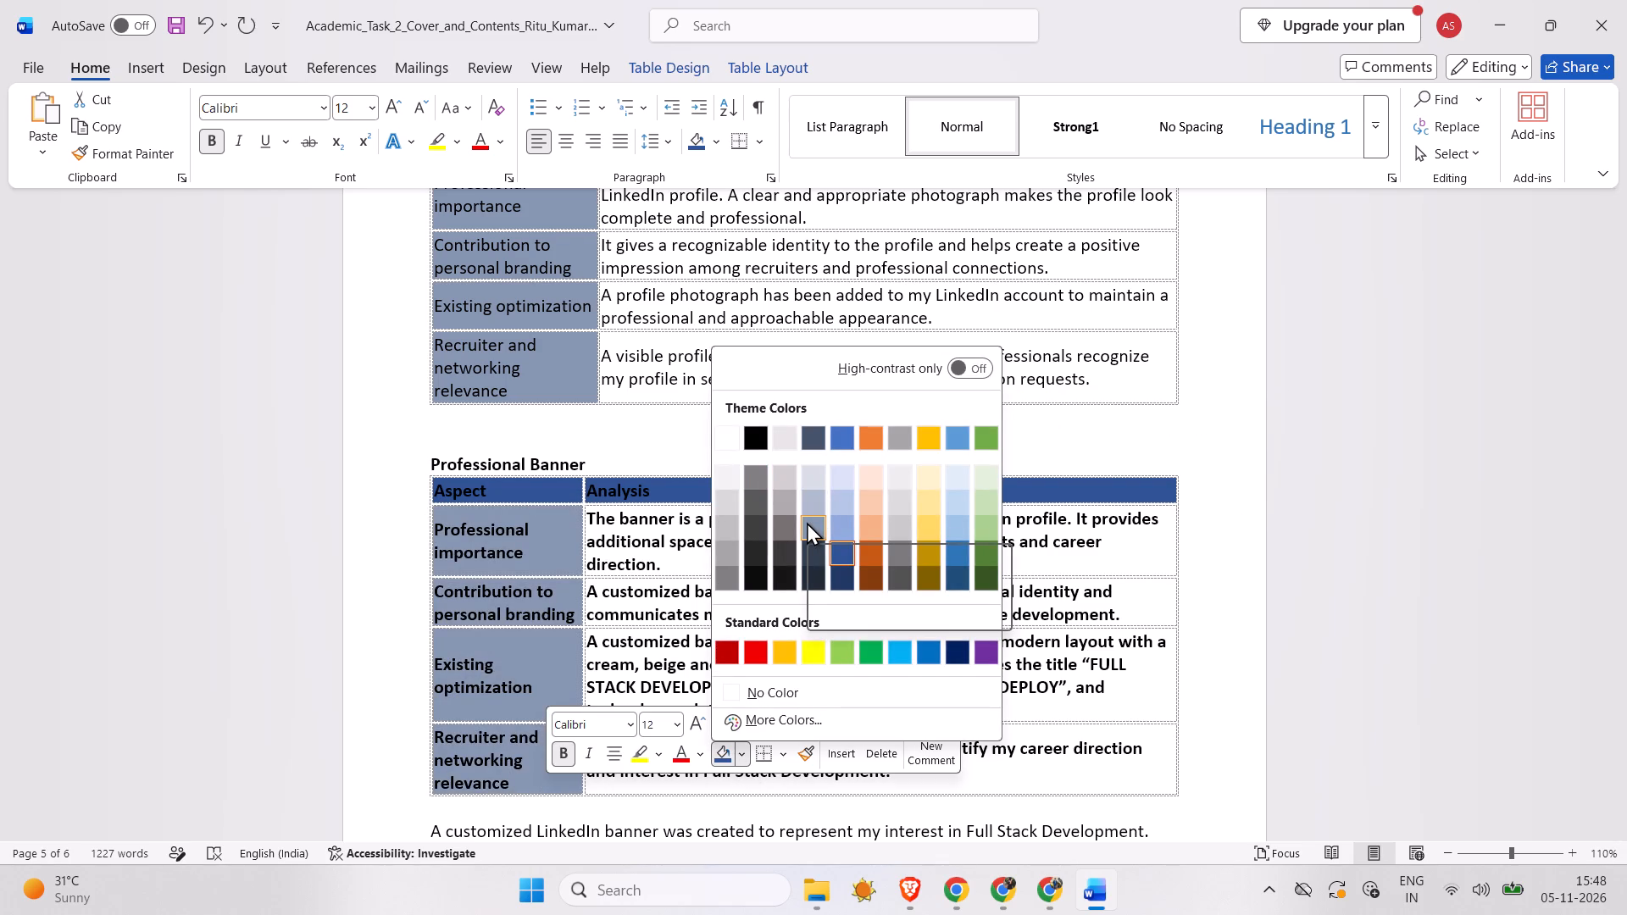
left_click(807, 522)
left_click(263, 635)
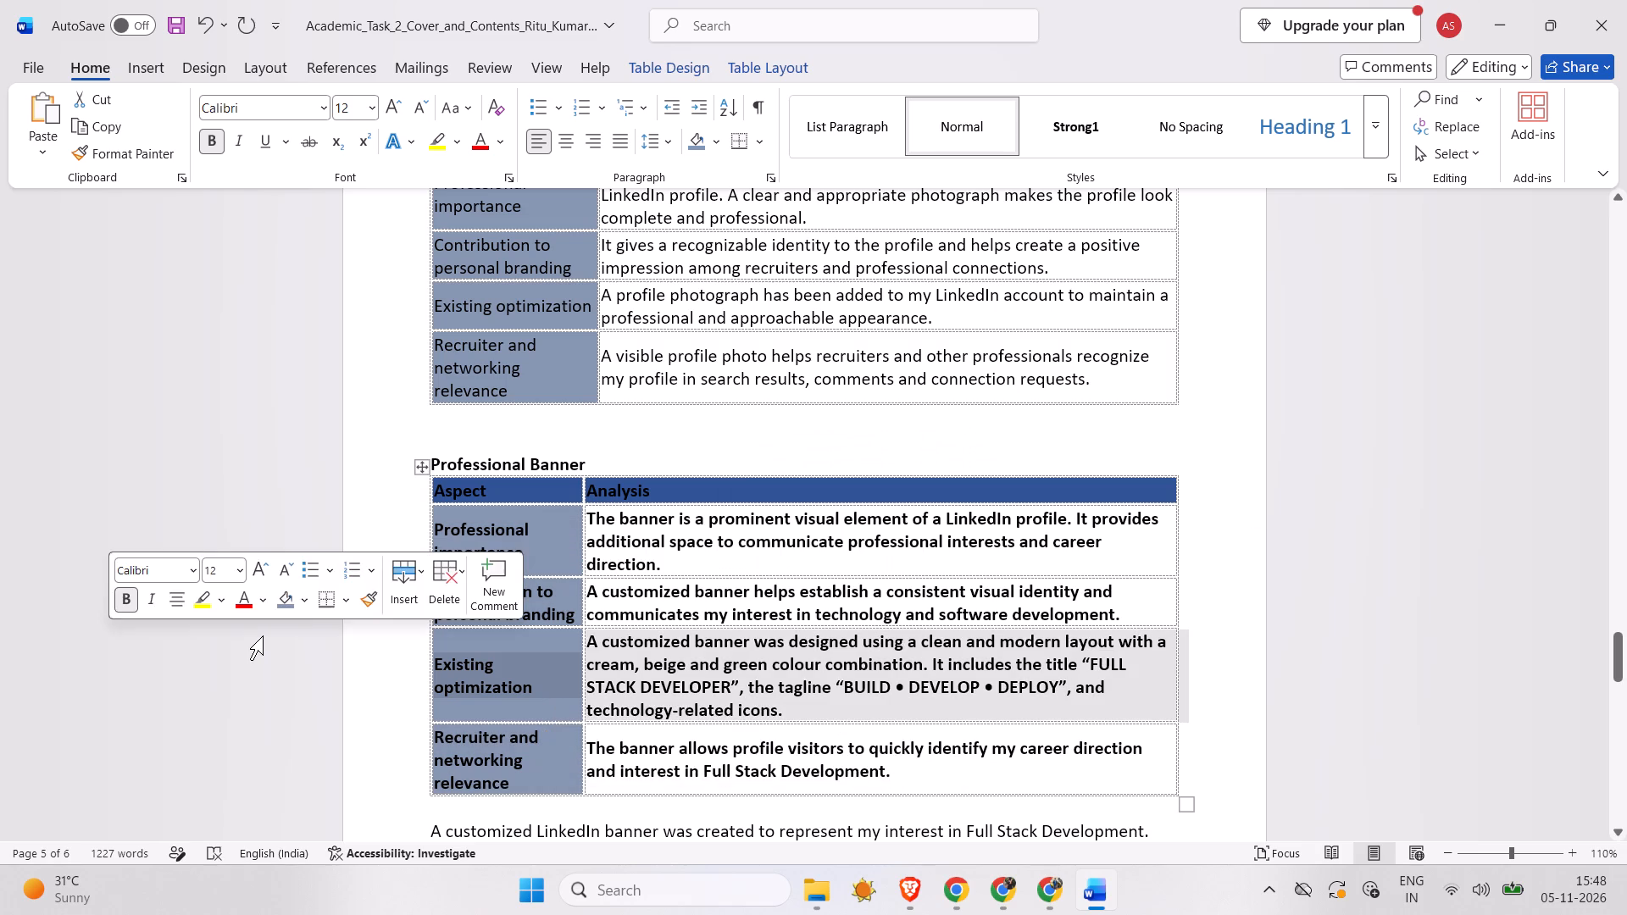
left_click(286, 734)
left_click(372, 731)
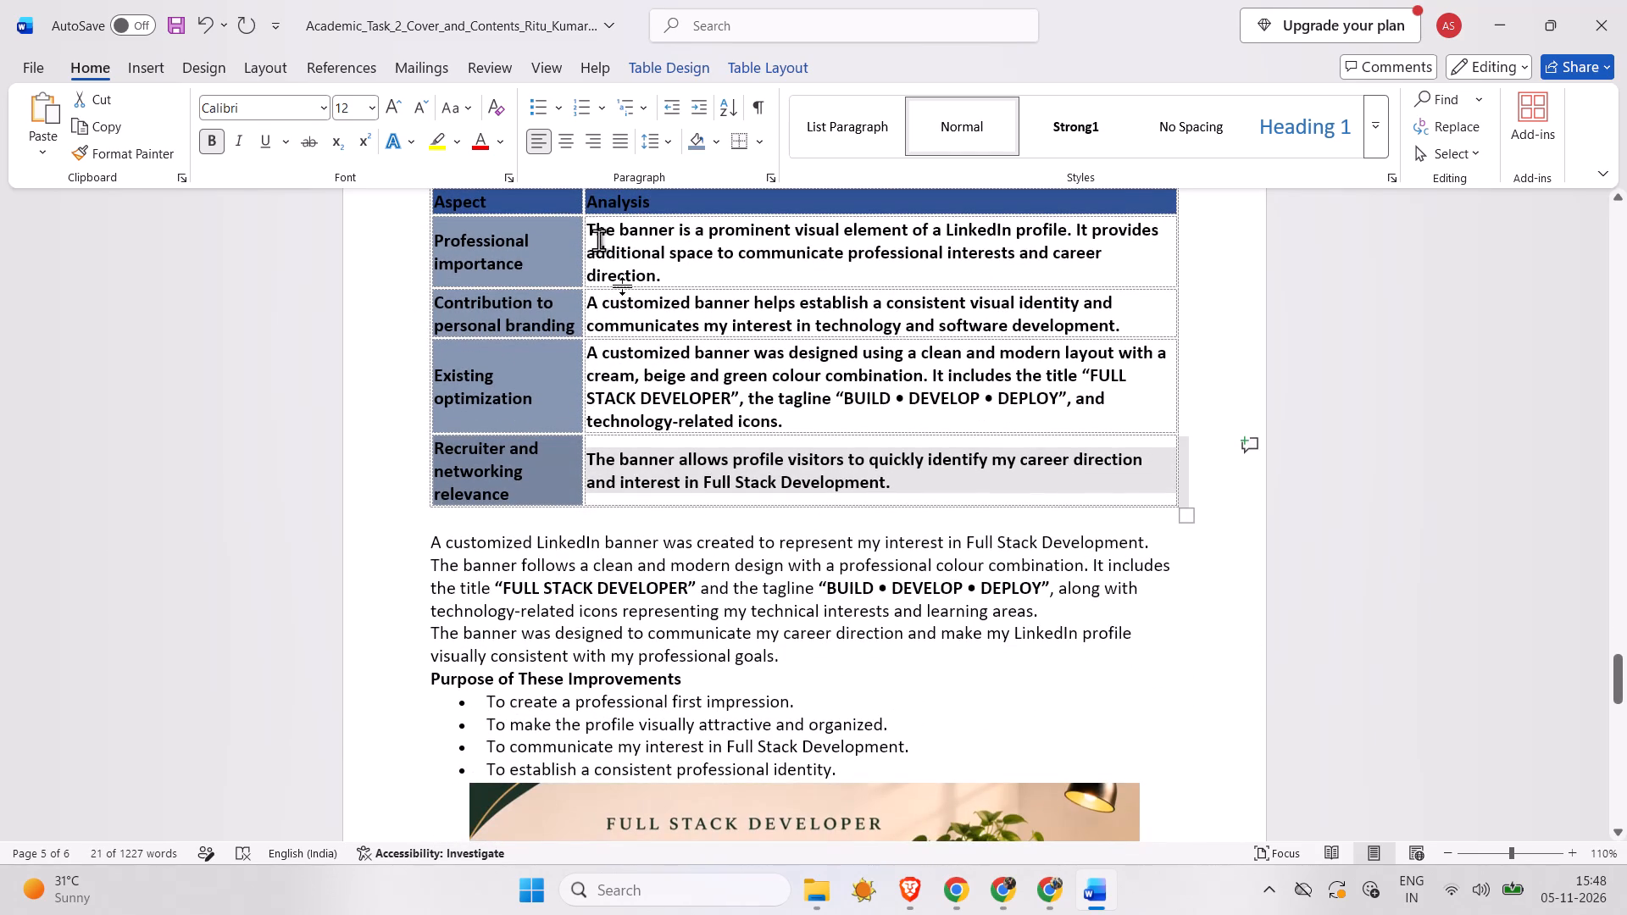
Remove bold from all Aspect and Analysis cells below the header row in the Professional Banner table.
left_click(591, 230)
left_click_drag(591, 229, 887, 487)
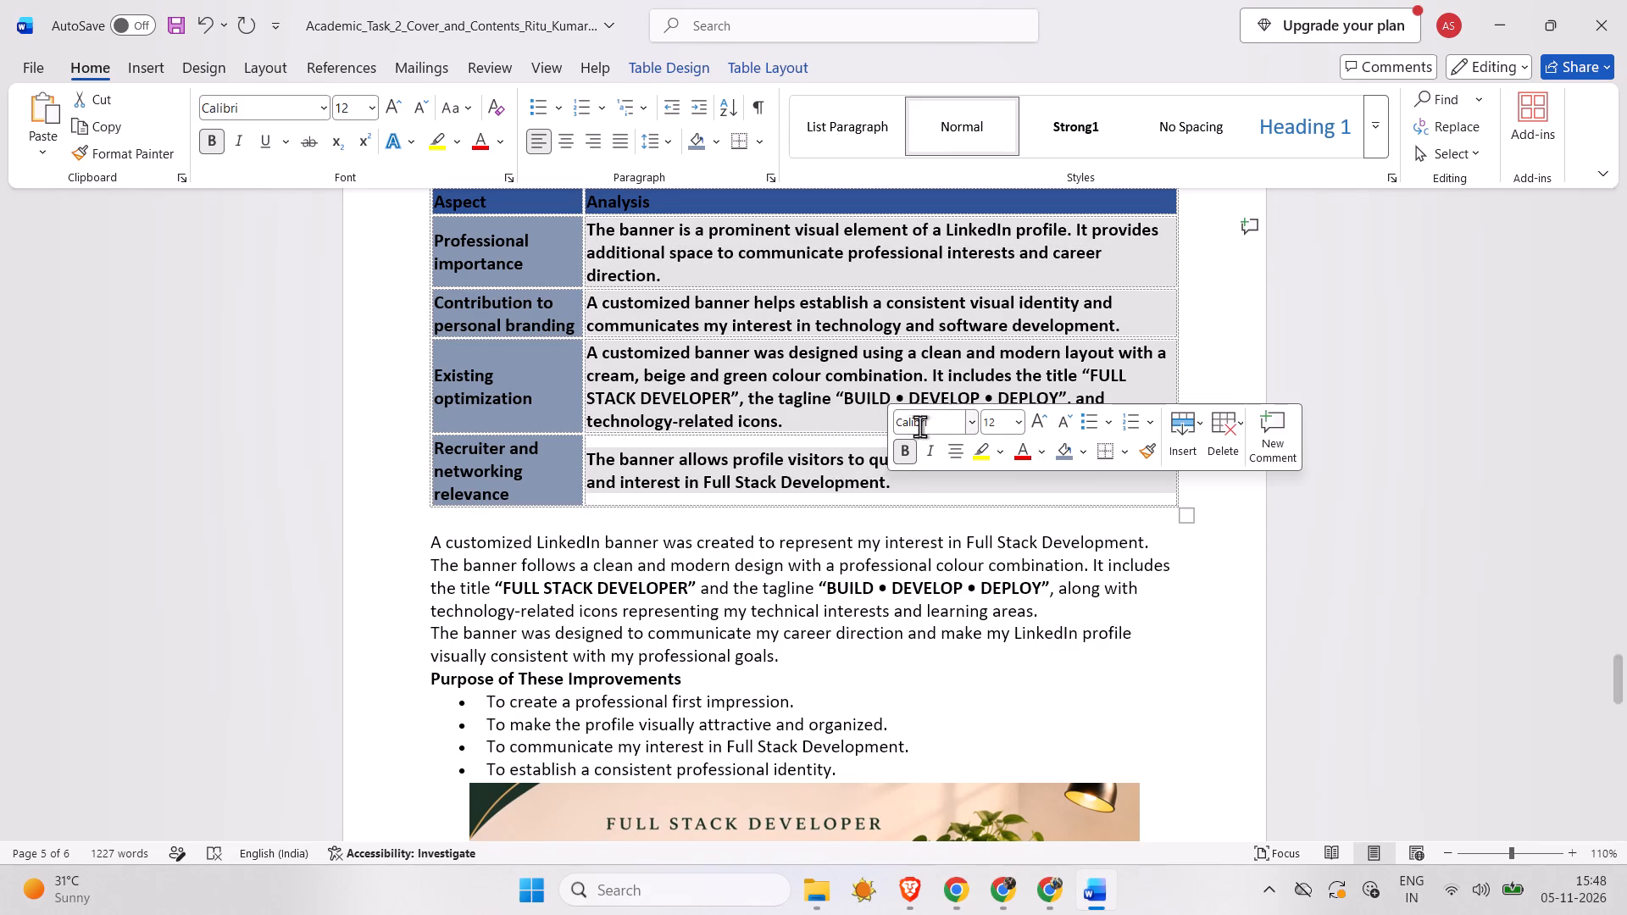
left_click(908, 449)
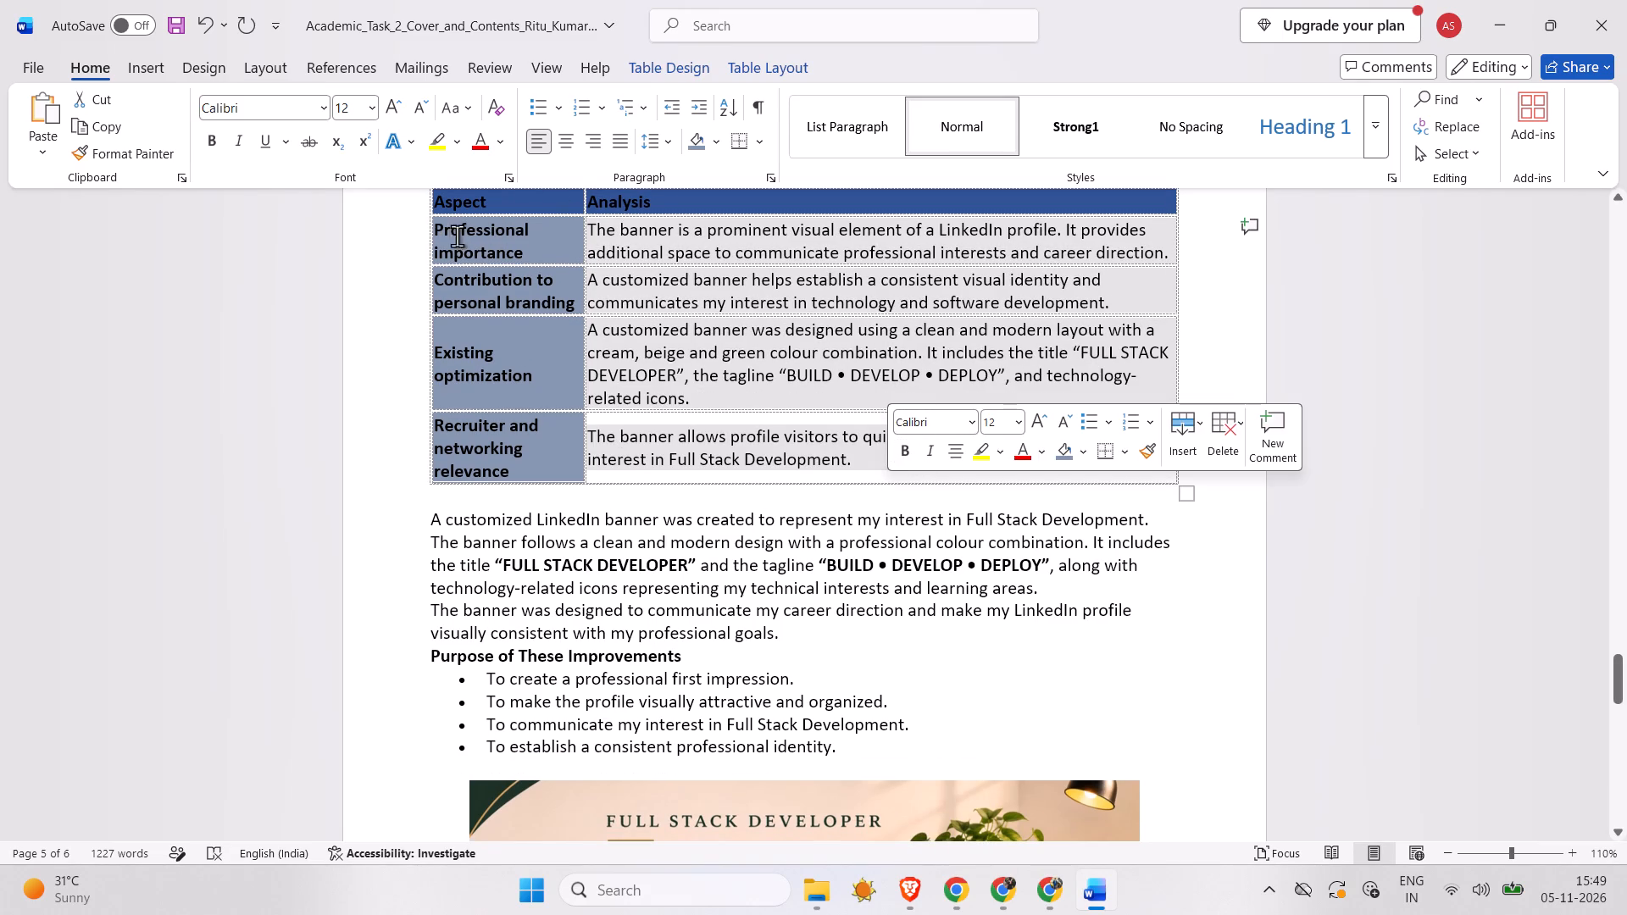
left_click_drag(440, 228, 534, 456)
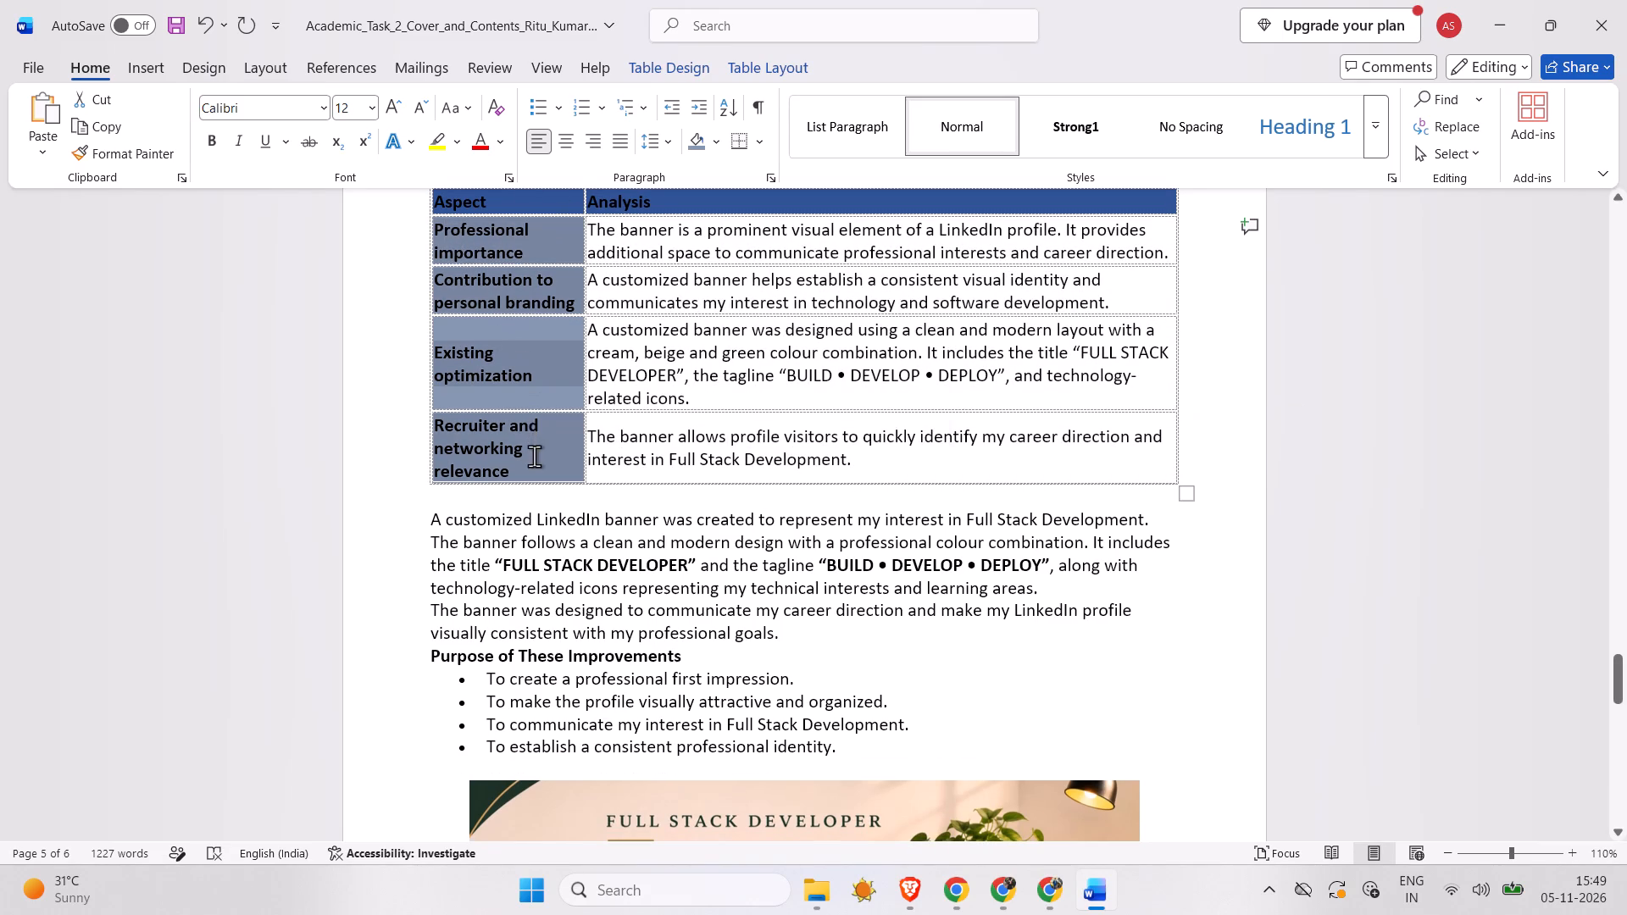
left_click(551, 427)
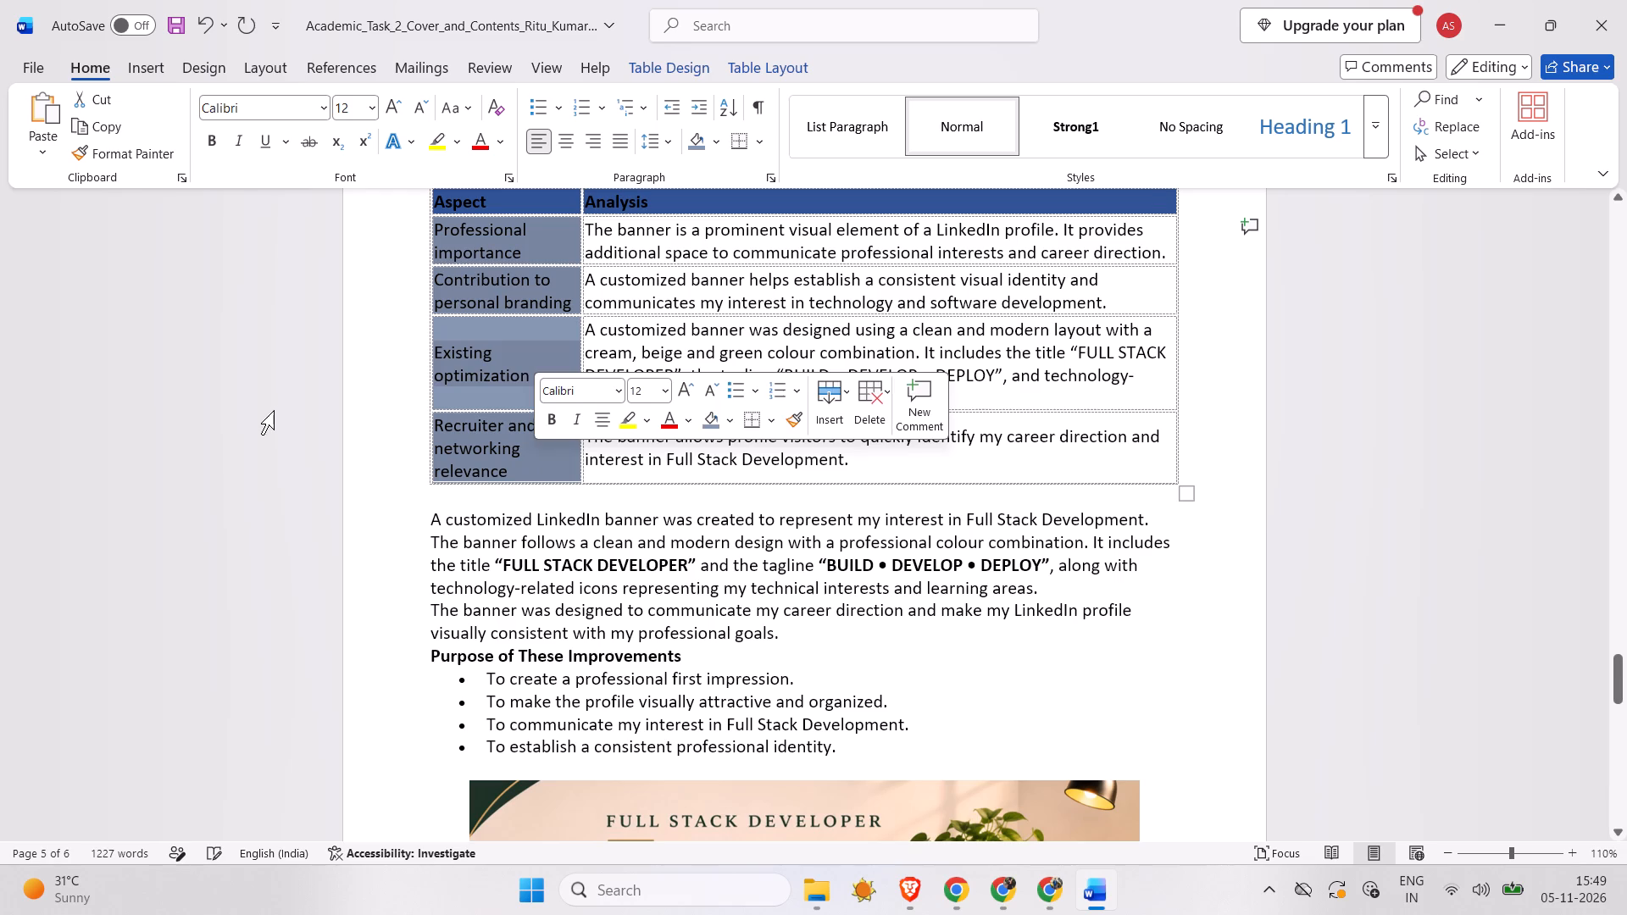
left_click(273, 410)
Review the report's pages from the introduction to the end, checking the layout of the section 2 tables and images.
scroll(904, 605, "down", 3, "ctrl")
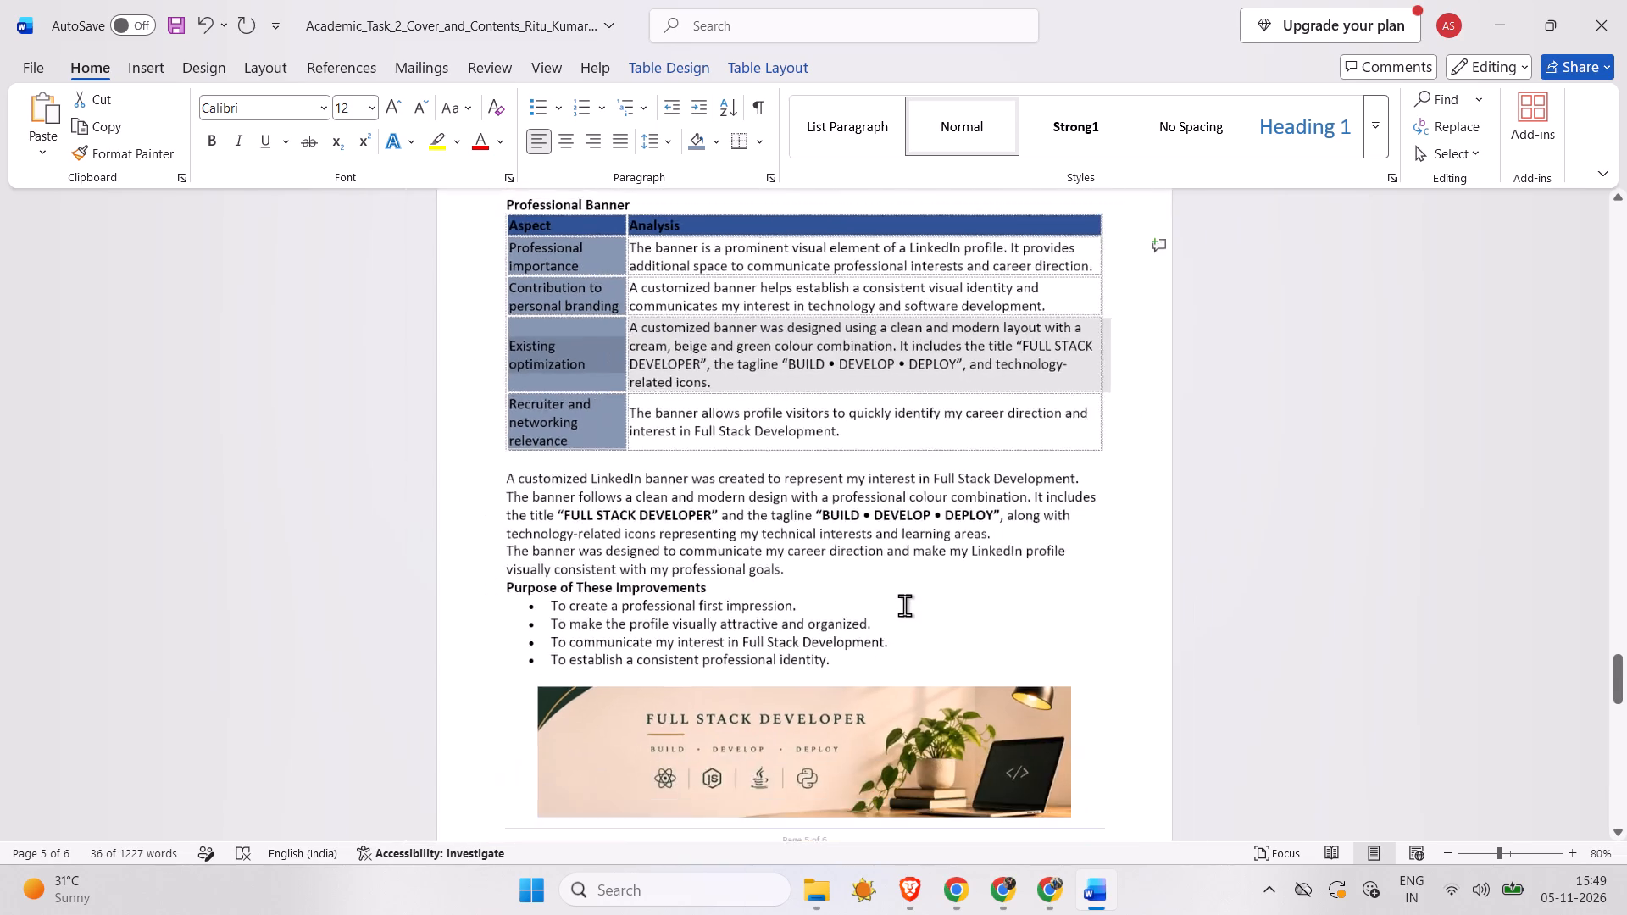
scroll(904, 605, "right", 1)
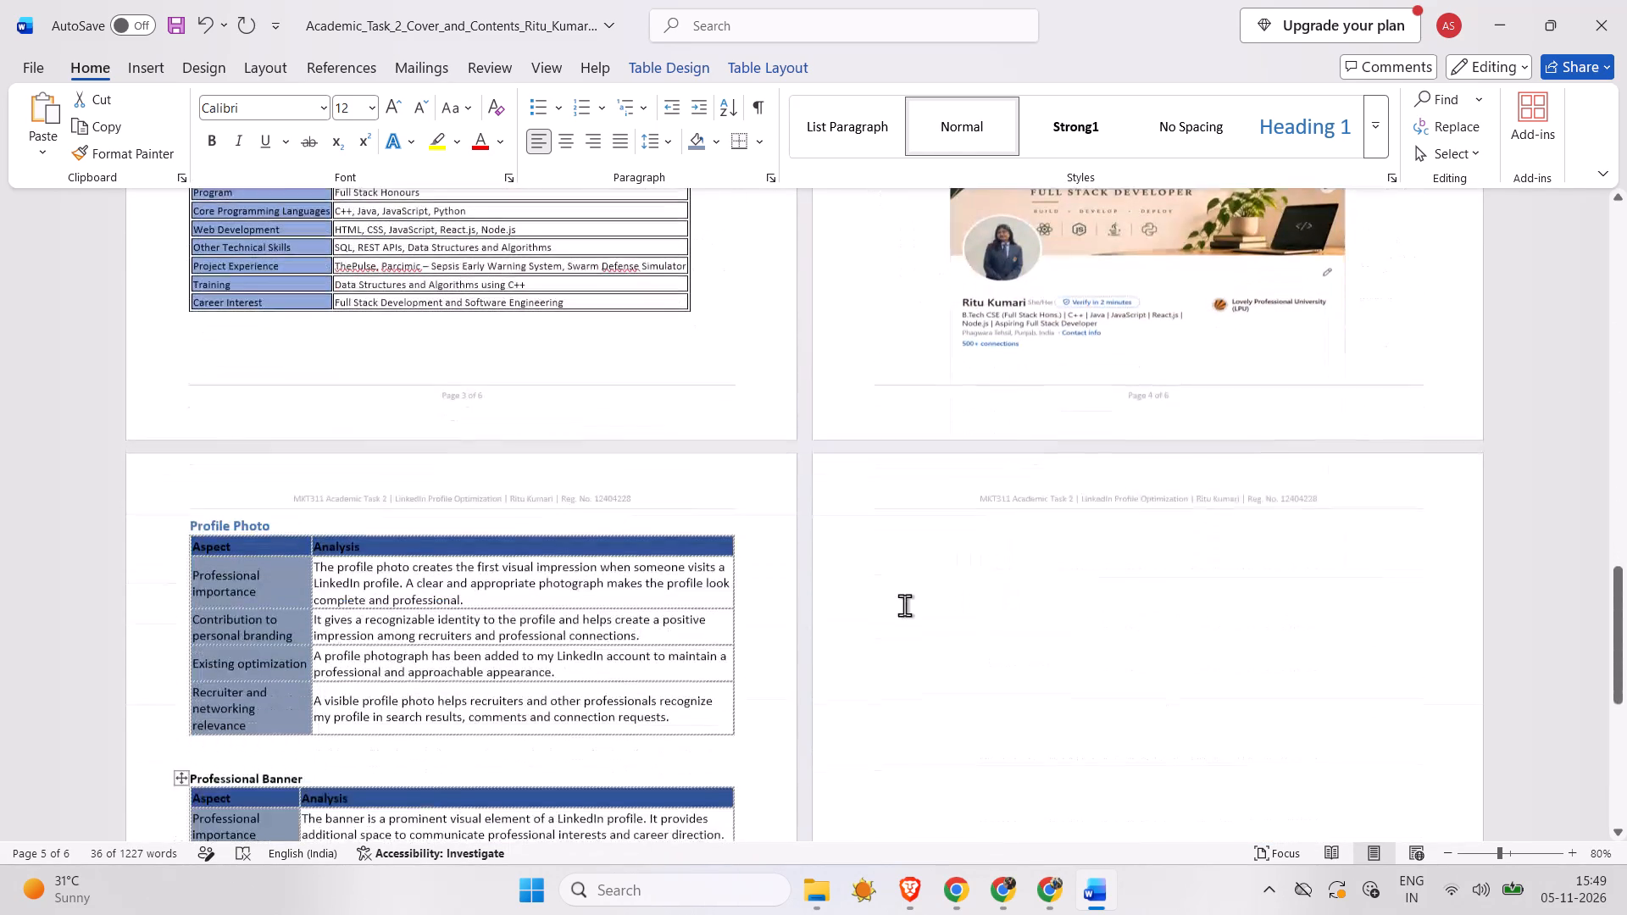
scroll(311, 574, "up", 7, "ctrl")
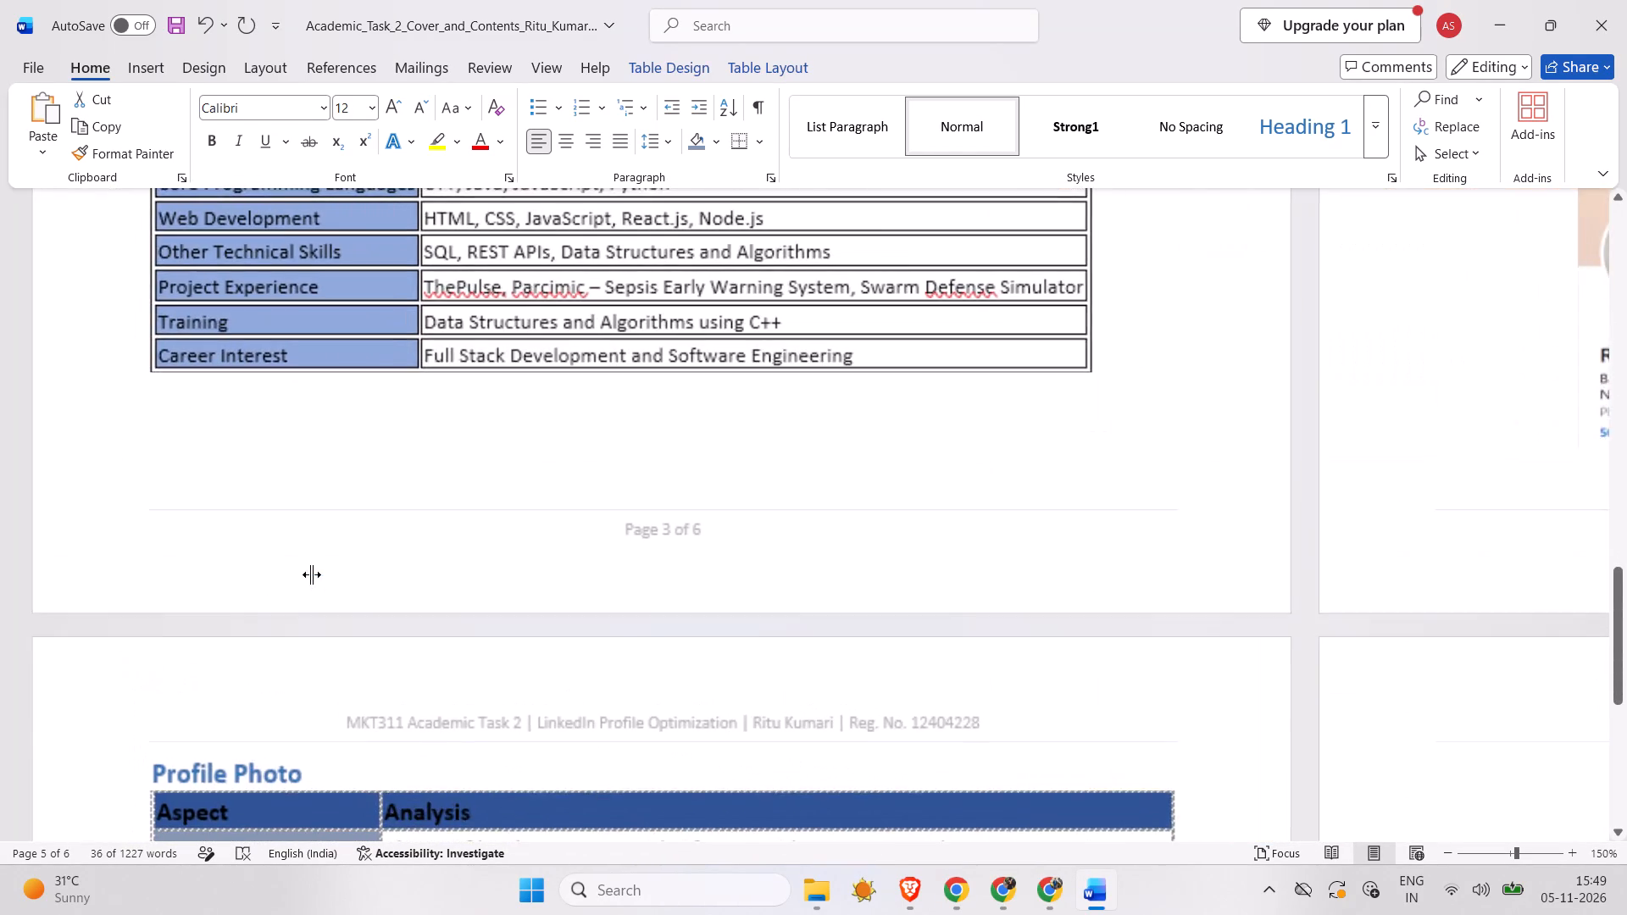
scroll(705, 458, "up", 1)
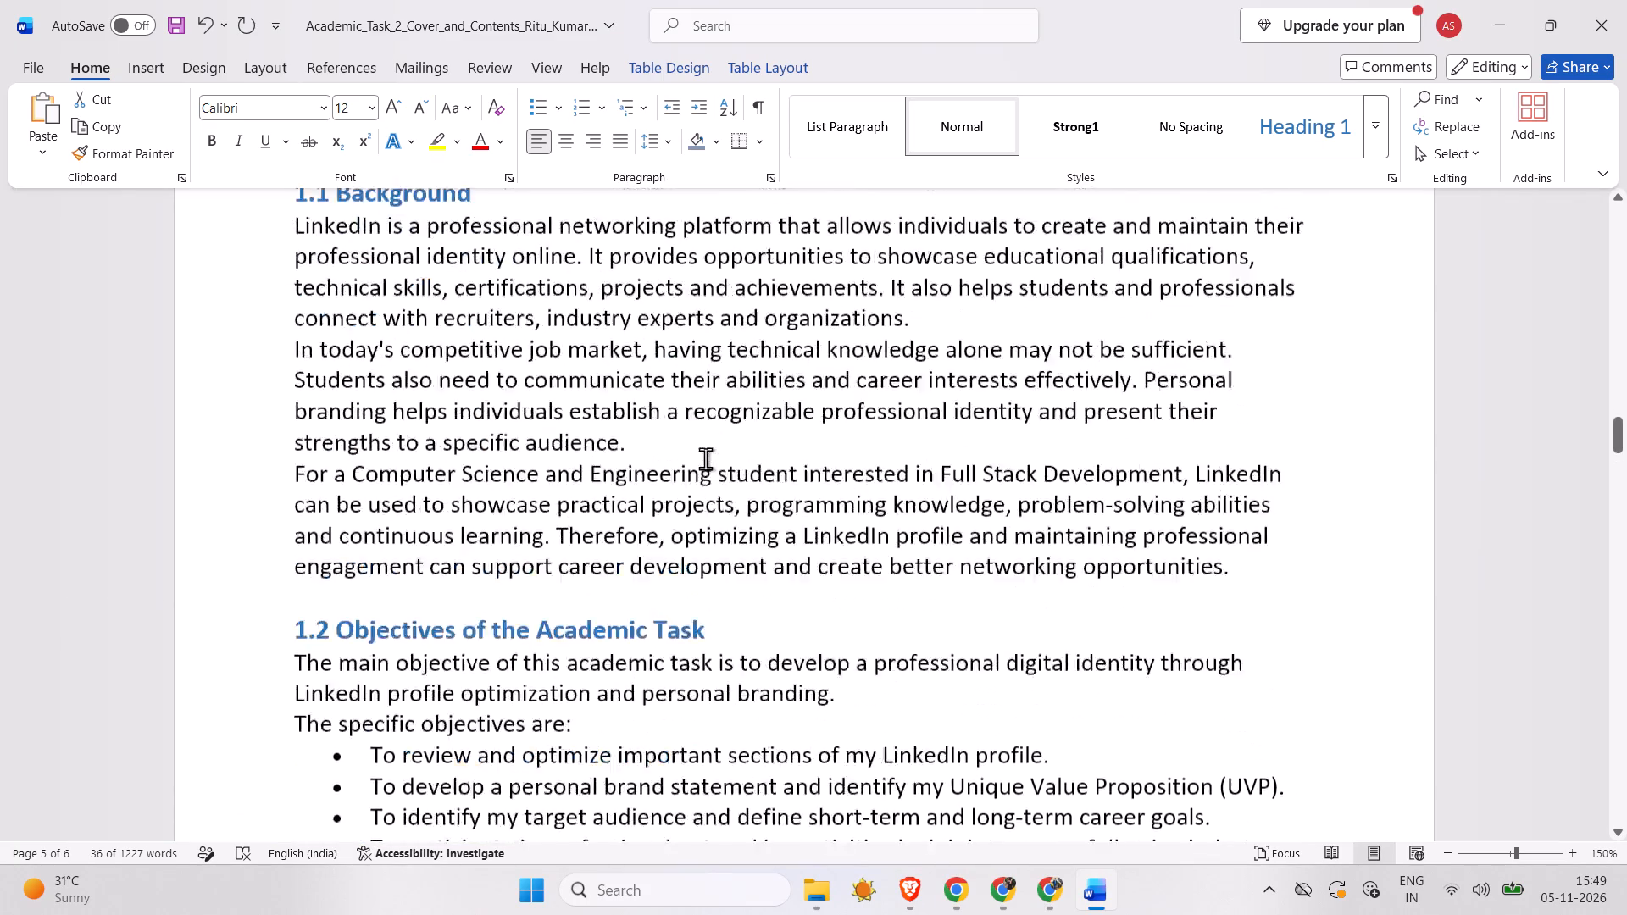
scroll(705, 458, "up", 1)
scroll(705, 458, "down", 2)
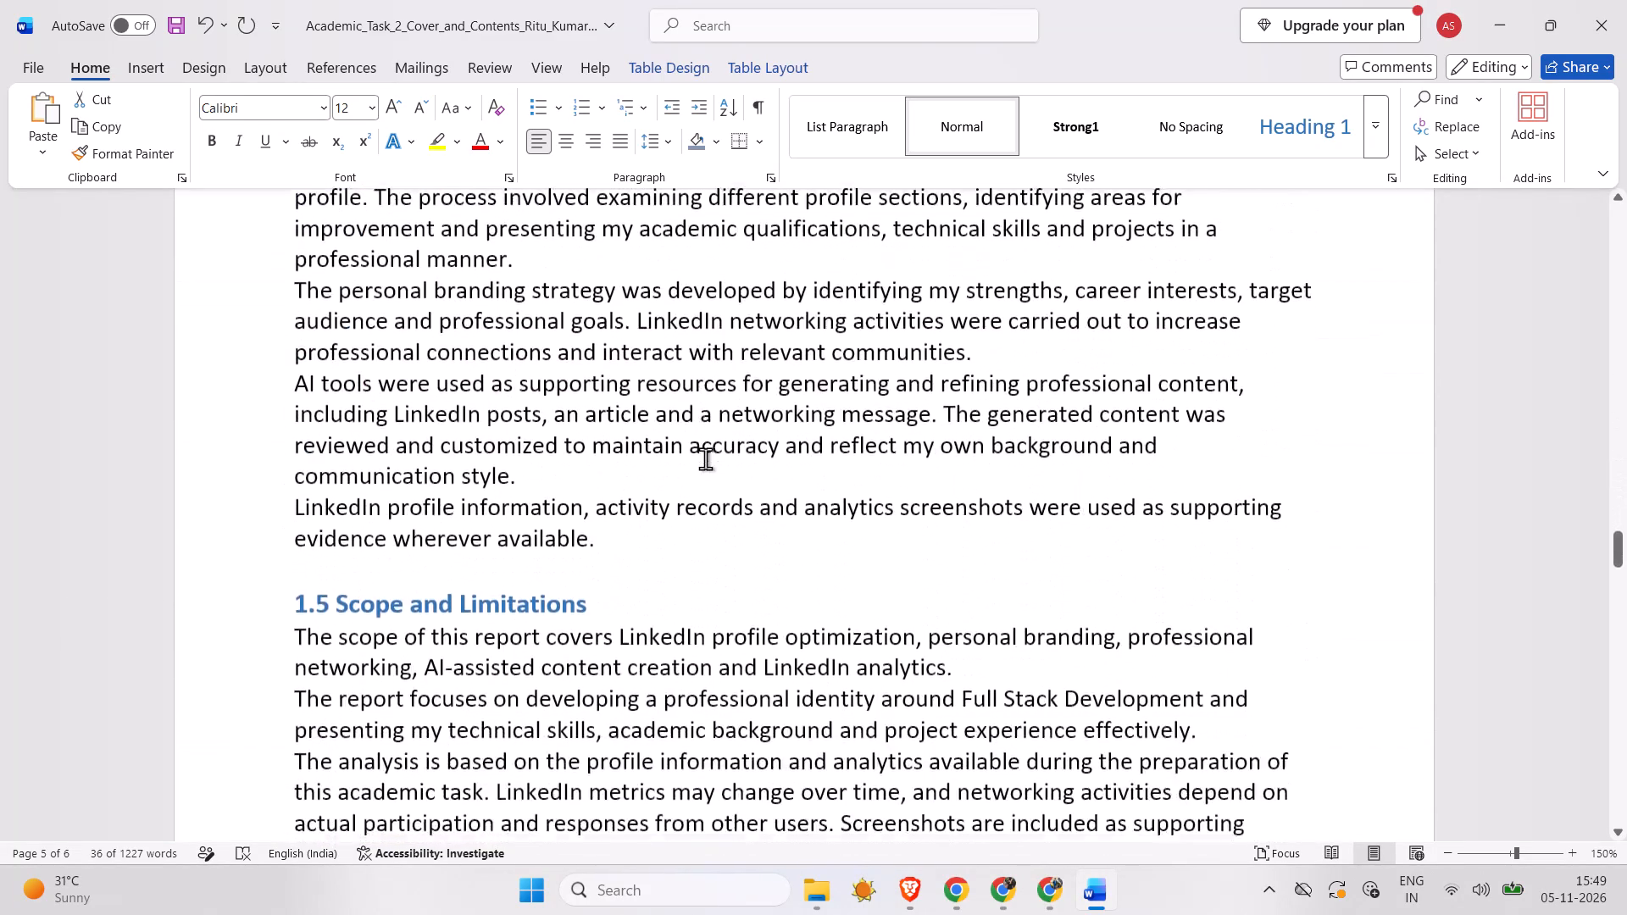
scroll(705, 458, "down", 1)
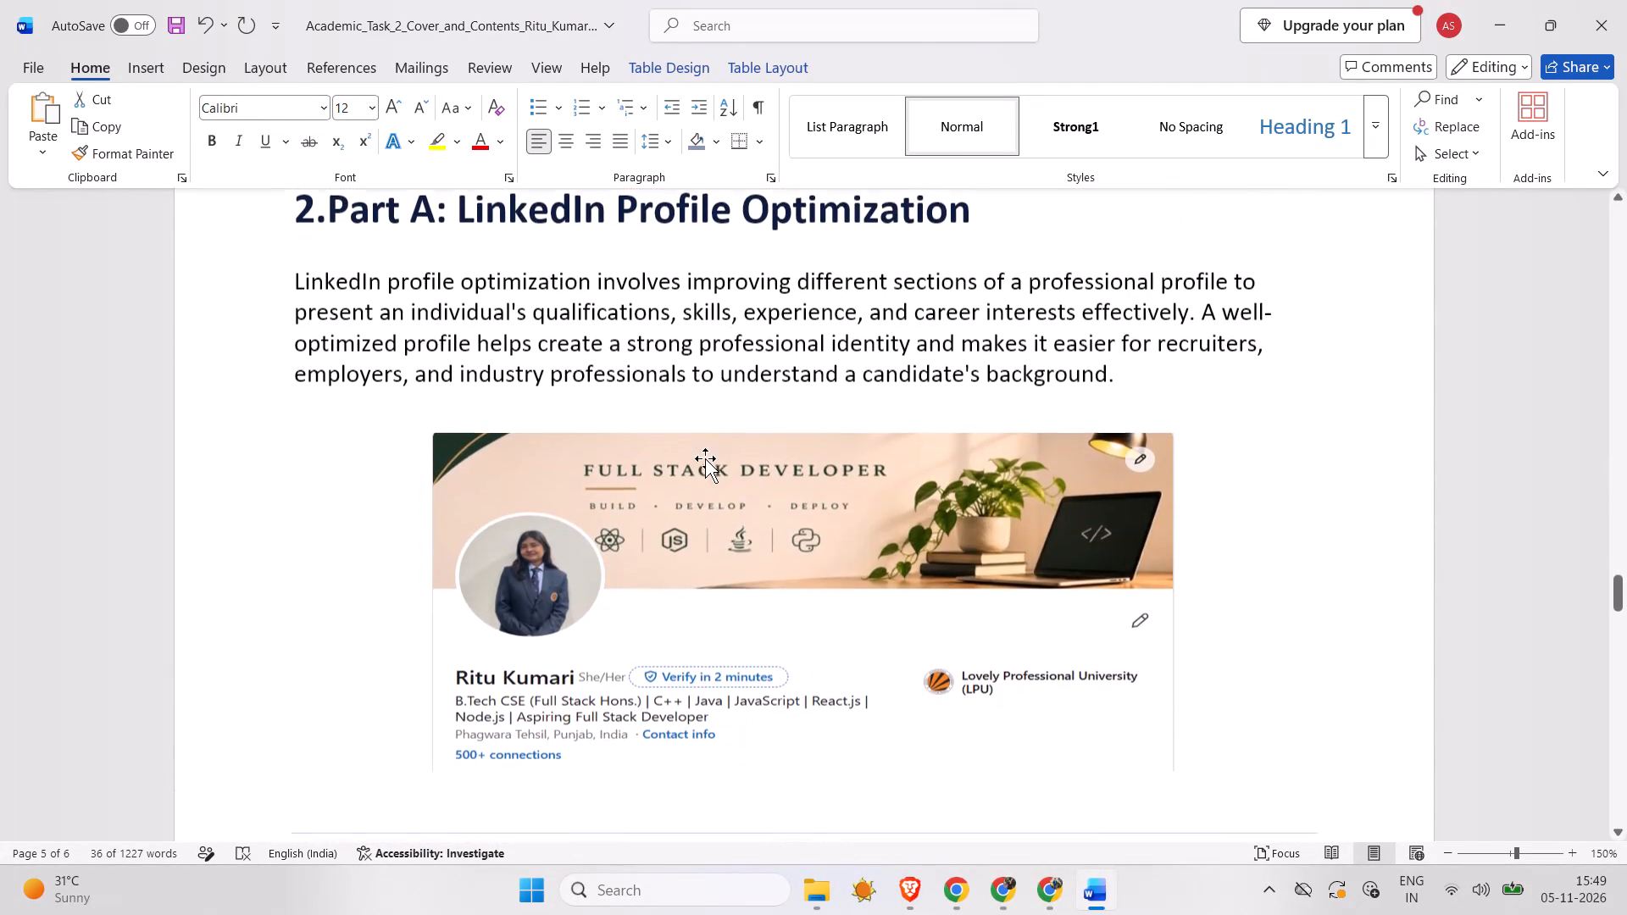
scroll(705, 458, "down", 1)
scroll(793, 645, "down", 1)
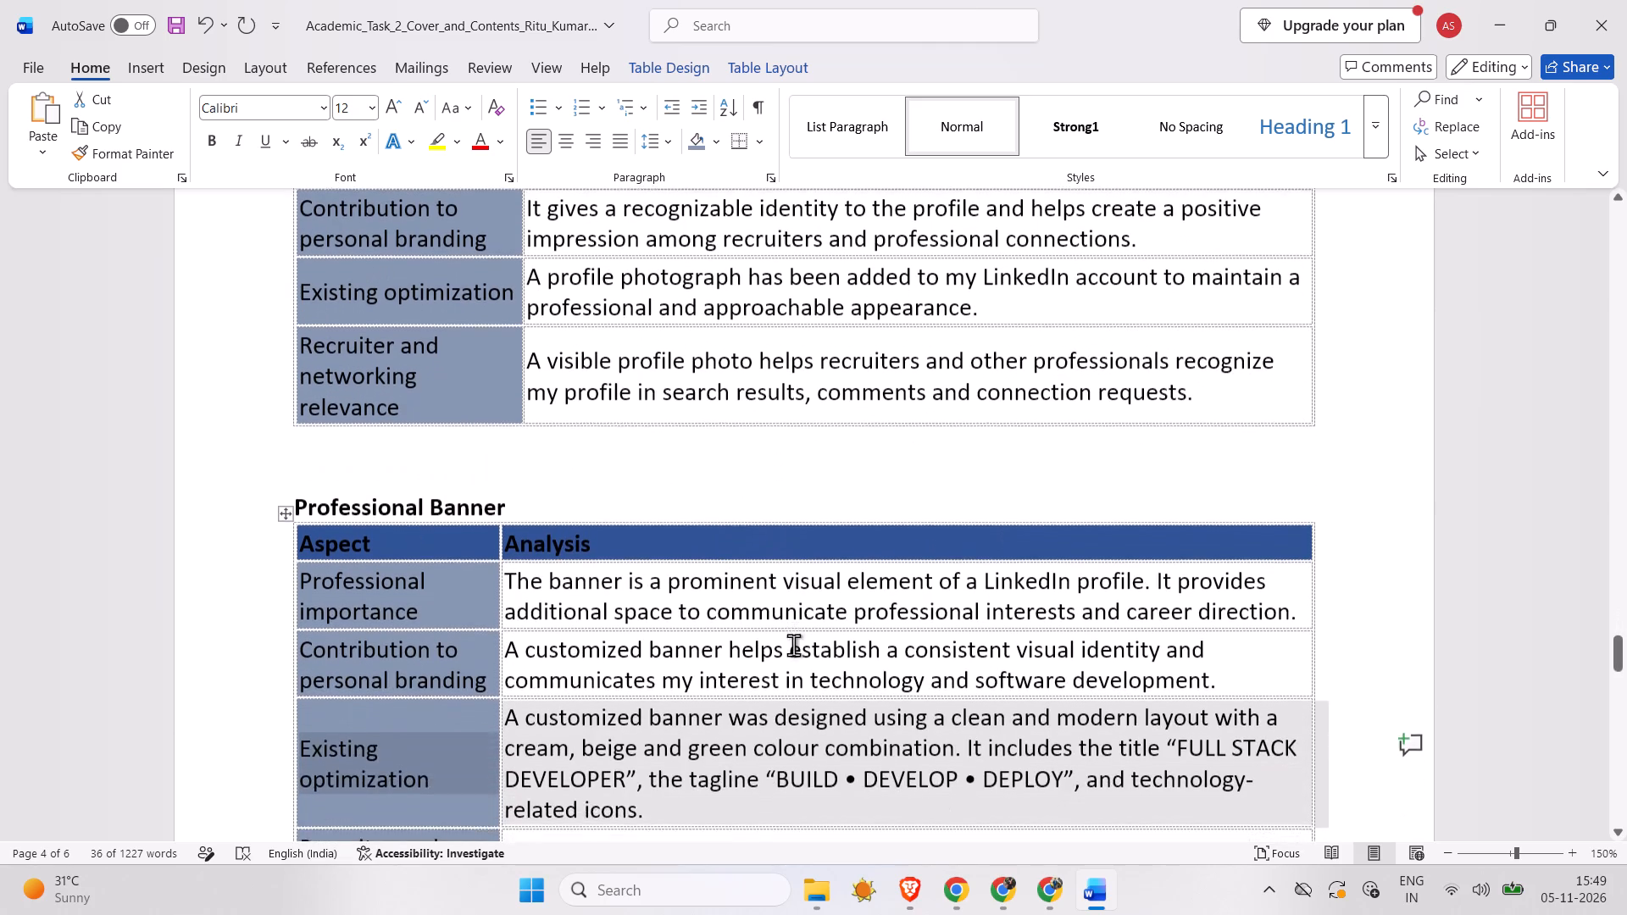
scroll(793, 645, "down", 1)
scroll(793, 645, "down", 2, "ctrl")
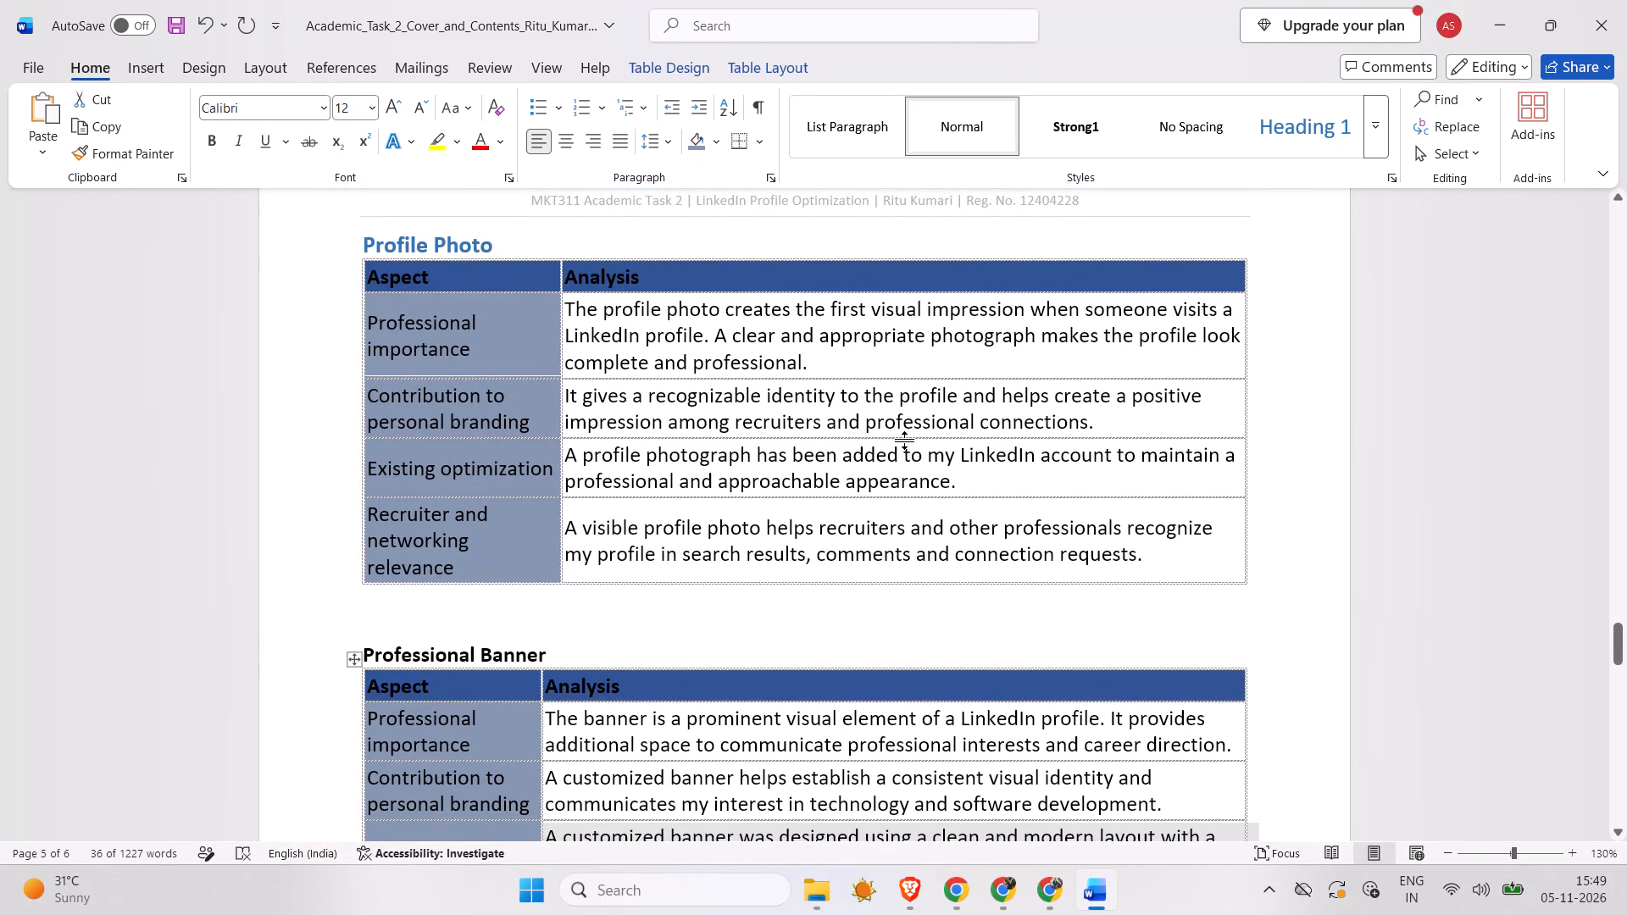
scroll(903, 440, "down", 6, "ctrl")
scroll(802, 438, "down", 1)
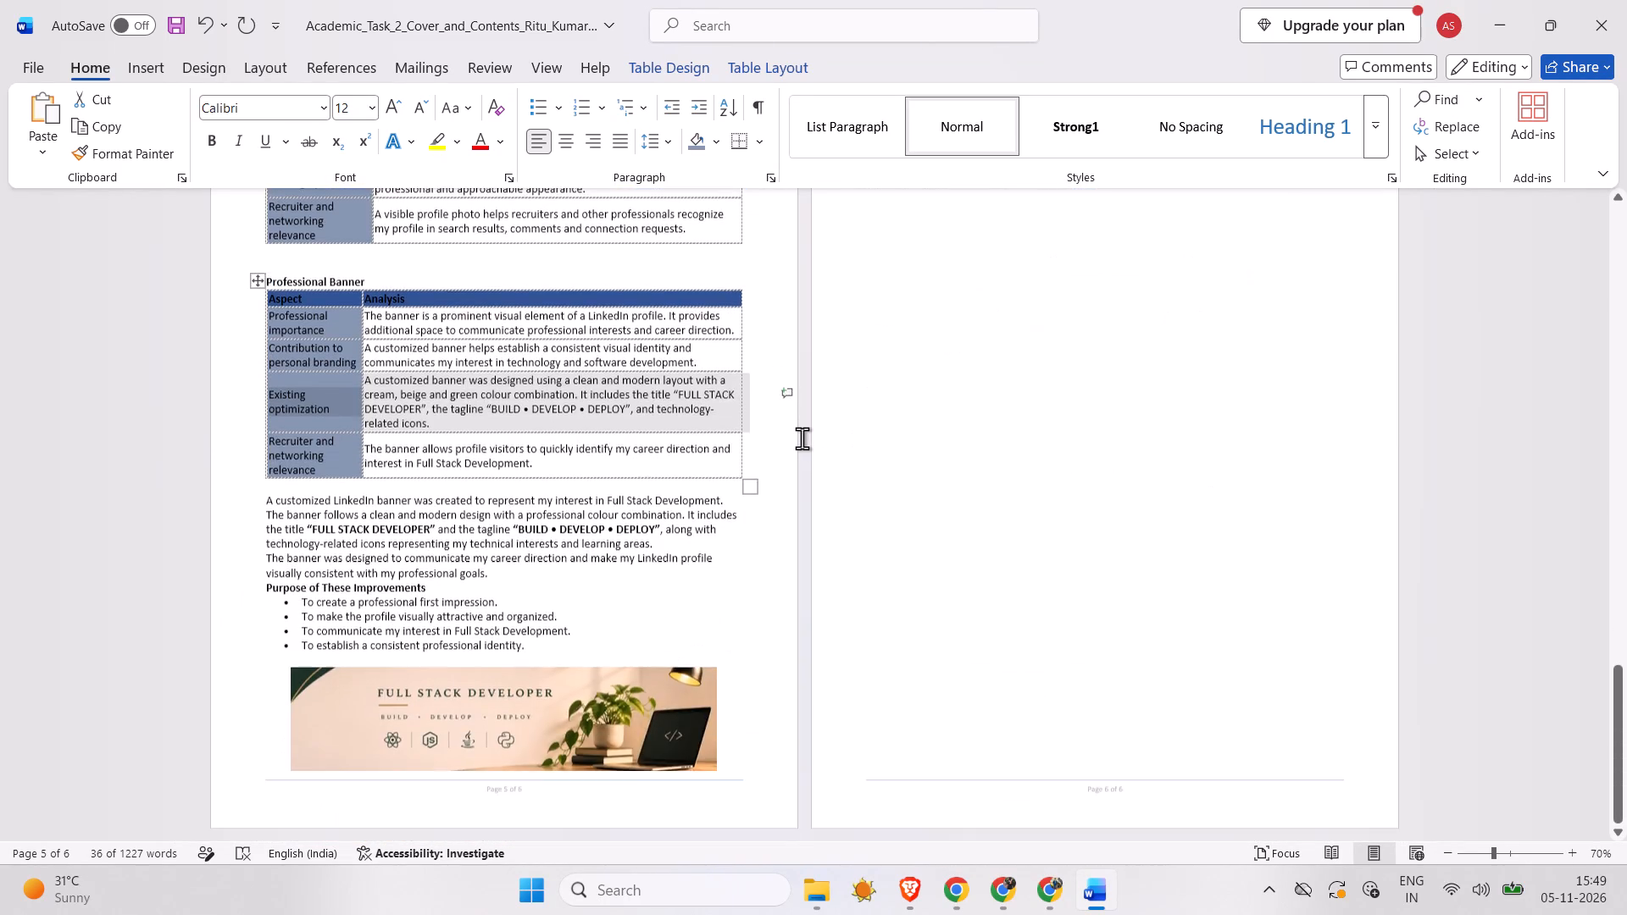
scroll(802, 438, "down", 8, "ctrl")
scroll(890, 412, "up", 5, "ctrl")
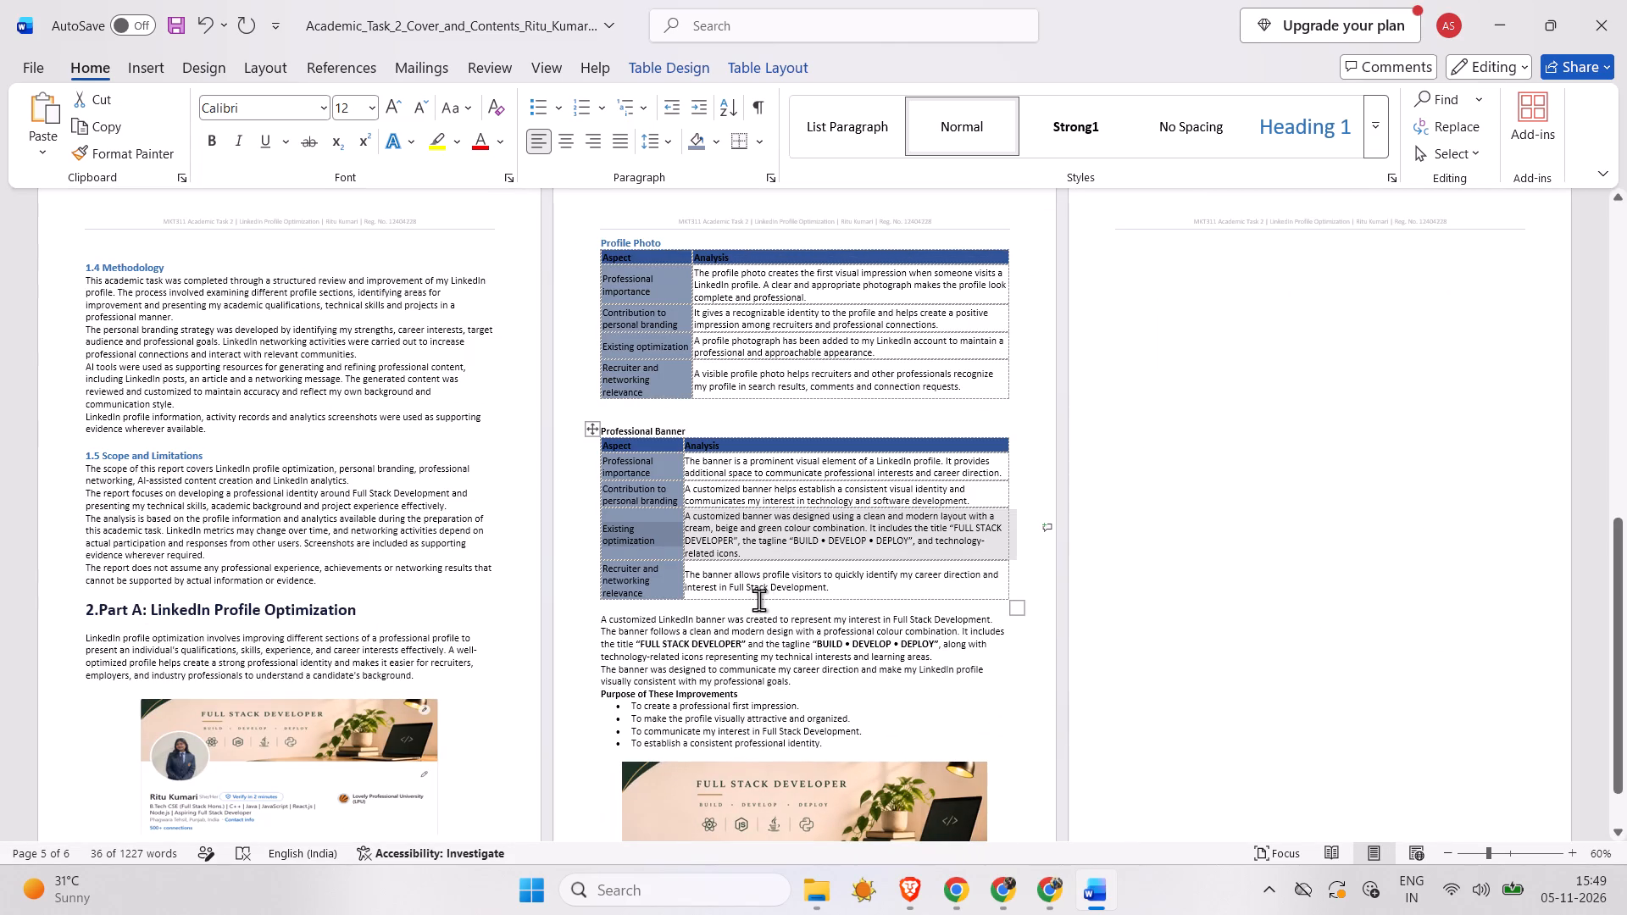
scroll(471, 598, "down", 1)
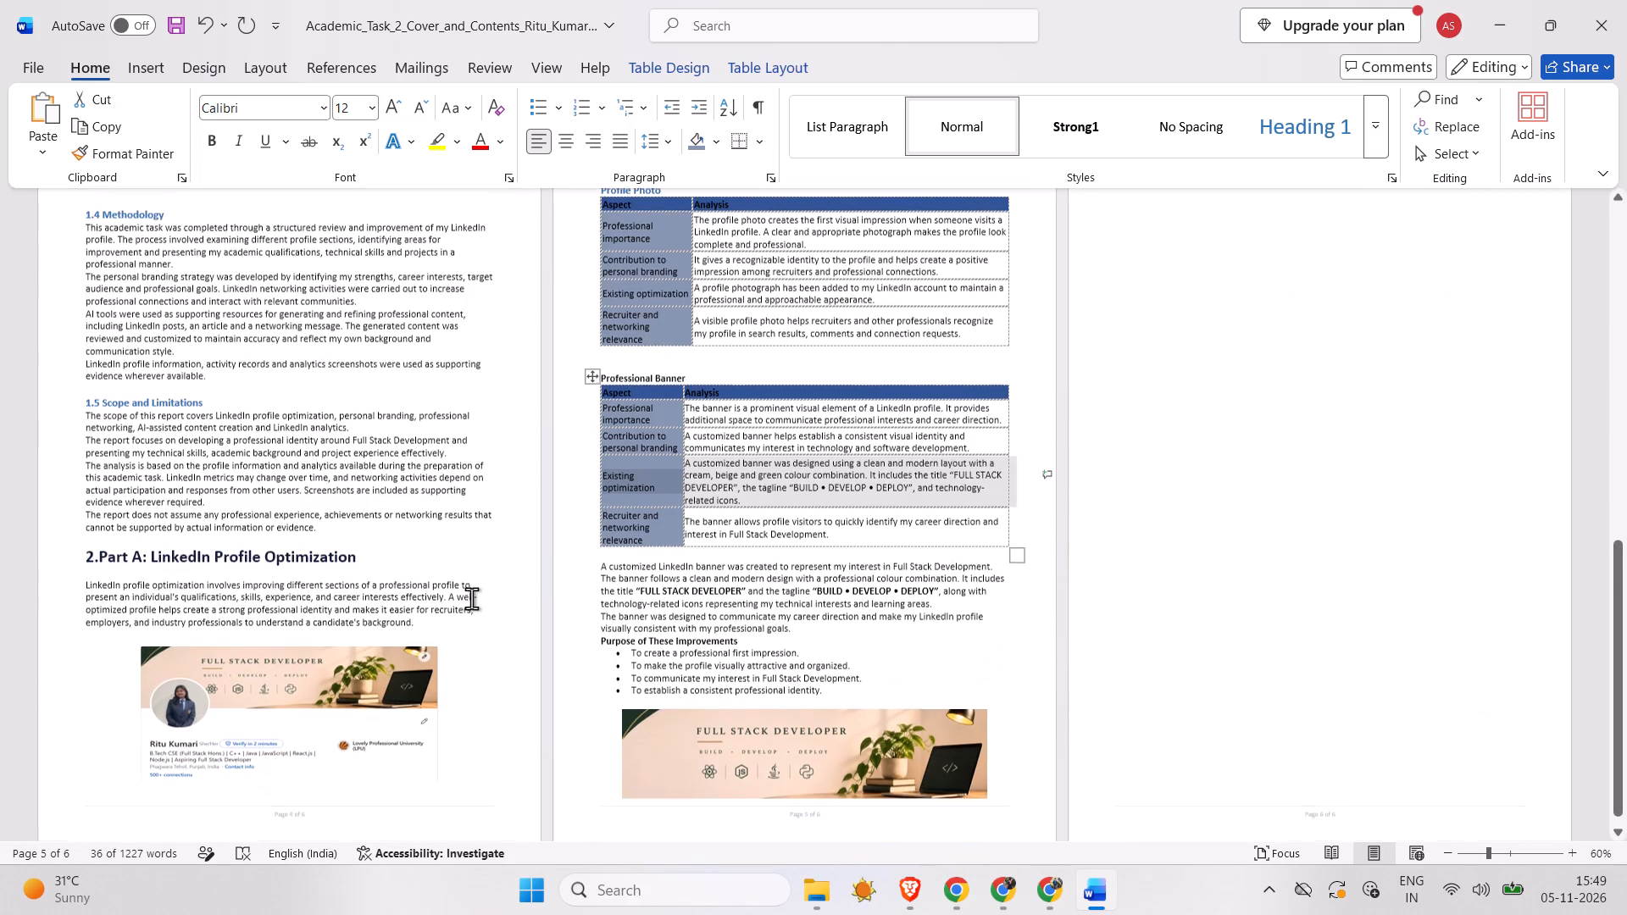
scroll(471, 598, "down", 1)
left_click(677, 506)
scroll(677, 506, "up", 5, "ctrl")
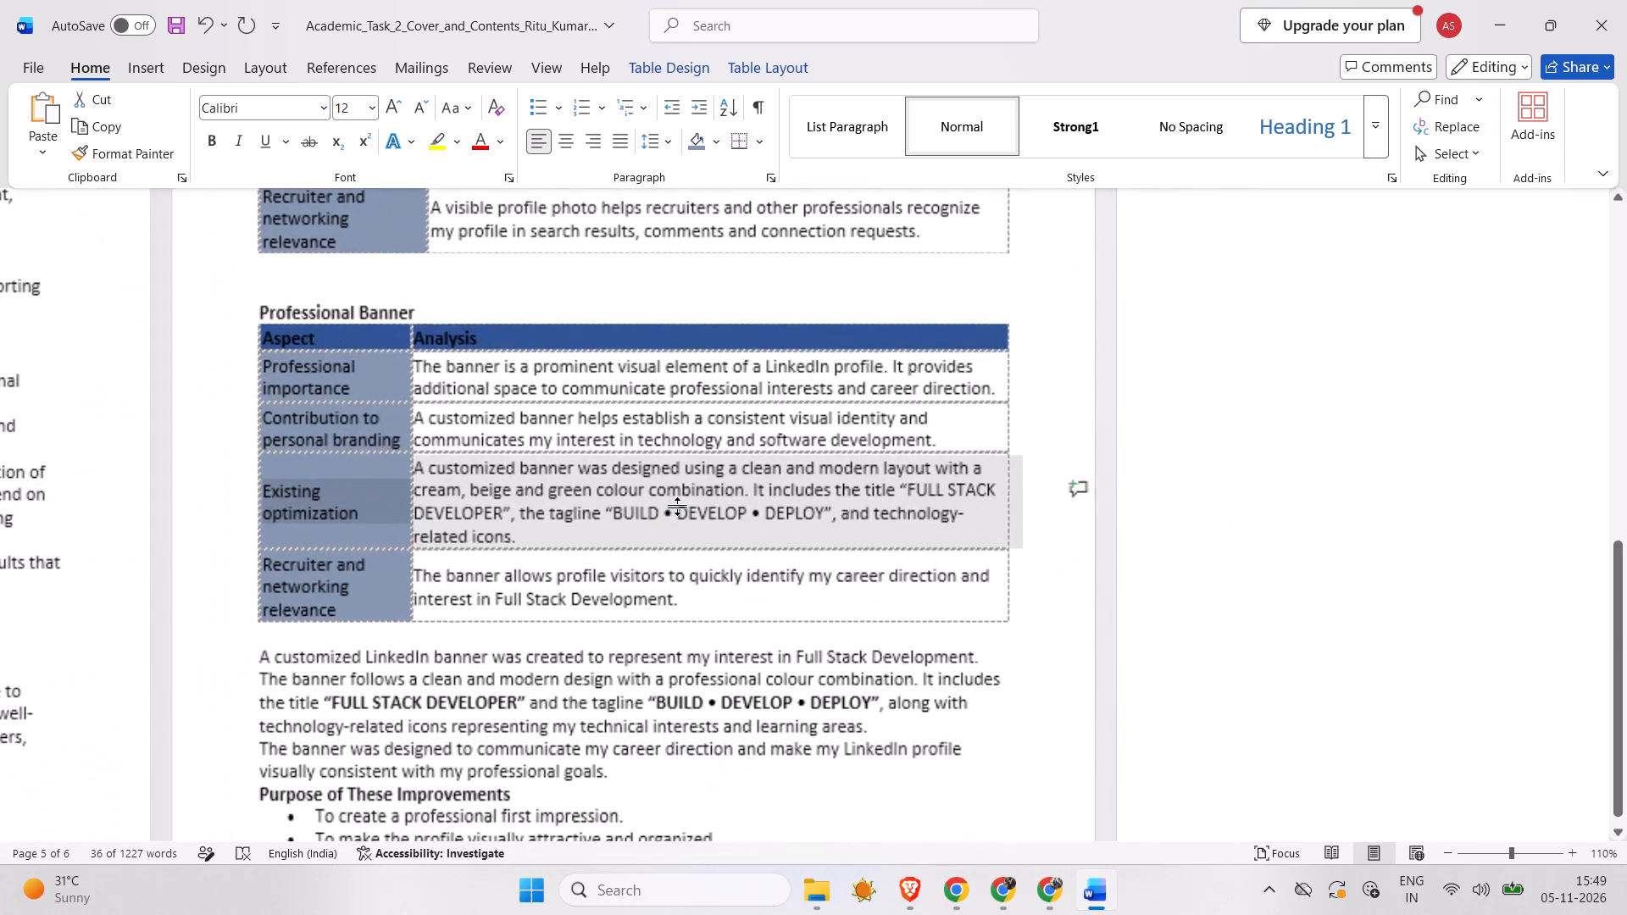
scroll(694, 673, "up", 2)
scroll(681, 651, "down", 6)
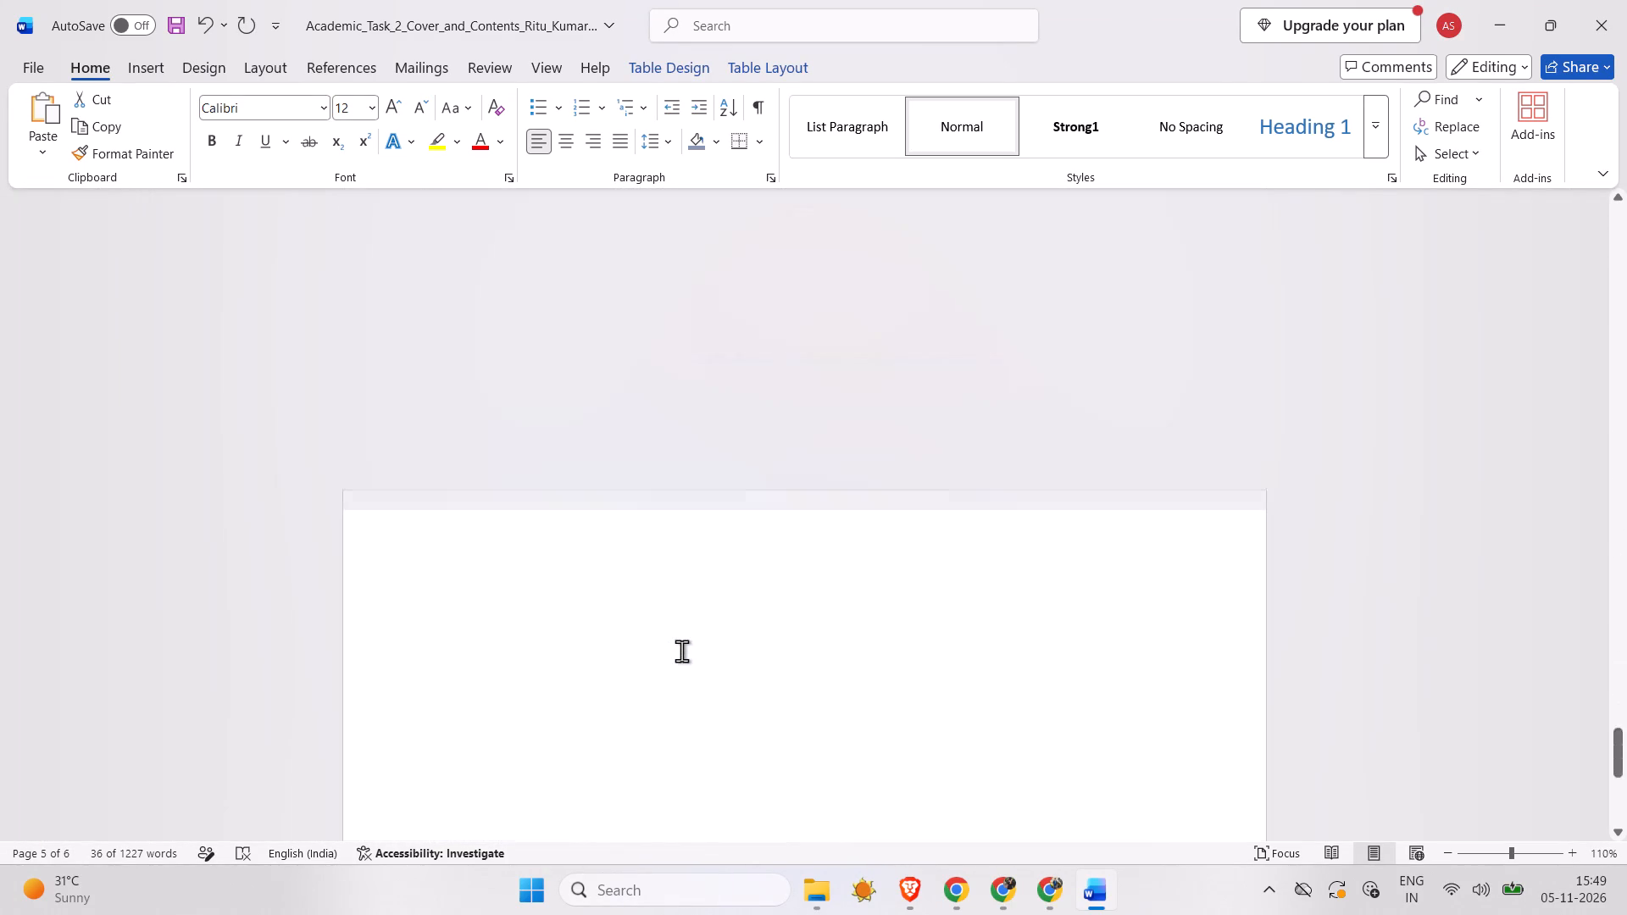
scroll(681, 651, "up", 1)
scroll(681, 651, "down", 1)
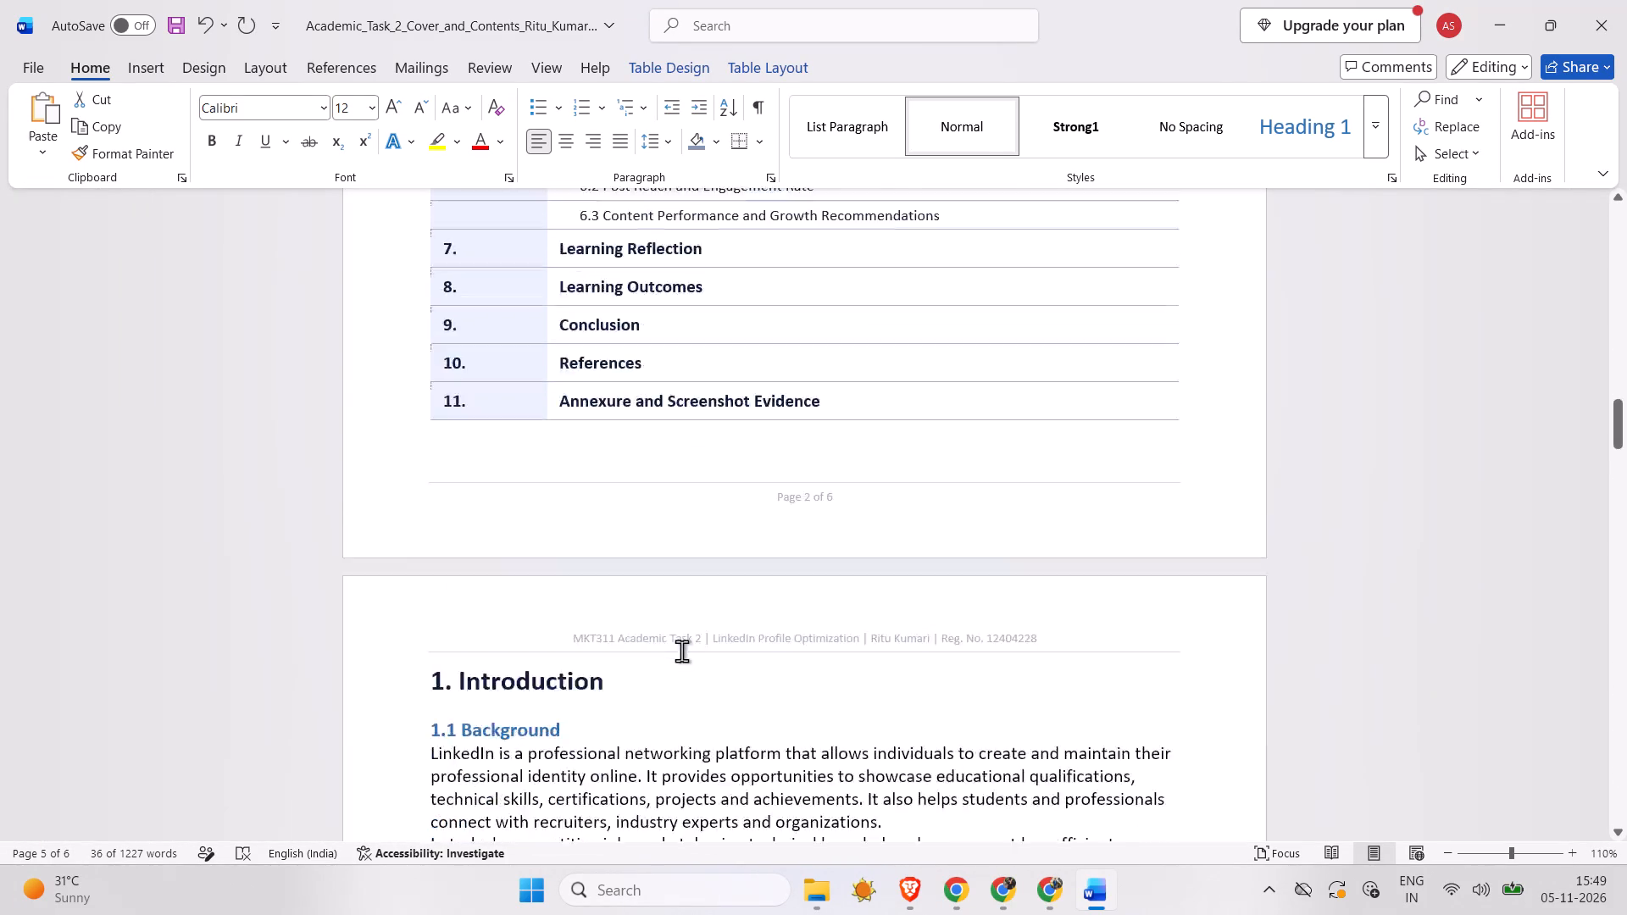
scroll(681, 651, "down", 1)
scroll(681, 651, "right", 1)
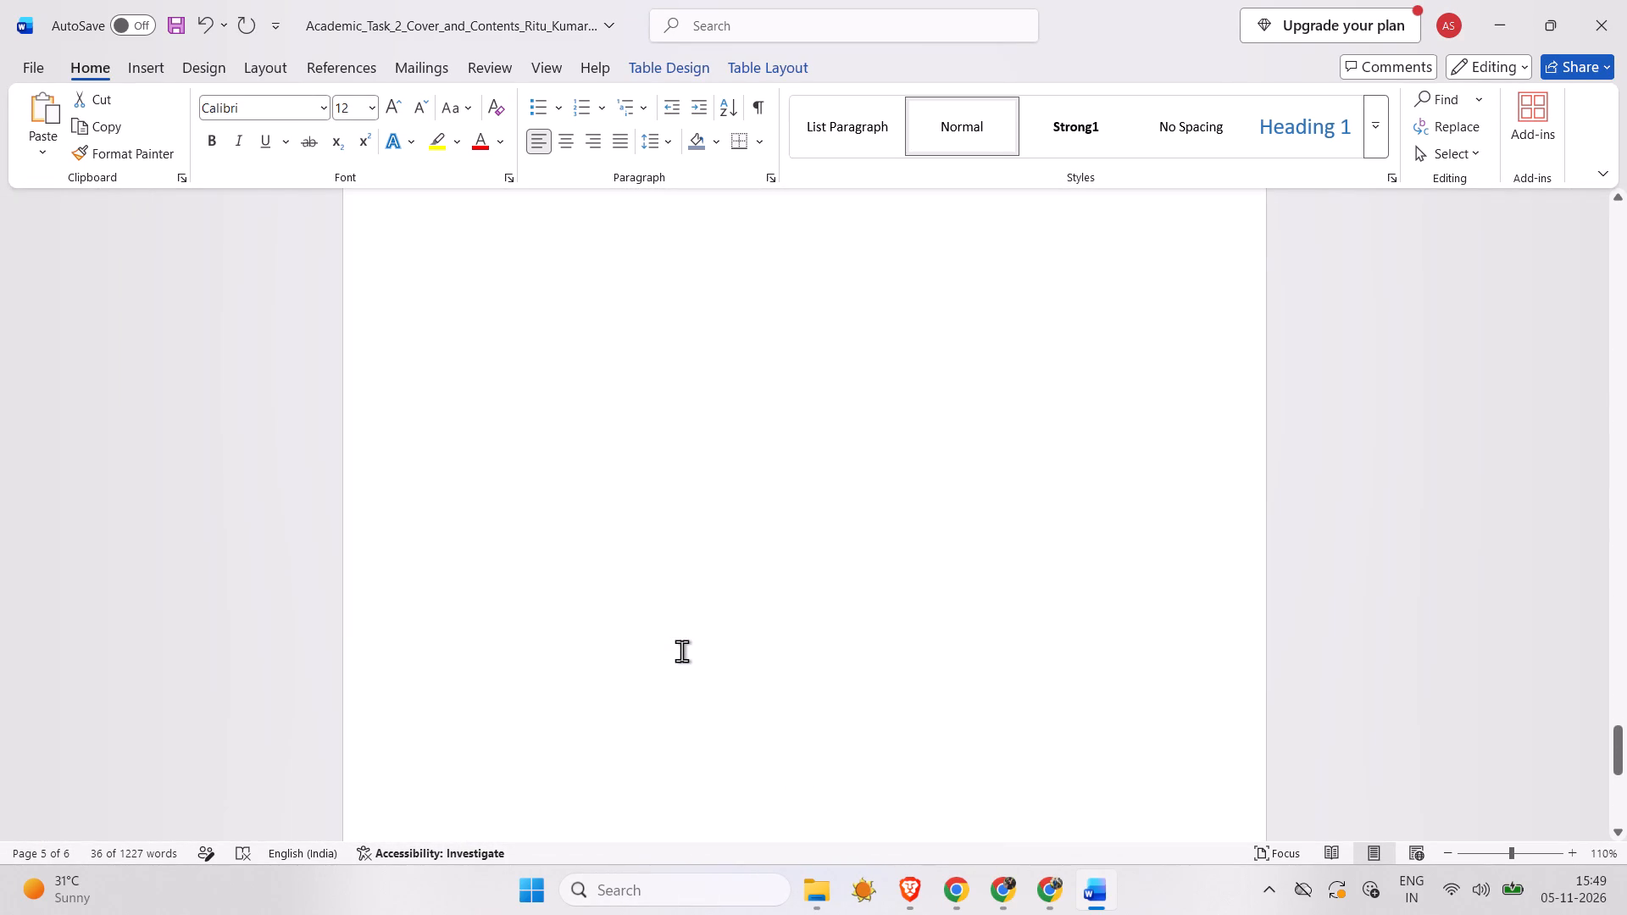
scroll(681, 651, "right", 1)
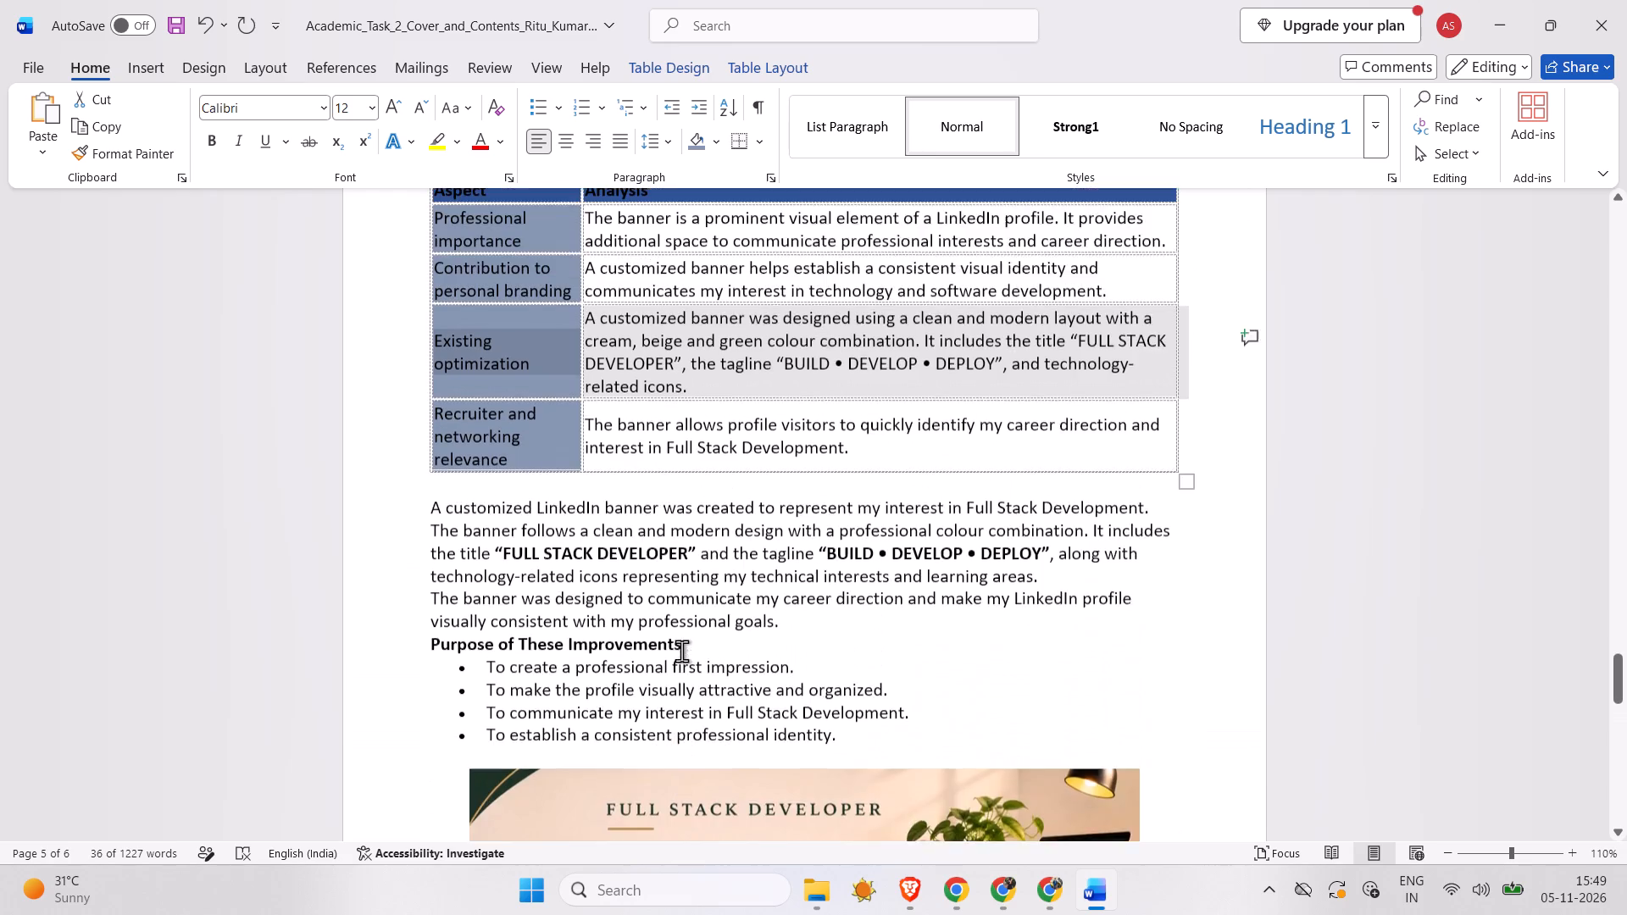
scroll(681, 651, "right", 1)
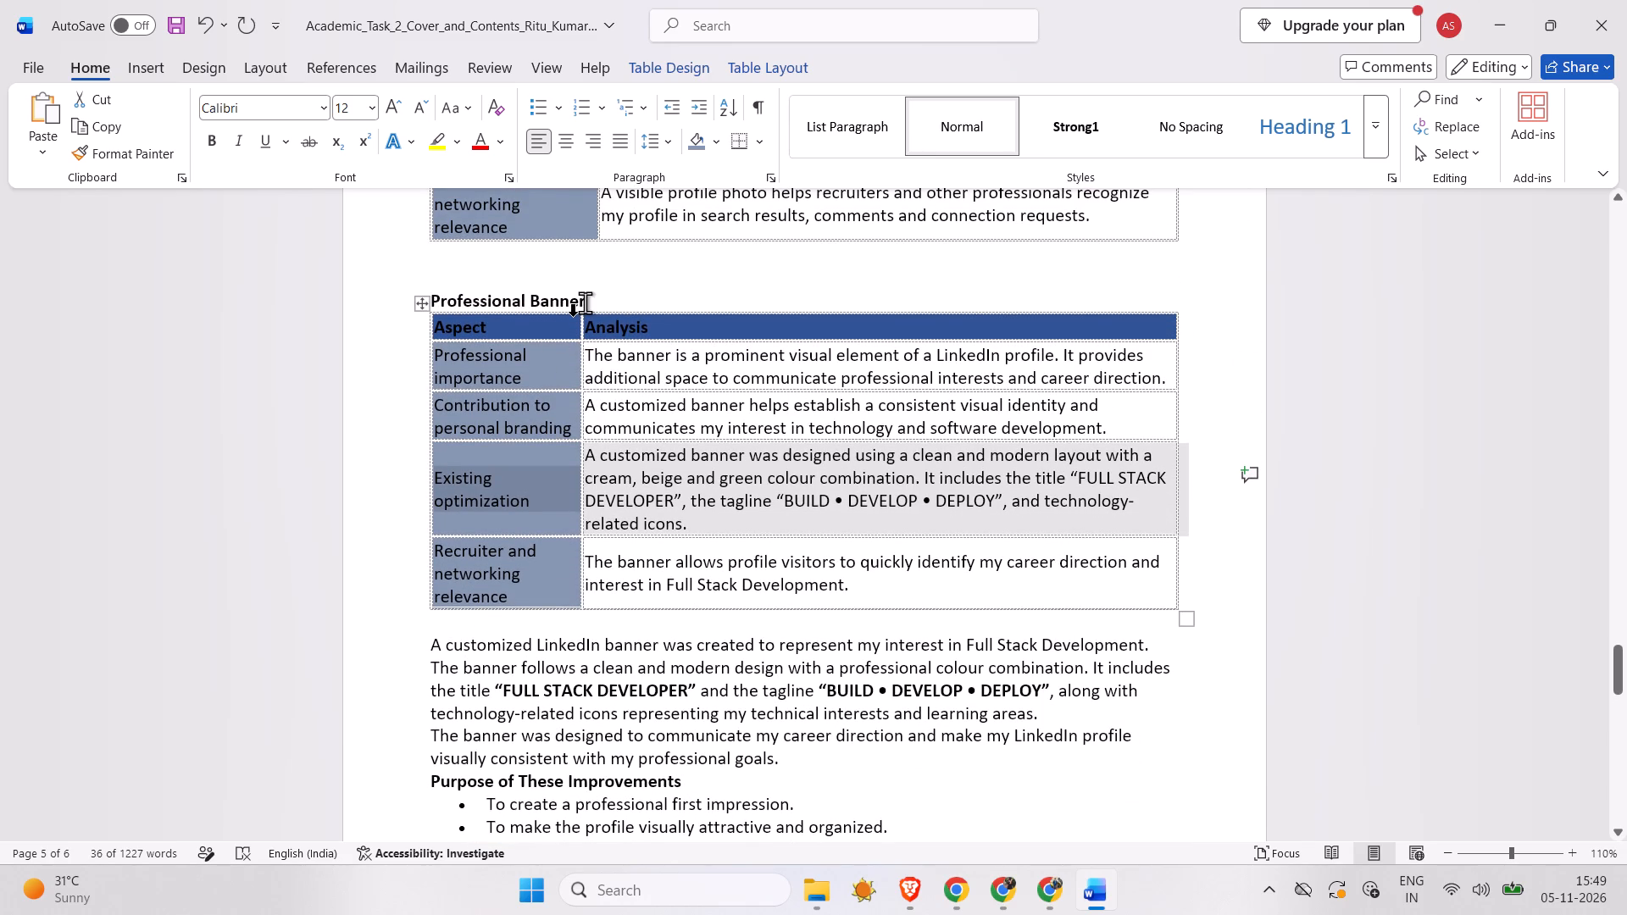
Apply the Heading 2 style and bold to the Professional Banner title above its table.
left_click_drag(585, 302, 446, 299)
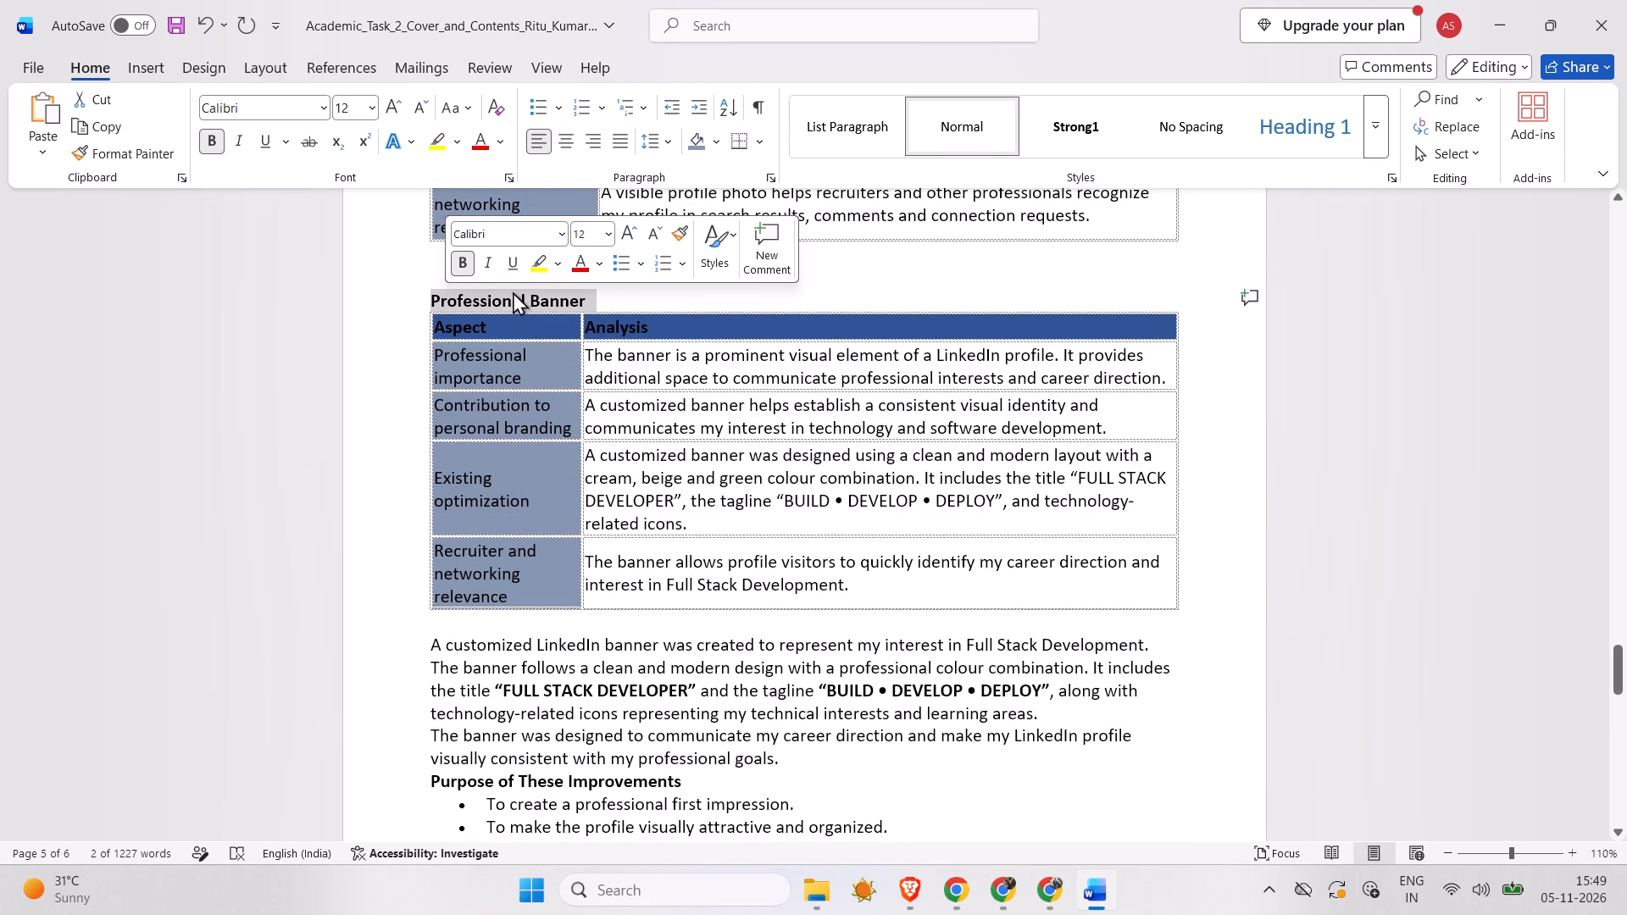
left_click(736, 239)
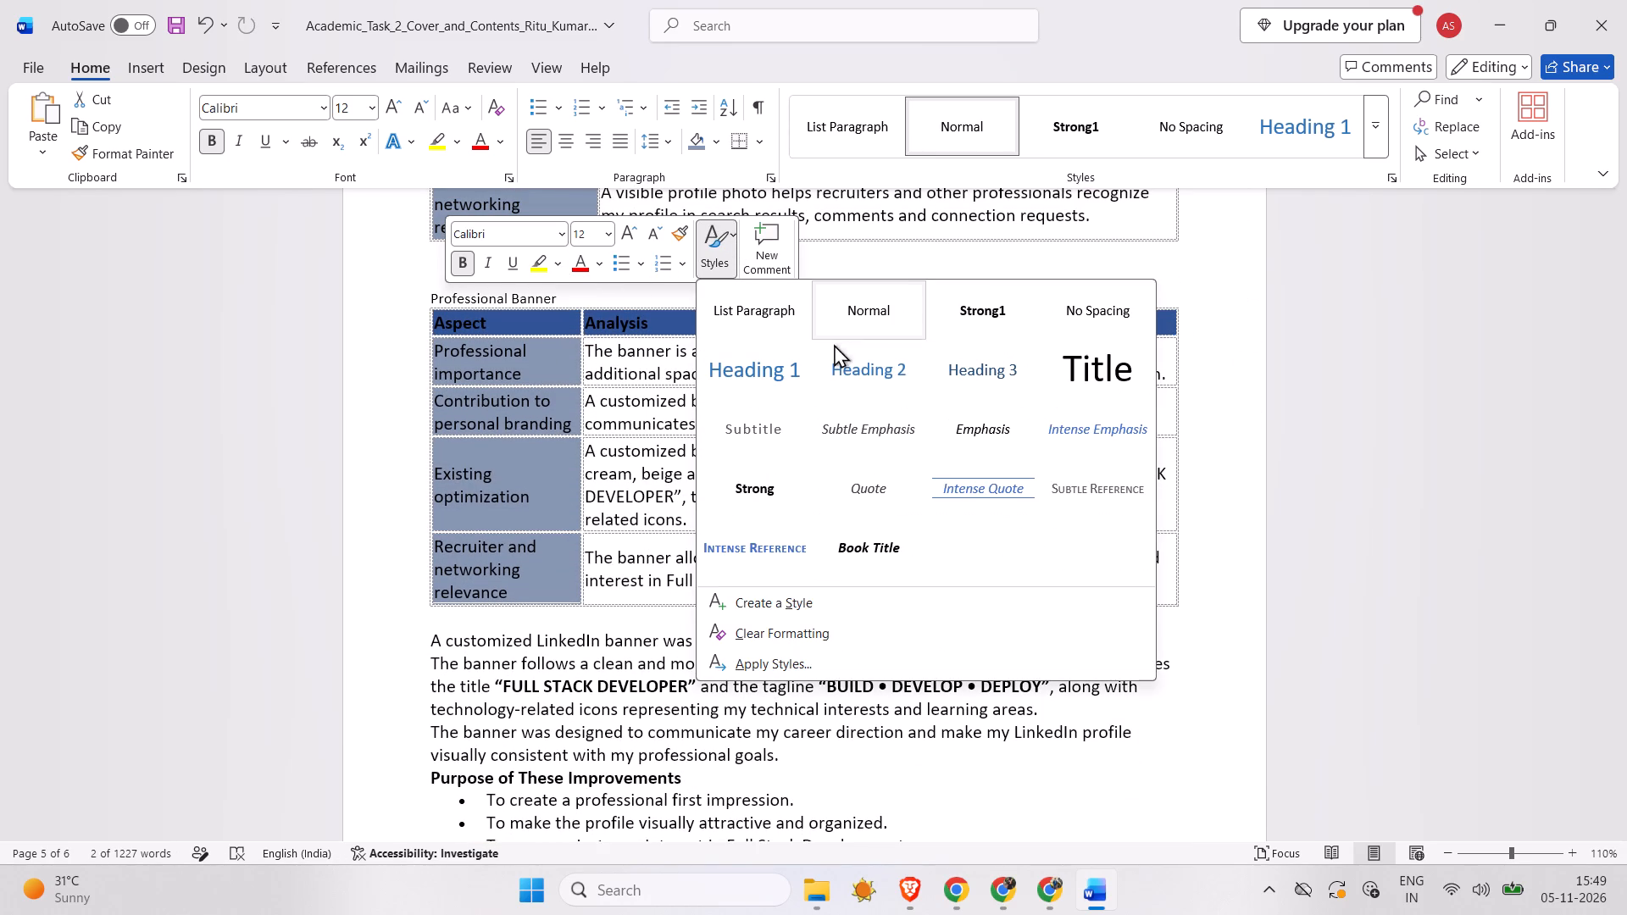
left_click(840, 363)
left_click(466, 270)
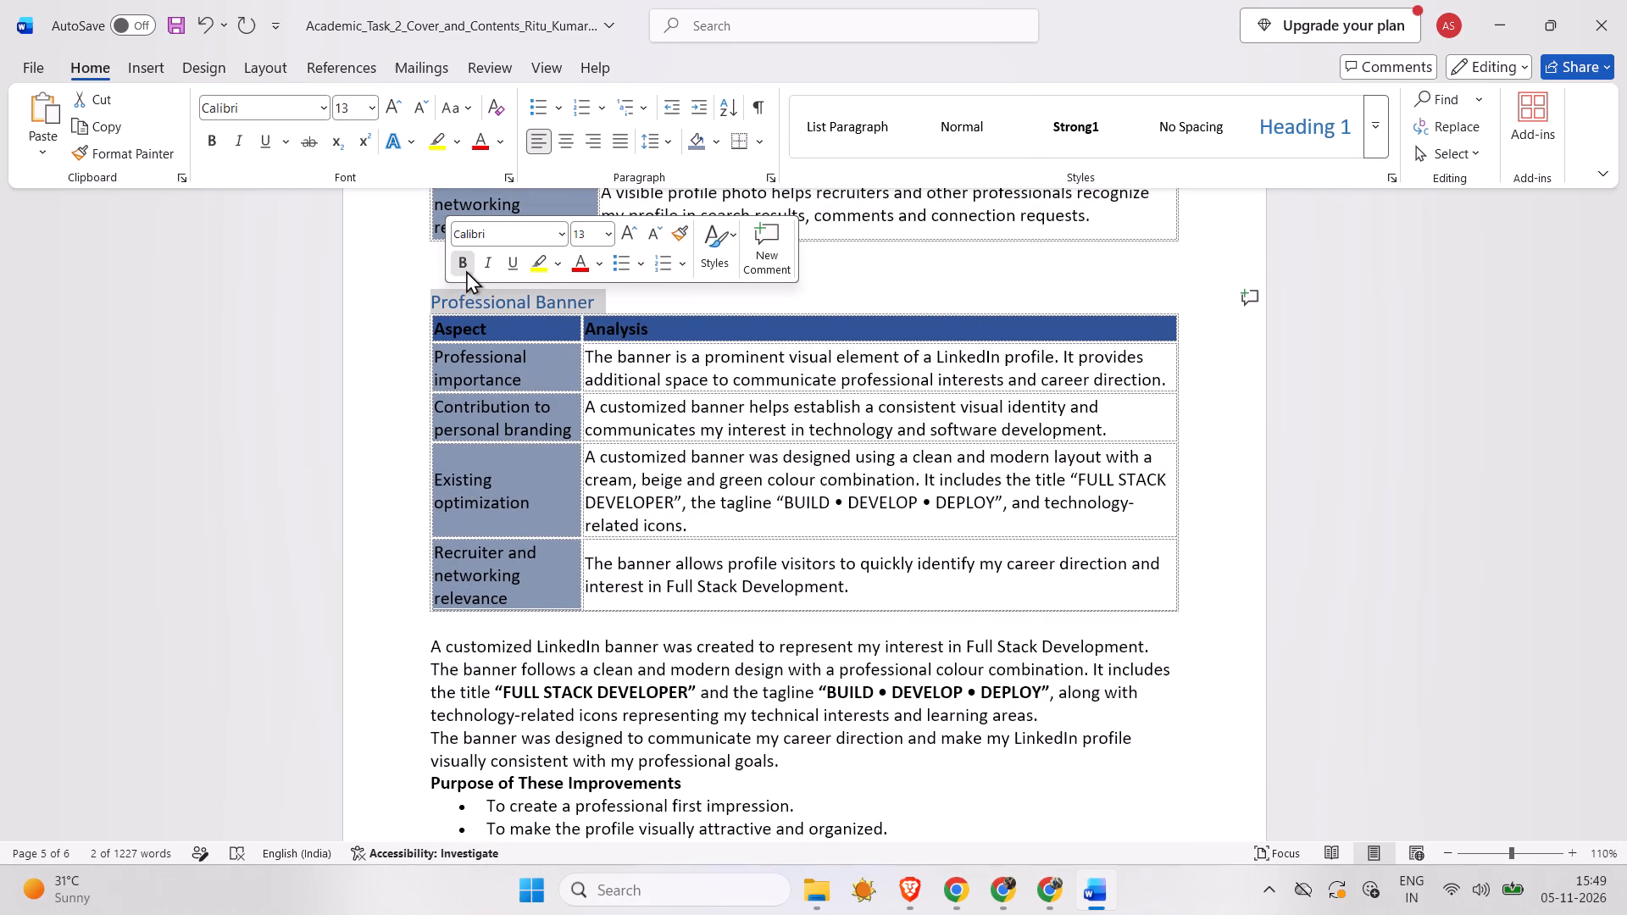
Number the Professional Banner heading as 2.2, with a space before the title text.
left_click(441, 307)
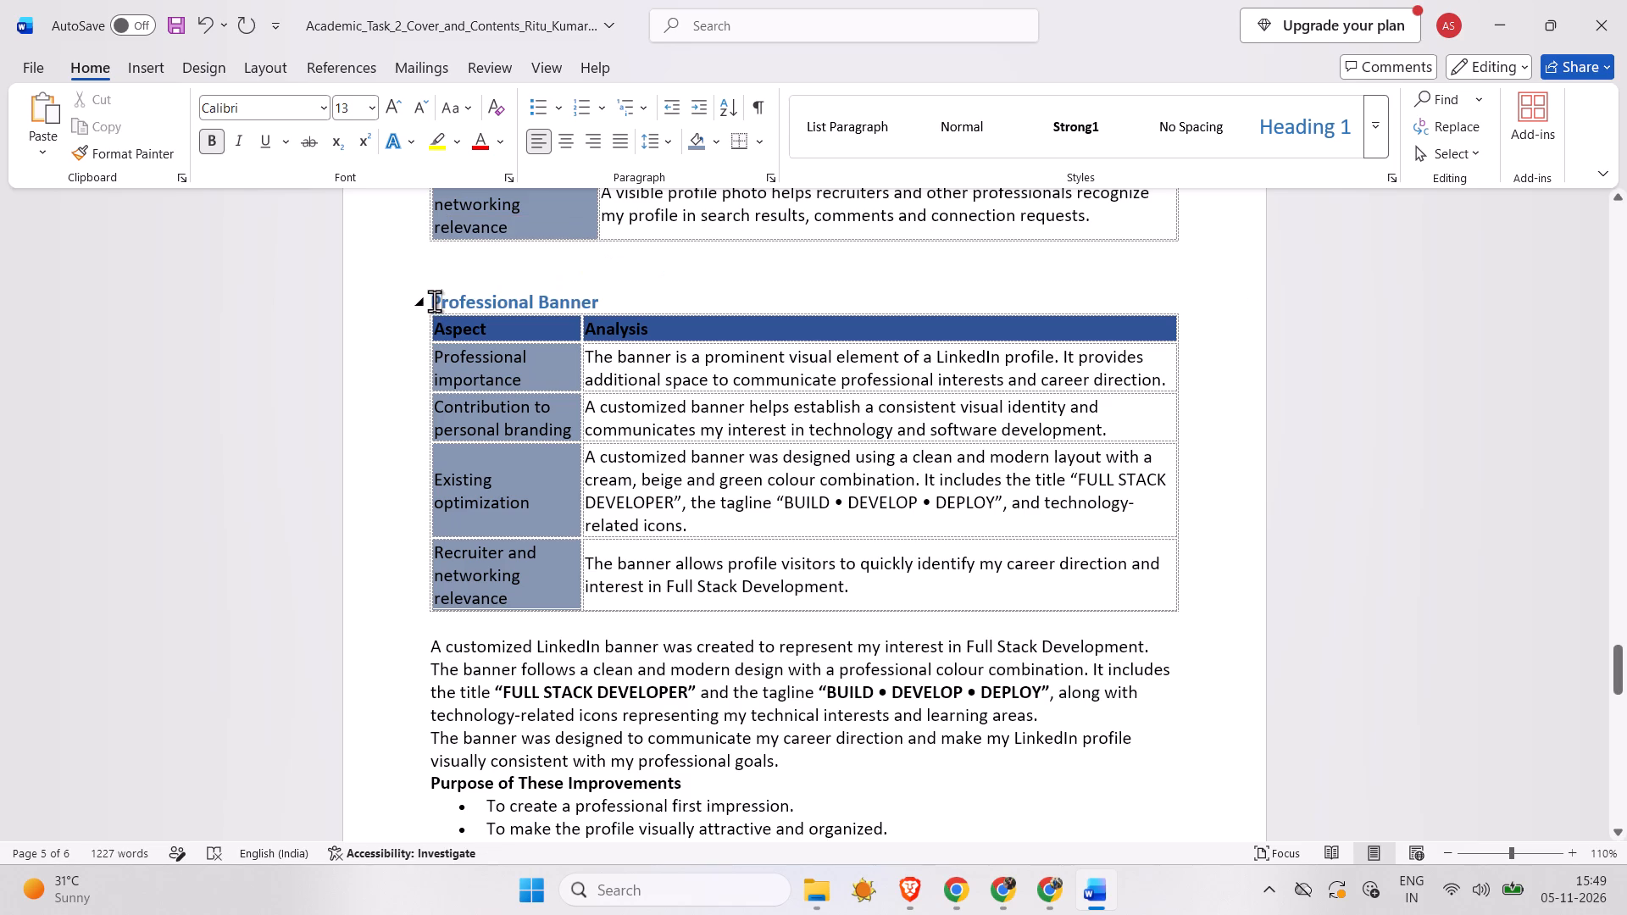
left_click(434, 301)
type("2.3")
key("space")
key("BackSpace")
key("BackSpace")
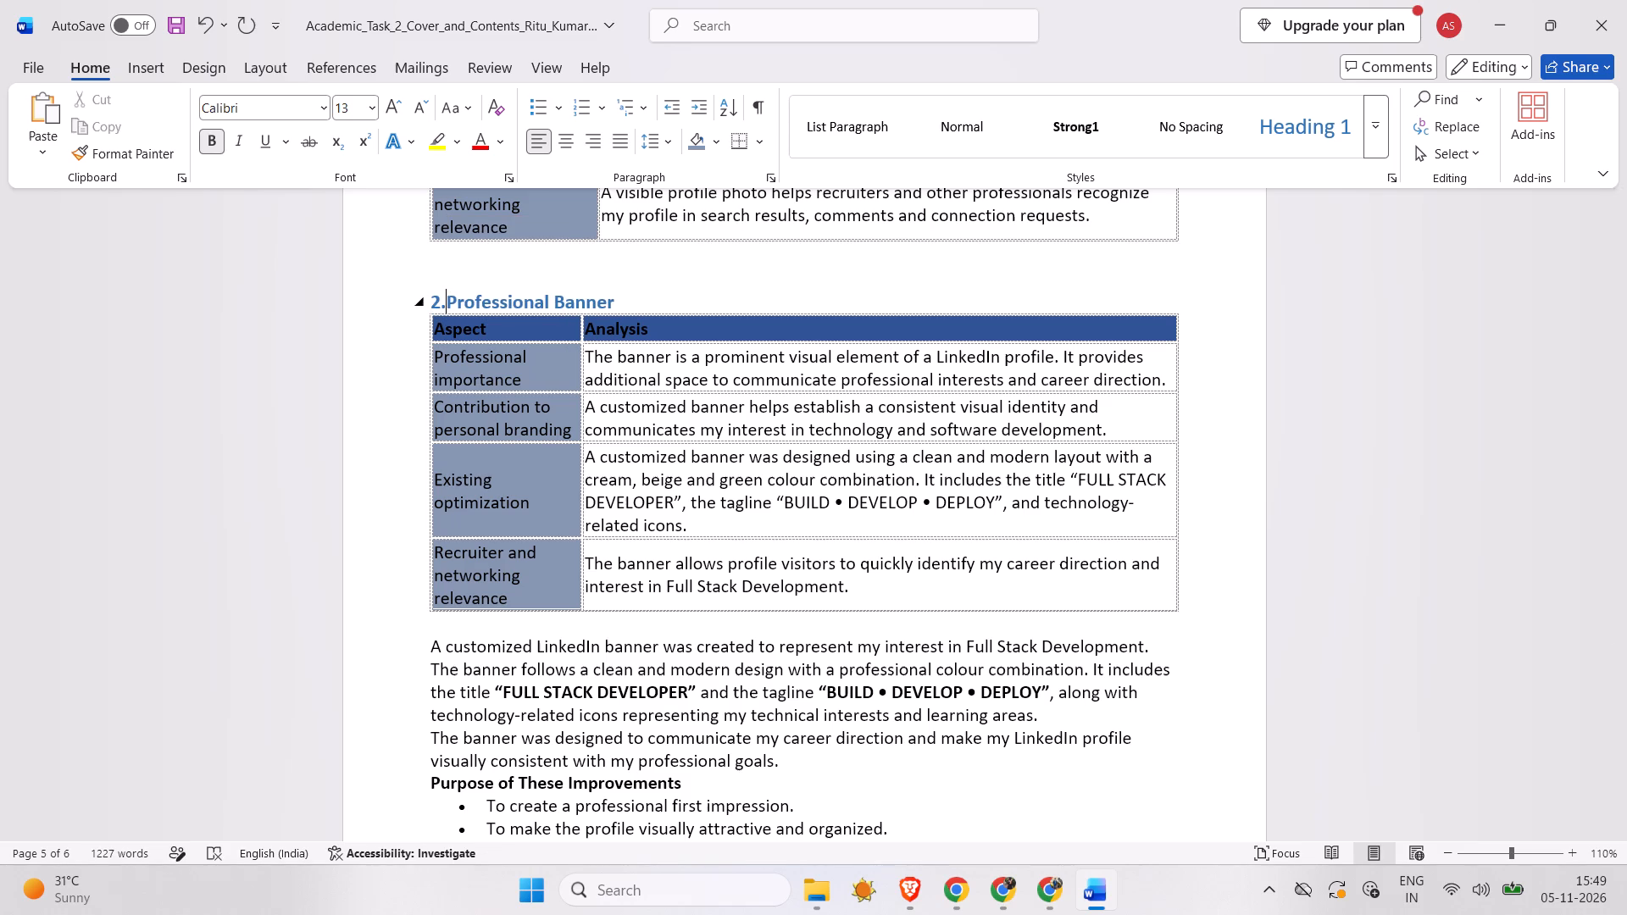
type("2")
key("space")
Number the Profile Photo heading as 2.1, with a space before the title text.
scroll(434, 301, "up", 1)
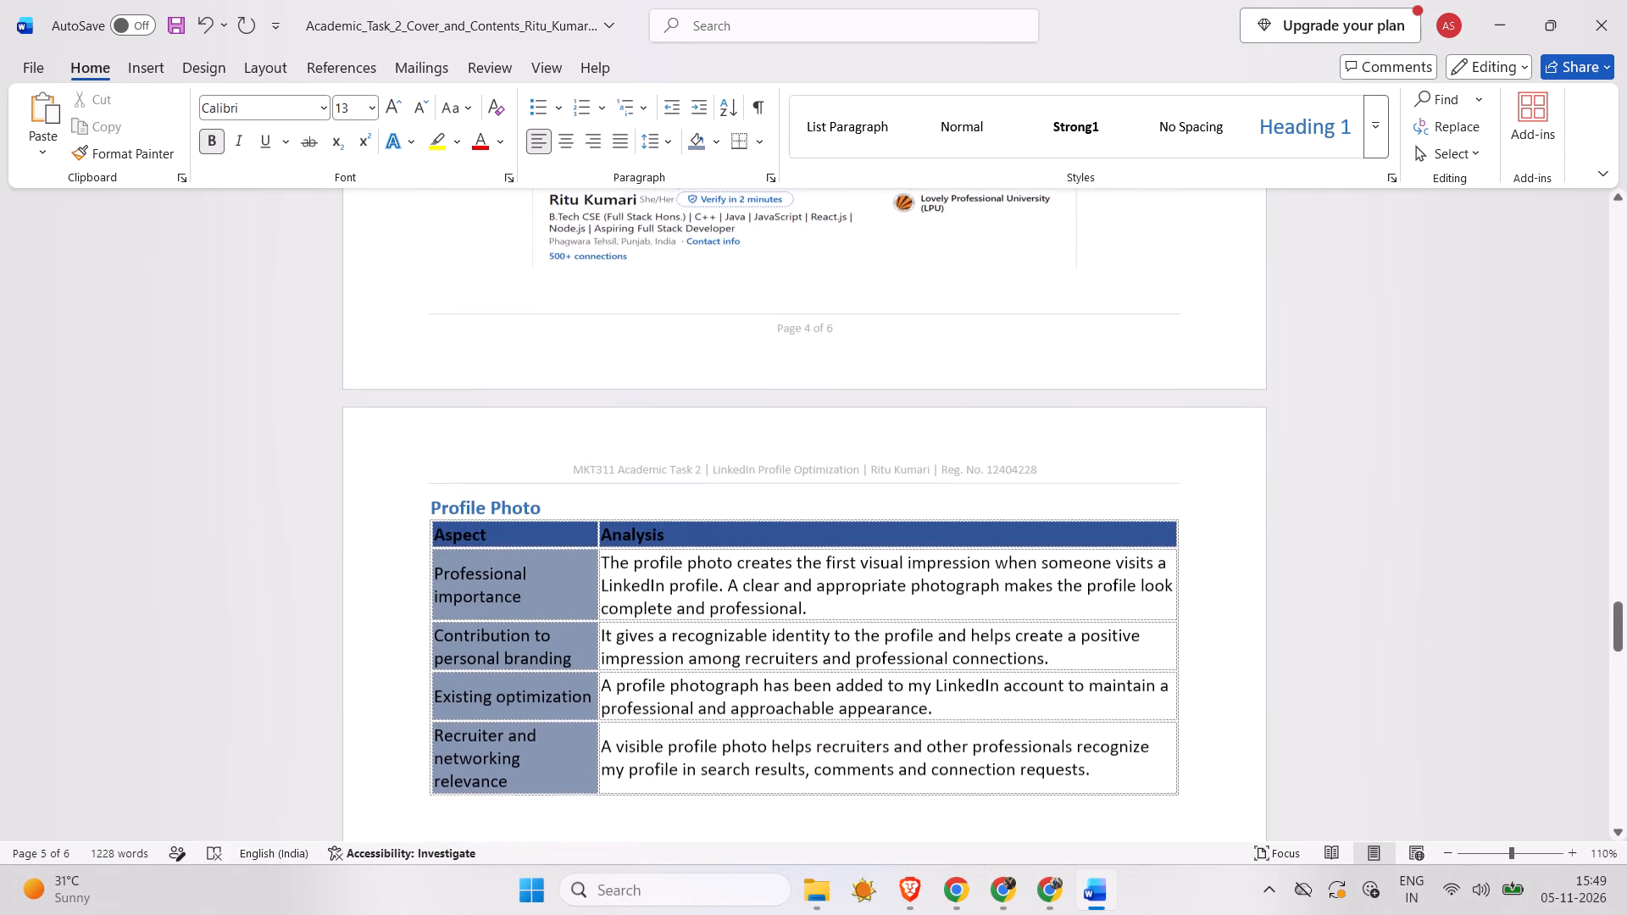
left_click(435, 502)
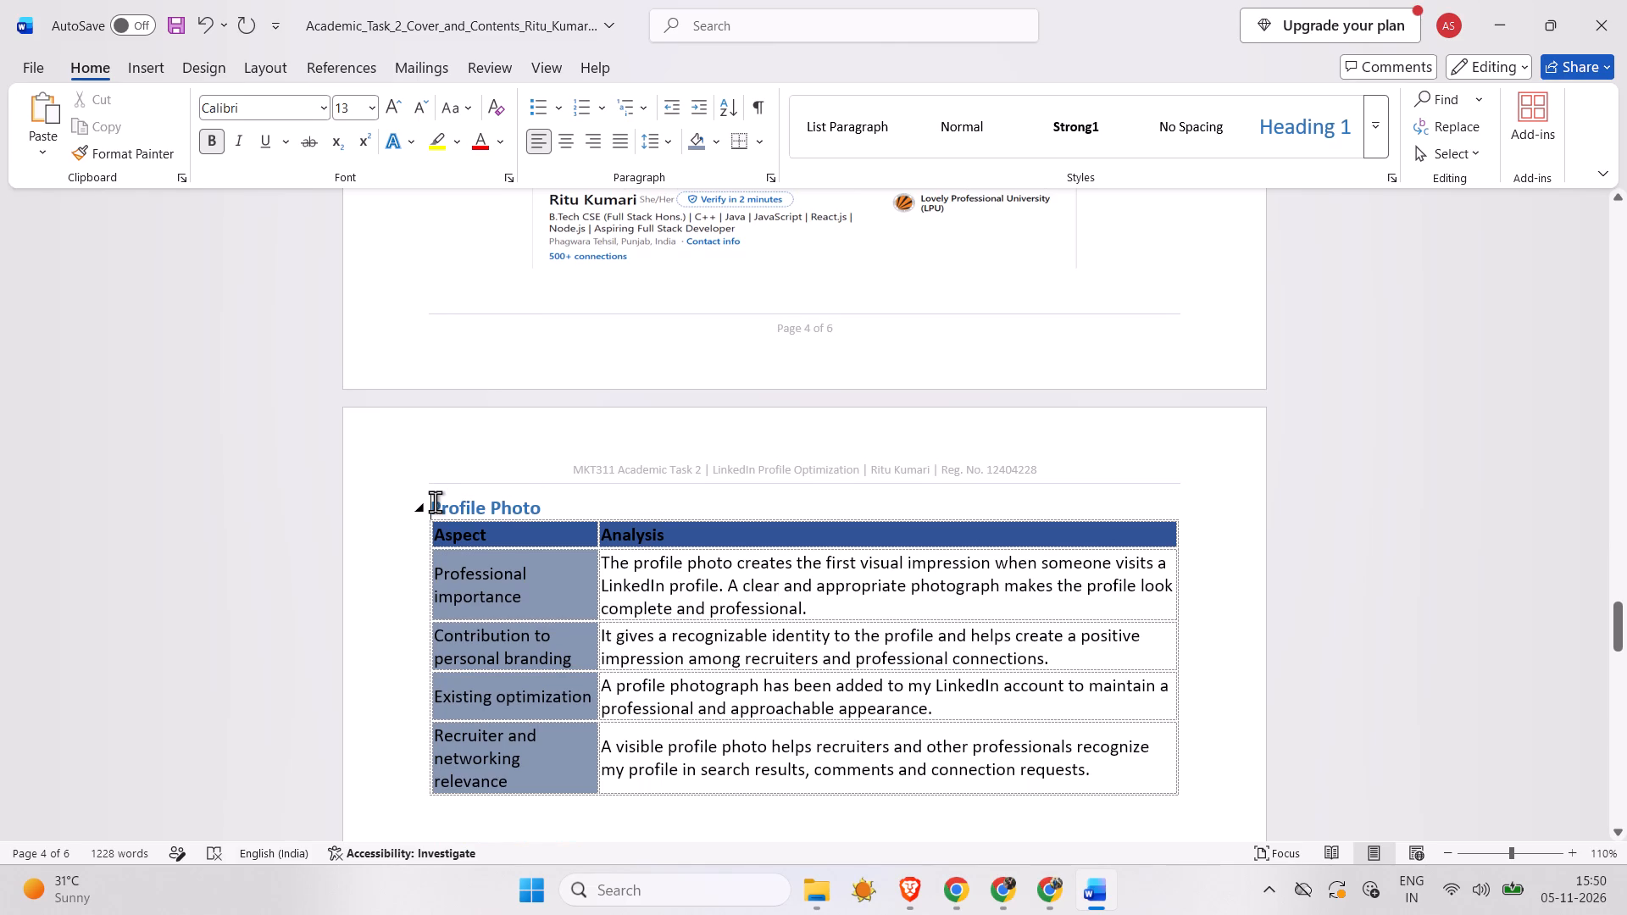
type("2.1")
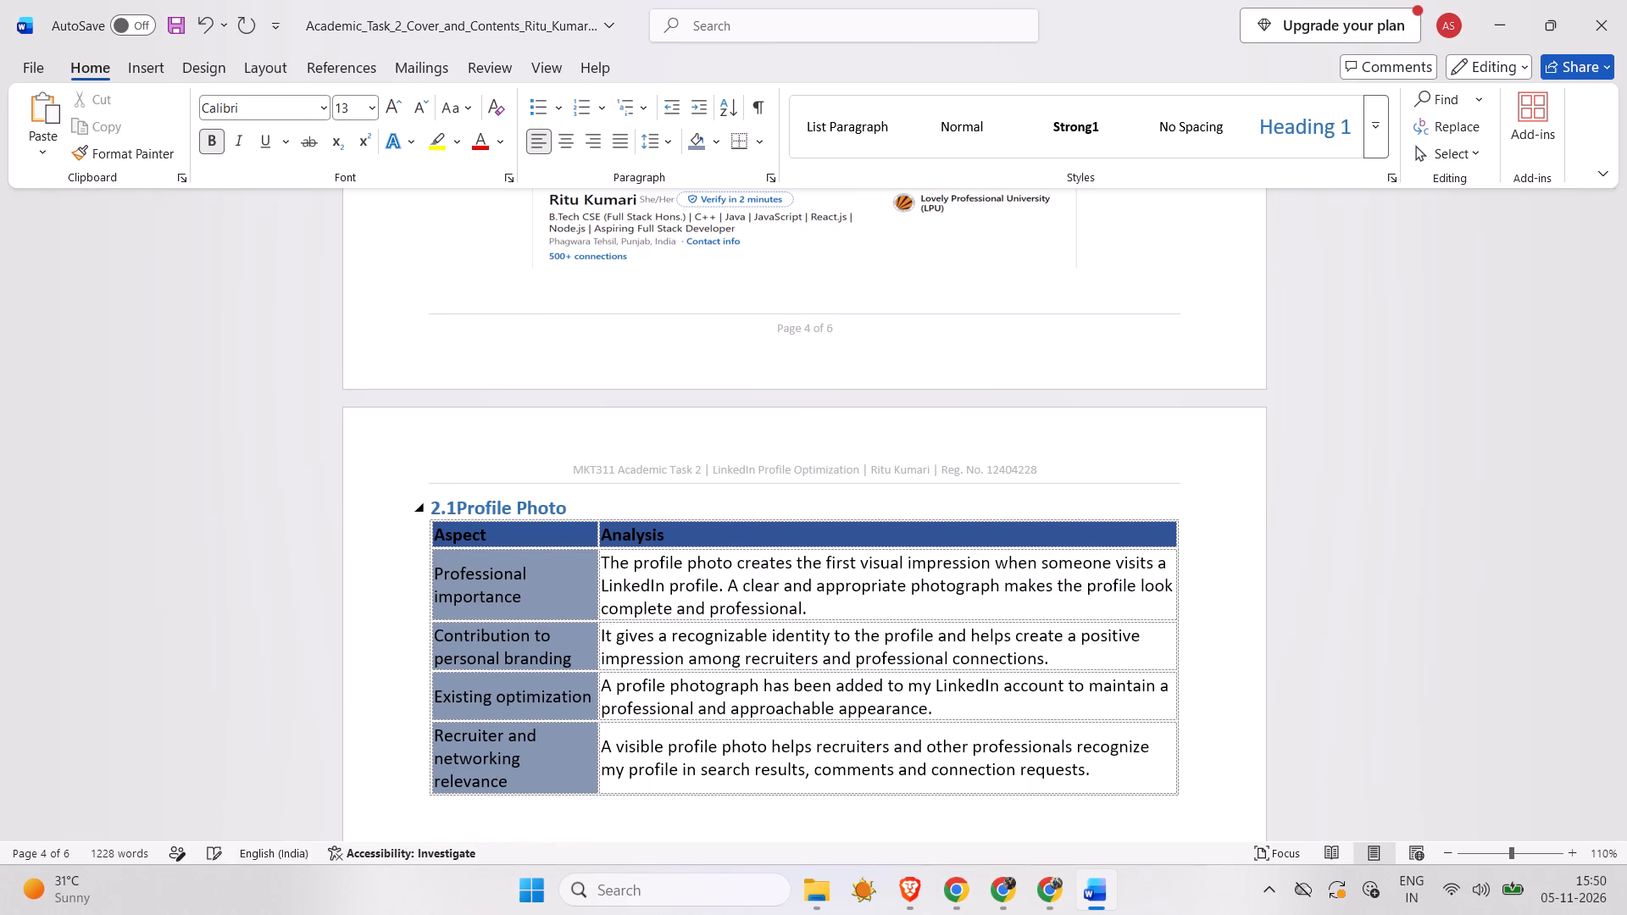
key("space")
Review section 2 from the LinkedIn profile screenshot to the banner image, checking the tables and the text below the Professional Banner table.
scroll(435, 502, "right", 1)
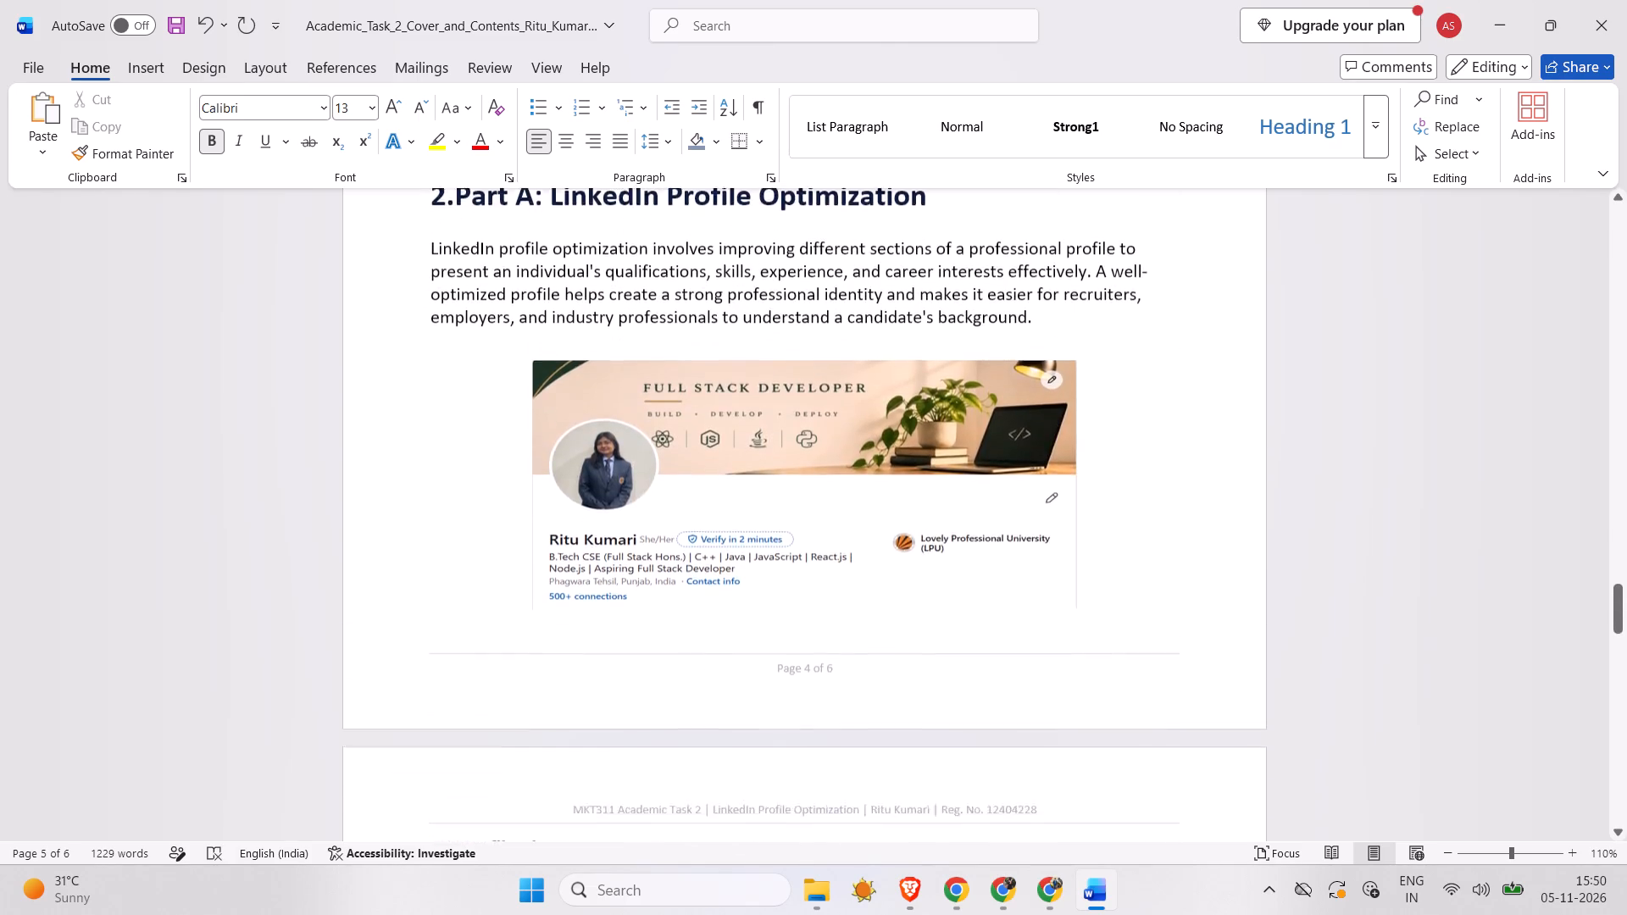
scroll(435, 502, "right", 1)
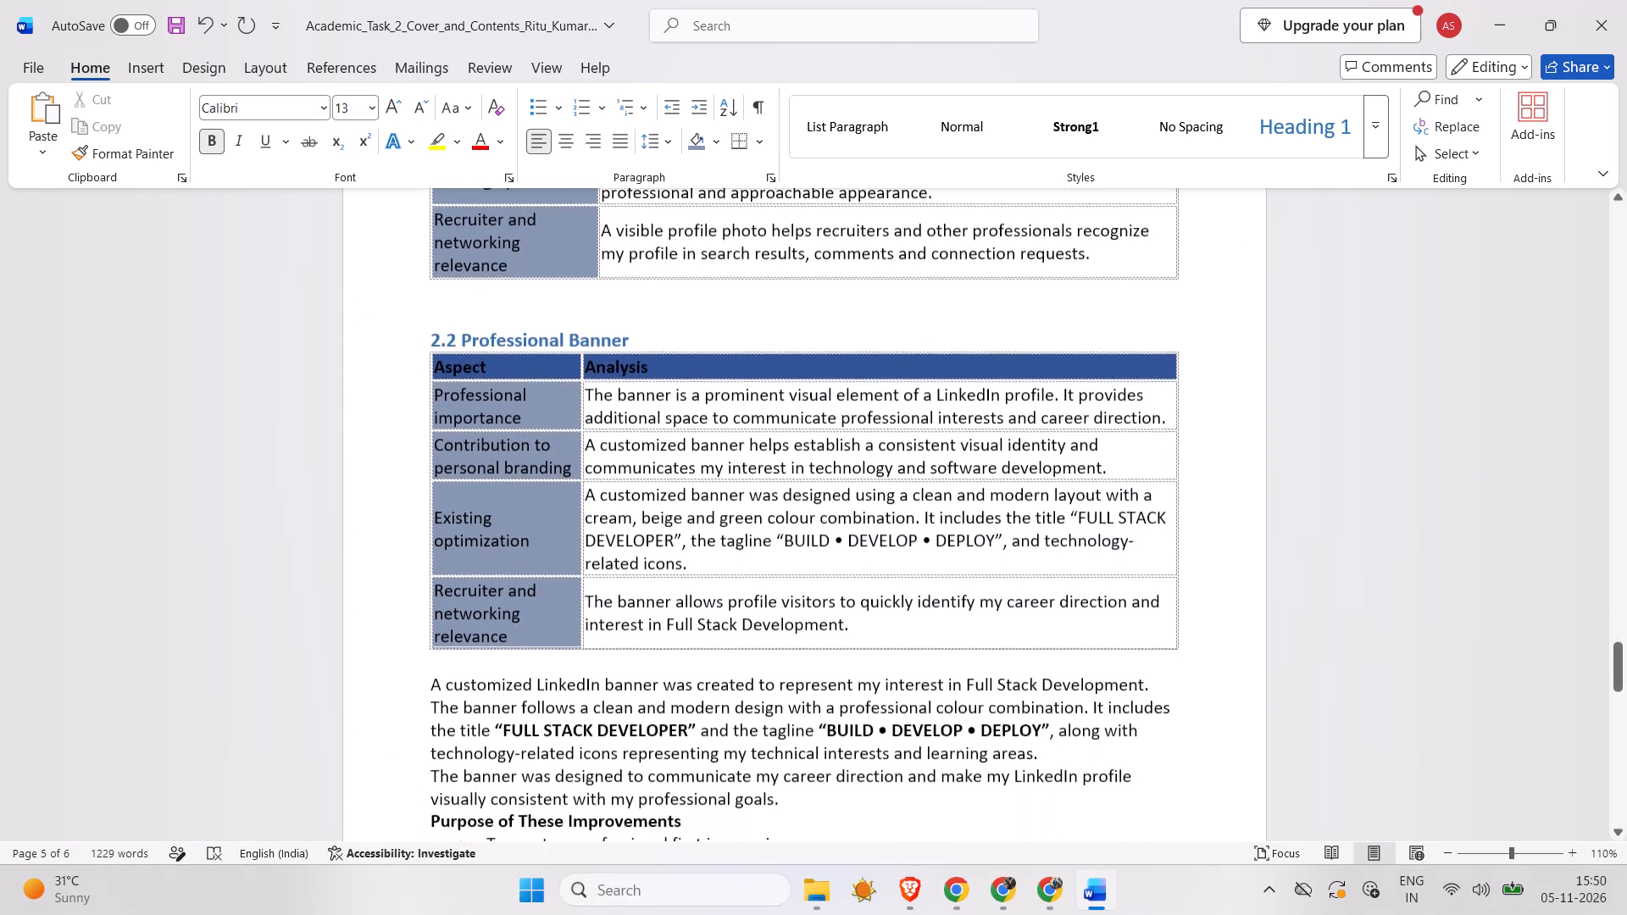
scroll(435, 502, "right", 1)
scroll(436, 491, "down", 1)
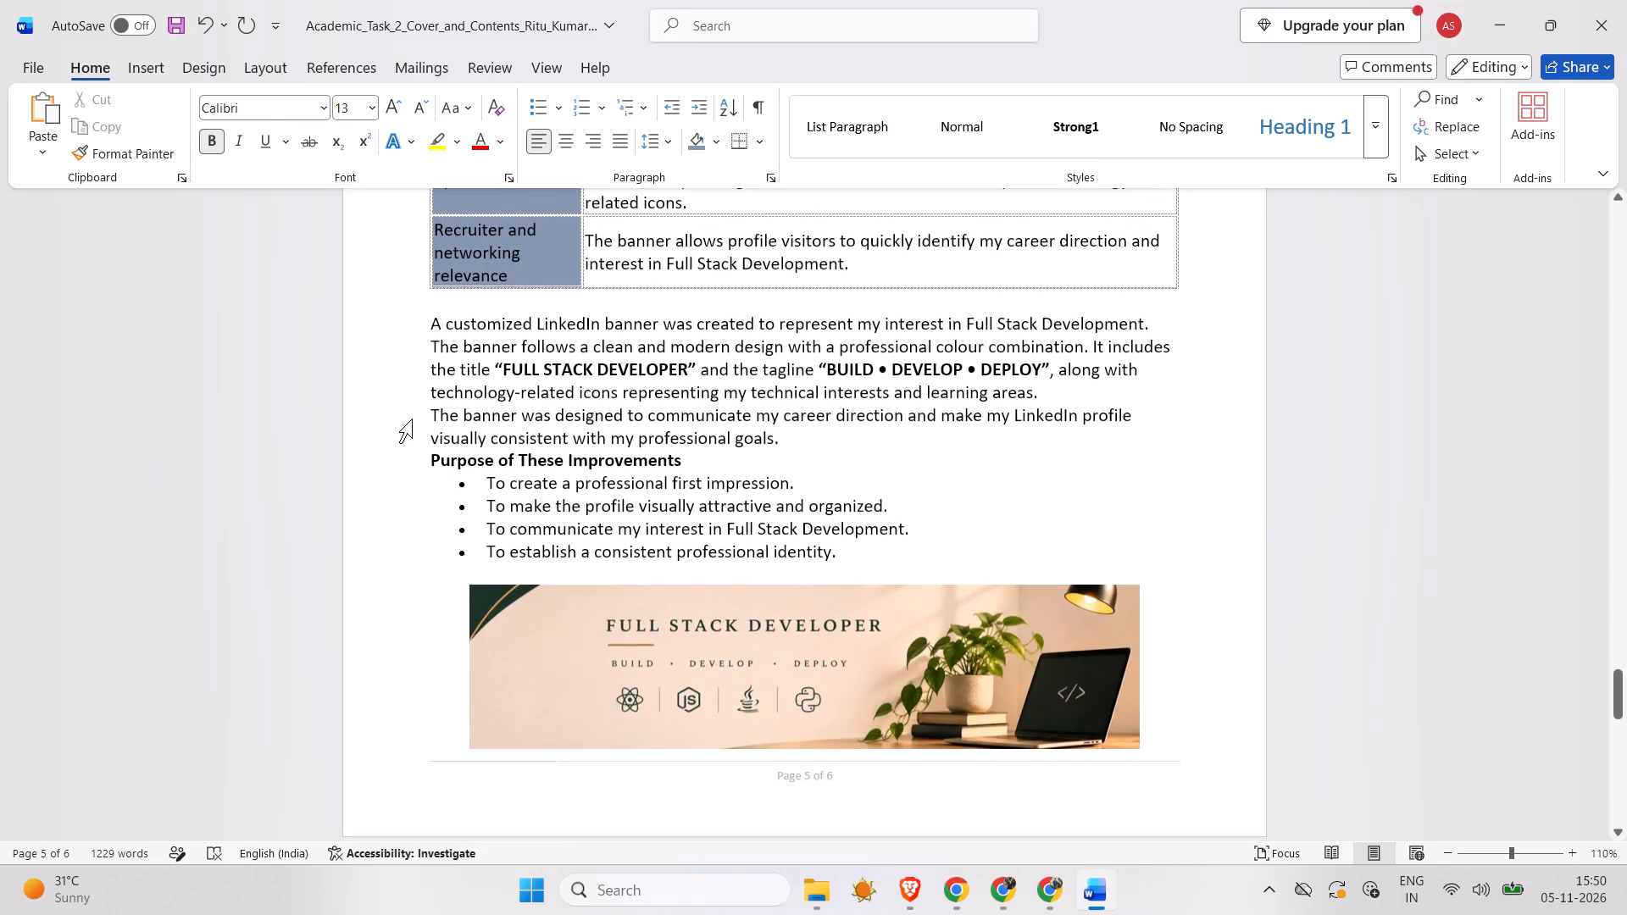
left_click_drag(430, 308, 695, 519)
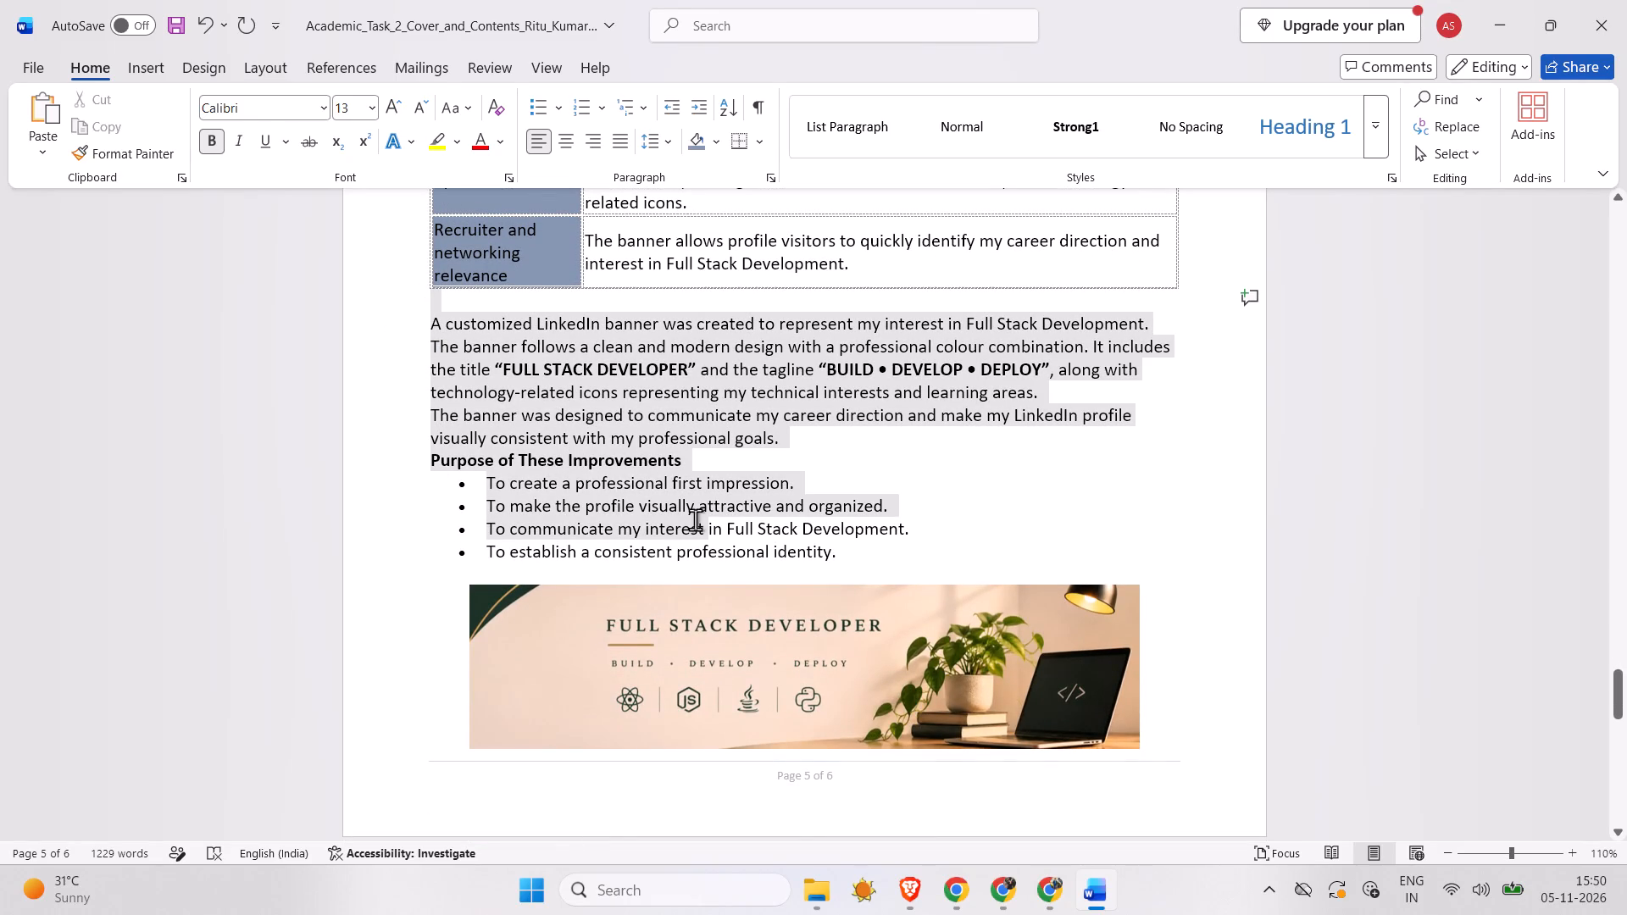
left_click_drag(695, 519, 863, 555)
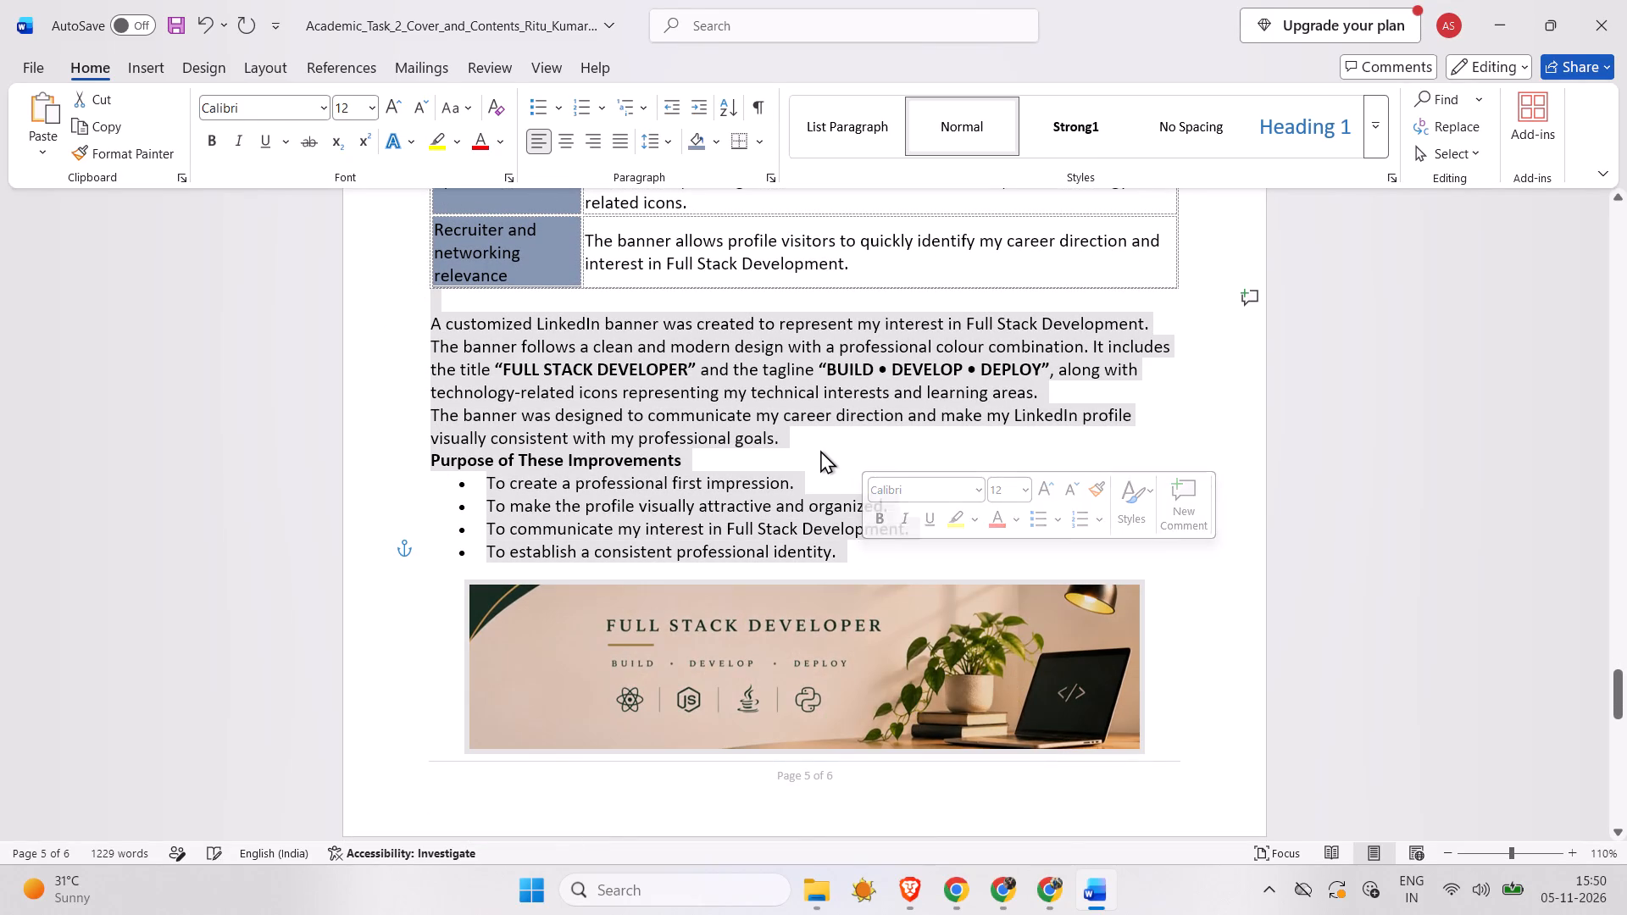
left_click(820, 450)
scroll(622, 502, "down", 1)
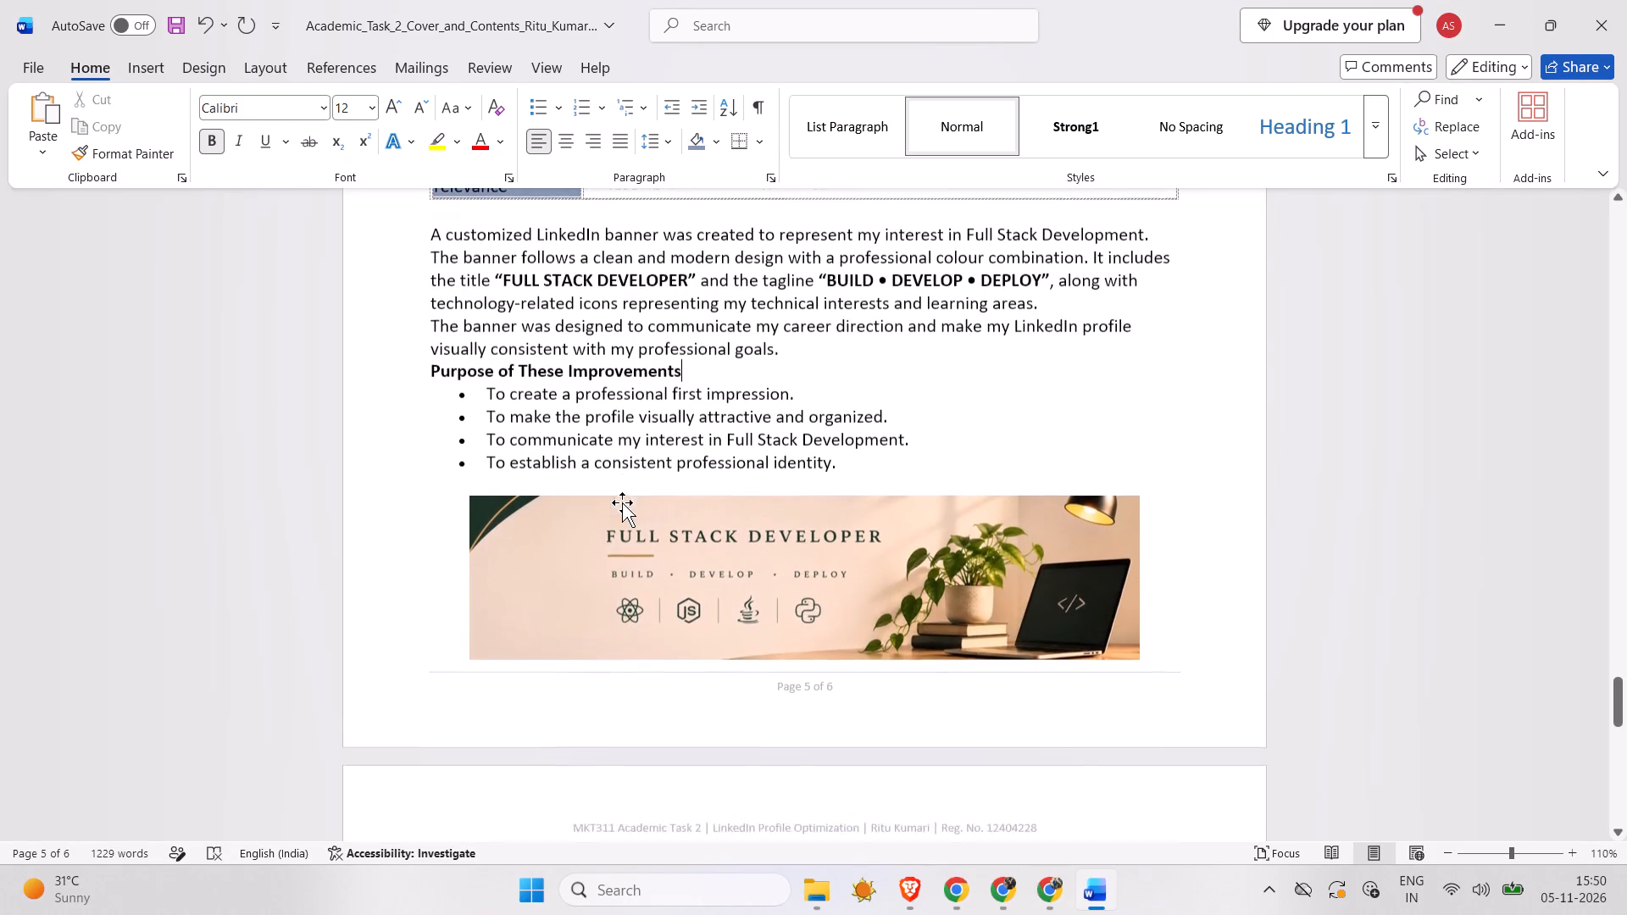
scroll(622, 502, "down", 1)
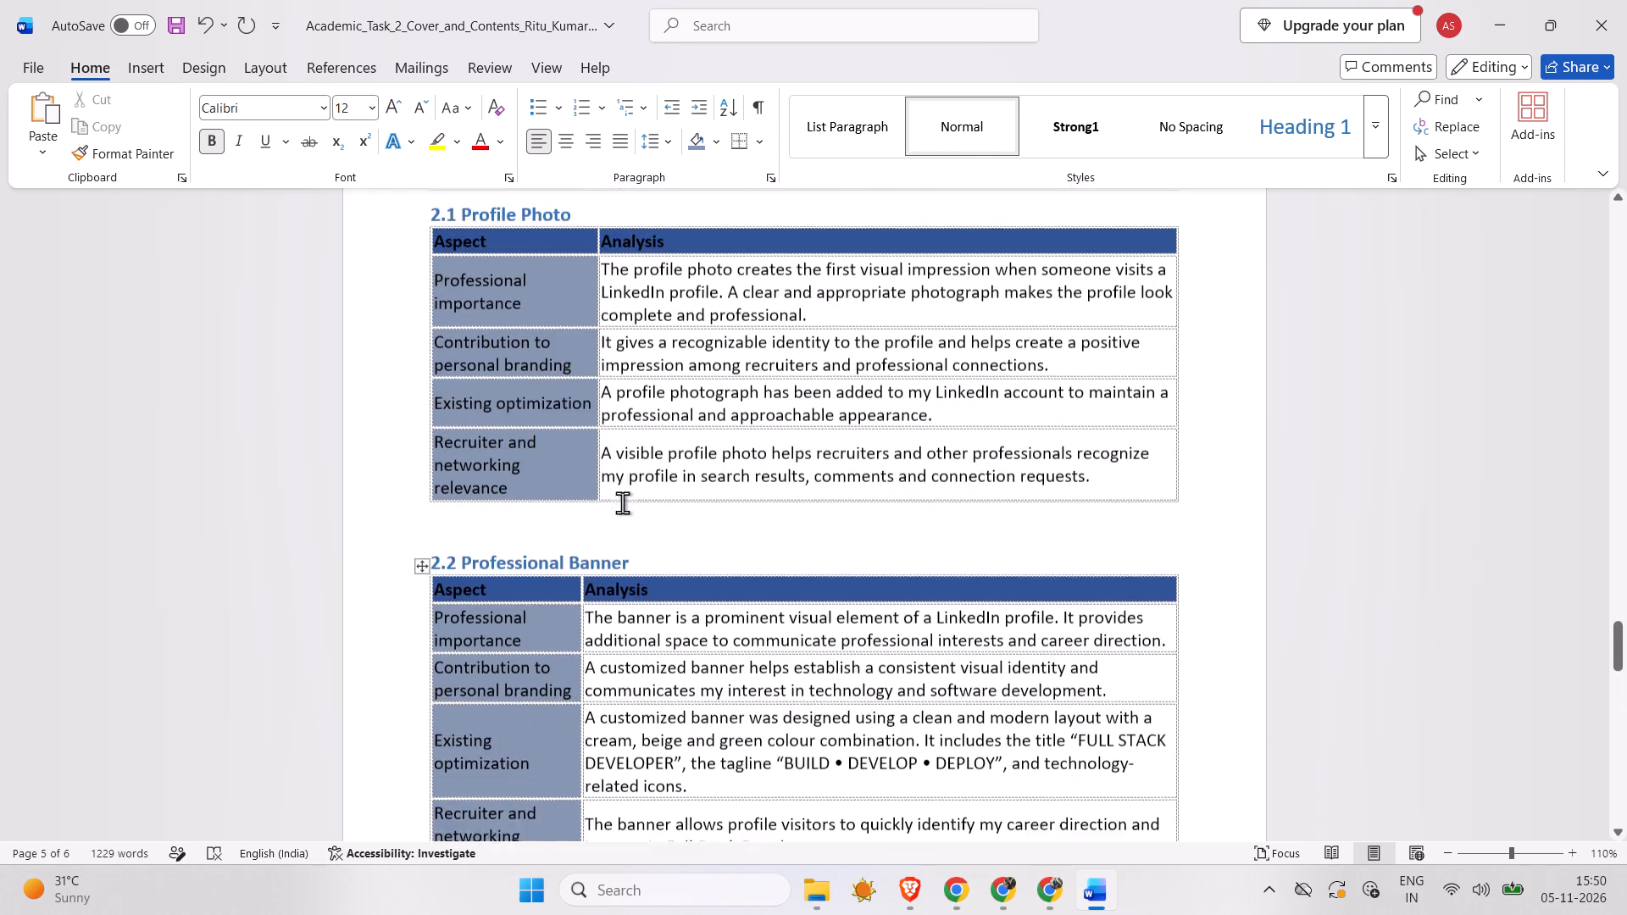
scroll(622, 502, "down", 1)
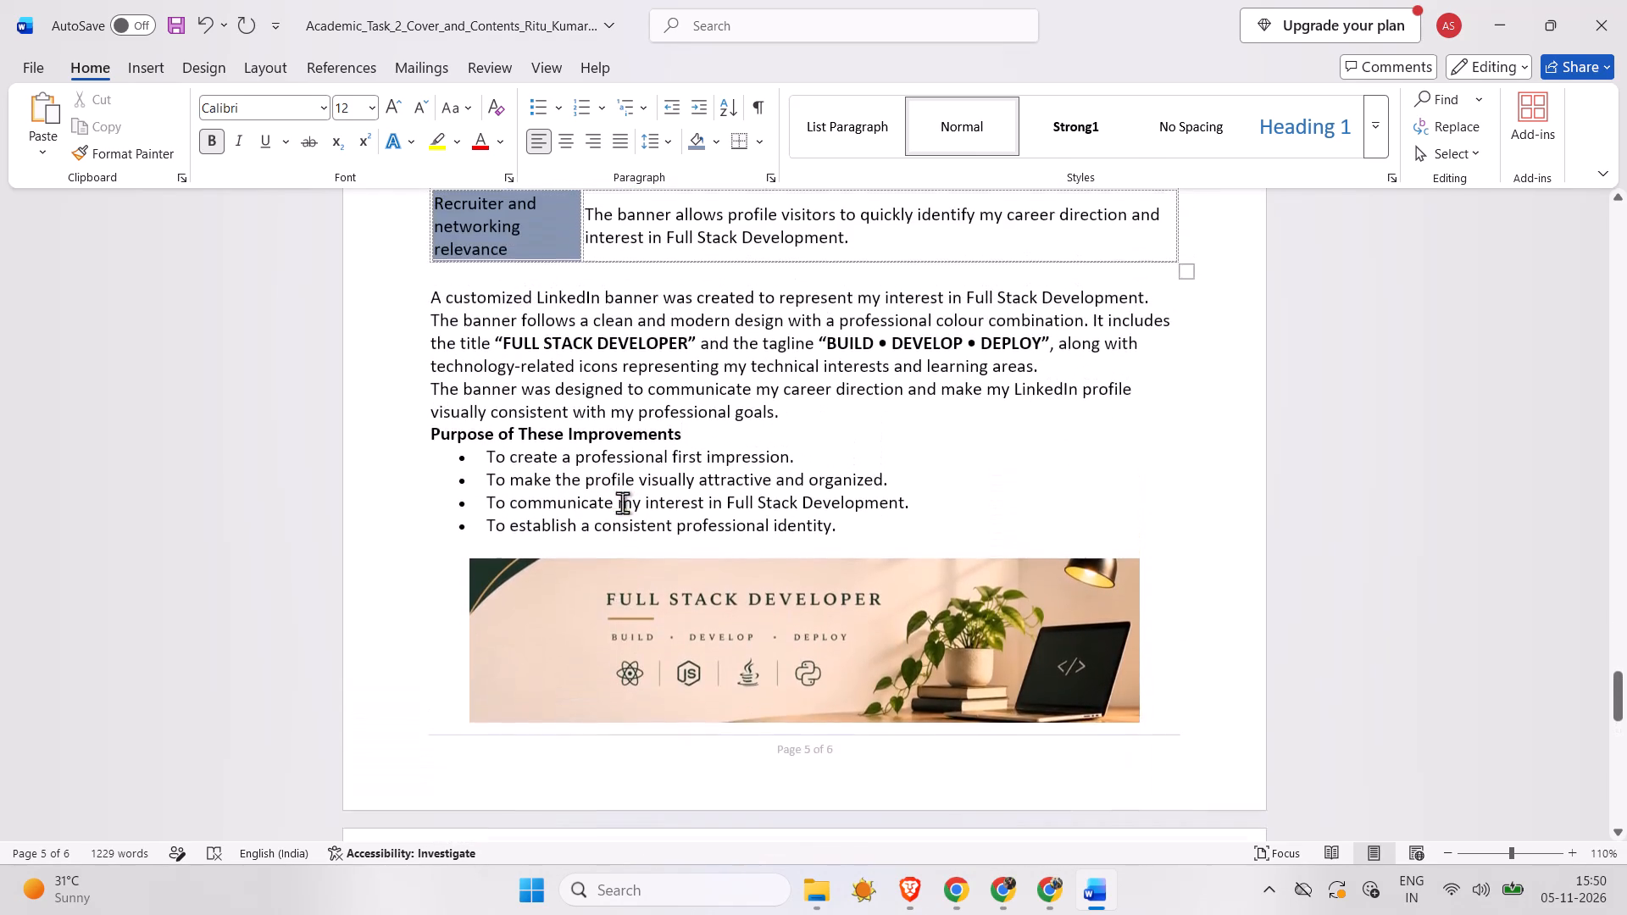
scroll(622, 502, "down", 1)
scroll(622, 502, "right", 1)
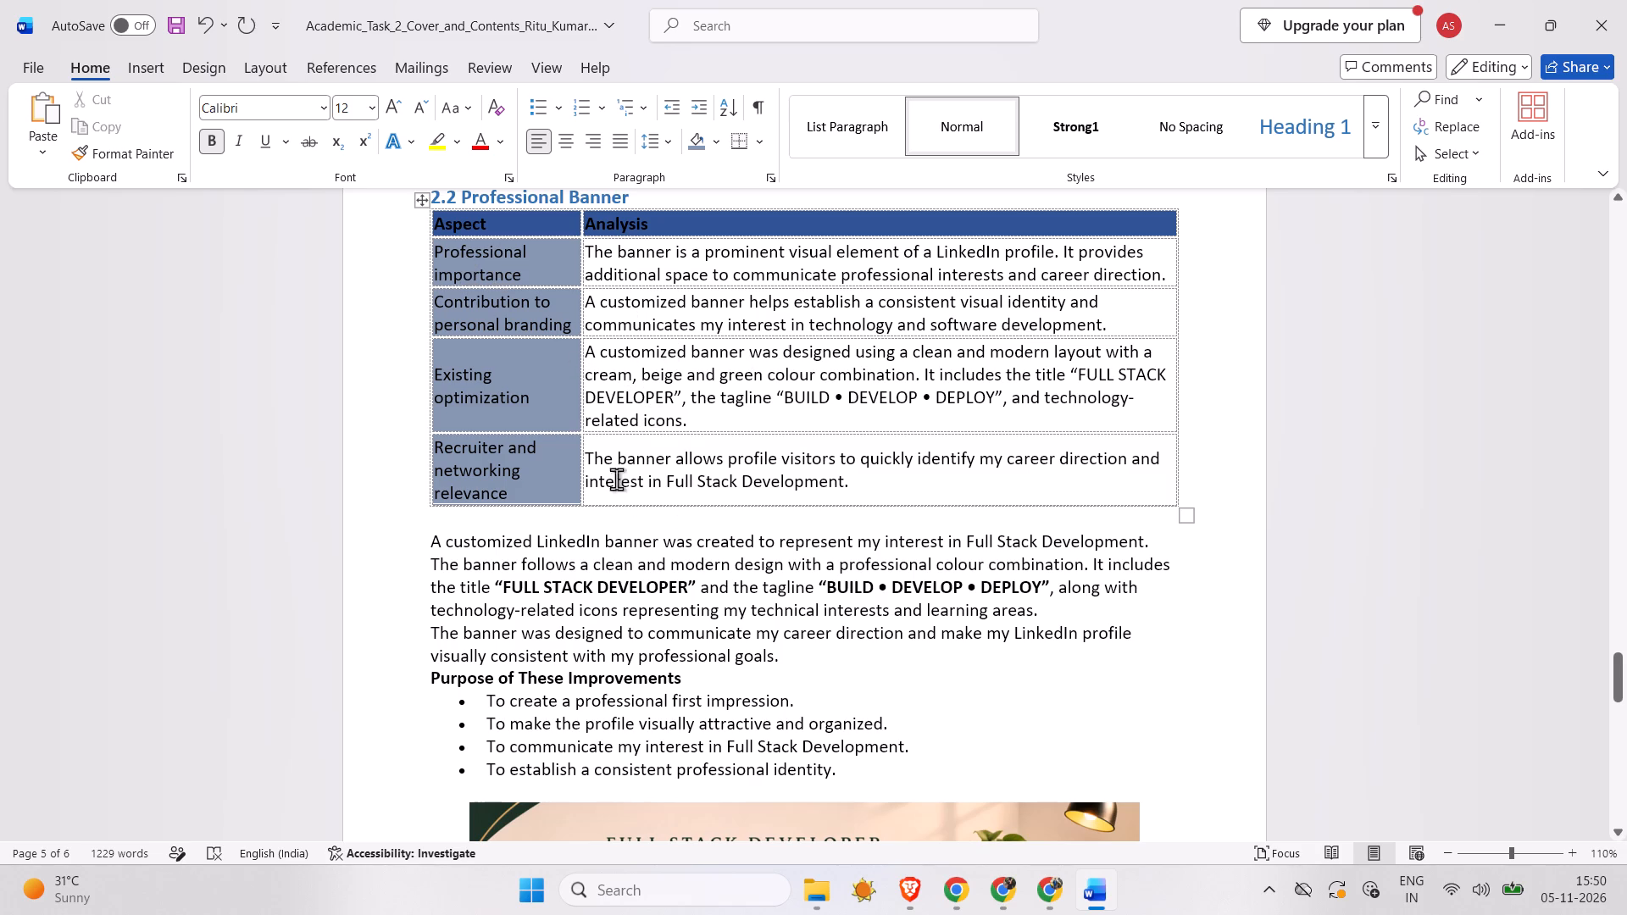
Delete the whole Aspect and Analysis table under the 2.2 Professional Banner heading.
left_click(420, 201)
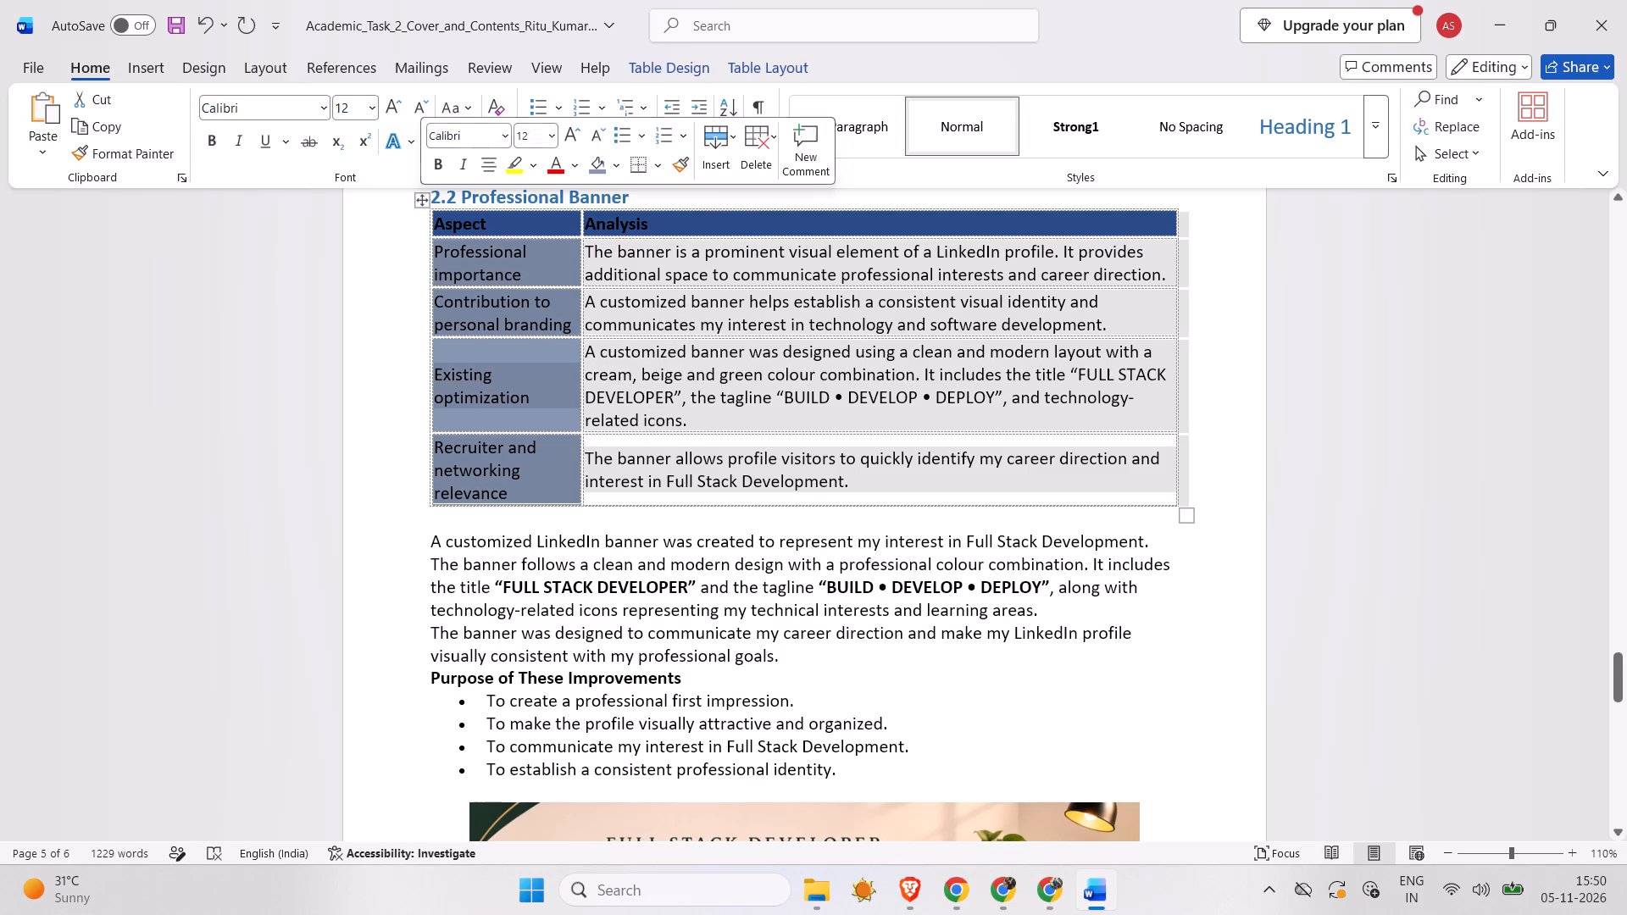
key("Delete")
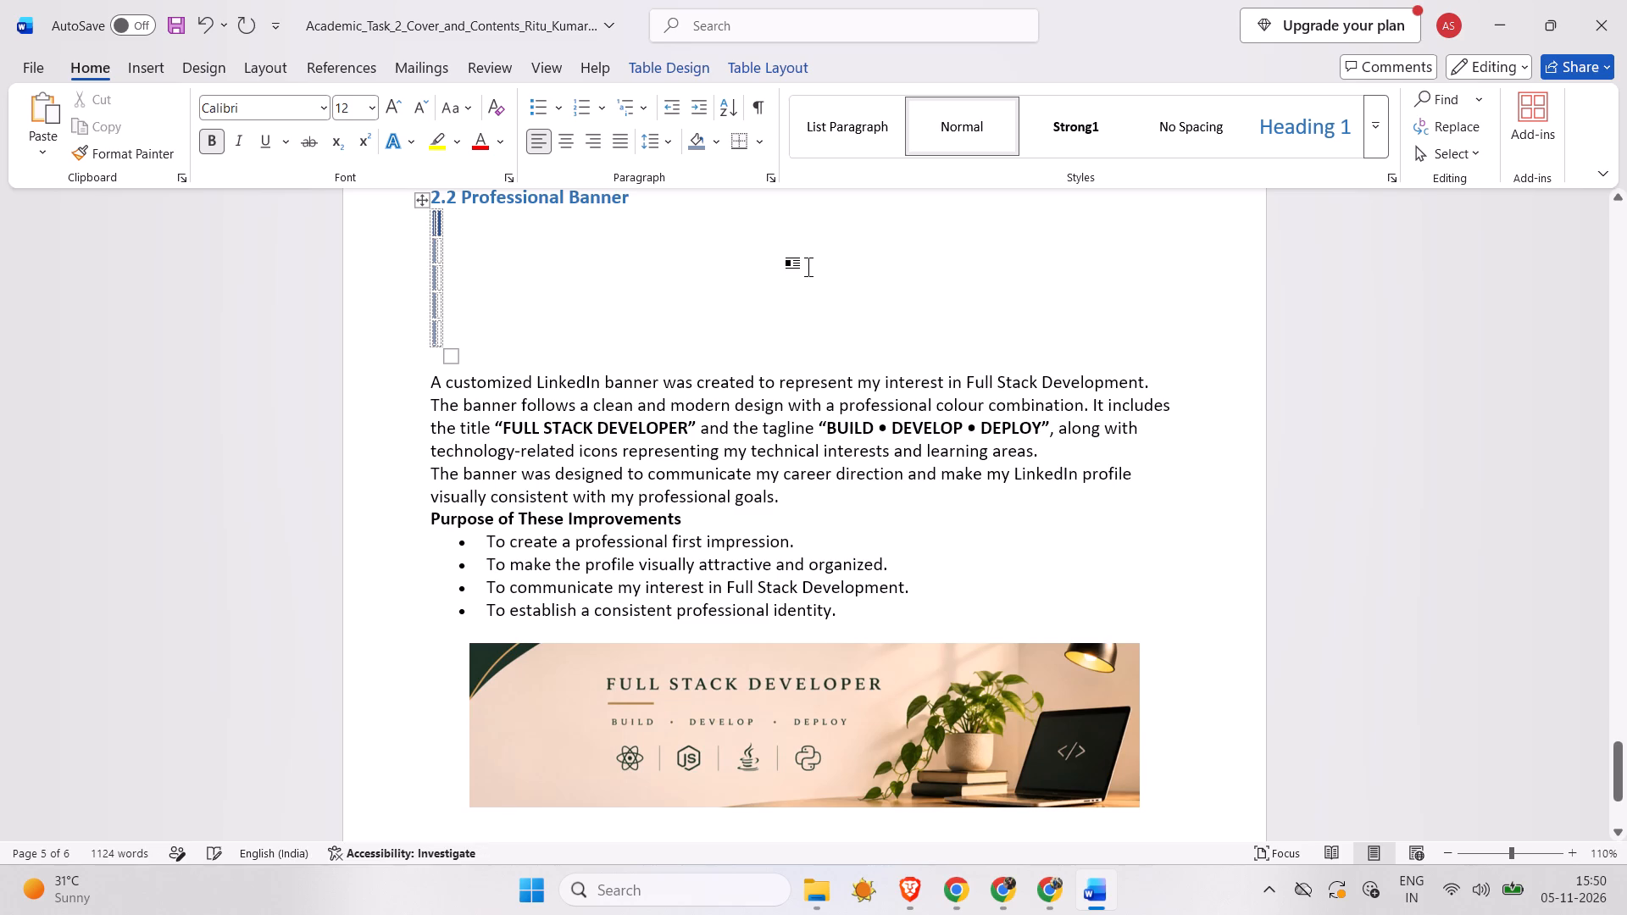
left_click(420, 197)
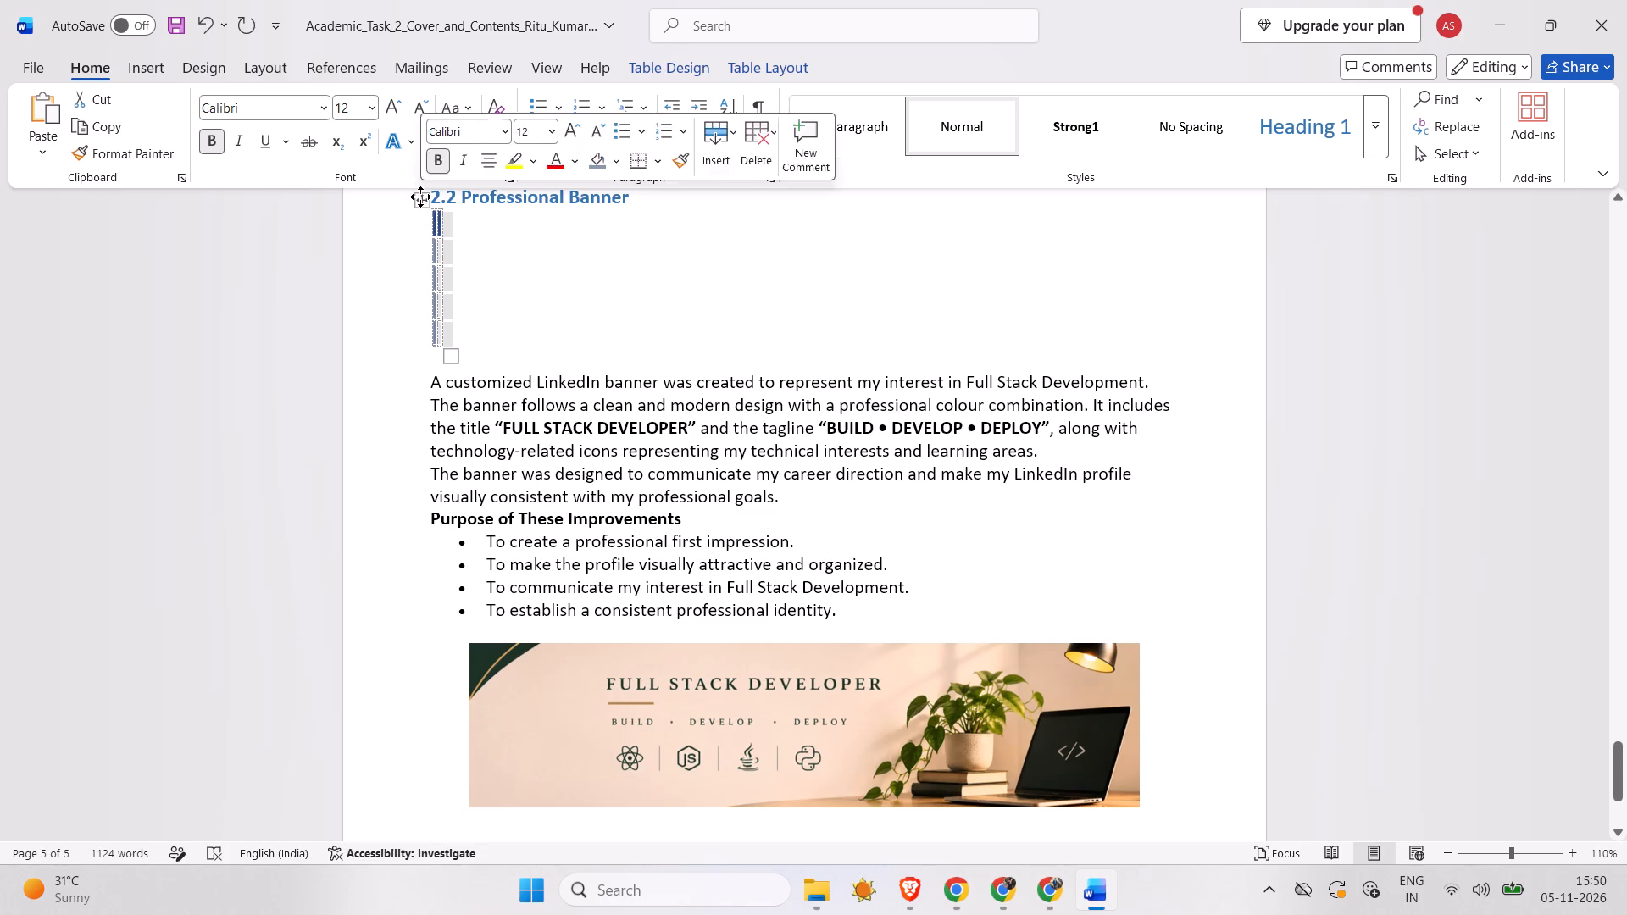
left_click(419, 210)
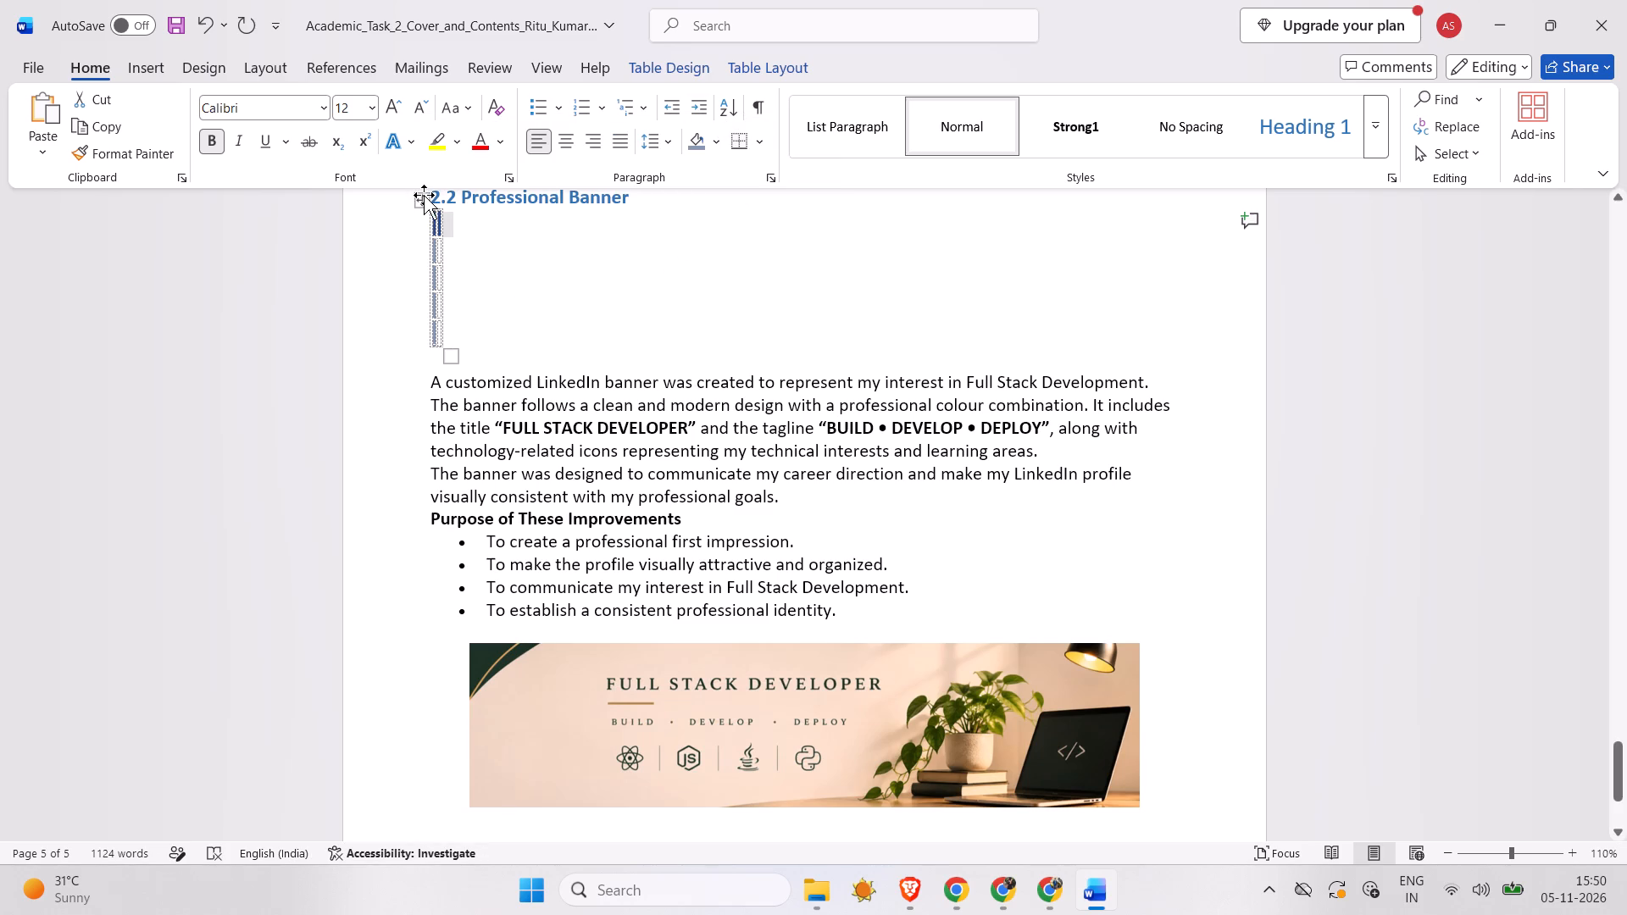
left_click(419, 207)
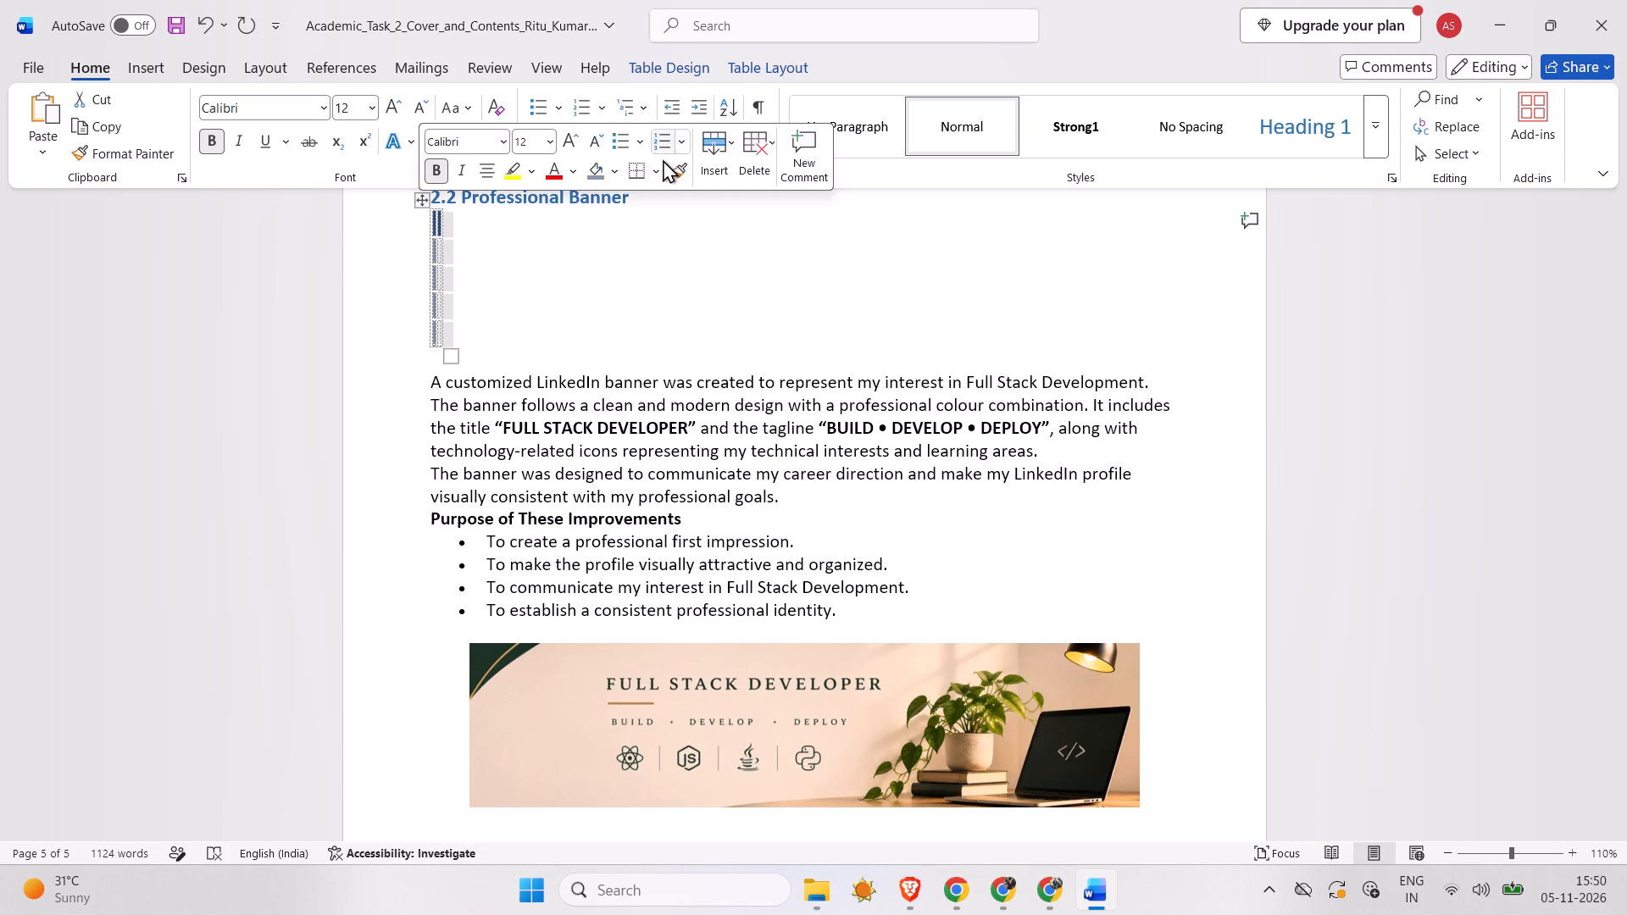
left_click(751, 166)
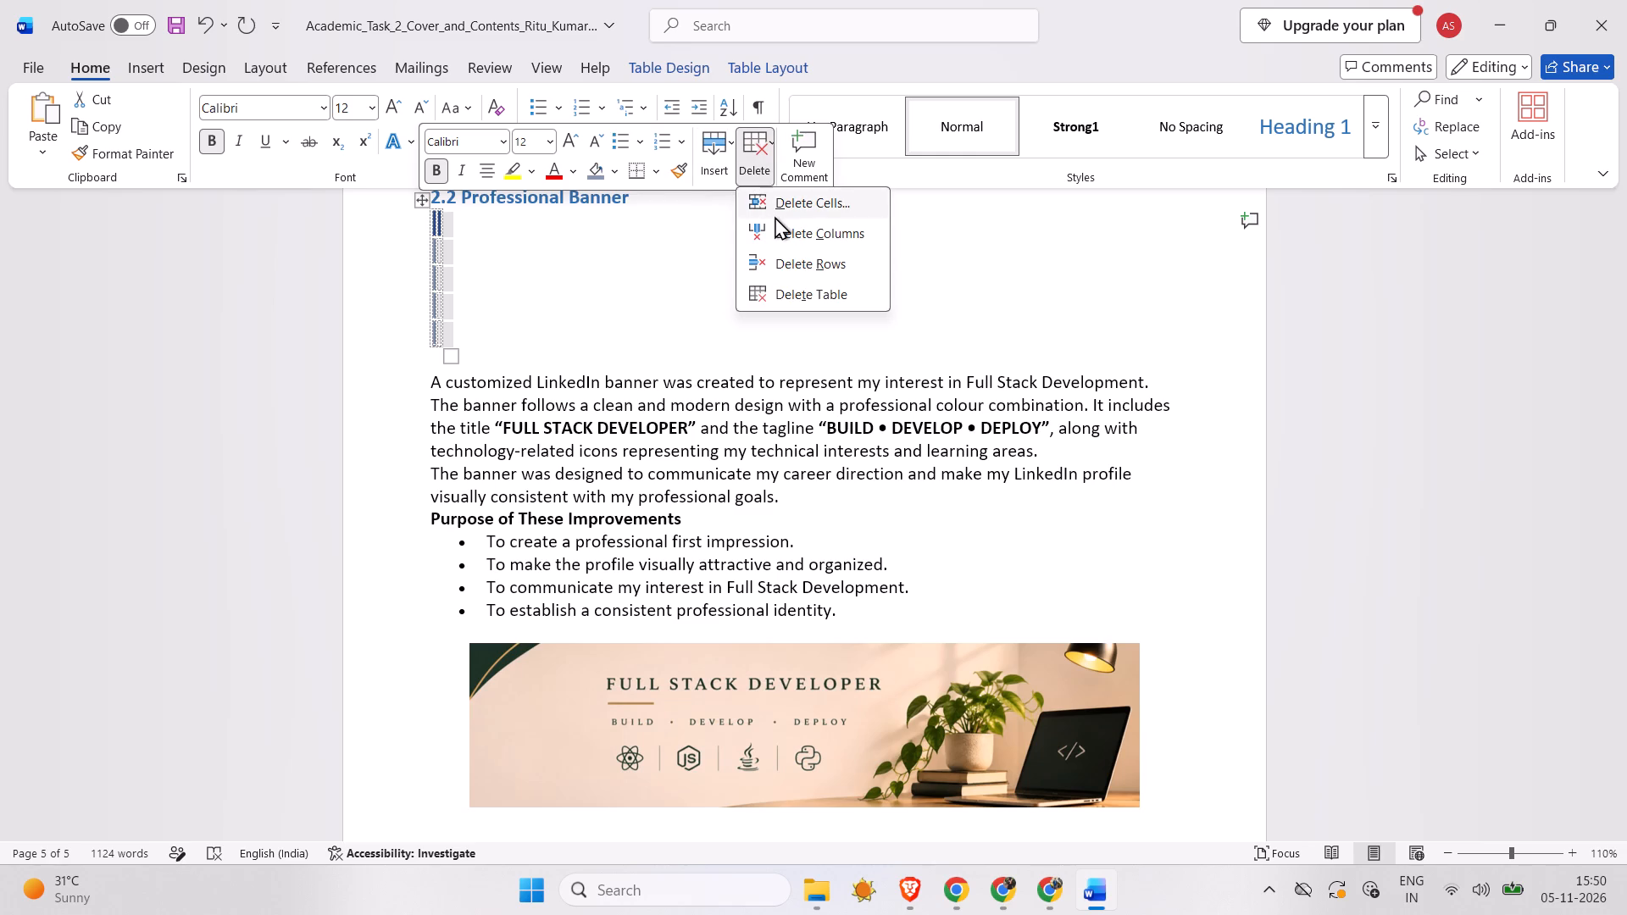
left_click(776, 295)
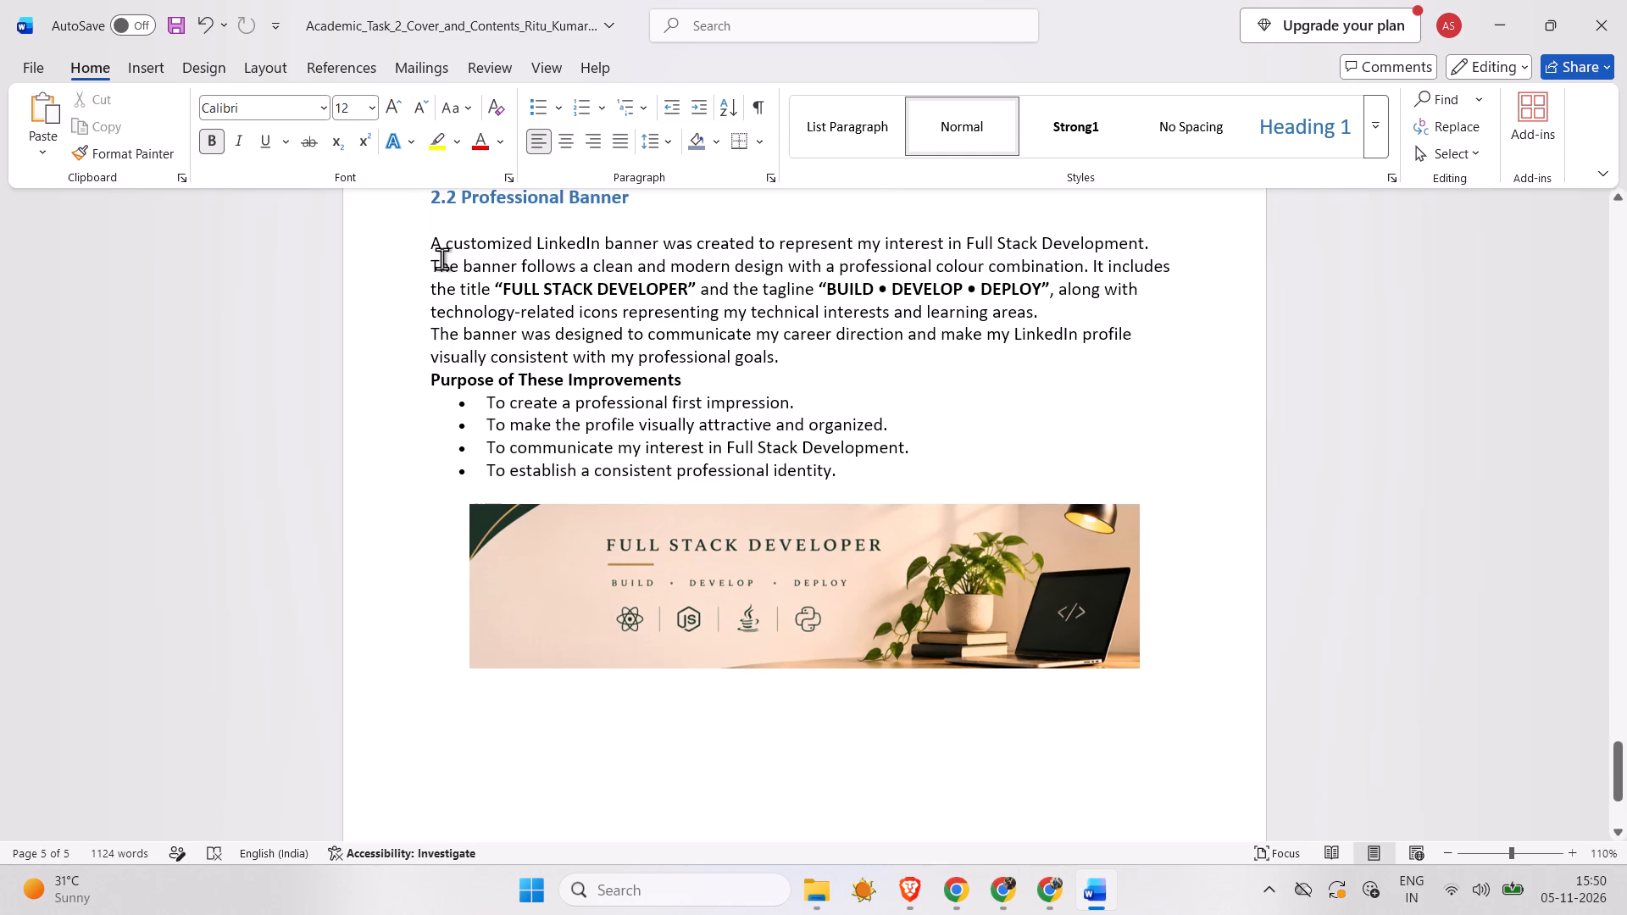
Replace the leftover blank line under the 2.2 Professional Banner heading with a new empty line before the paragraph.
key("BackSpace")
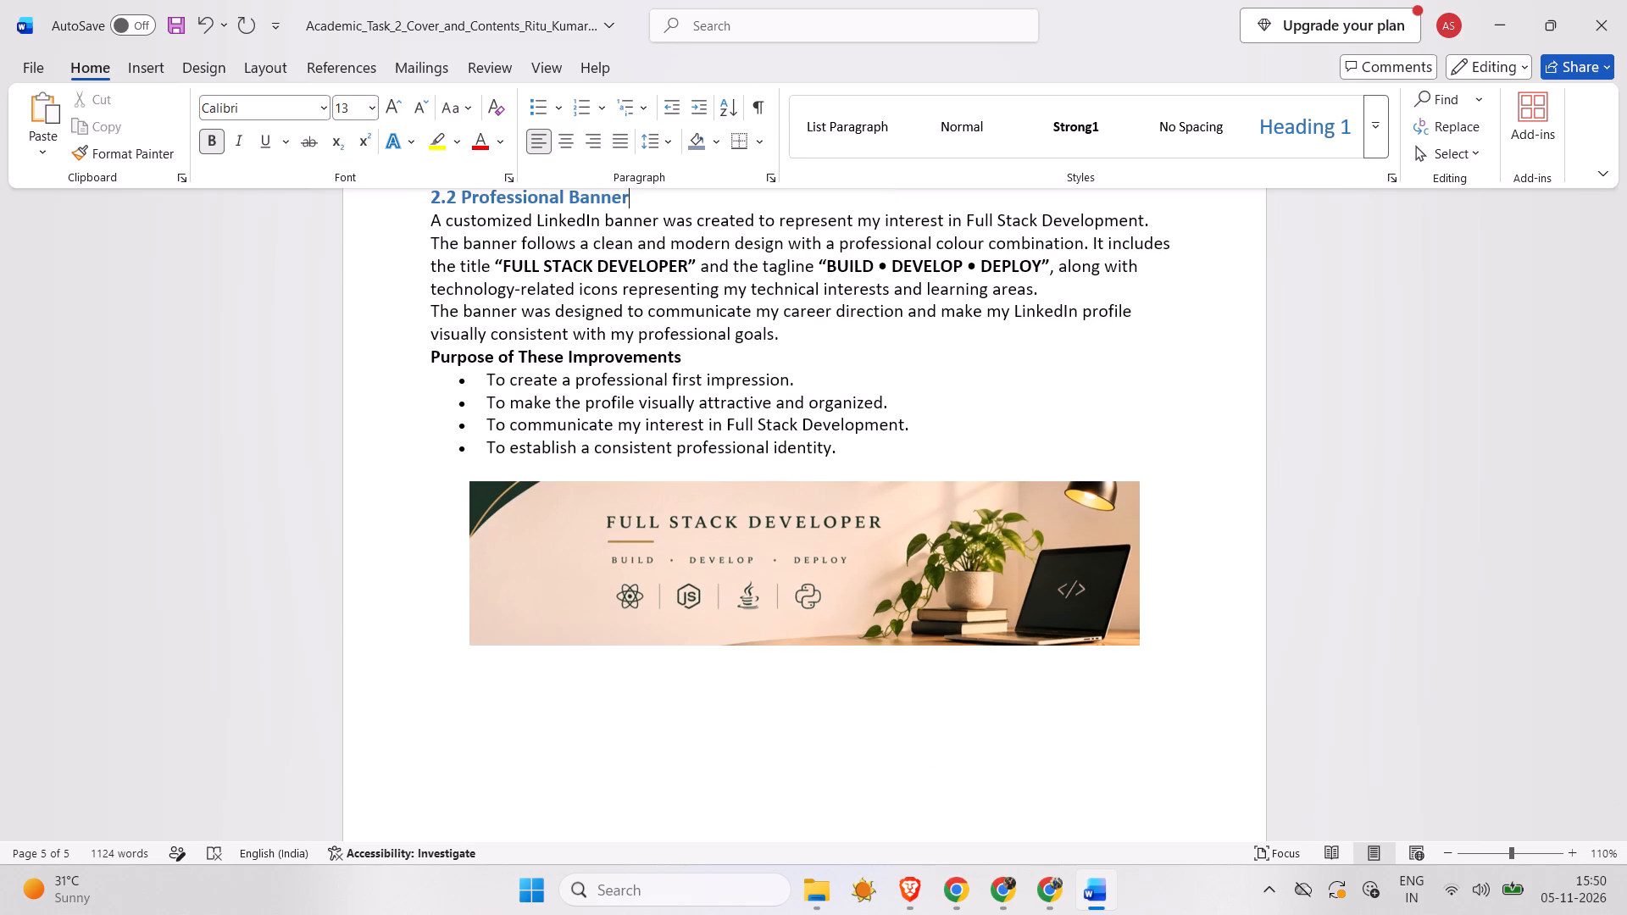
left_click(673, 208)
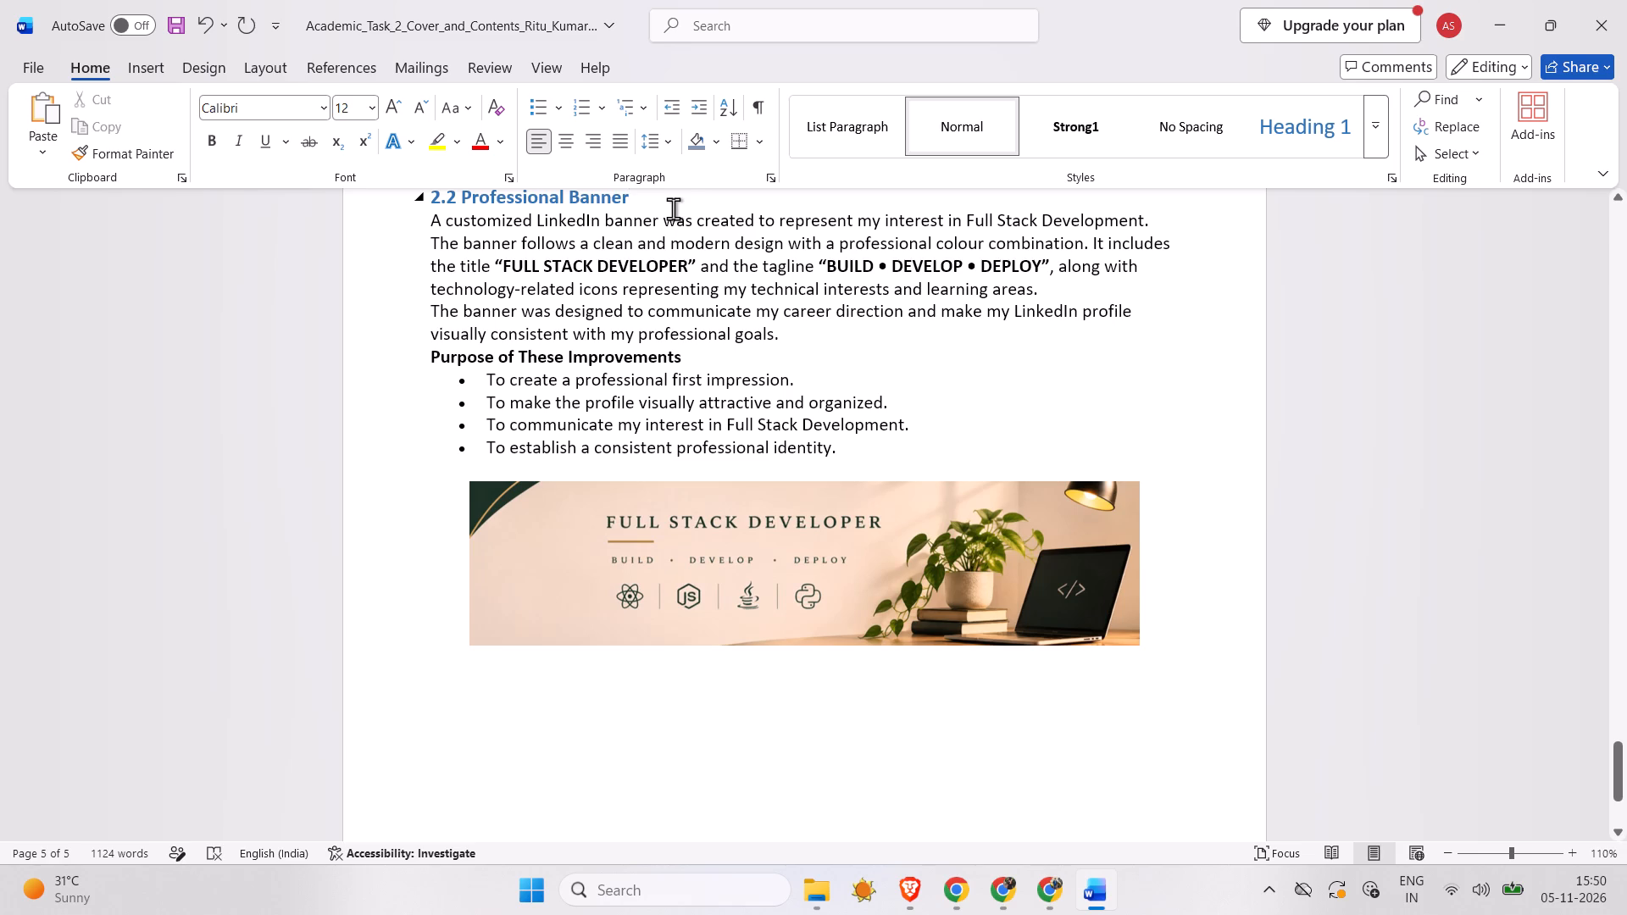
left_click(671, 201)
key("Return")
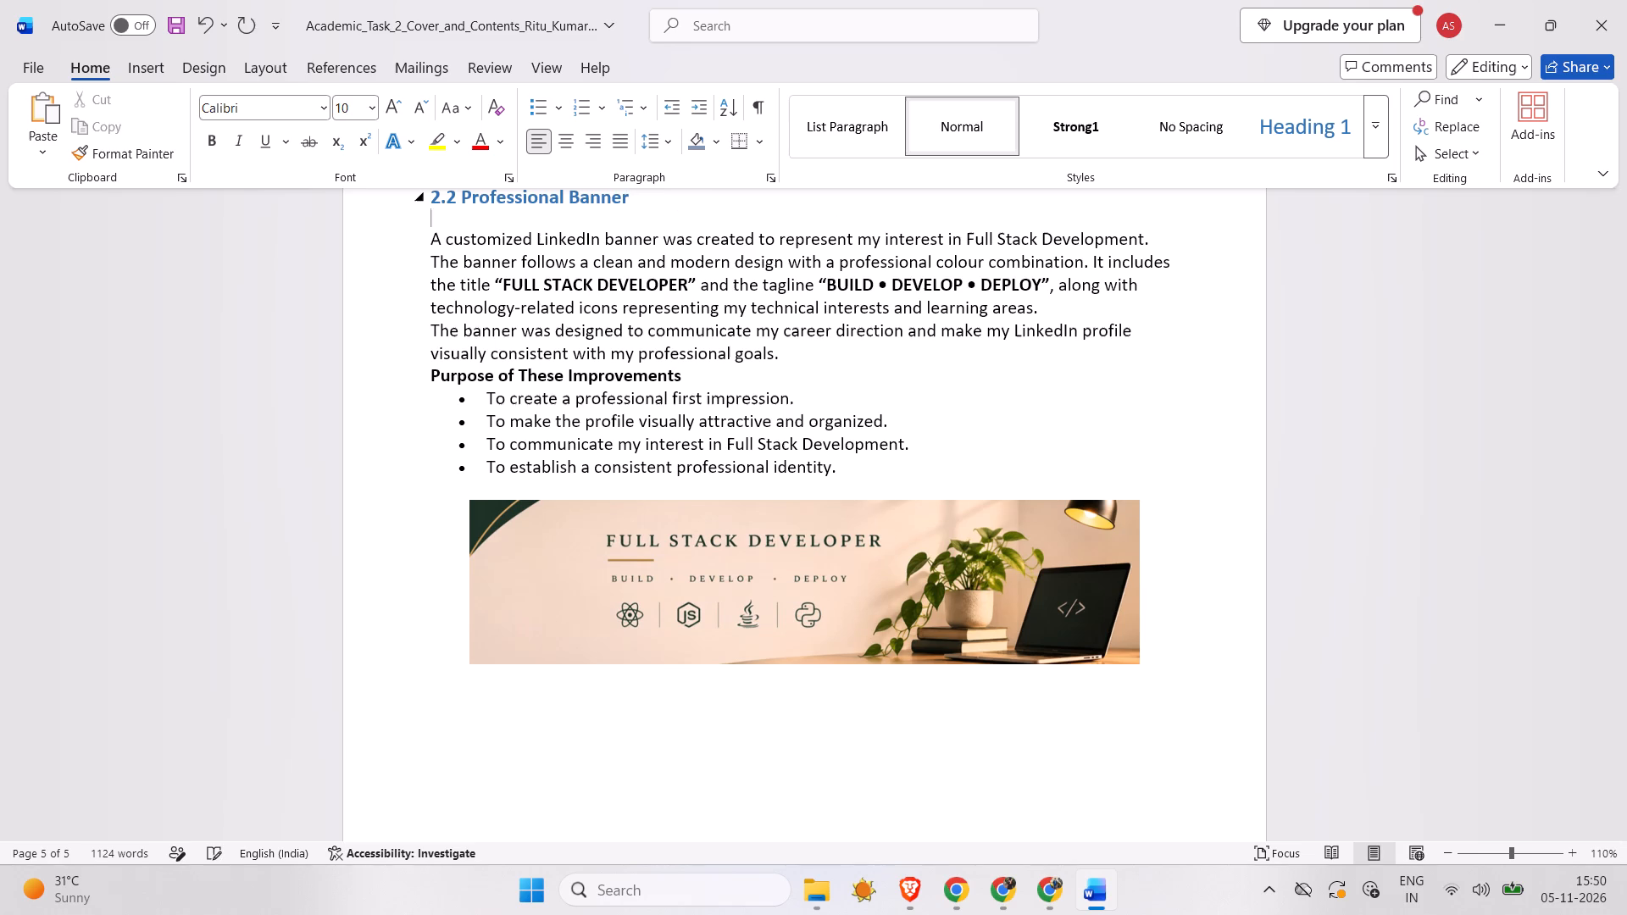
Insert an empty line between the 2.1 Profile Photo heading and its table.
scroll(671, 201, "up", 1)
scroll(565, 283, "up", 1)
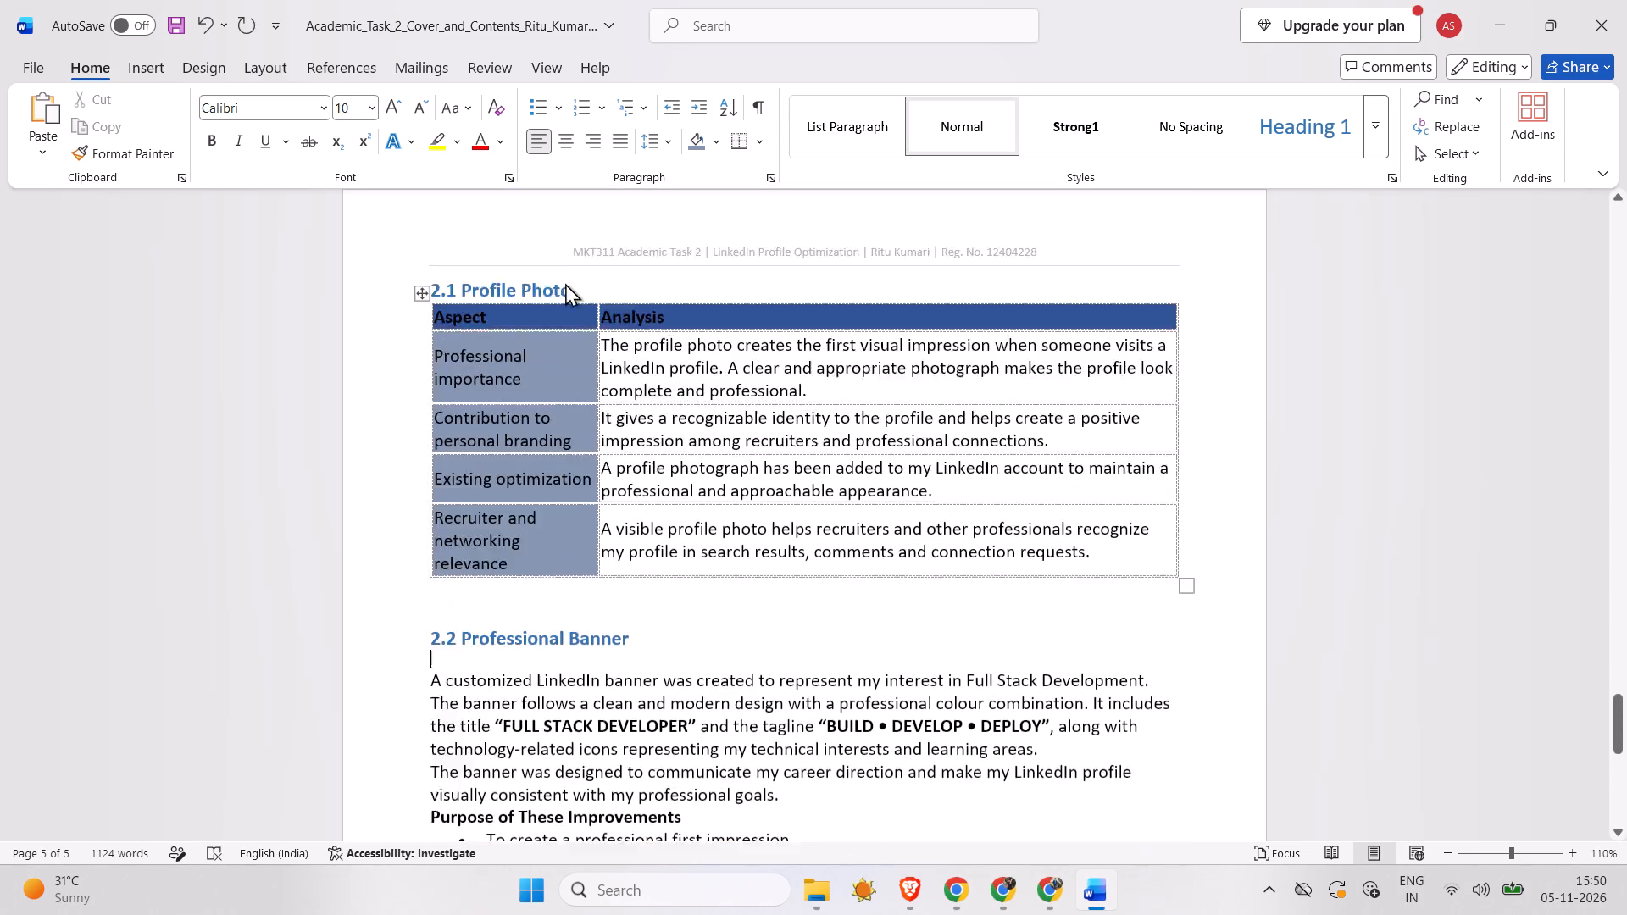
scroll(565, 283, "up", 1)
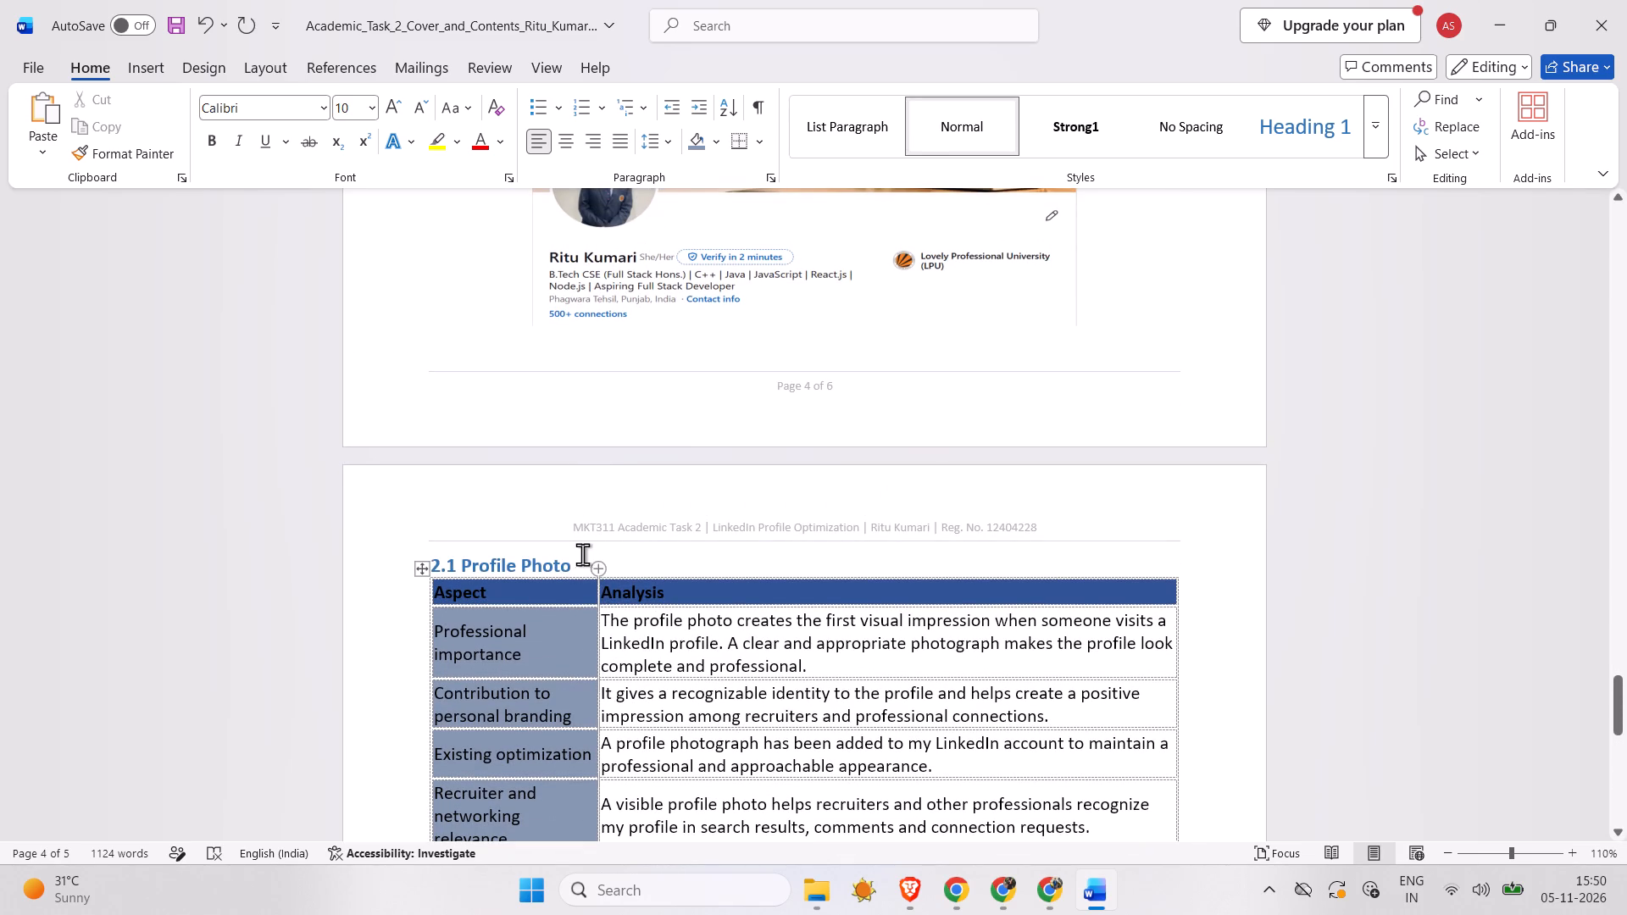
left_click(582, 558)
key("Return")
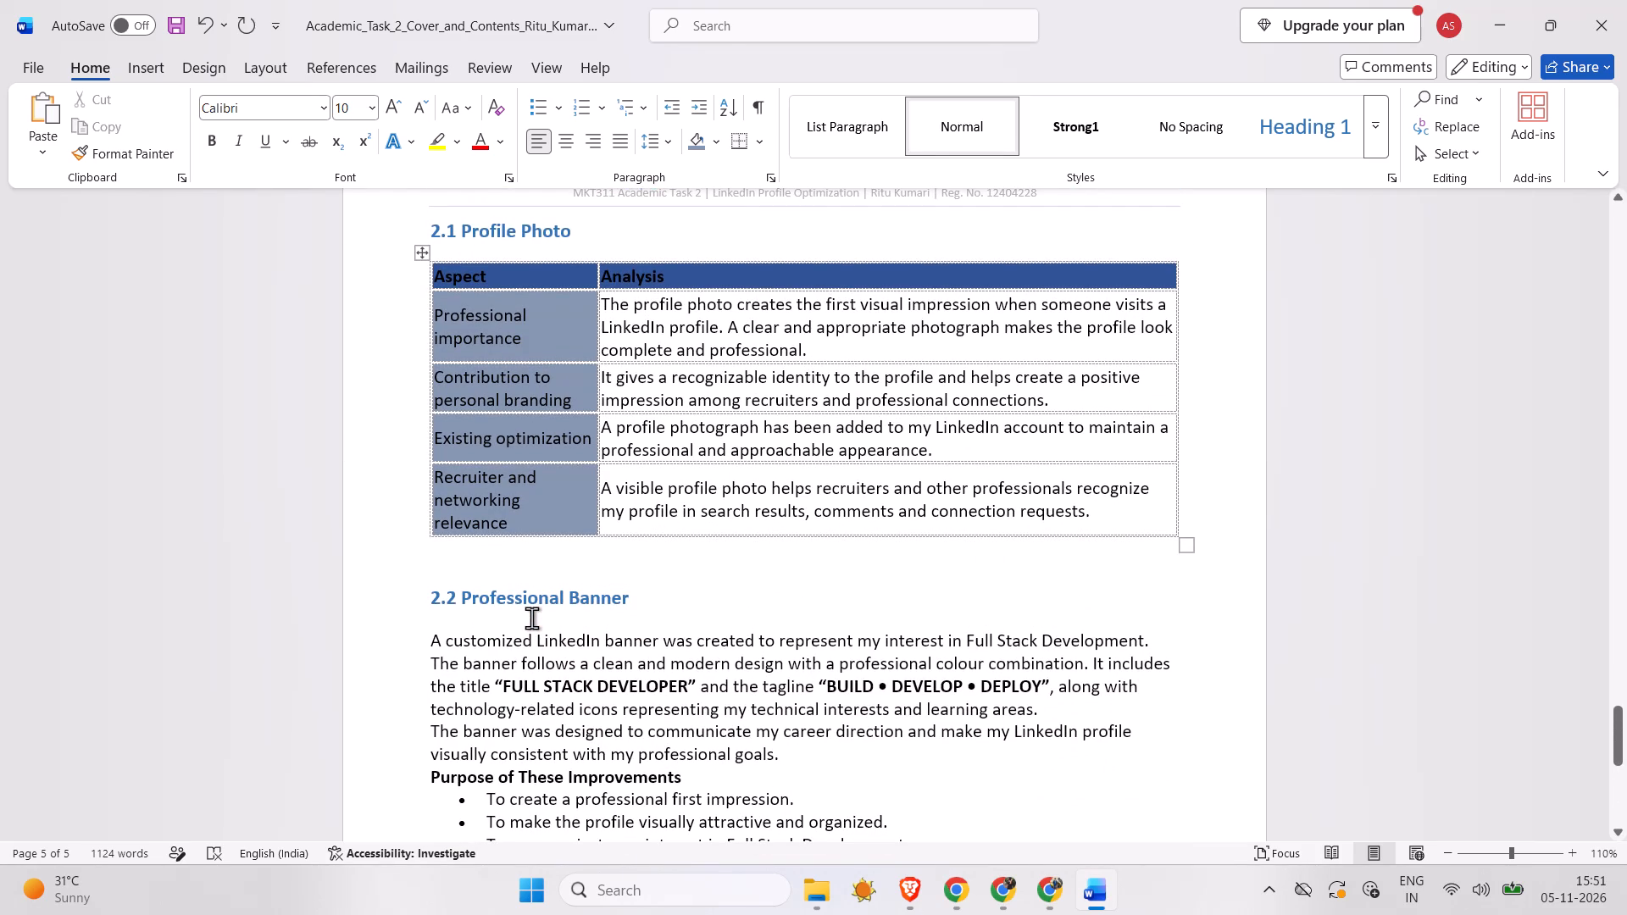
scroll(531, 618, "down", 1)
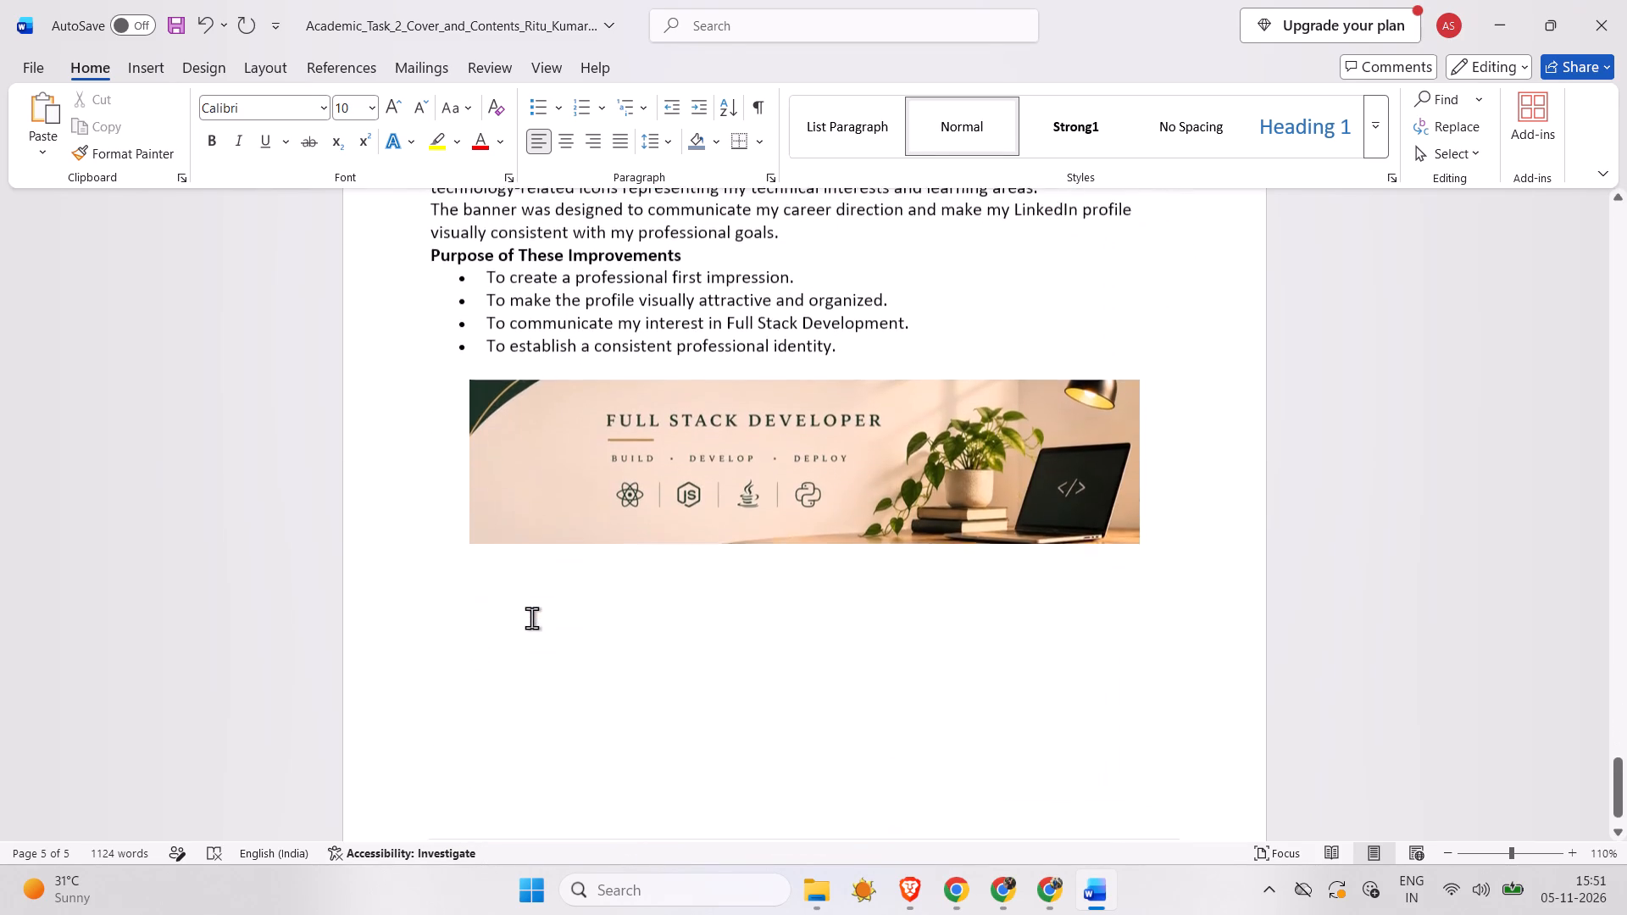
scroll(531, 618, "down", 1)
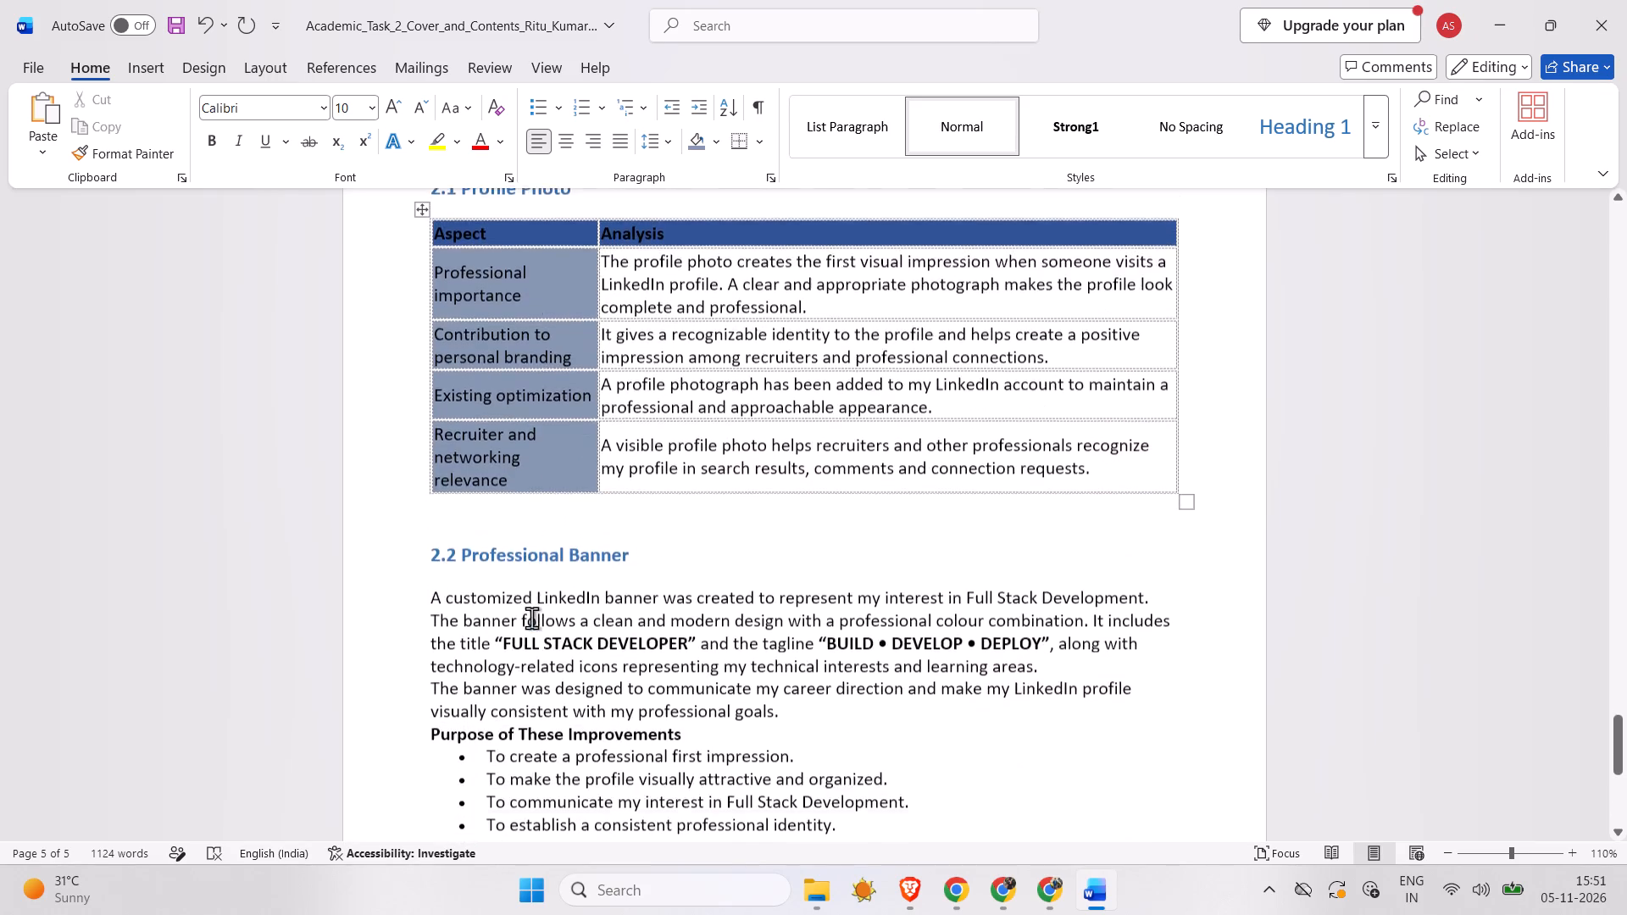
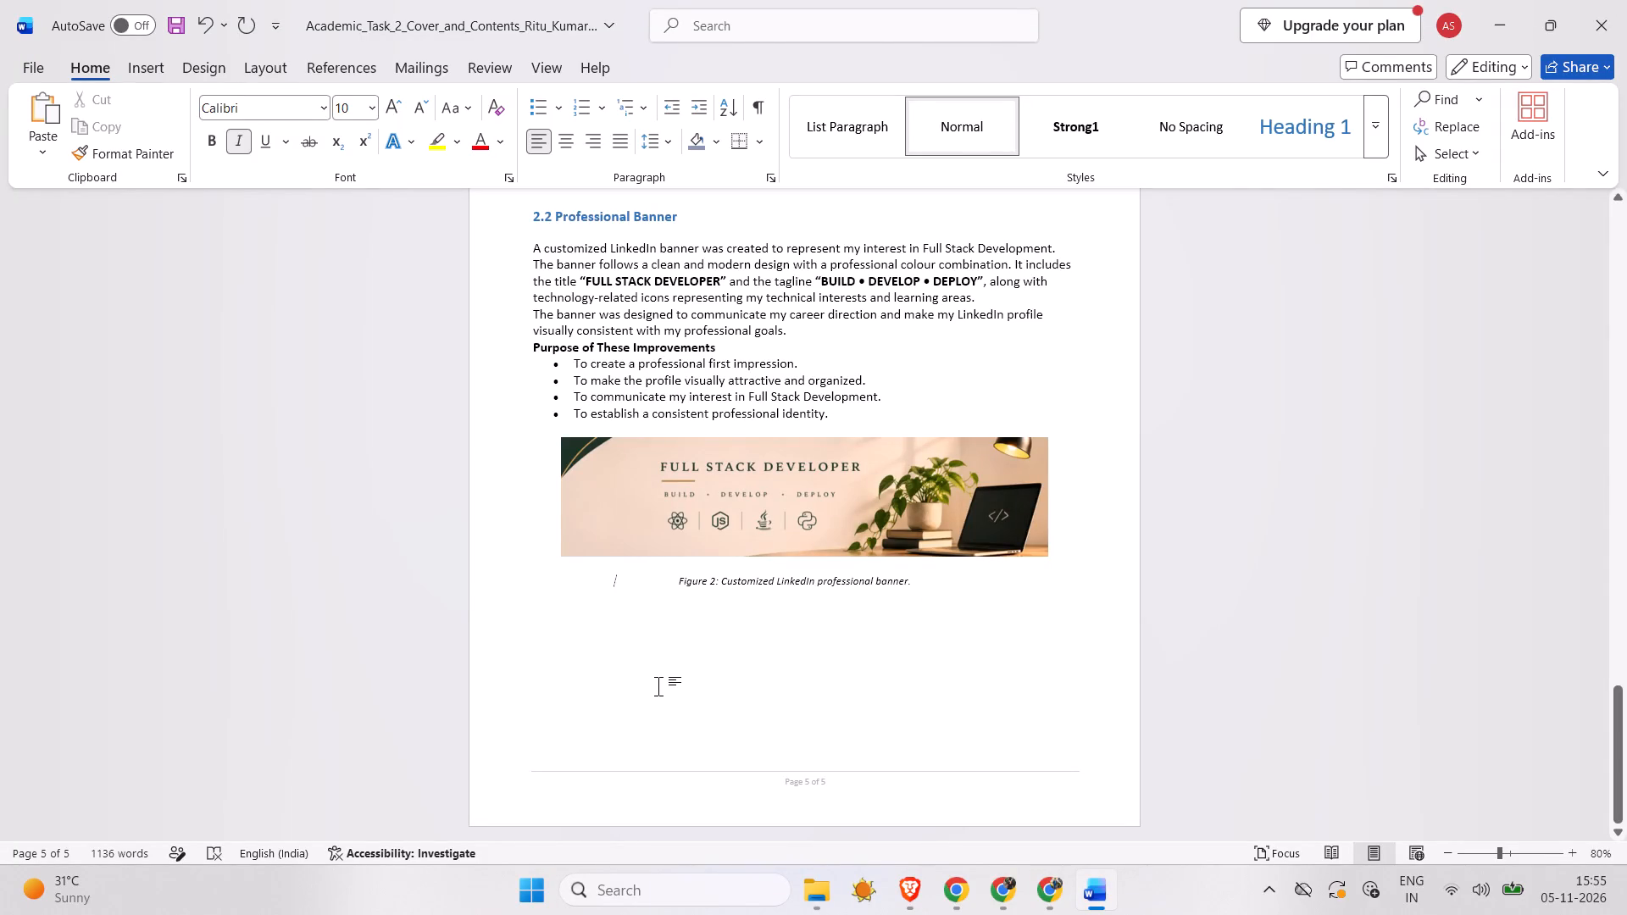
Add a new empty line directly below the Figure 2 caption under the banner image.
left_click(947, 588)
key("Return")
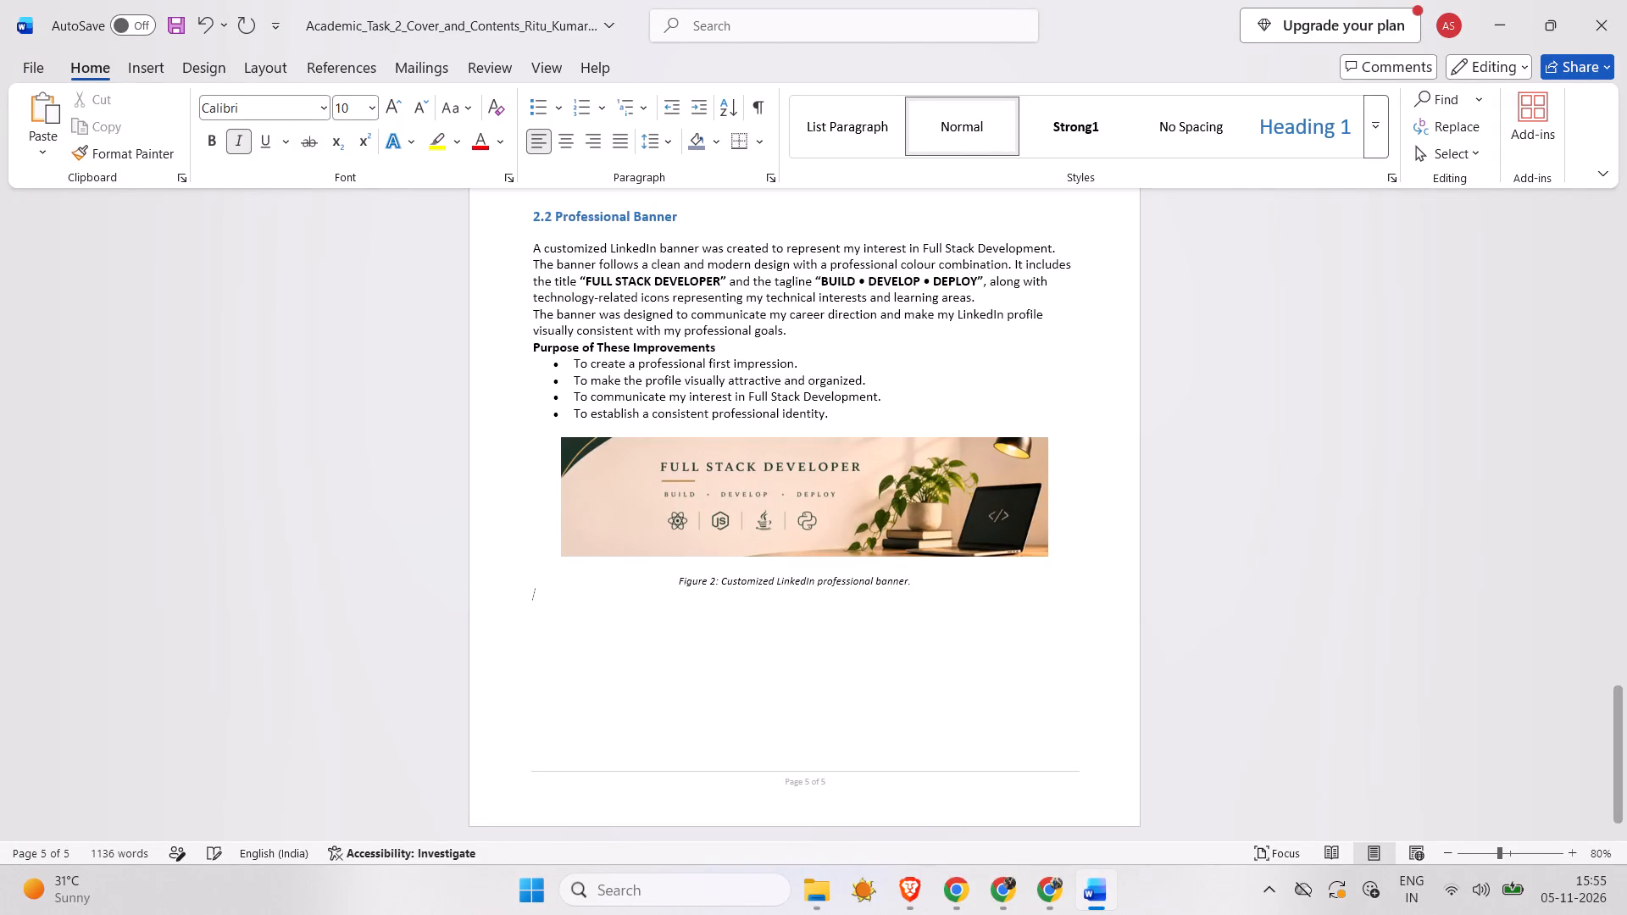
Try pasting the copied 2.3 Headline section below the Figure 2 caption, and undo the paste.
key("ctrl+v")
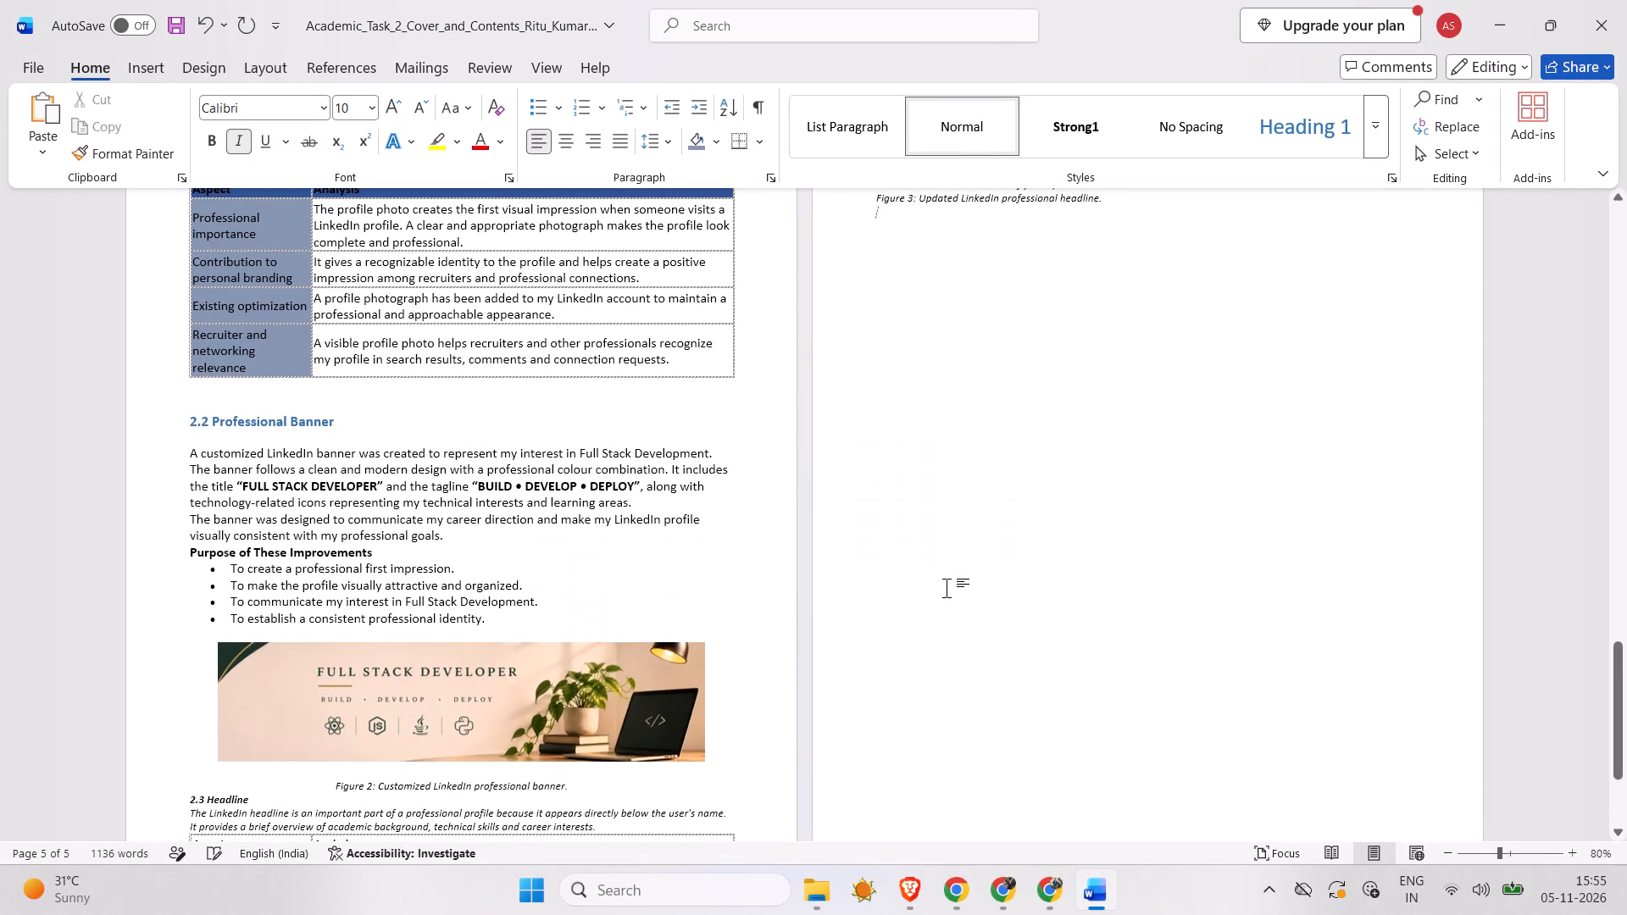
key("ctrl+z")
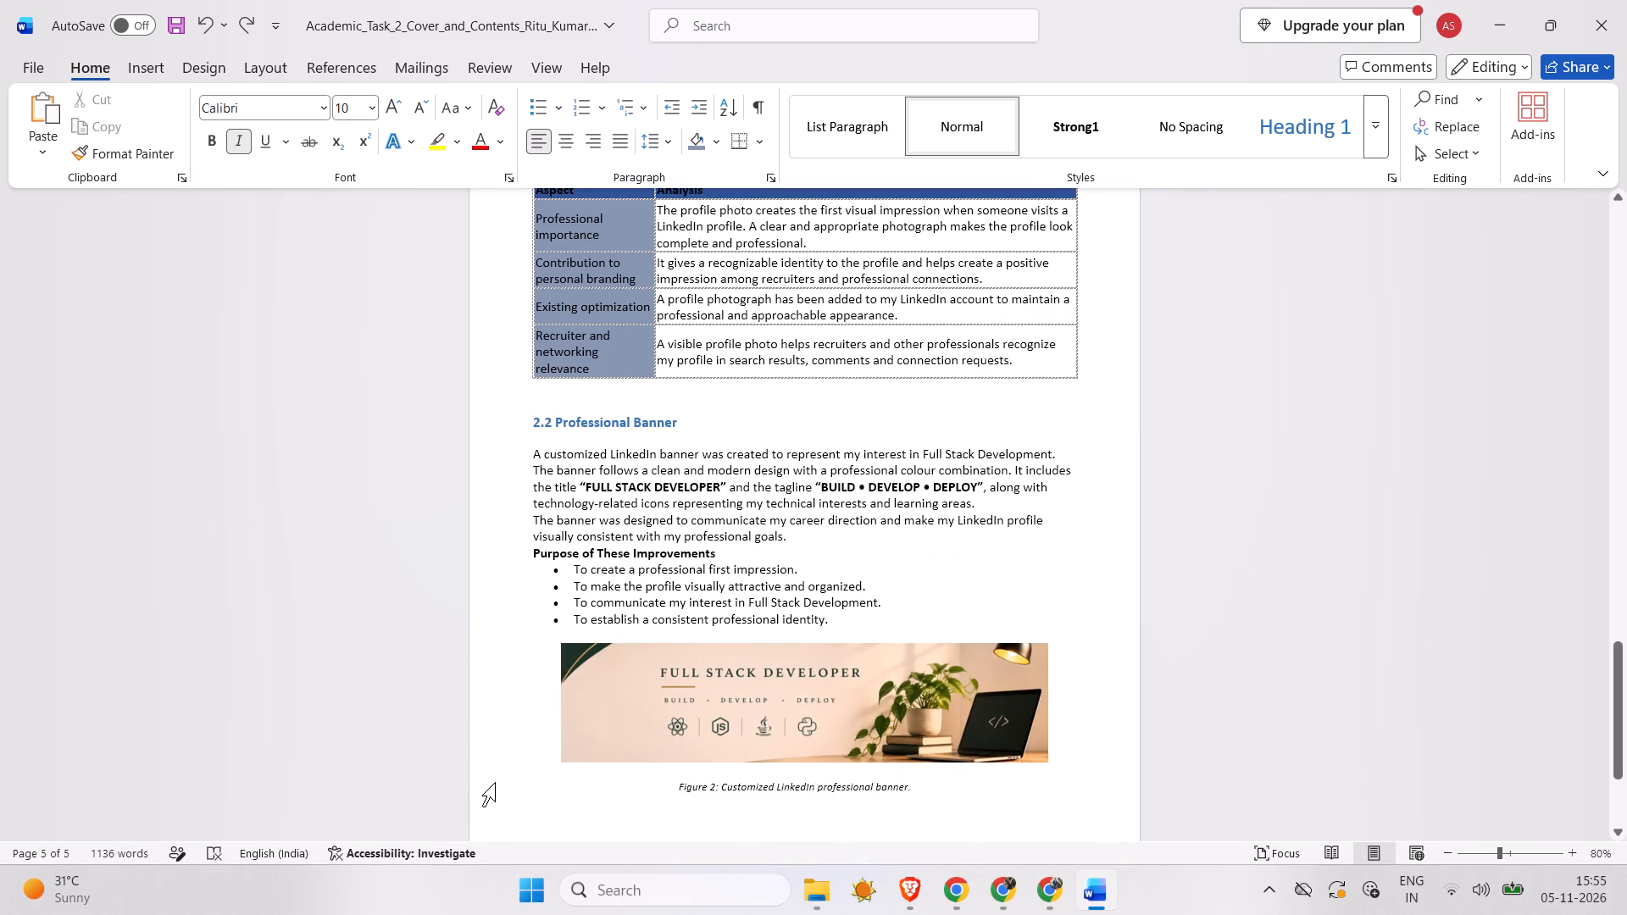
Bring up the paste options for the empty line below the Figure 2 caption.
right_click(540, 802)
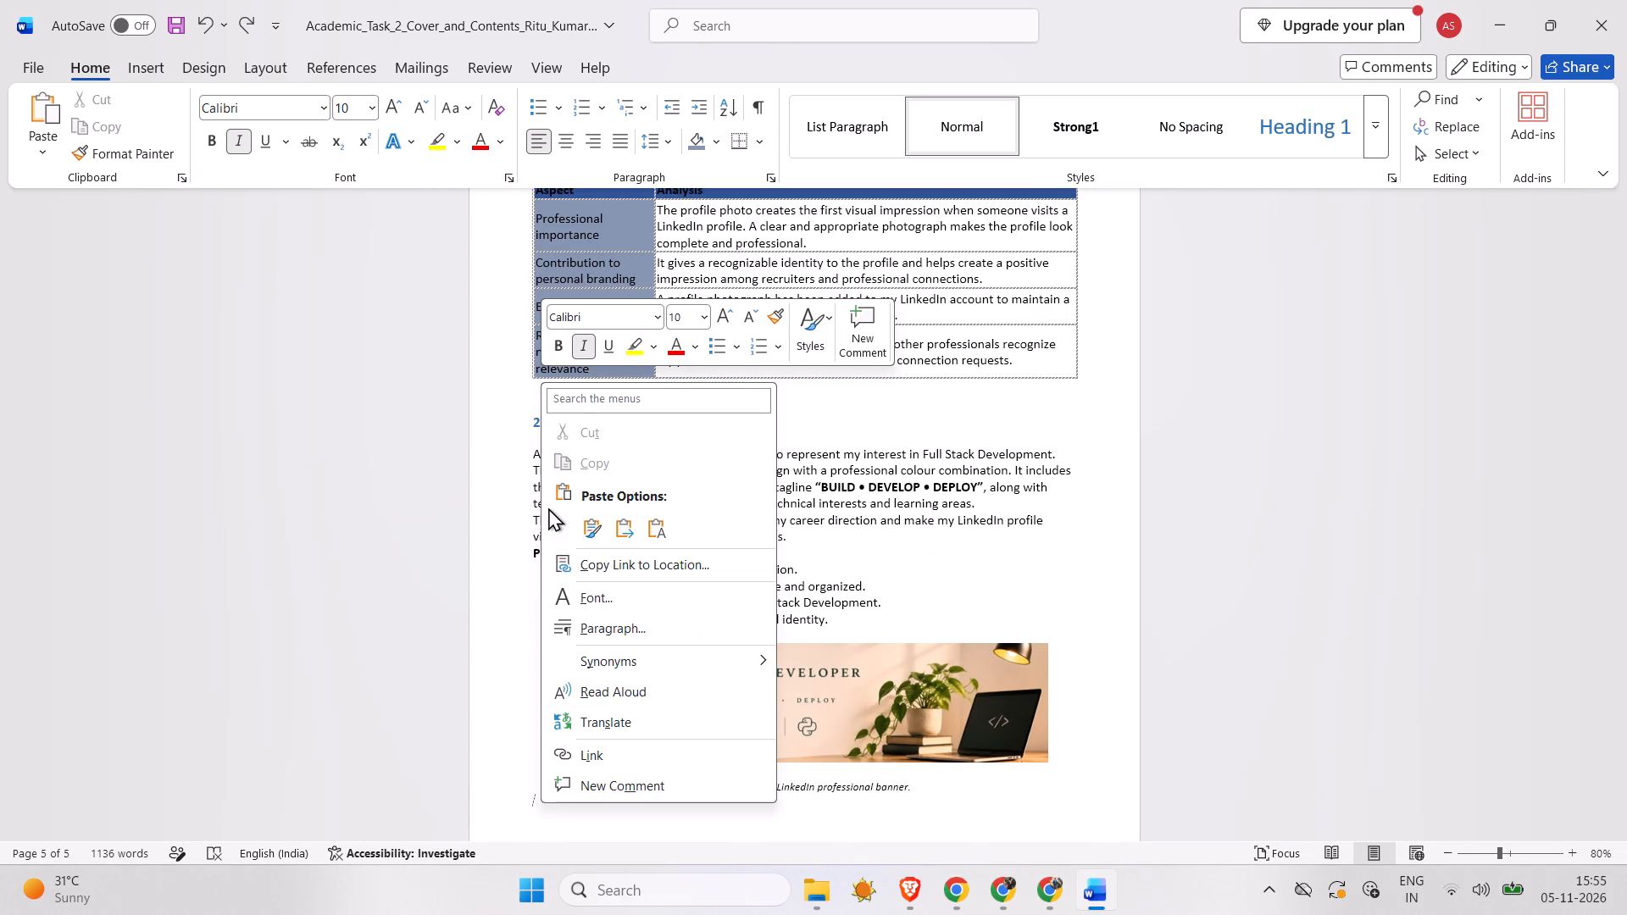
Turn off italic on the empty line below the Figure 2 caption and paste the copied 2.3 Headline section there.
left_click(691, 327)
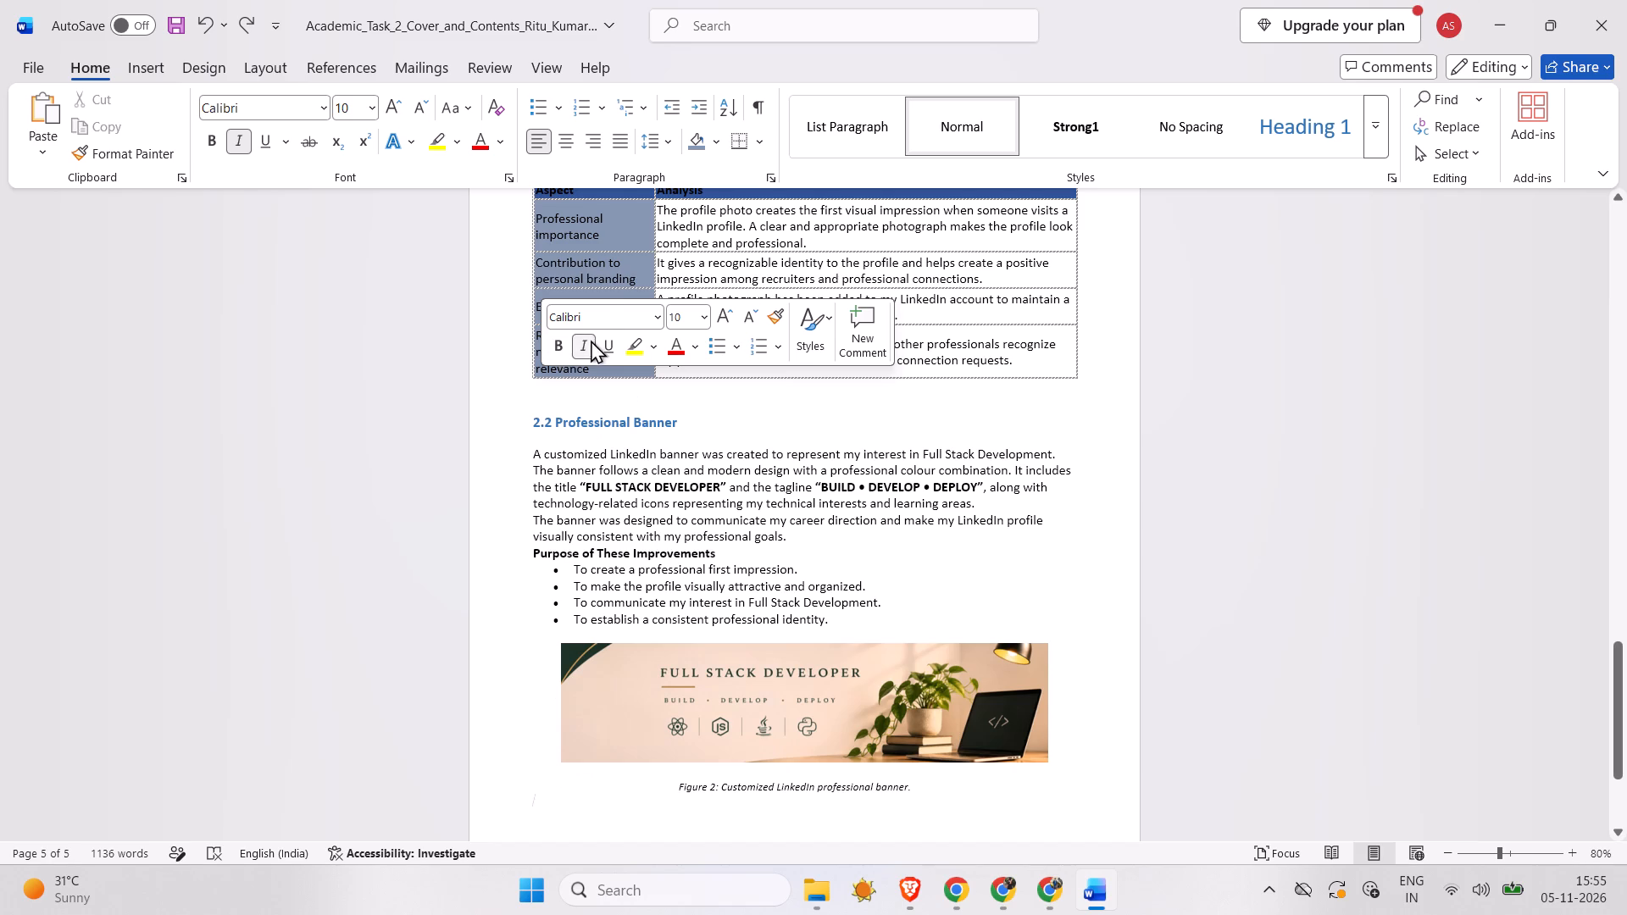
left_click(598, 309)
left_click(559, 344)
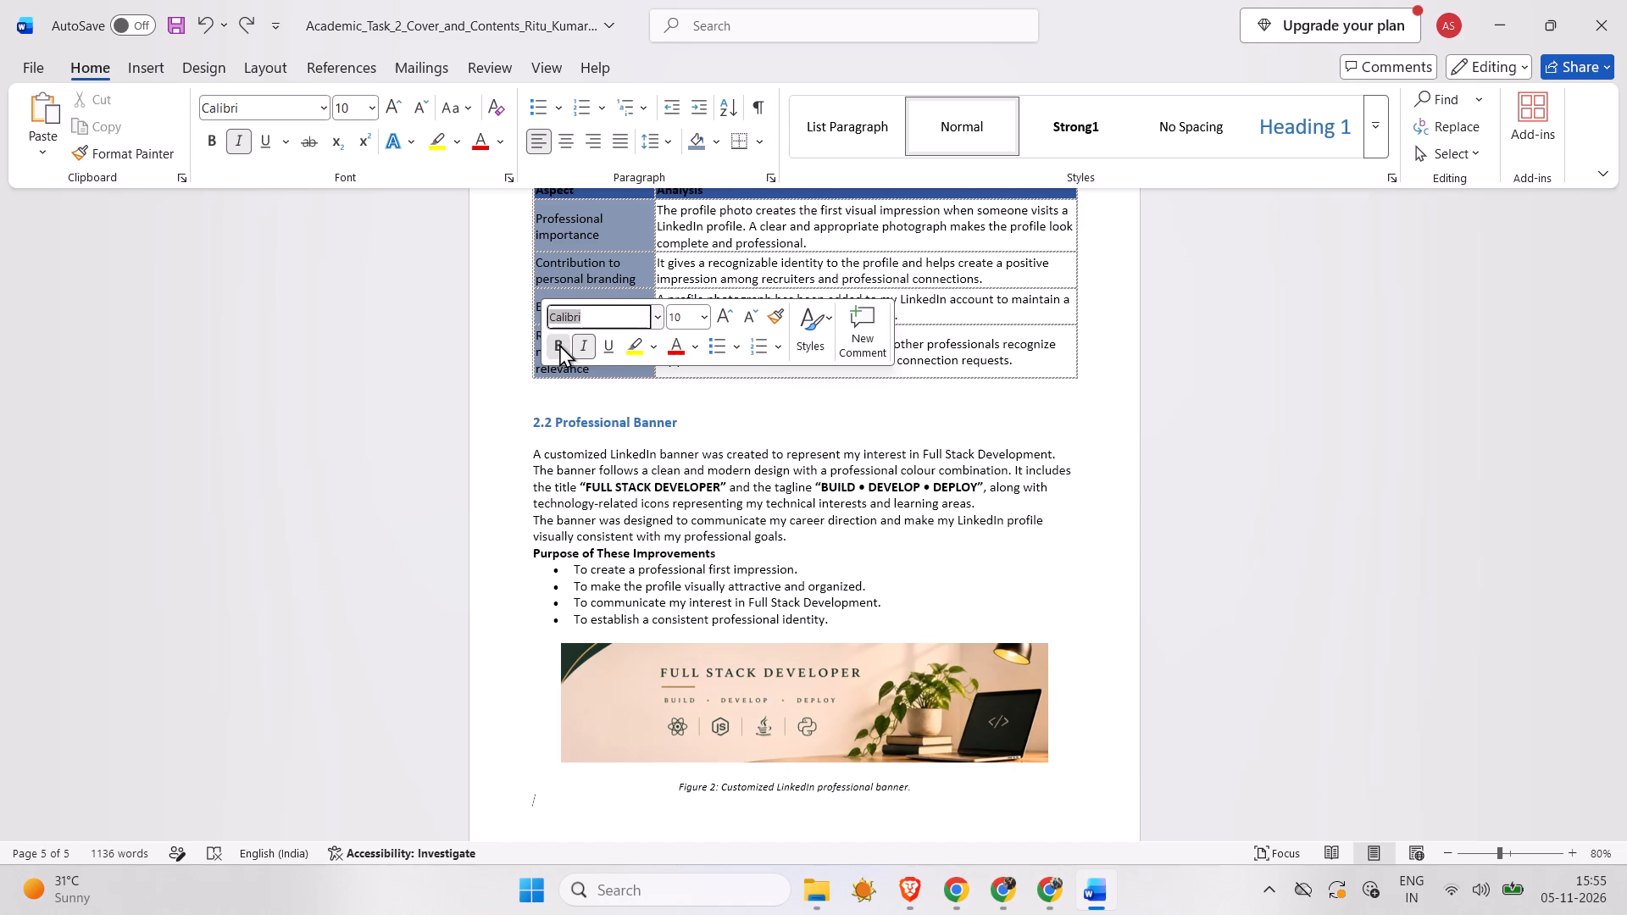
double_click(559, 344)
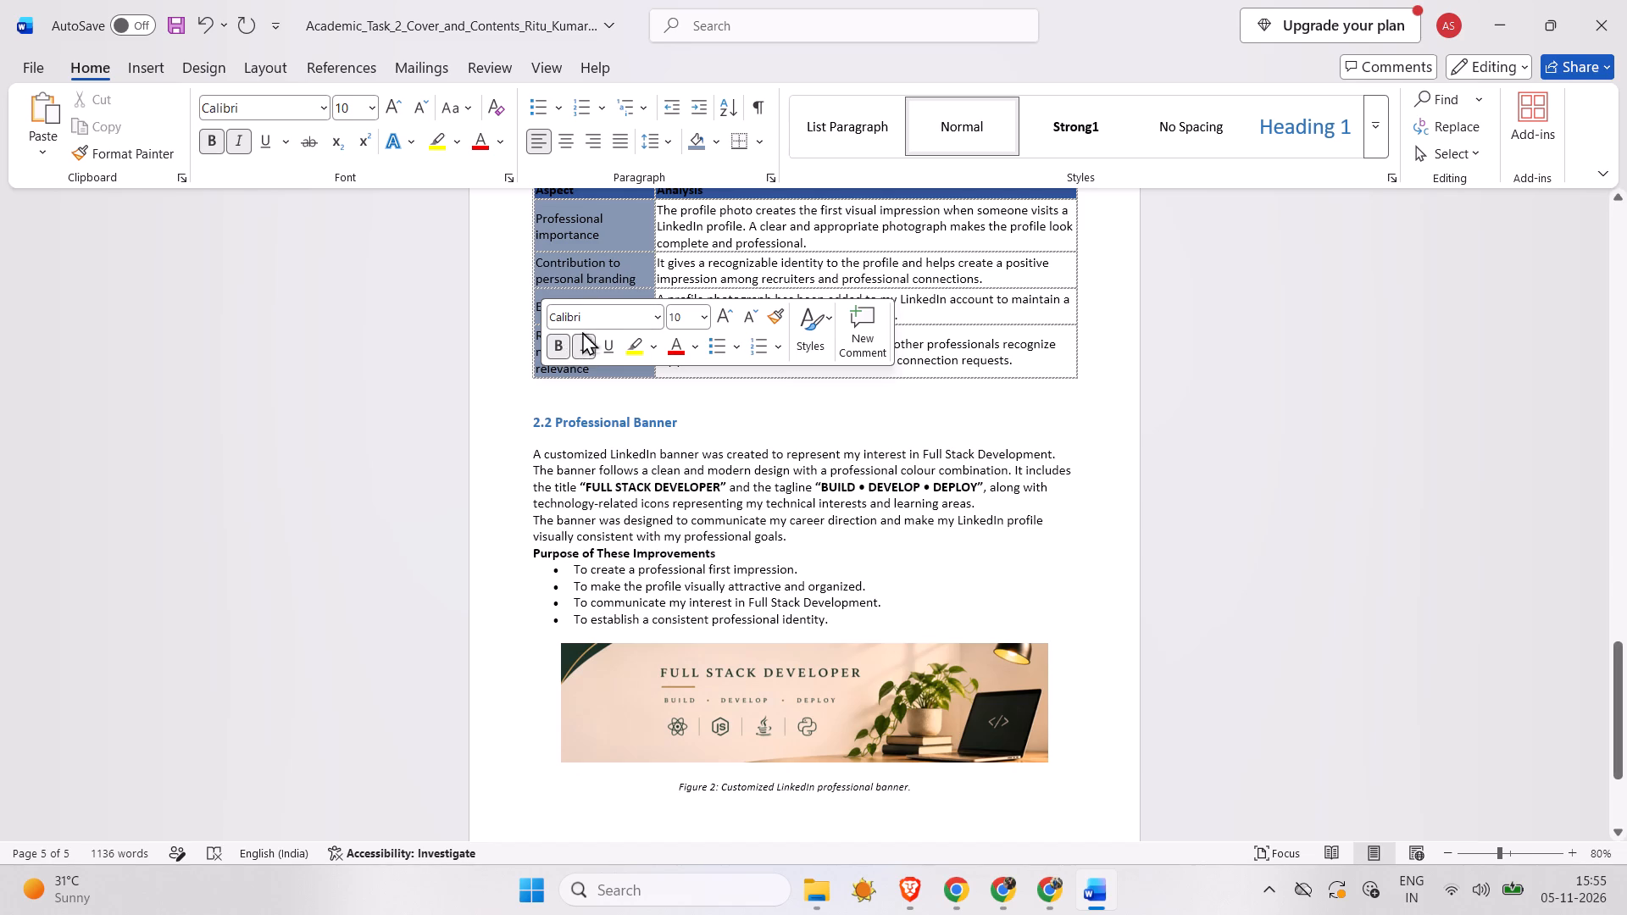
left_click(559, 341)
left_click(580, 341)
key("ctrl+v")
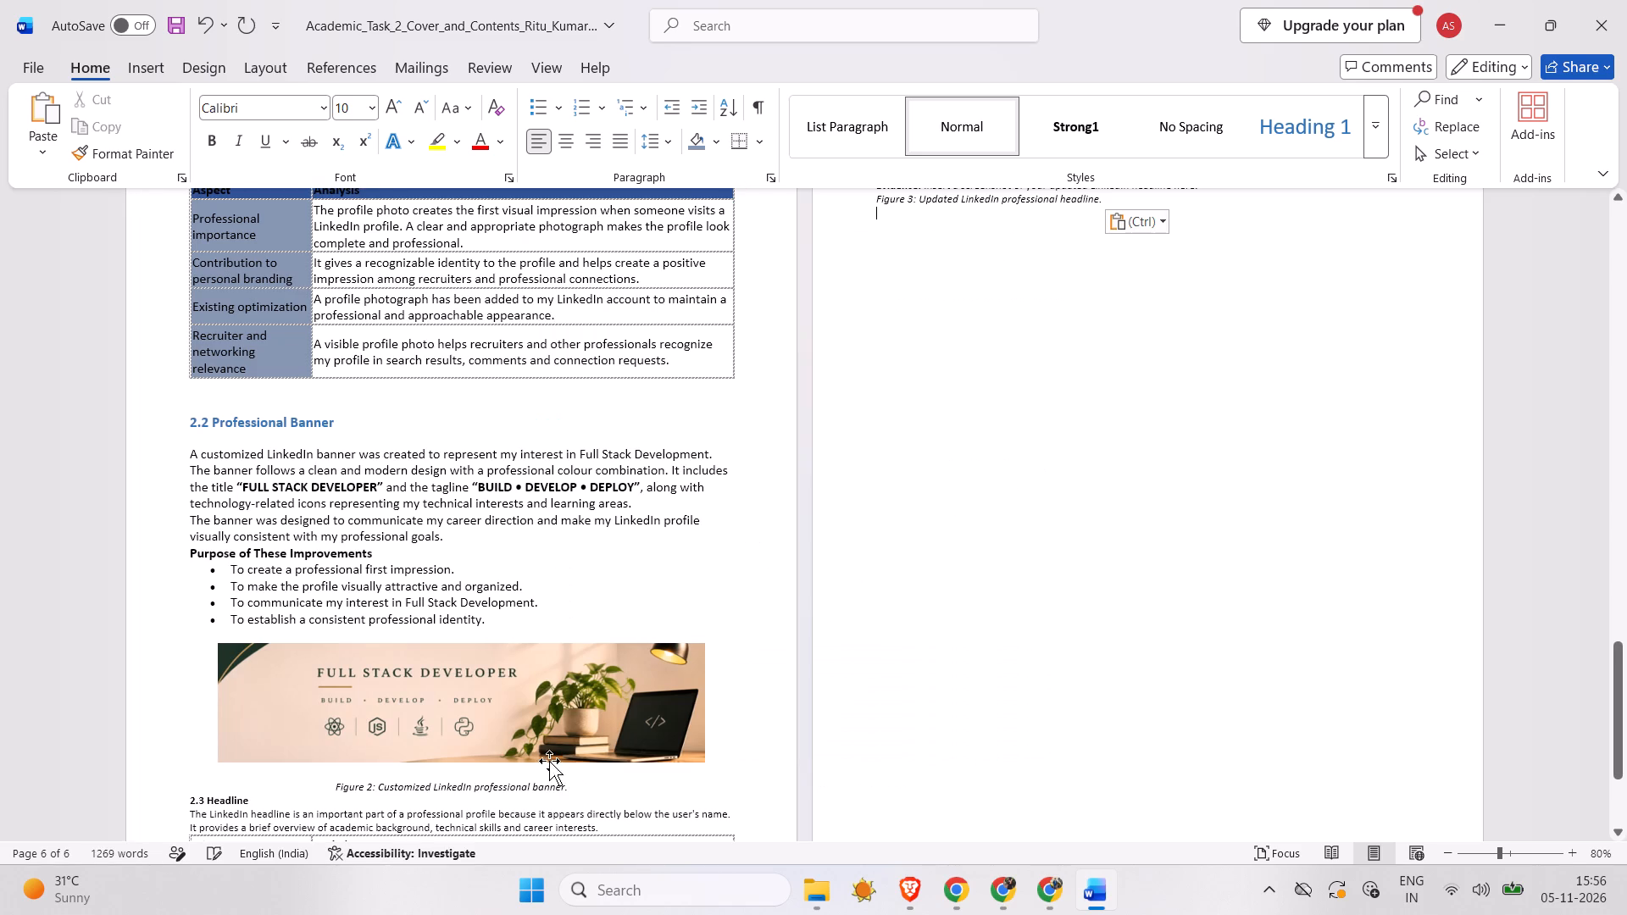
Apply the blue 13 pt heading style to the "2.3 Headline" title and make it bold.
scroll(525, 760, "down", 1)
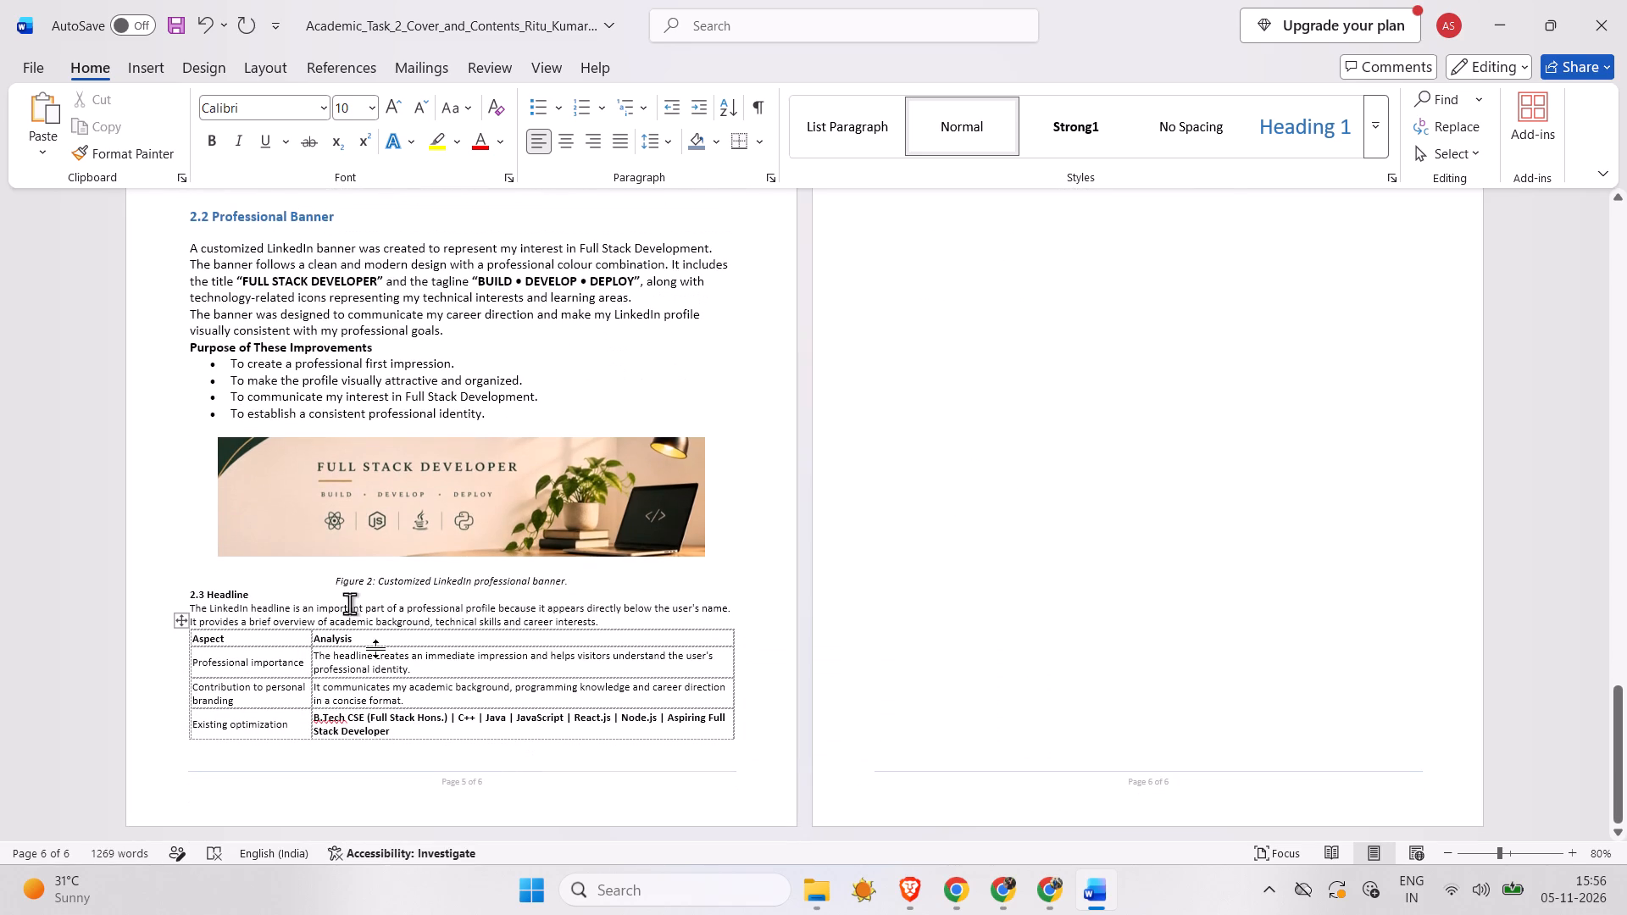
scroll(349, 603, "up", 5, "ctrl")
scroll(349, 603, "right", 1)
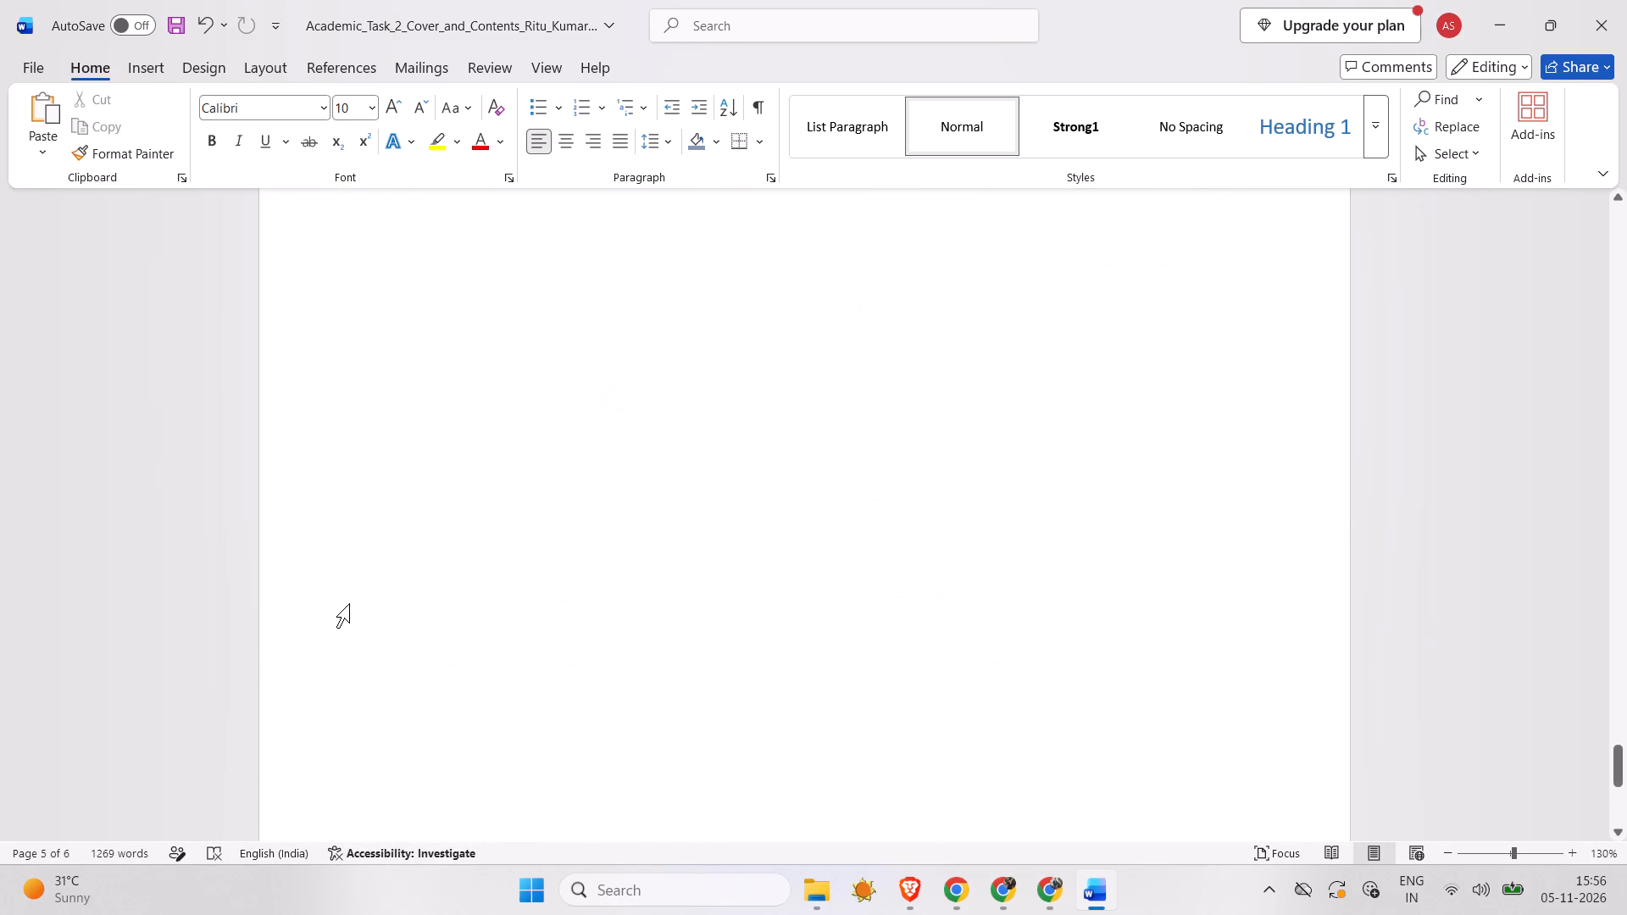
scroll(349, 603, "right", 1)
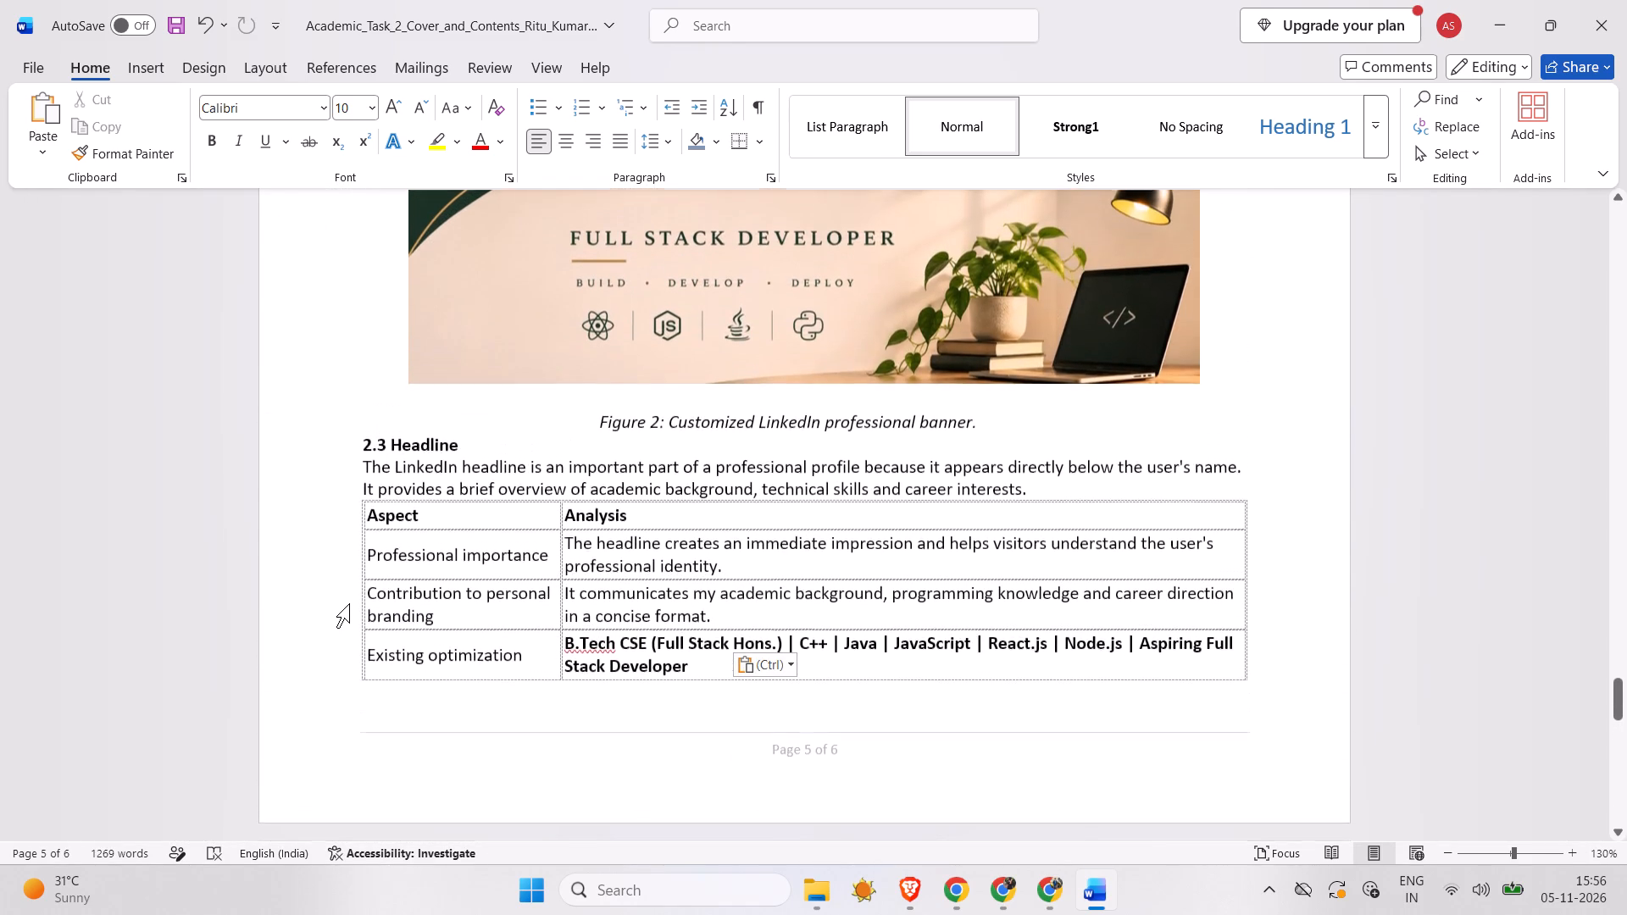
scroll(349, 603, "right", 1)
left_click_drag(487, 446, 402, 446)
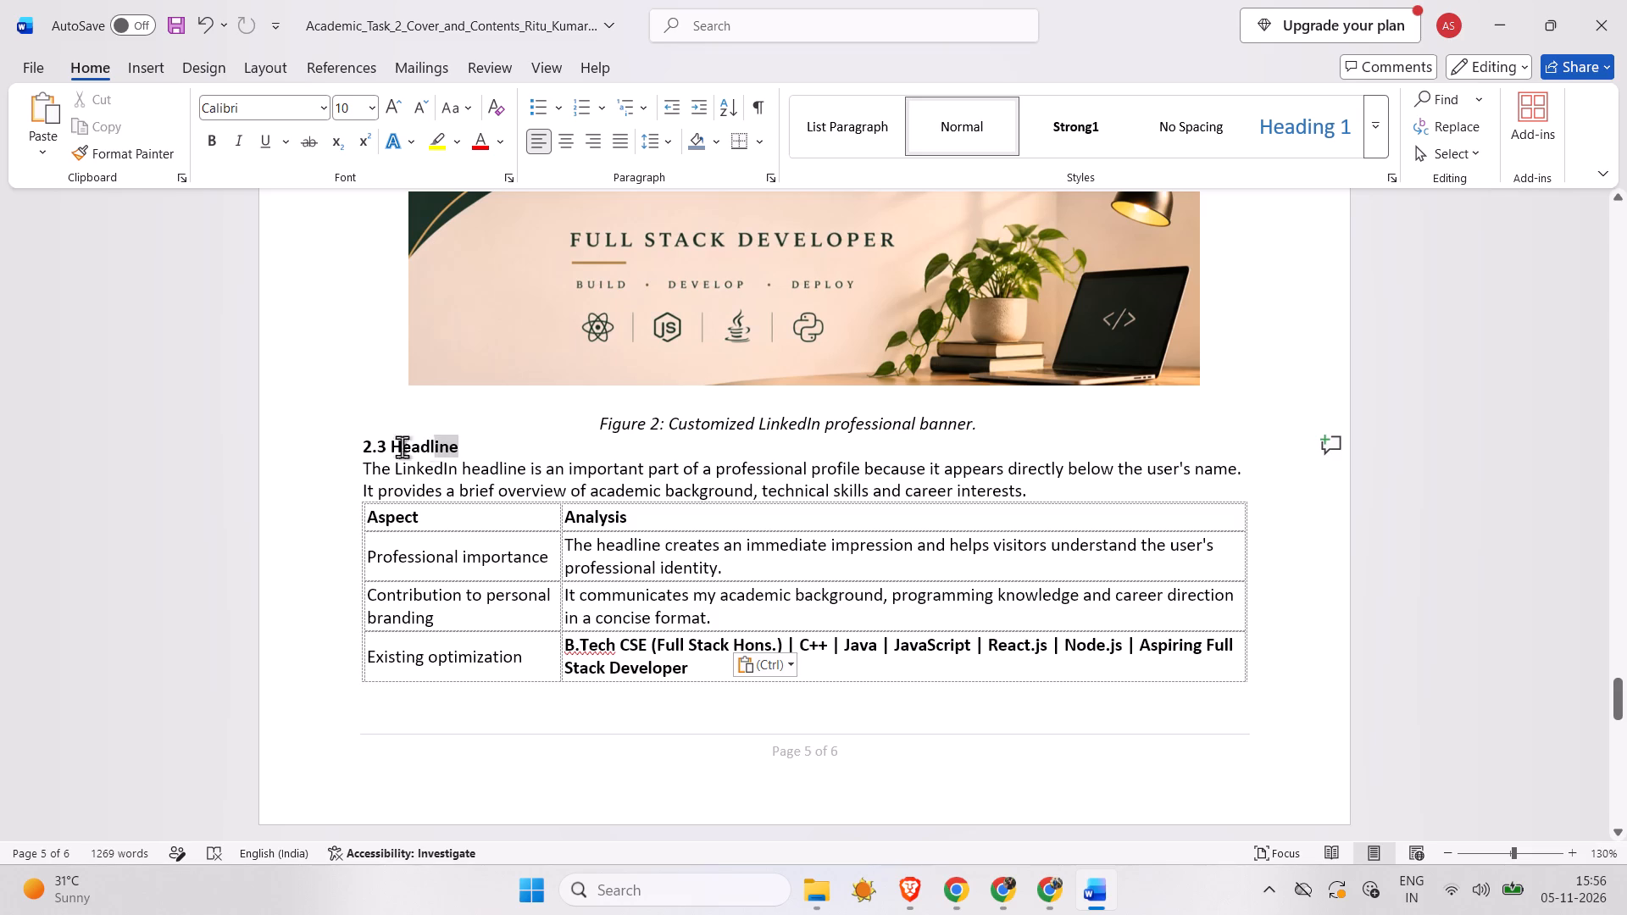
left_click_drag(402, 446, 362, 443)
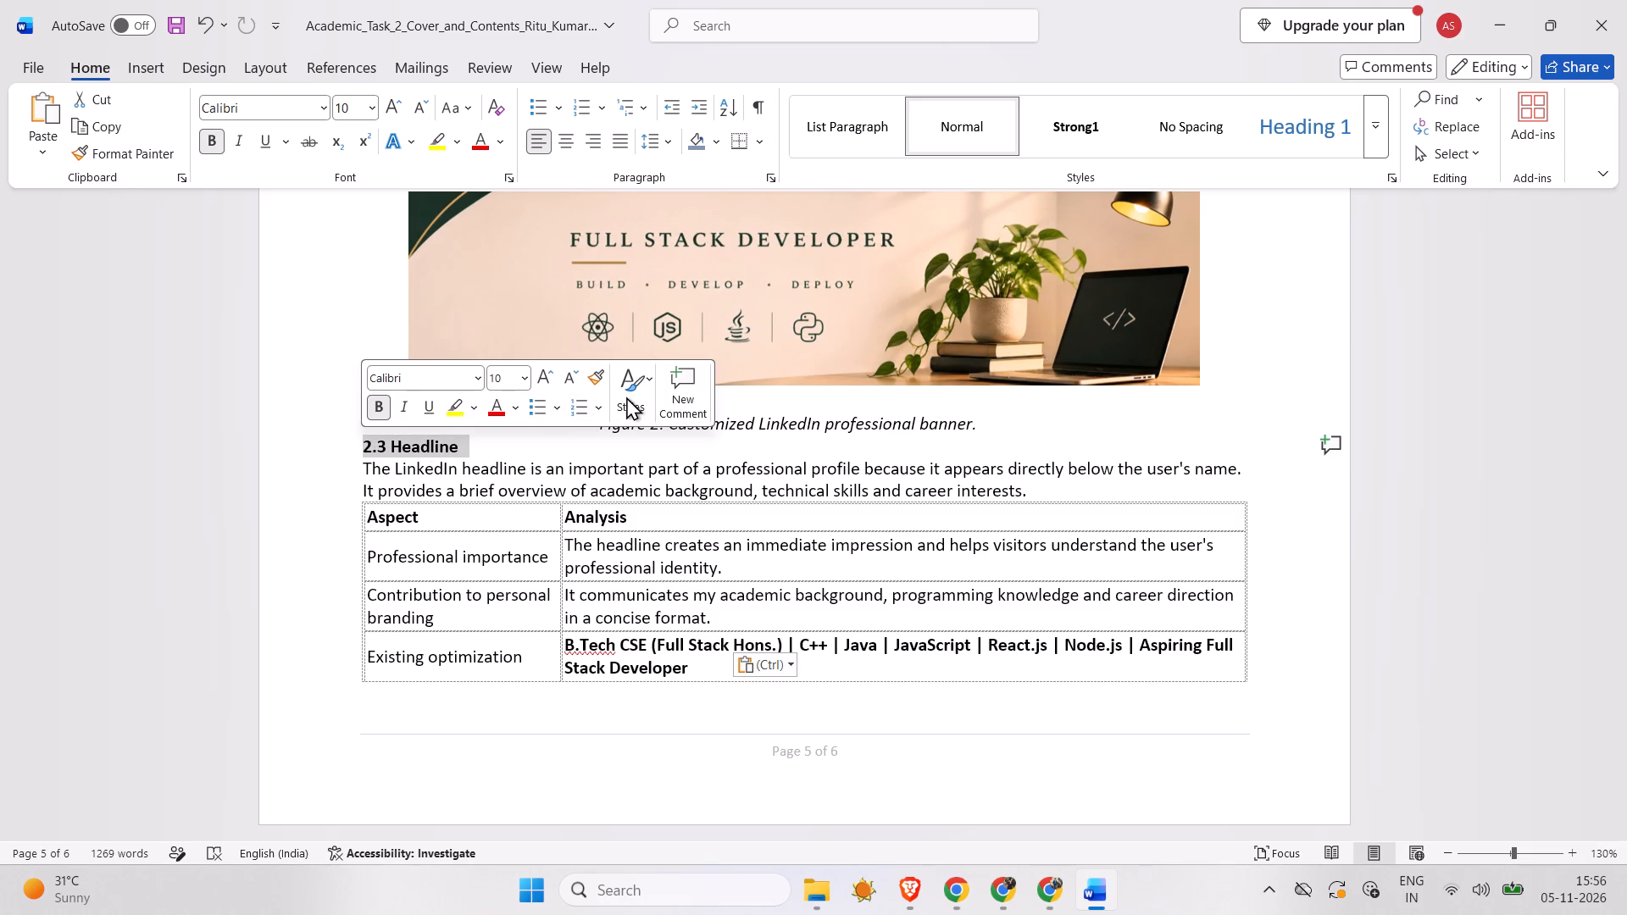
left_click(626, 396)
left_click(760, 513)
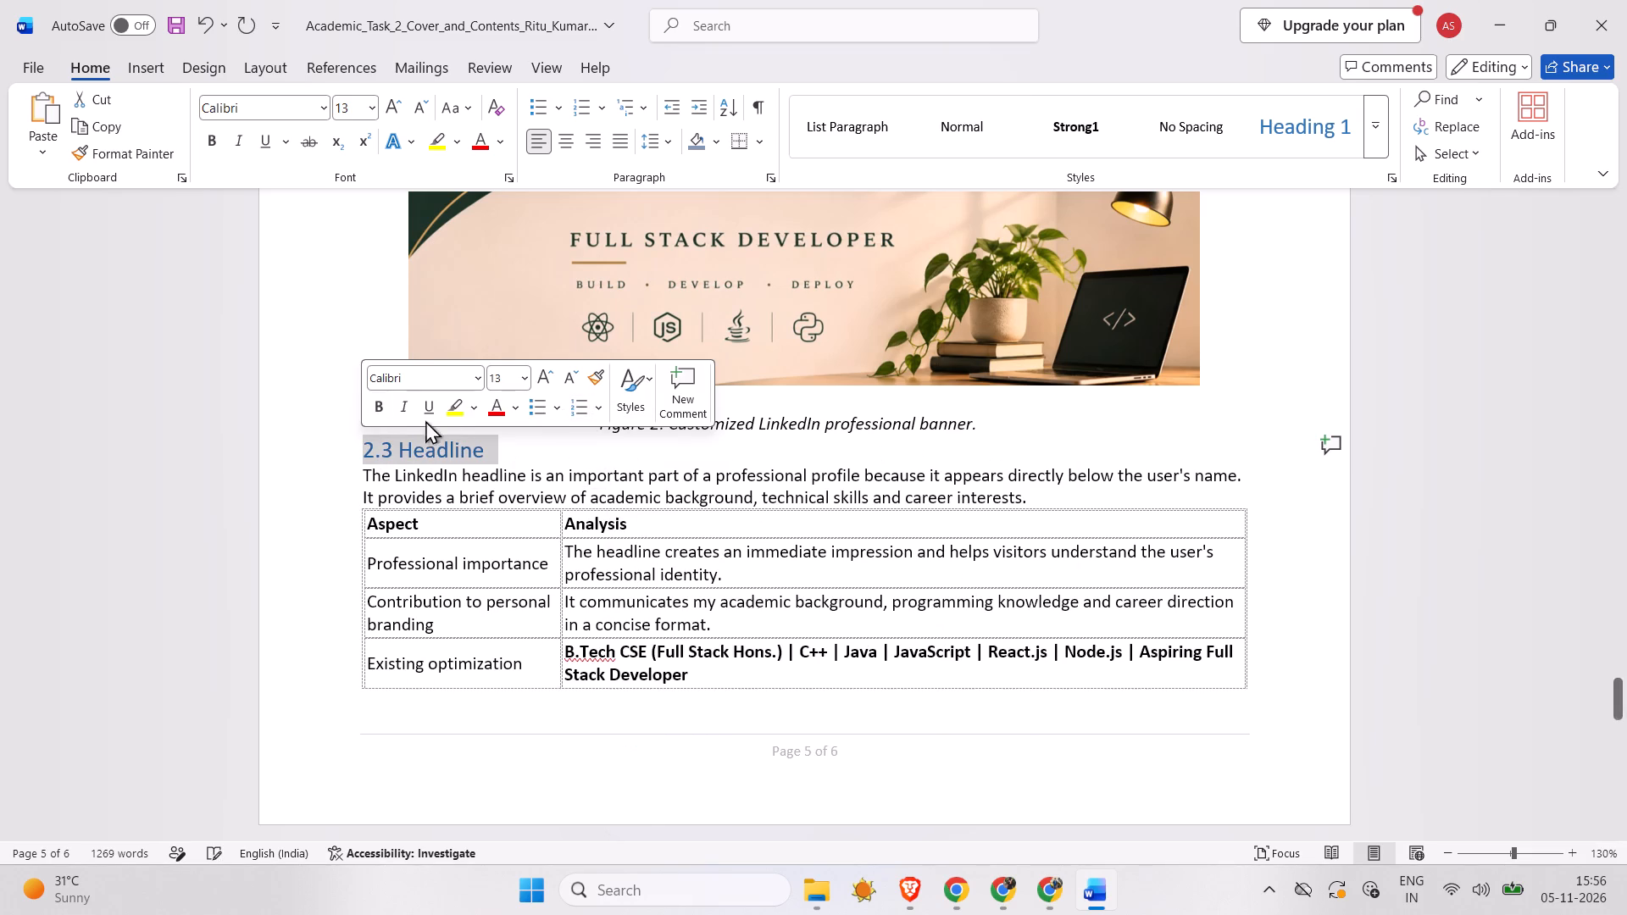
left_click(375, 407)
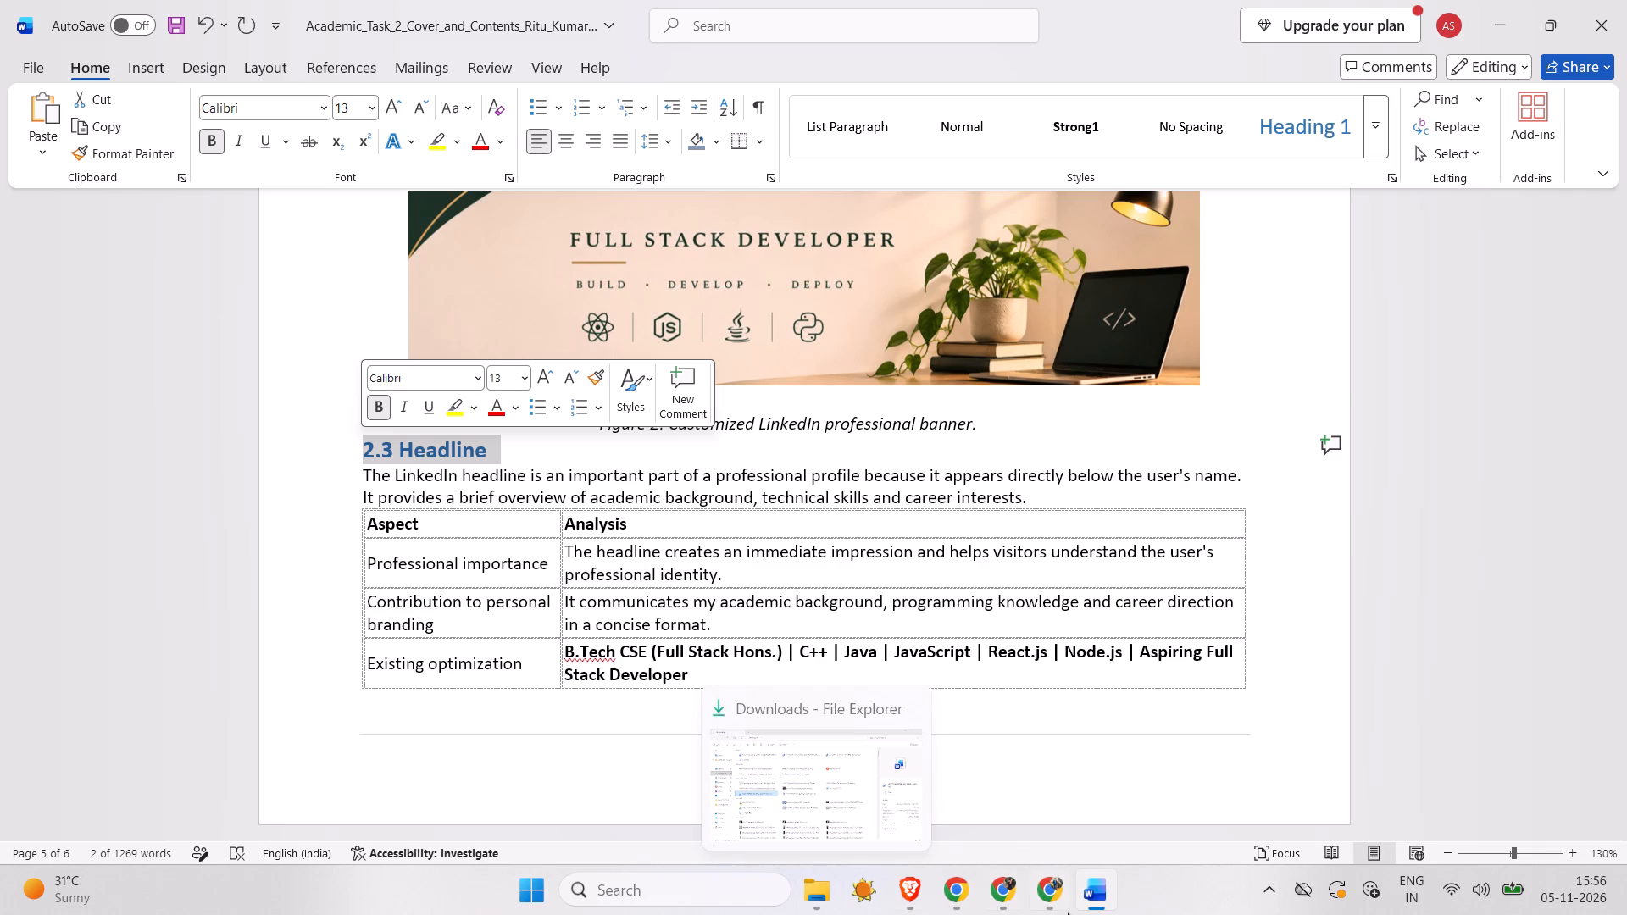
Open the recent document MARKWTING 2ND CA and examine its 2.3 Professional Headline and 2.4 About Section content.
left_click(825, 890)
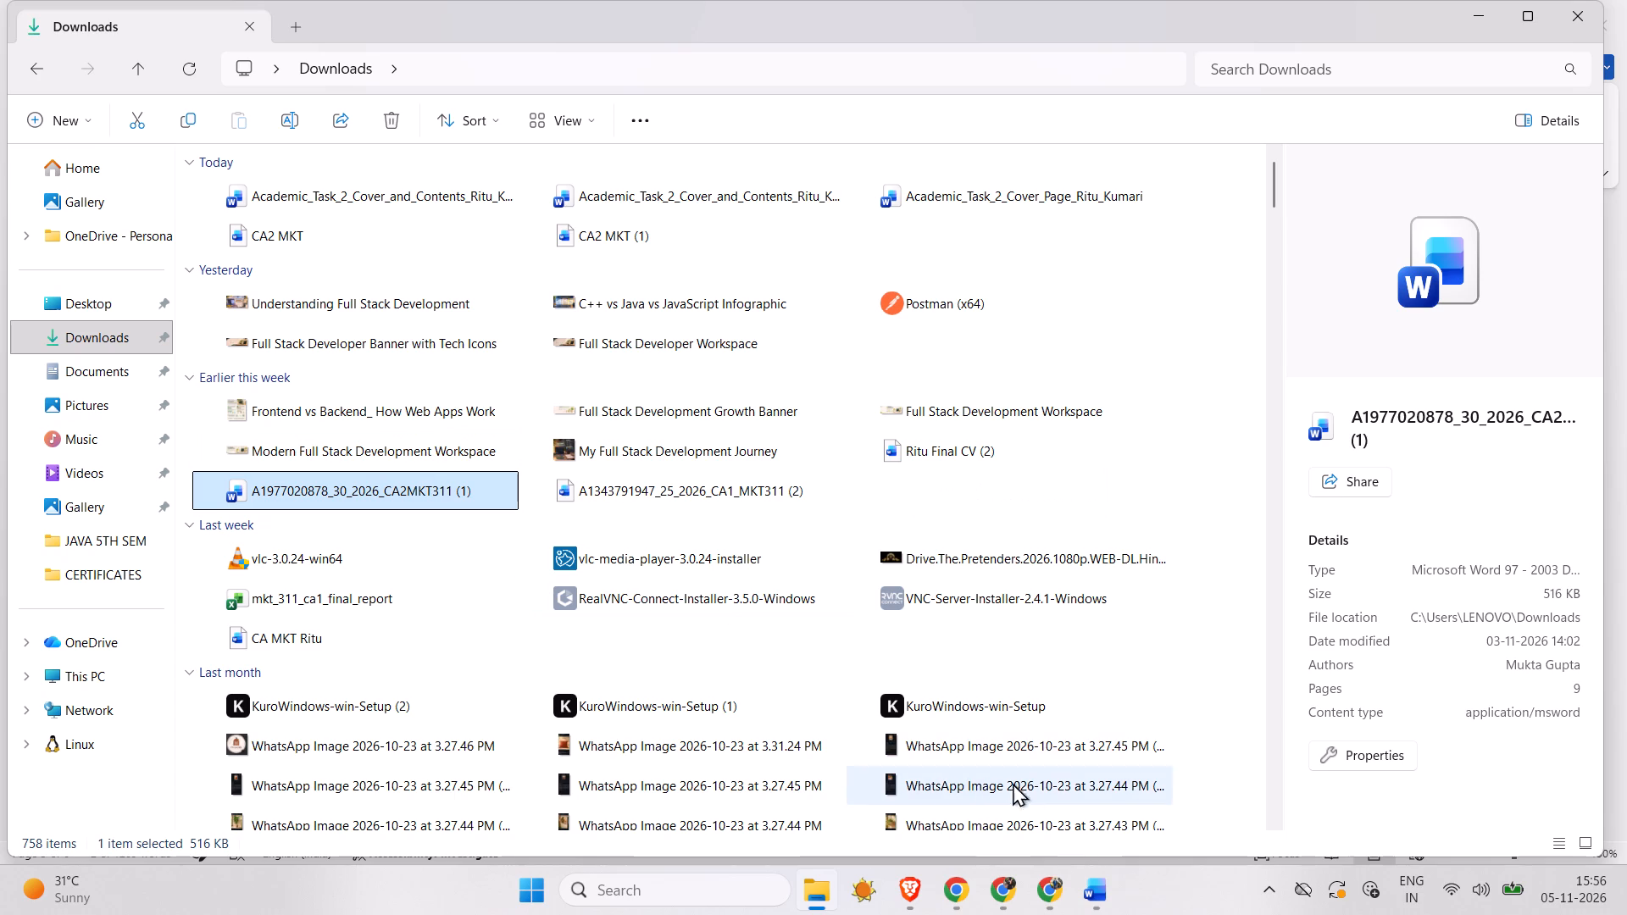
left_click(1096, 882)
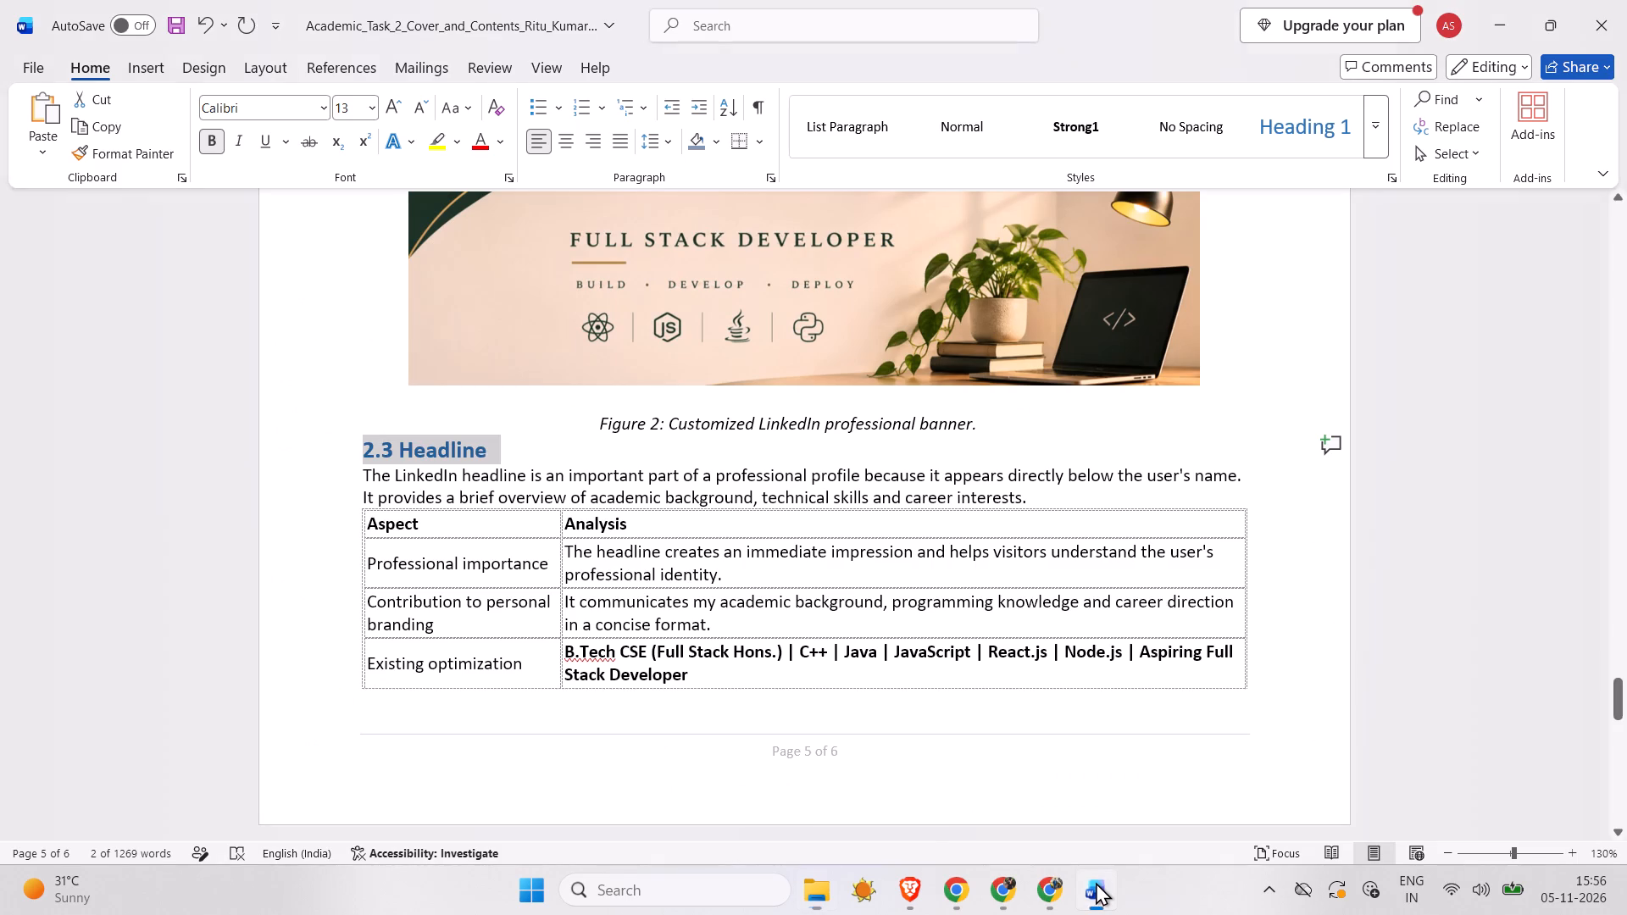
left_click(42, 55)
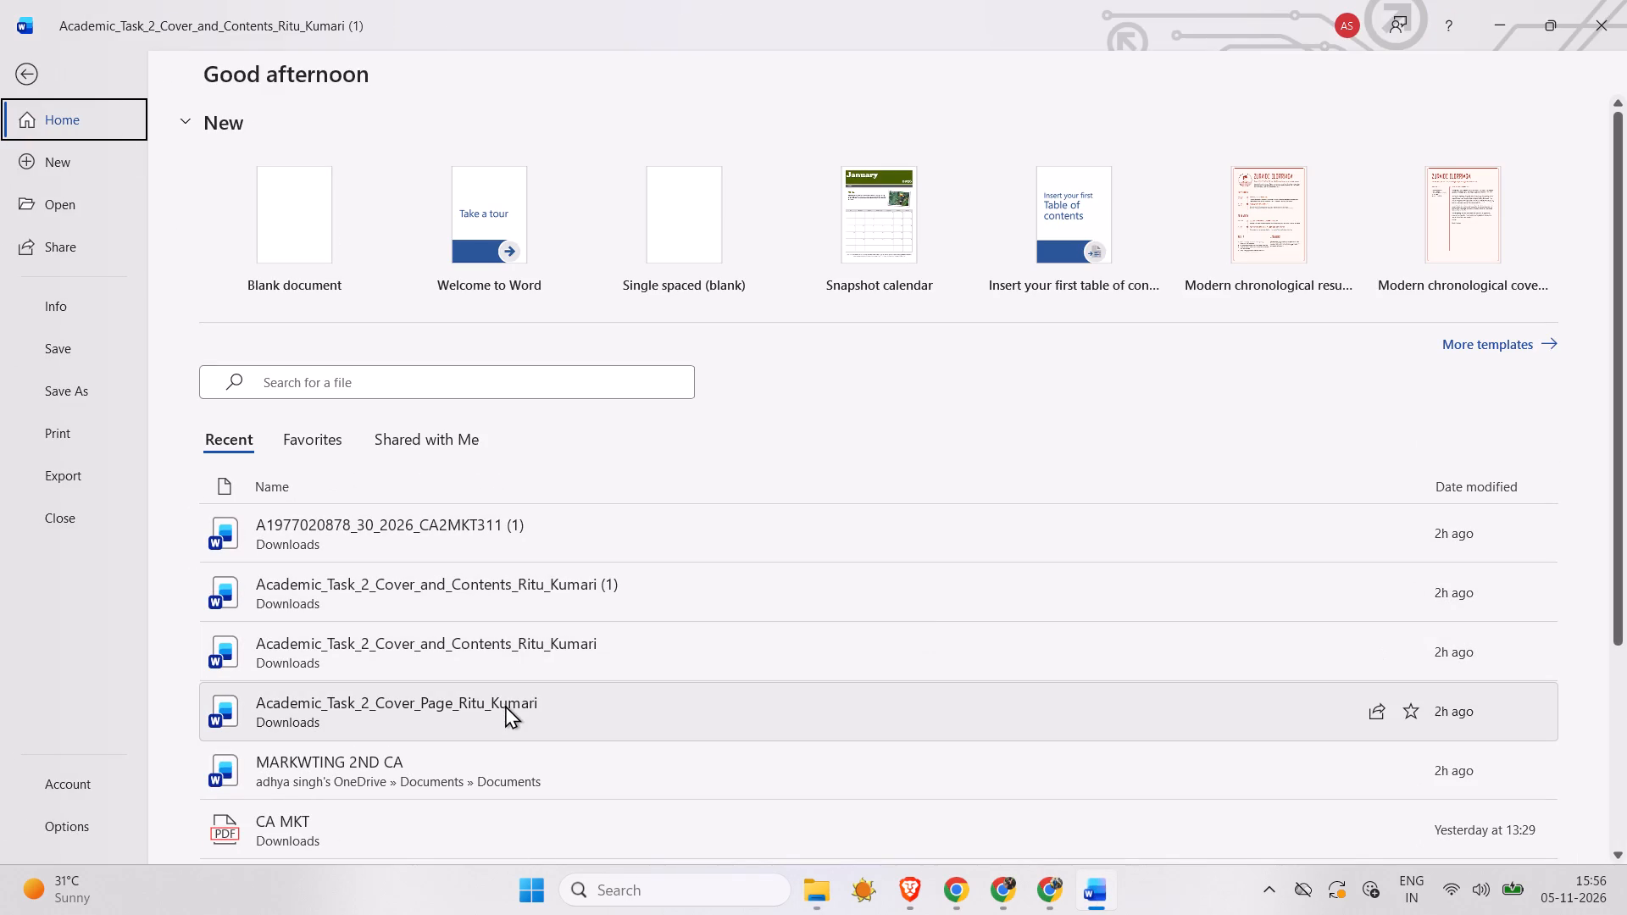
left_click_drag(508, 748, 508, 783)
triple_click(508, 783)
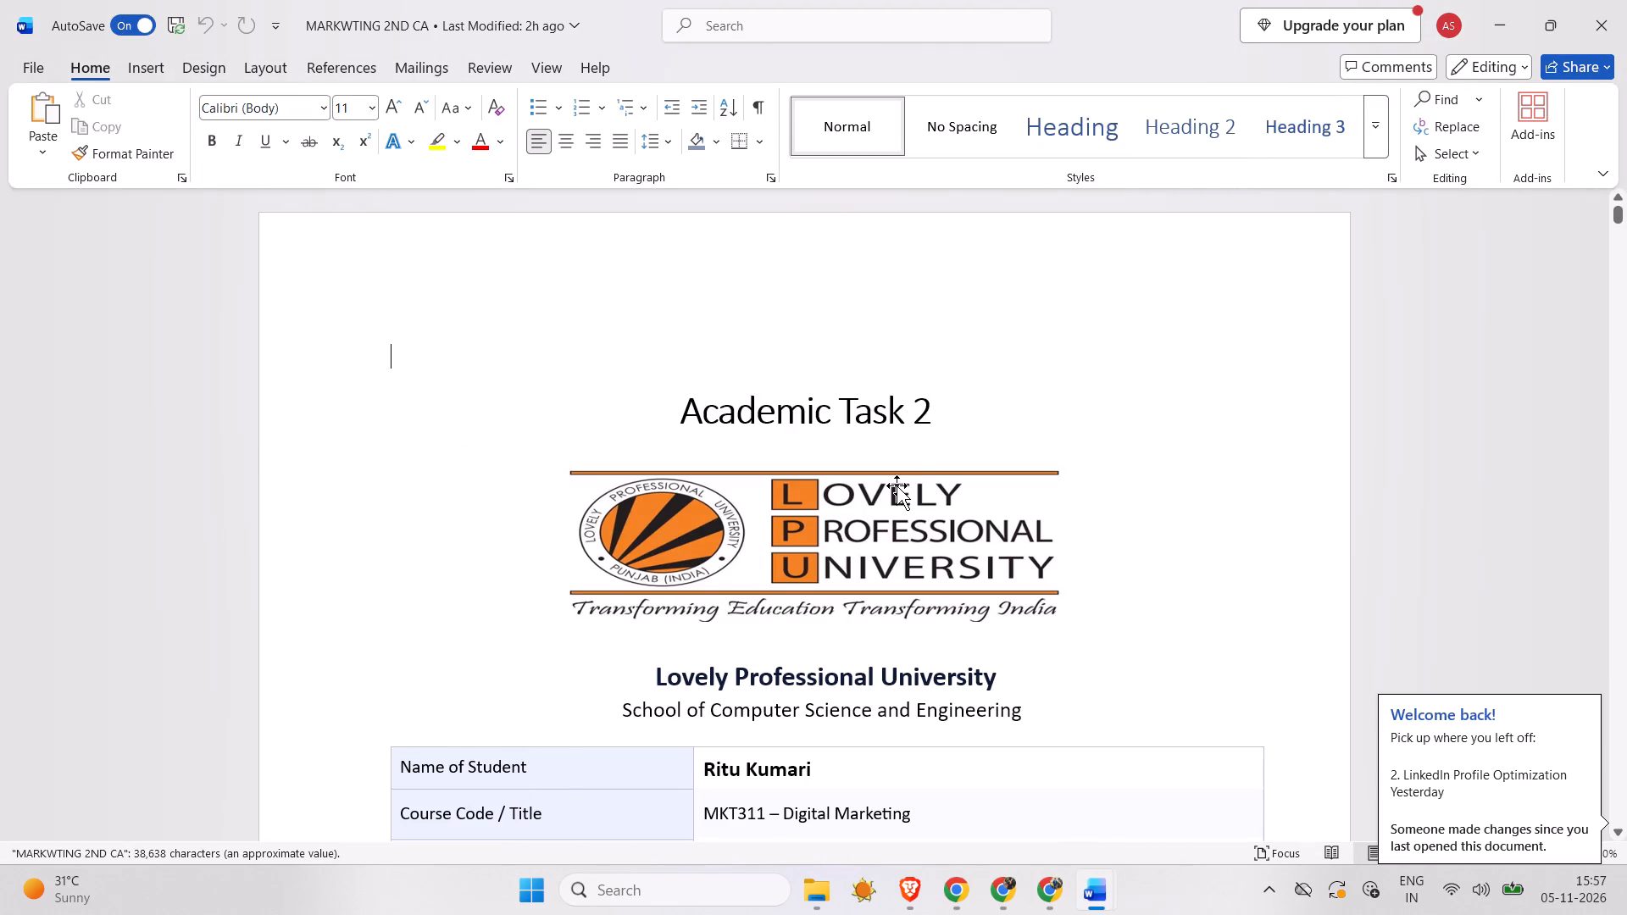
scroll(899, 483, "down", 1)
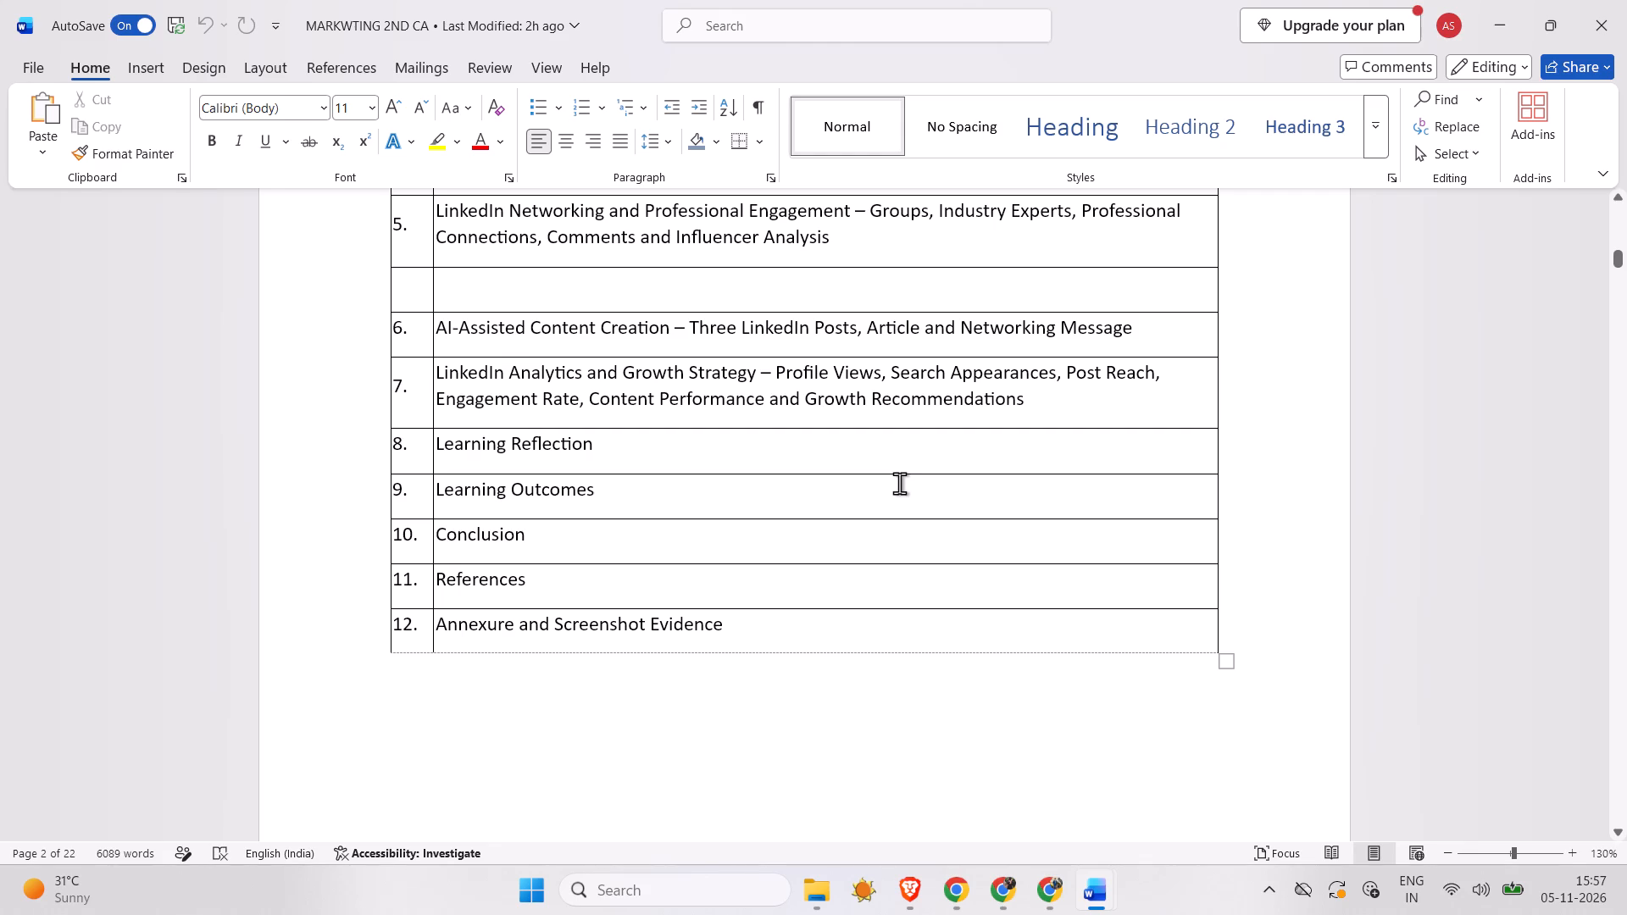
scroll(756, 502, "down", 1)
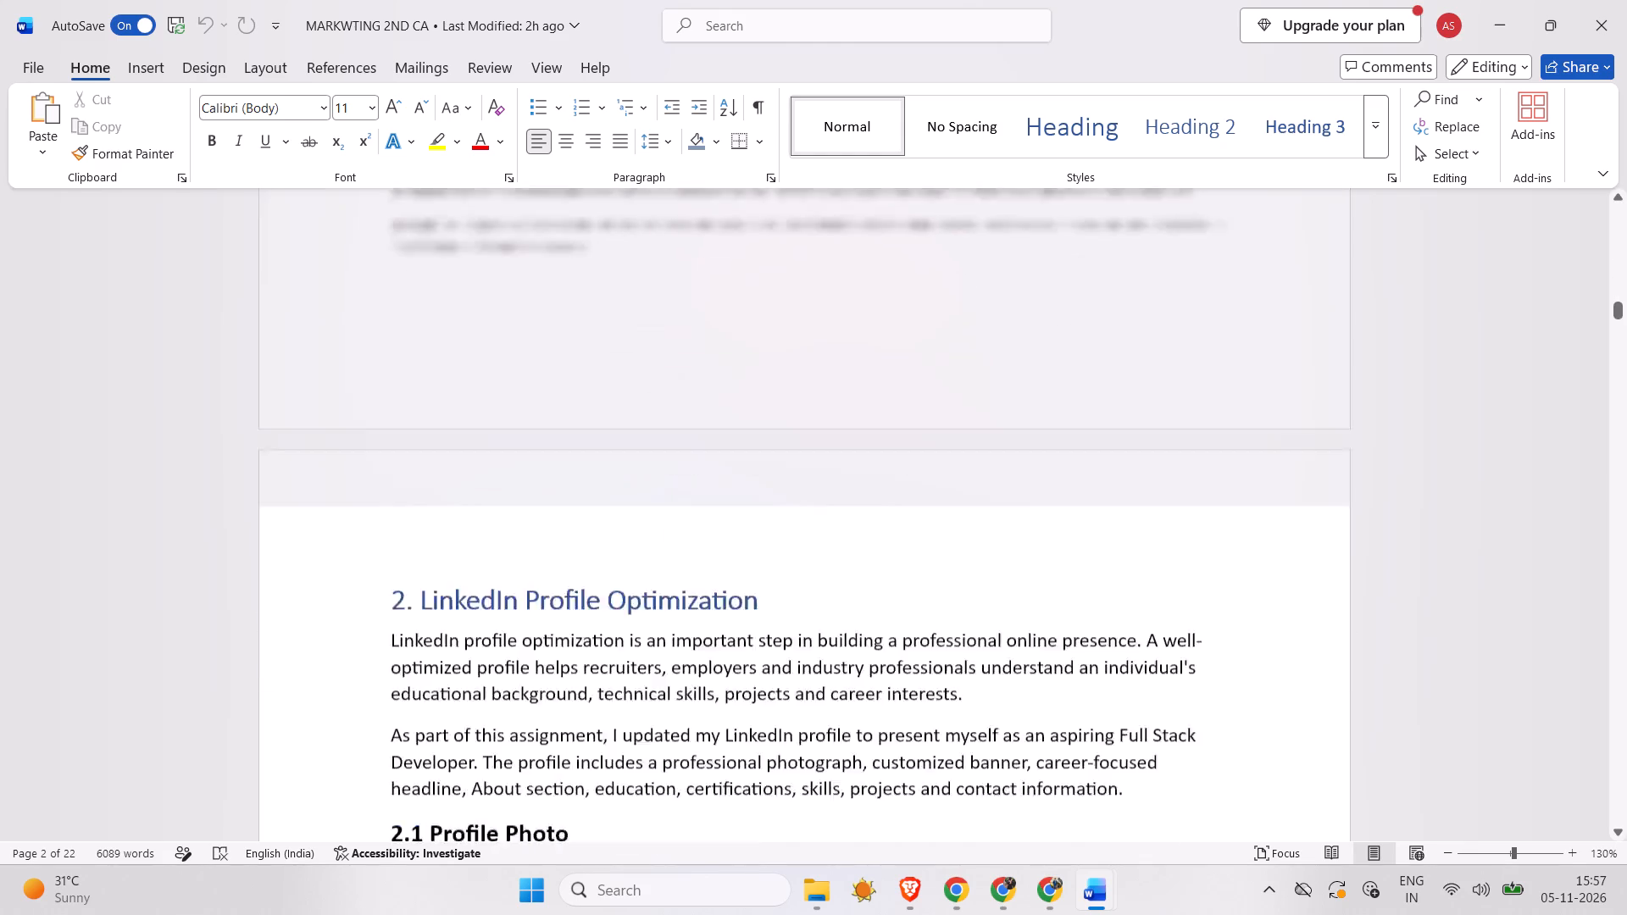
scroll(756, 502, "down", 1)
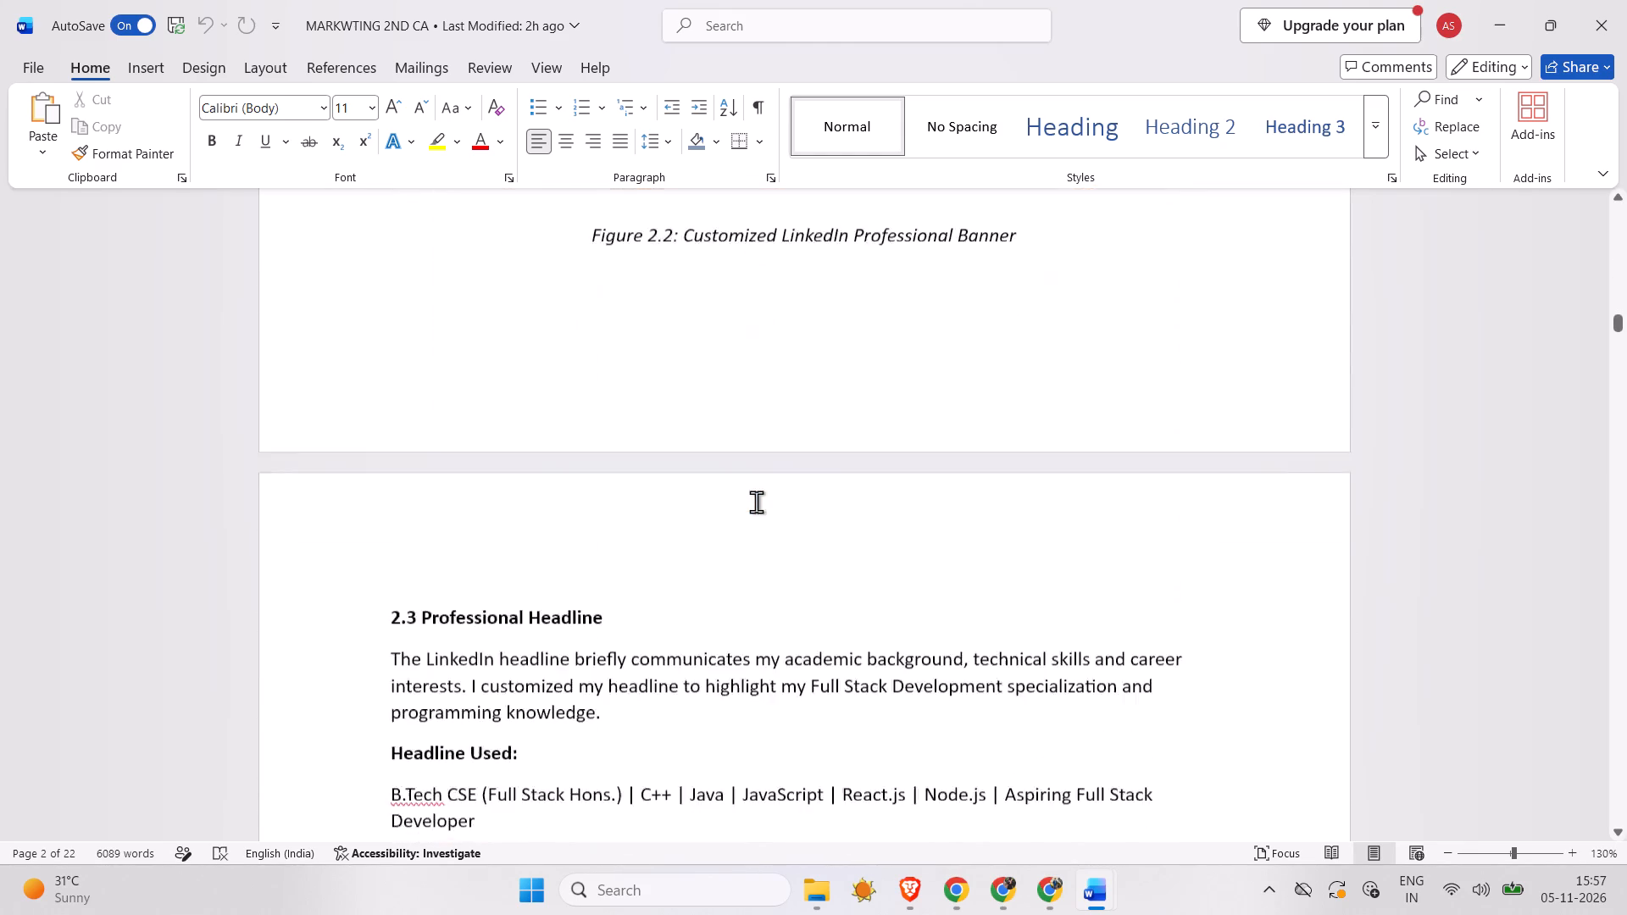
scroll(756, 502, "down", 1)
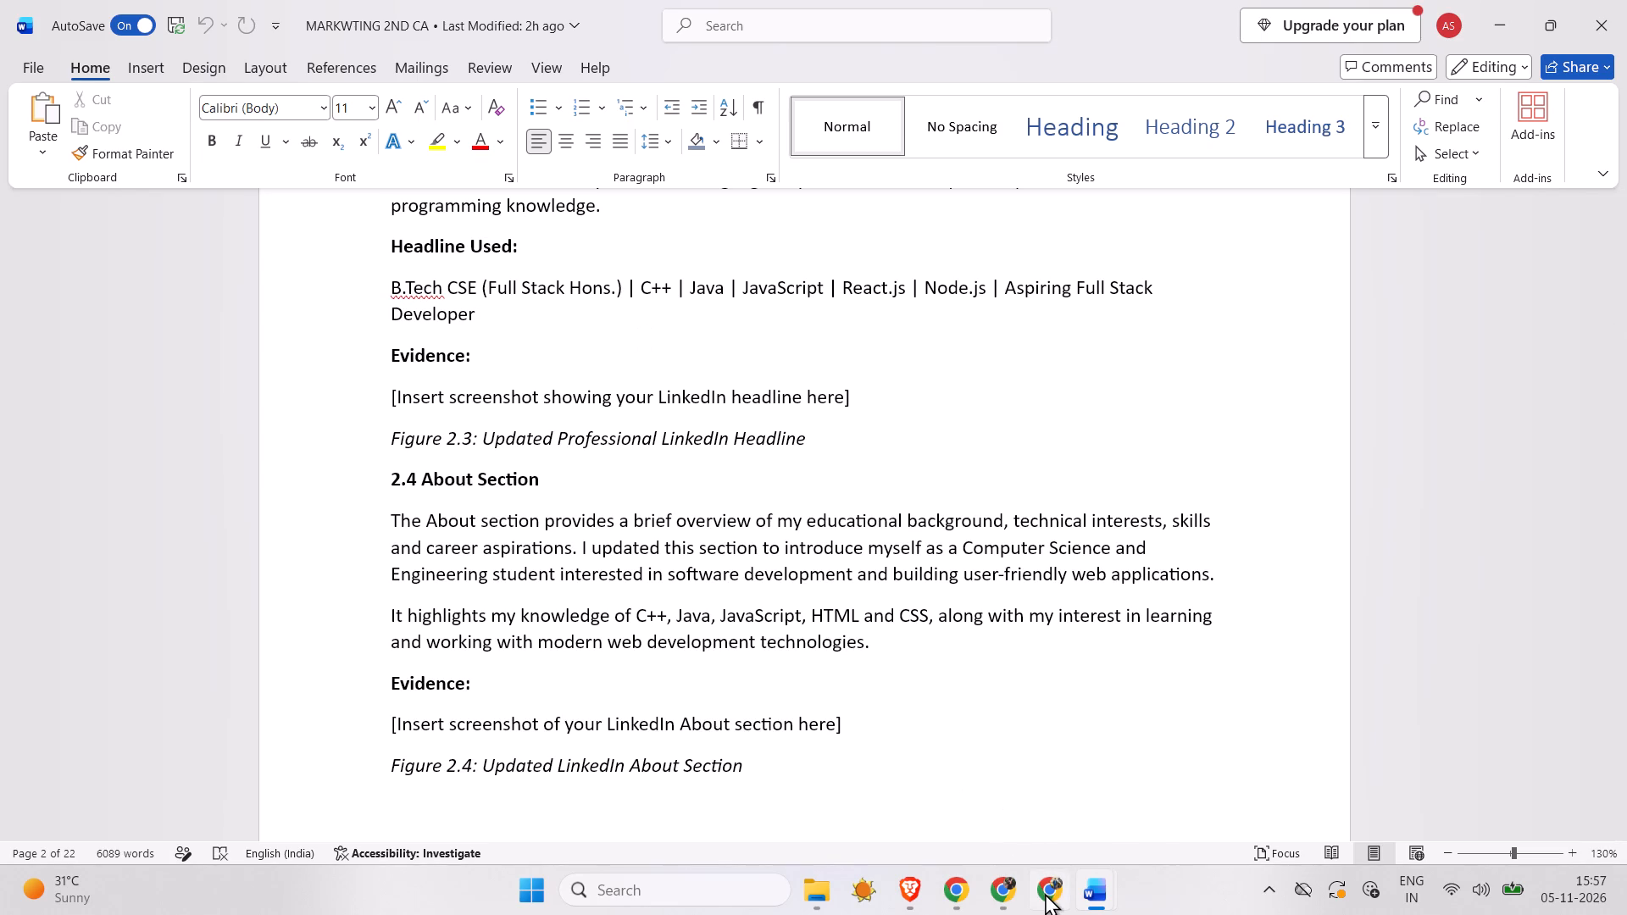
Switch back to the Academic Task 2 document and delete the entire Aspect/Analysis table under the 2.3 Headline paragraph.
left_click(1107, 907)
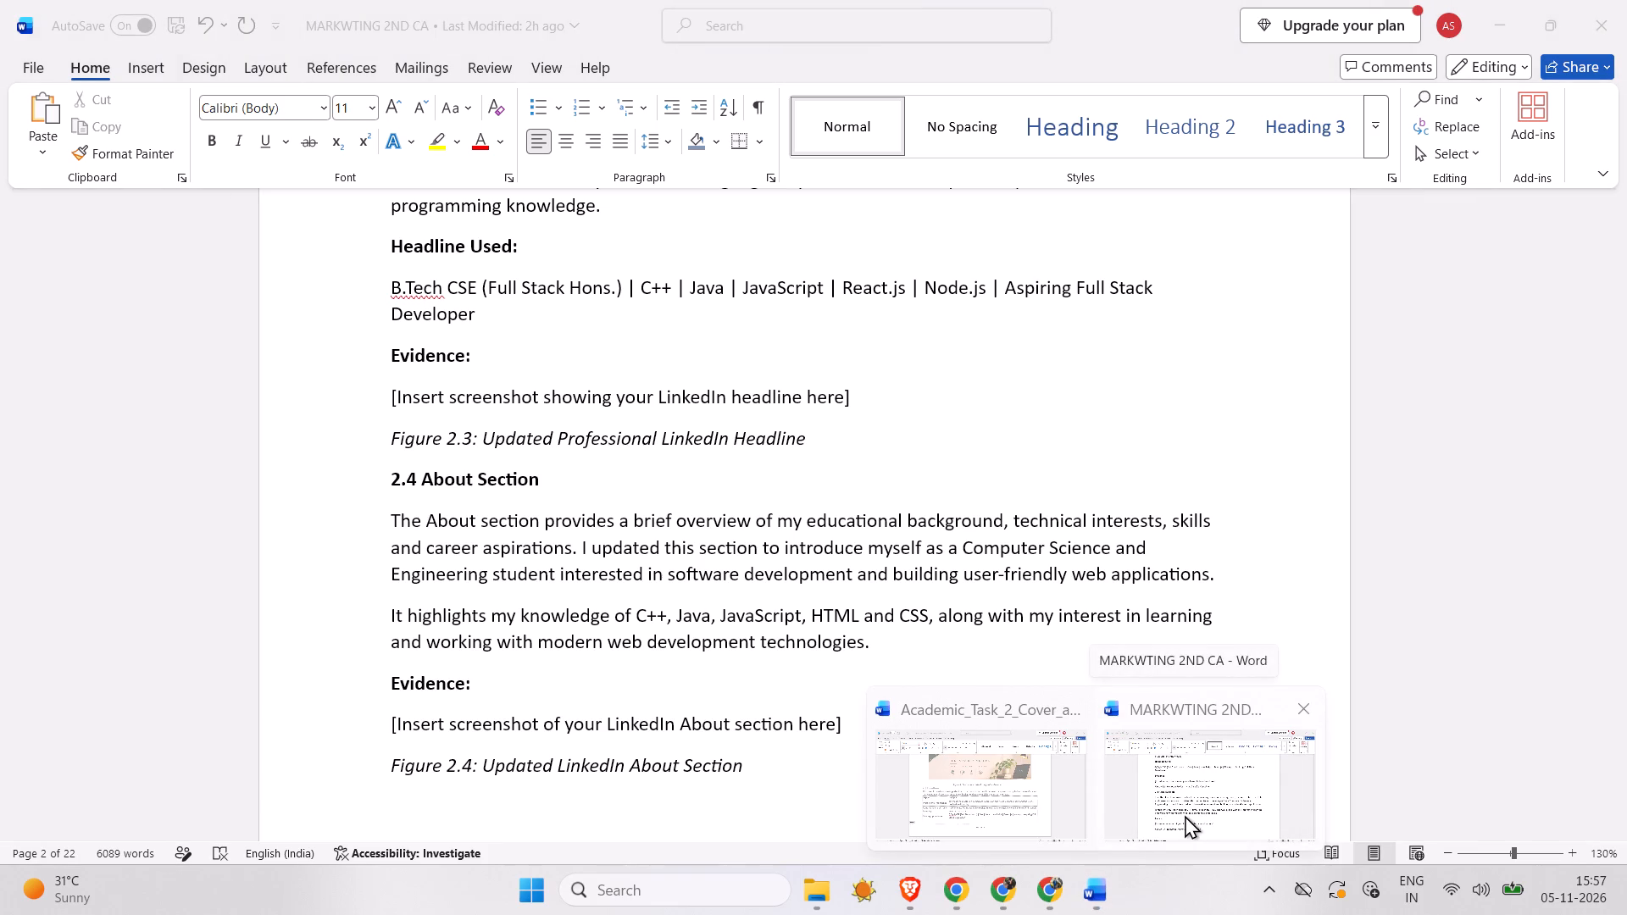
left_click(1031, 759)
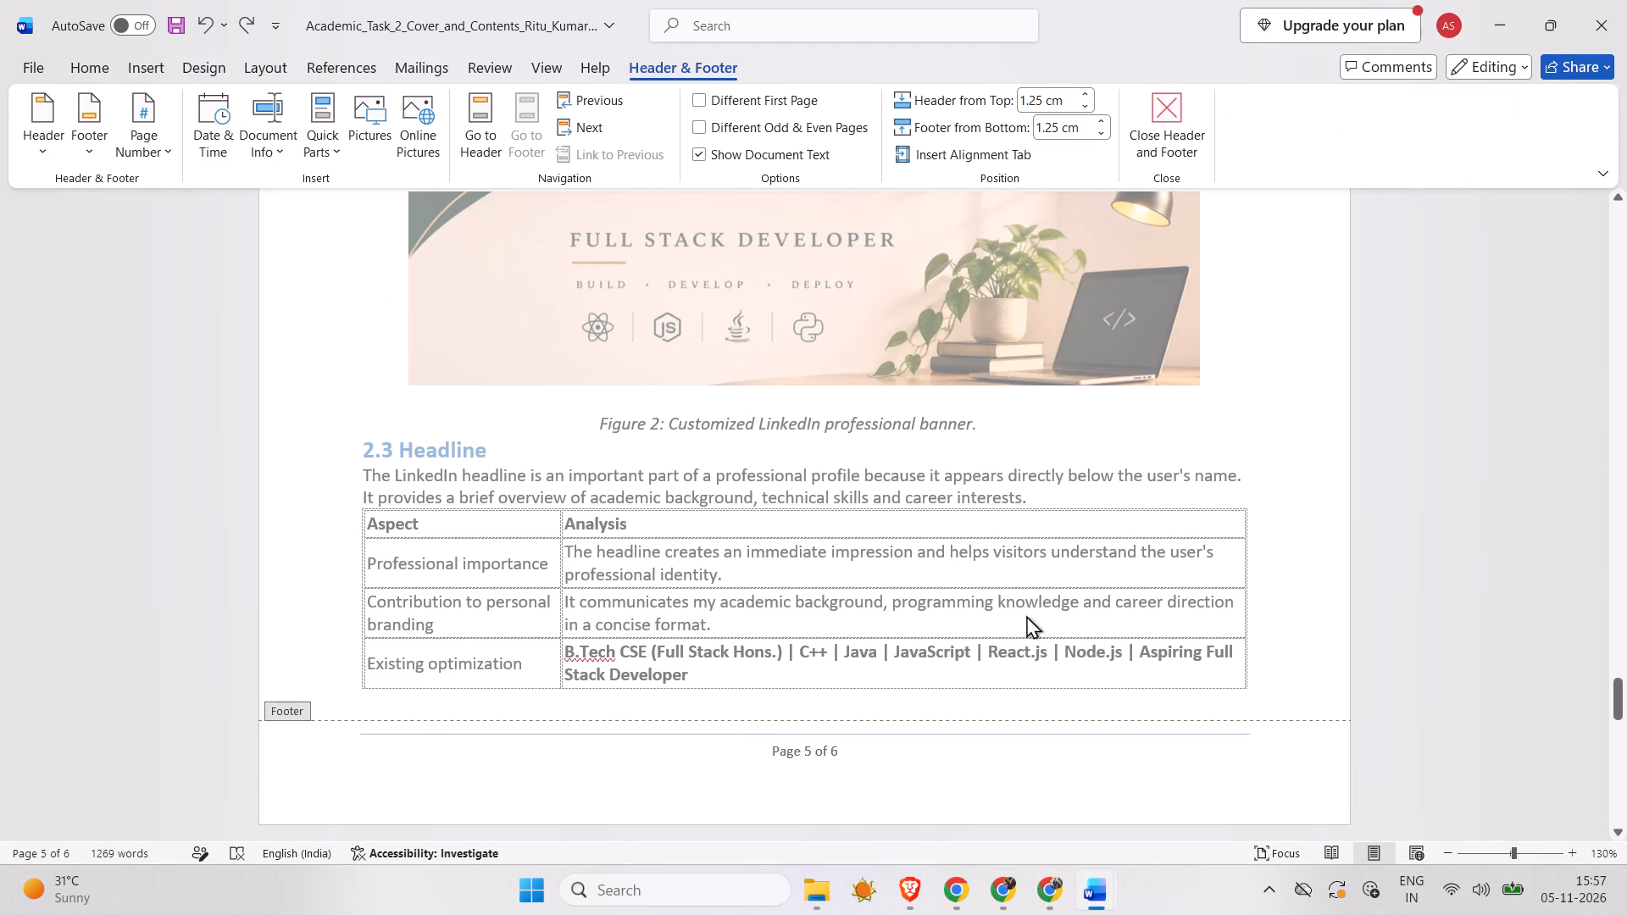
left_click(990, 574)
double_click(744, 554)
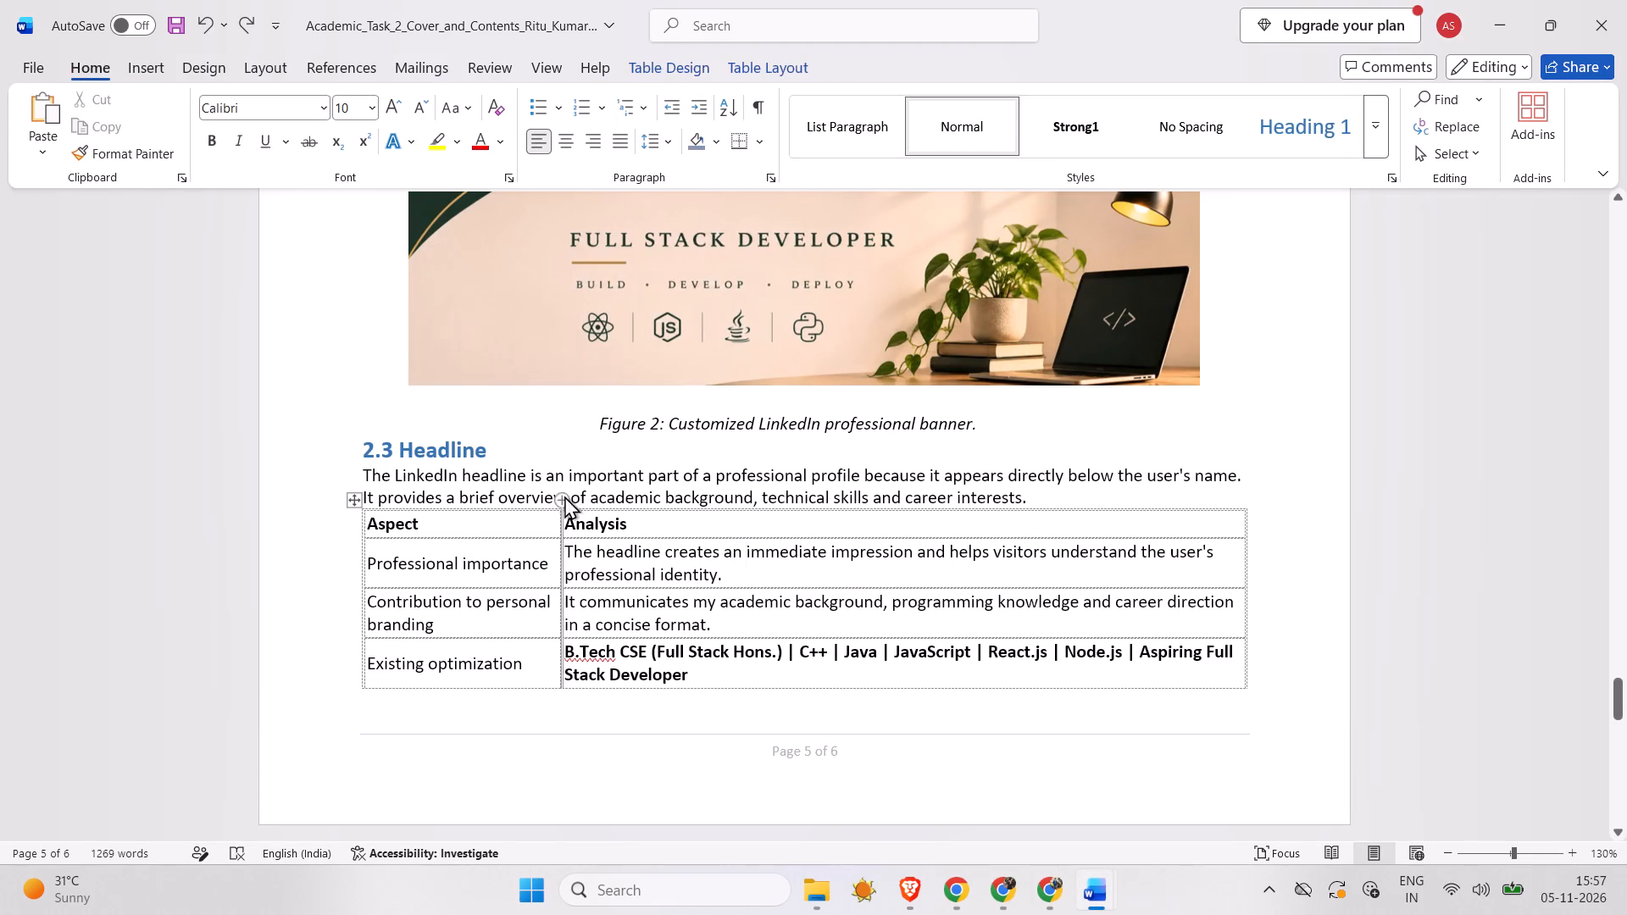
left_click(351, 498)
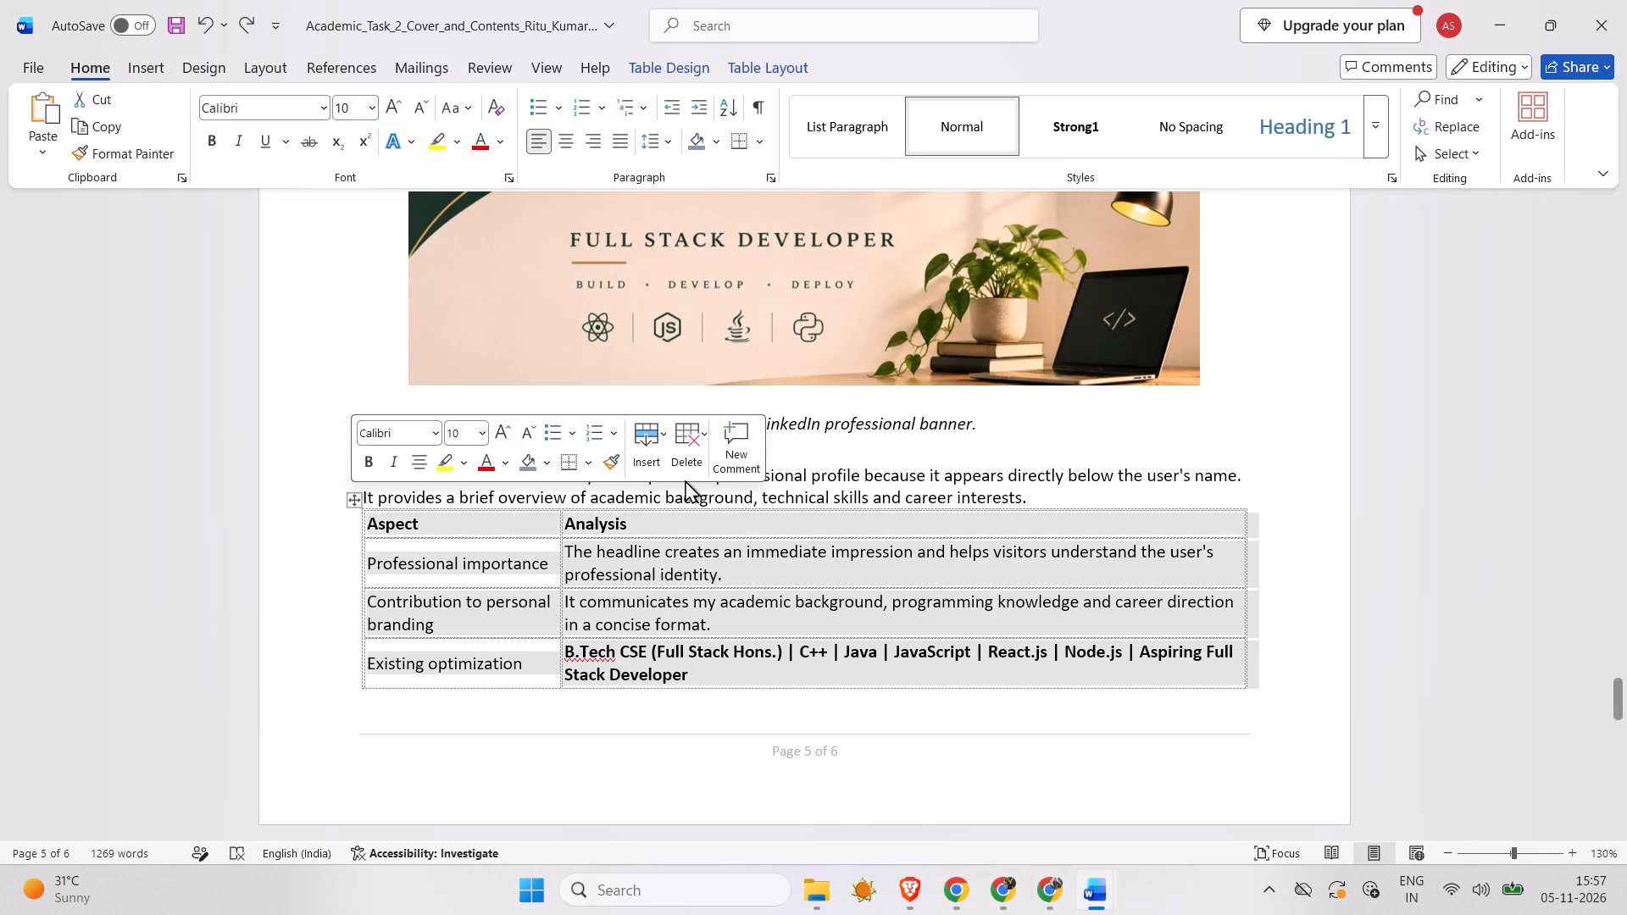
left_click(689, 453)
left_click(723, 583)
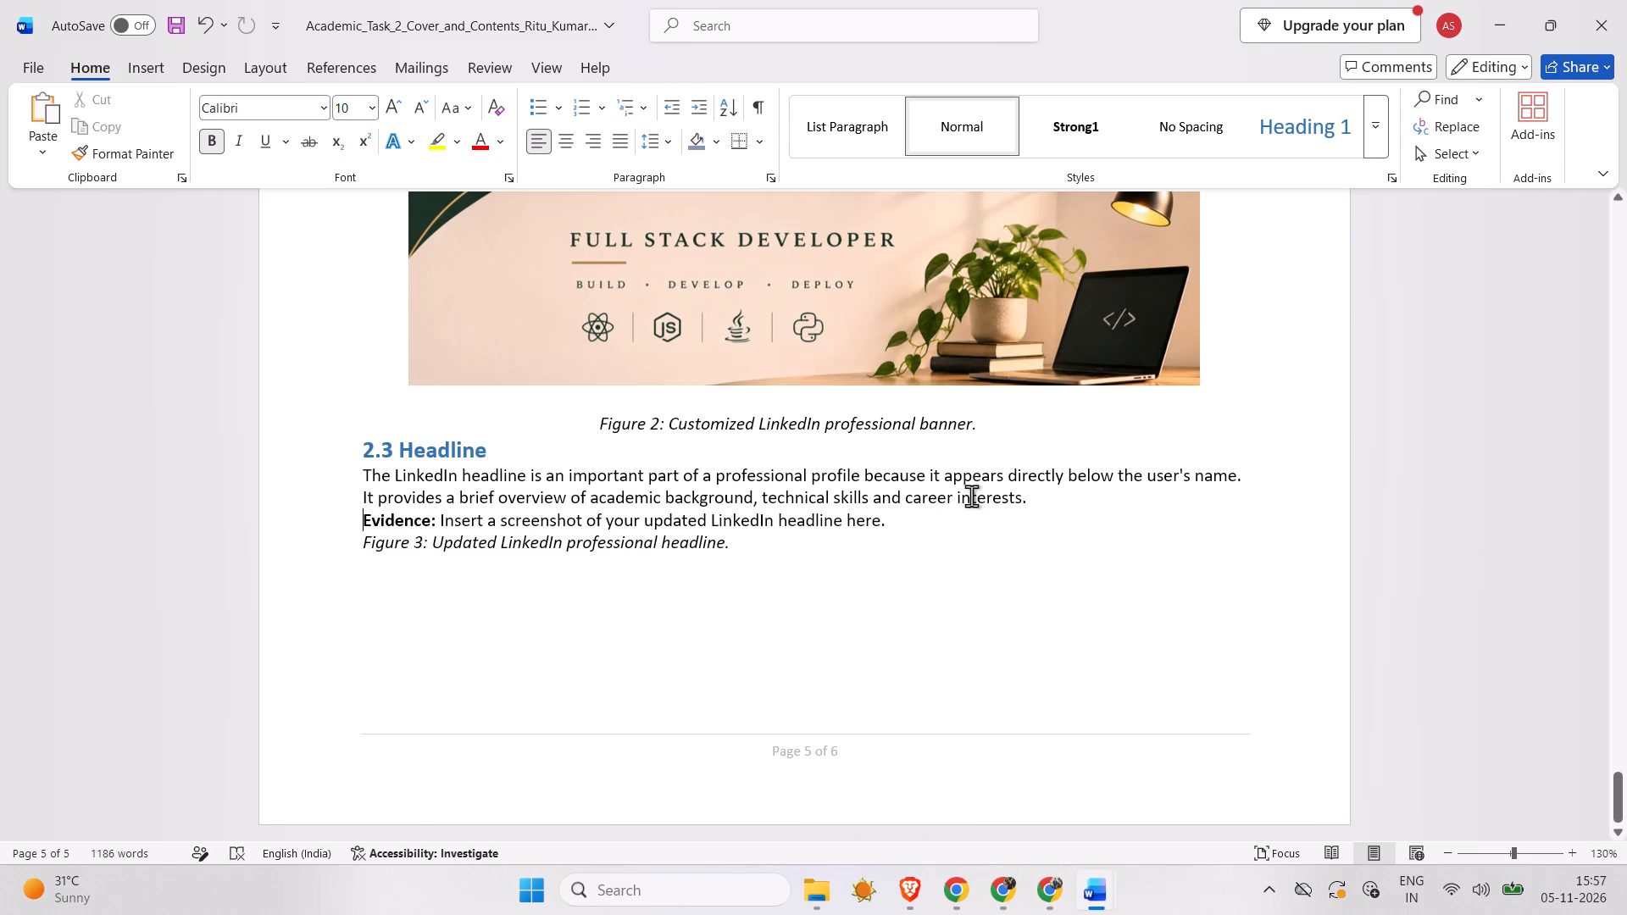
Delete the "Evidence: Insert a screenshot of your updated LinkedIn headline here." line above the Figure 3 caption.
left_click(930, 545)
left_click_drag(930, 525, 452, 513)
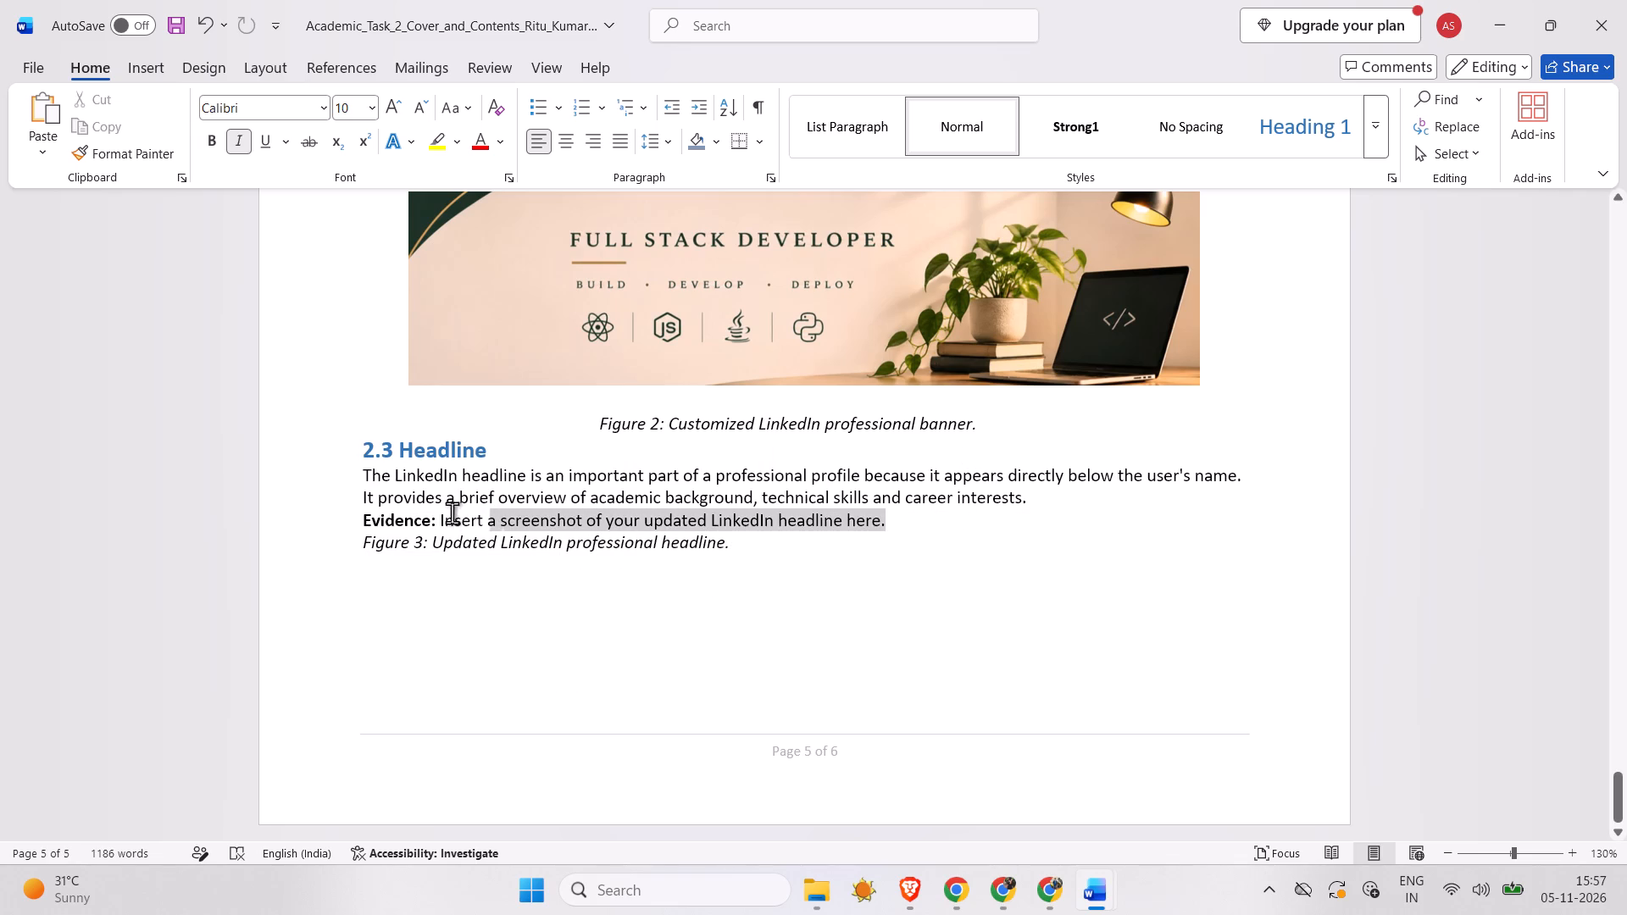
left_click_drag(452, 513, 361, 516)
key("BackSpace")
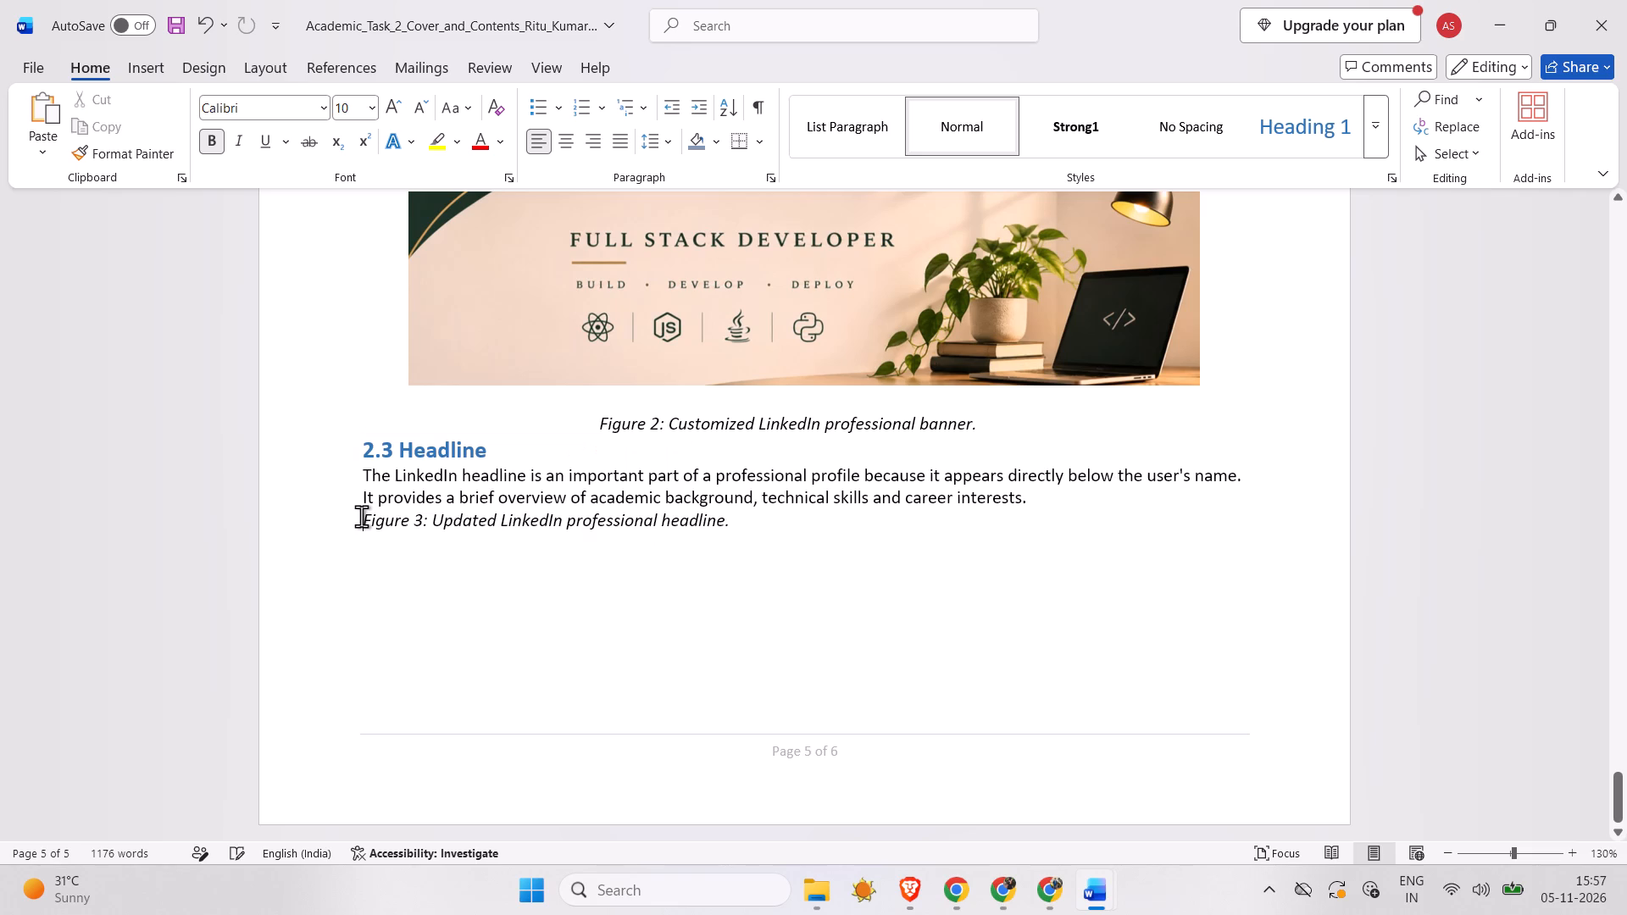